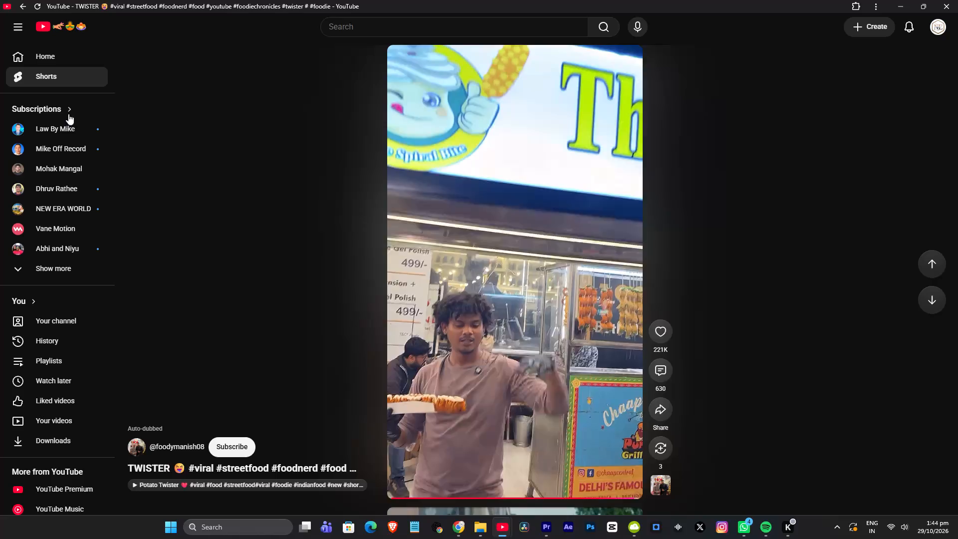
# Close the YouTube window that is playing the street-food Short.
pyautogui.click(957, 0)
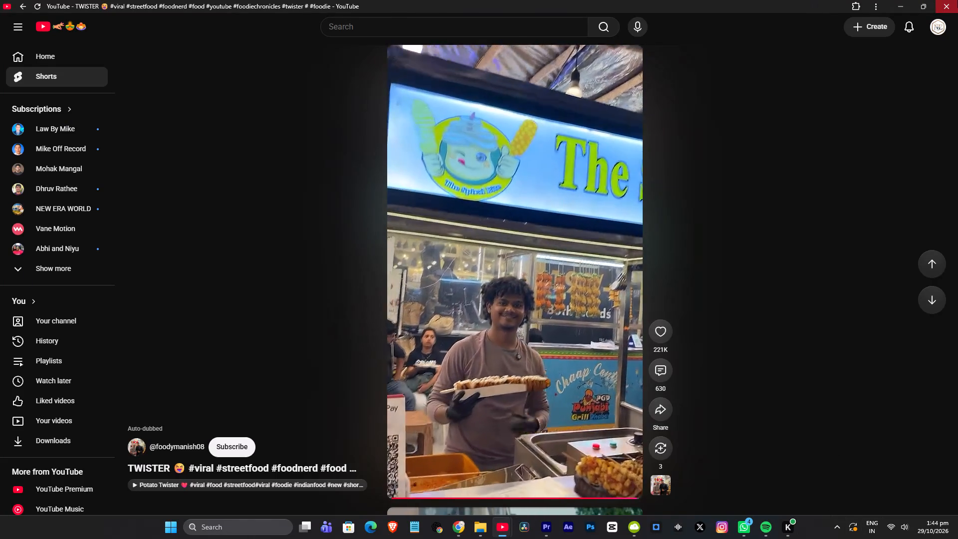
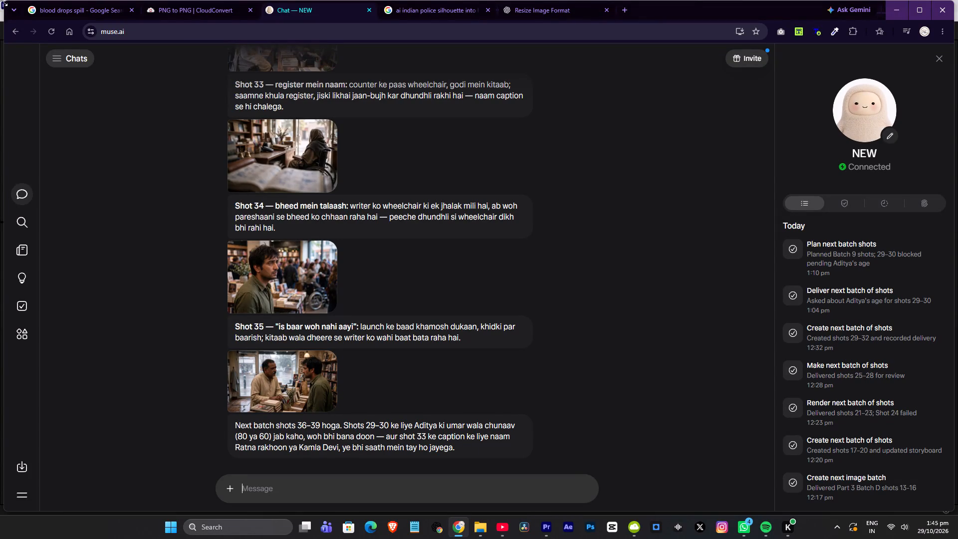
# Switch to Spotify, skip ahead until Raanjhan (From "Do Patti") plays, and put the player out of view.
pyautogui.click(767, 525)
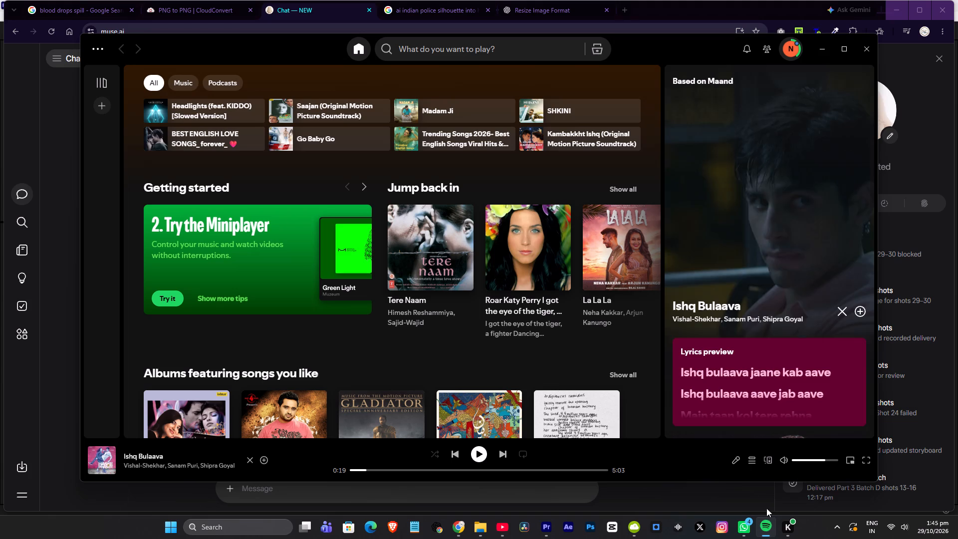
pyautogui.click(501, 453)
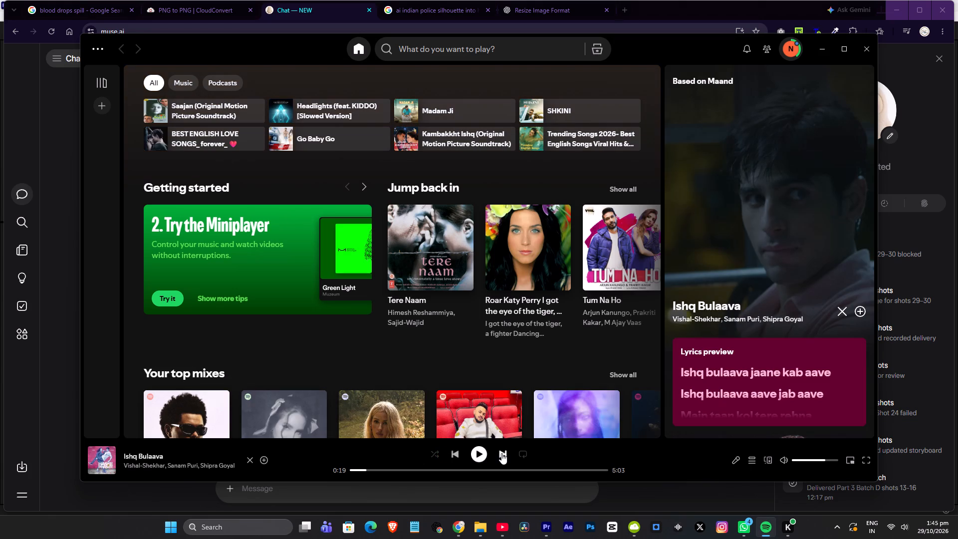
pyautogui.click(501, 453)
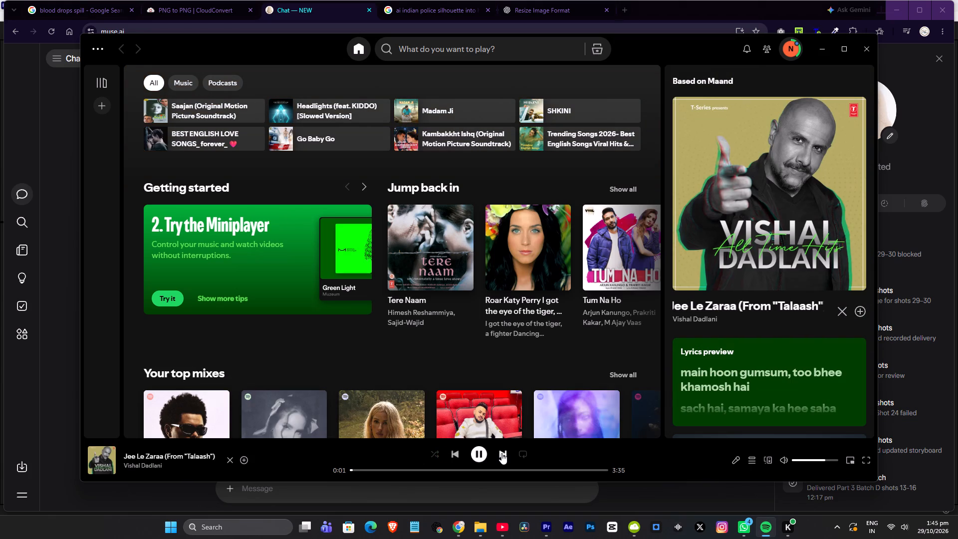
pyautogui.click(501, 452)
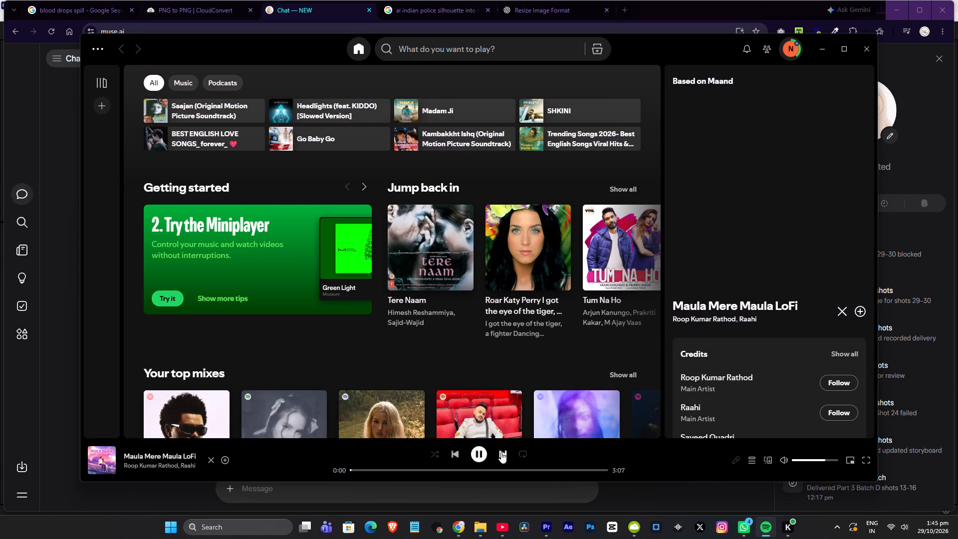
pyautogui.click(501, 452)
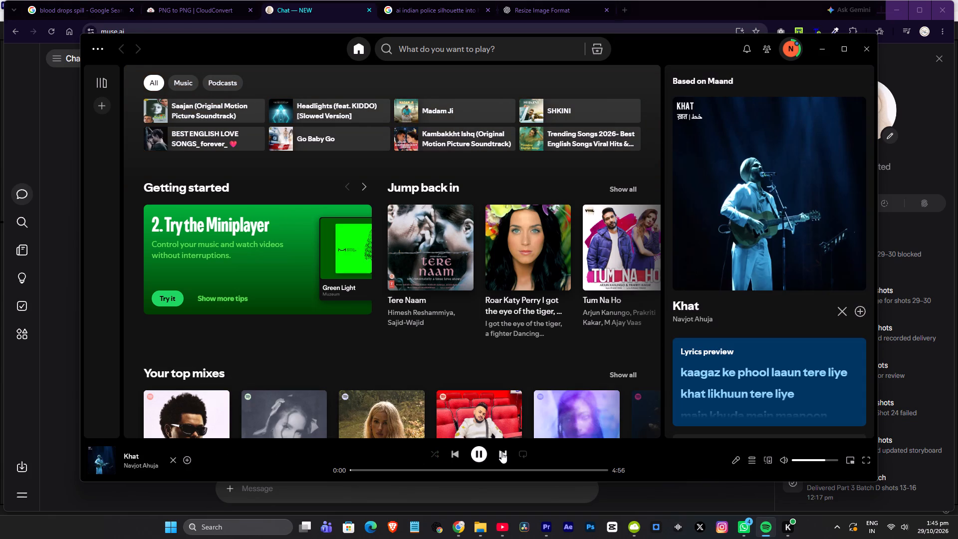
pyautogui.click(501, 452)
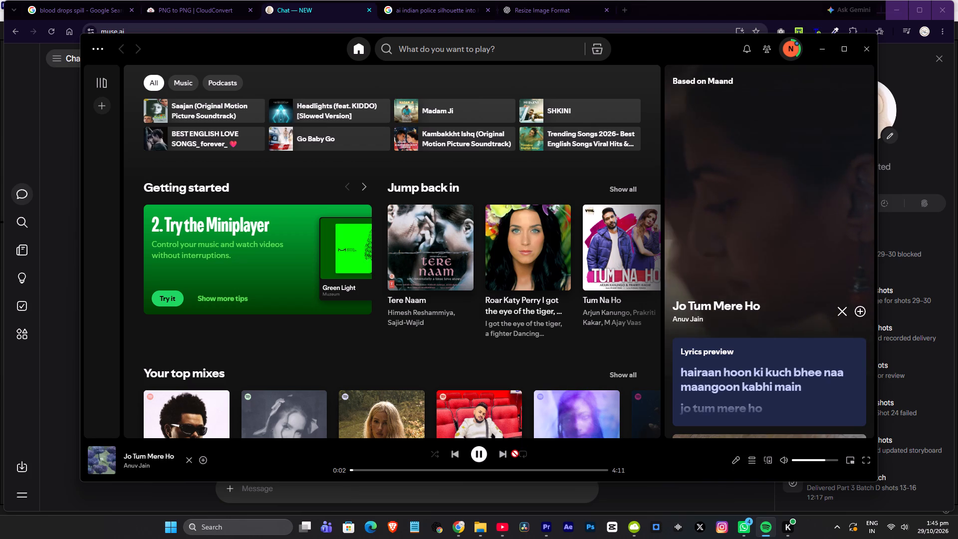
pyautogui.click(501, 454)
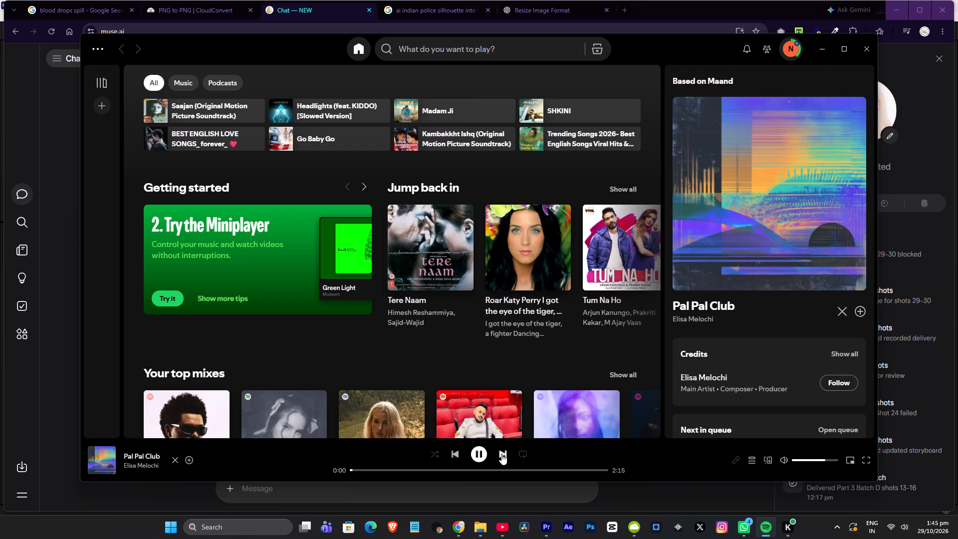
pyautogui.click(501, 454)
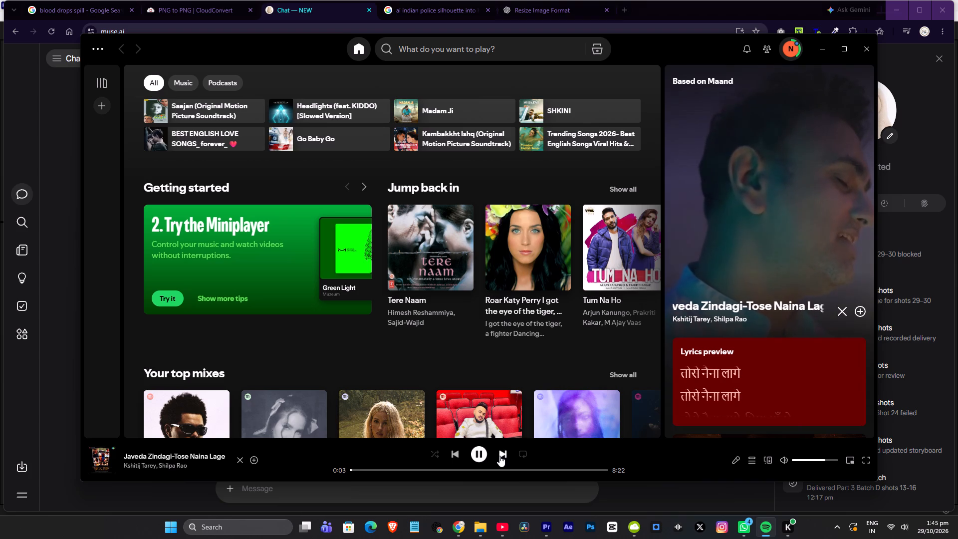
pyautogui.click(499, 456)
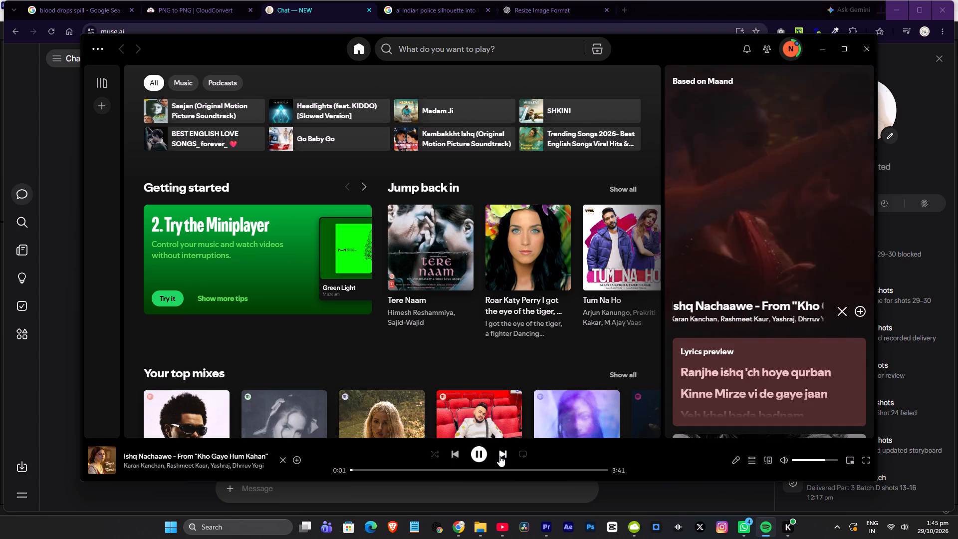
pyautogui.click(499, 456)
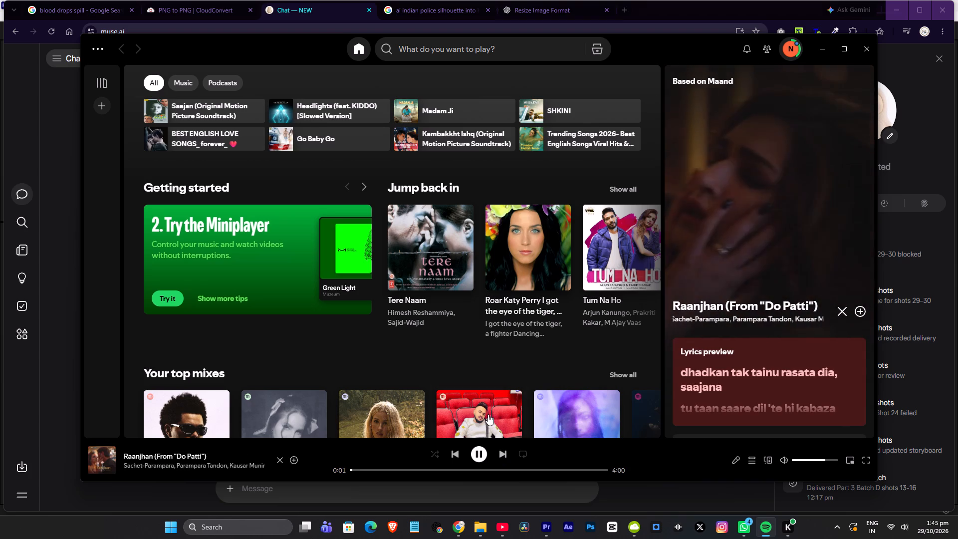
pyautogui.click(820, 49)
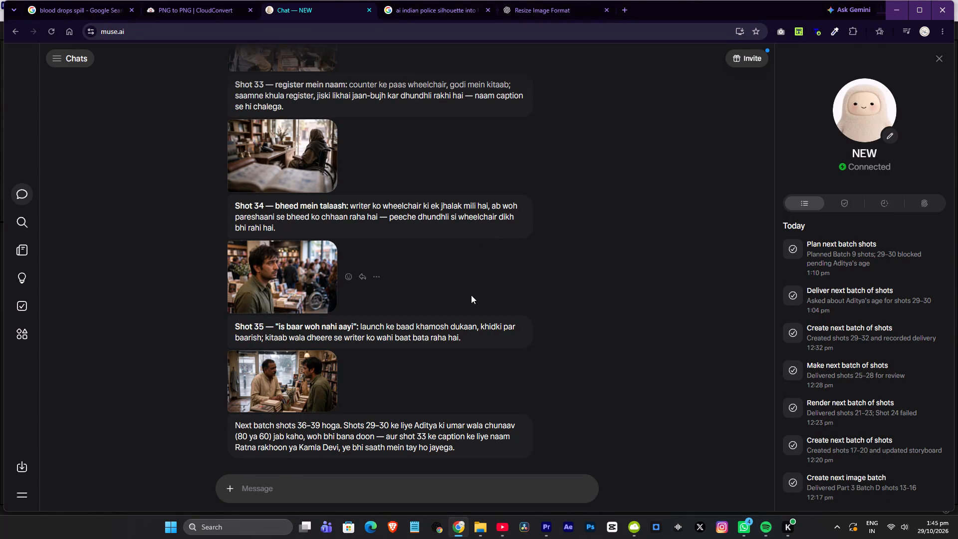
# Switch to Premiere and play back the part3 sequence from about 00:04:05 through the black-and-white temple clips.
pyautogui.click(547, 526)
pyautogui.click(314, 259)
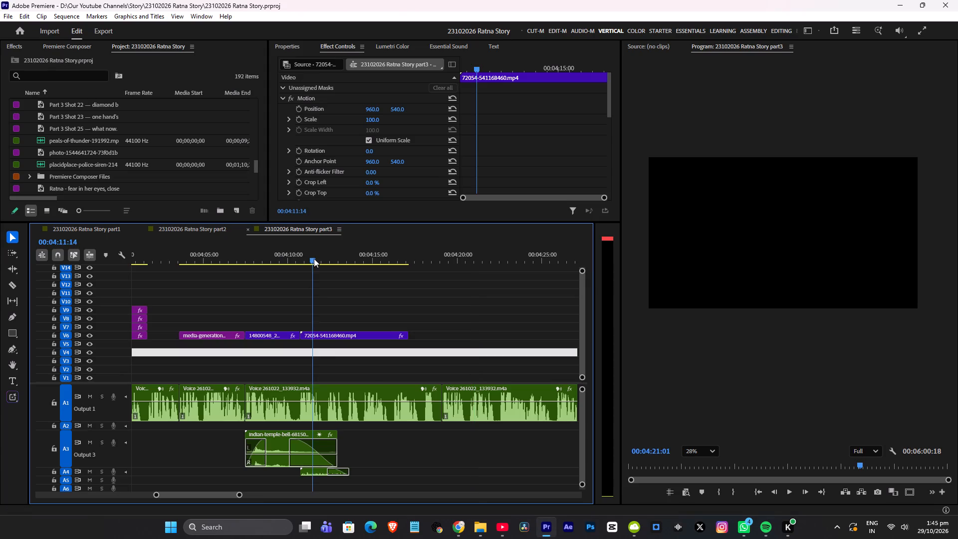
pyautogui.press('space')
pyautogui.click(204, 256)
pyautogui.press('space')
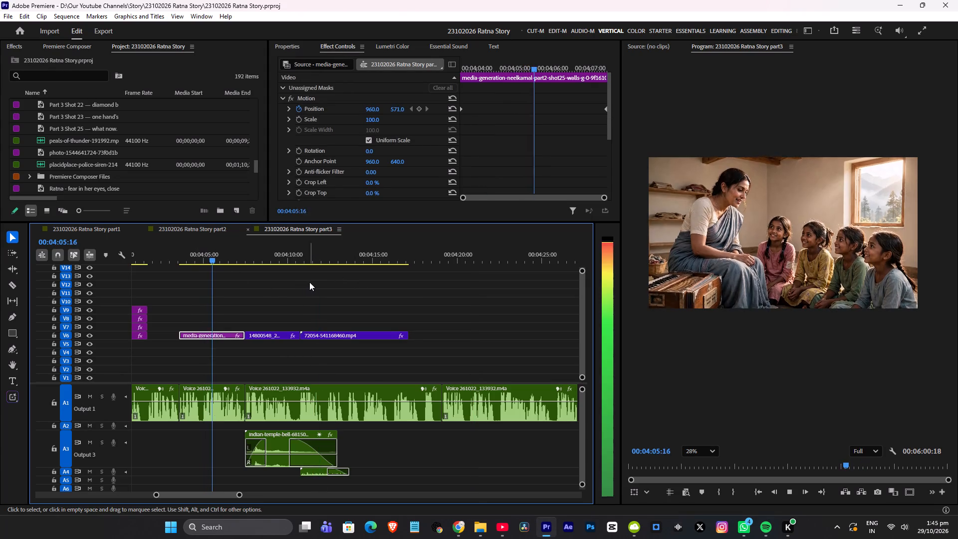
pyautogui.keyDown('alt'); pyautogui.scroll(-5, 319, 283); pyautogui.keyUp('alt')
pyautogui.keyDown('alt'); pyautogui.scroll(9, 297, 289); pyautogui.keyUp('alt')
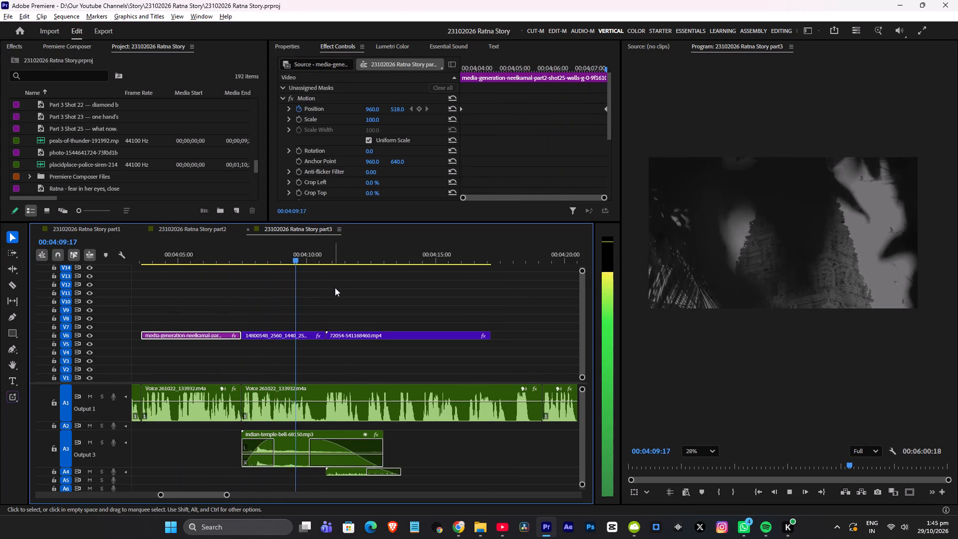
pyautogui.keyDown('alt'); pyautogui.scroll(-3, 338, 290); pyautogui.keyUp('alt')
pyautogui.keyDown('alt'); pyautogui.scroll(4, 339, 297); pyautogui.keyUp('alt')
pyautogui.press('space')
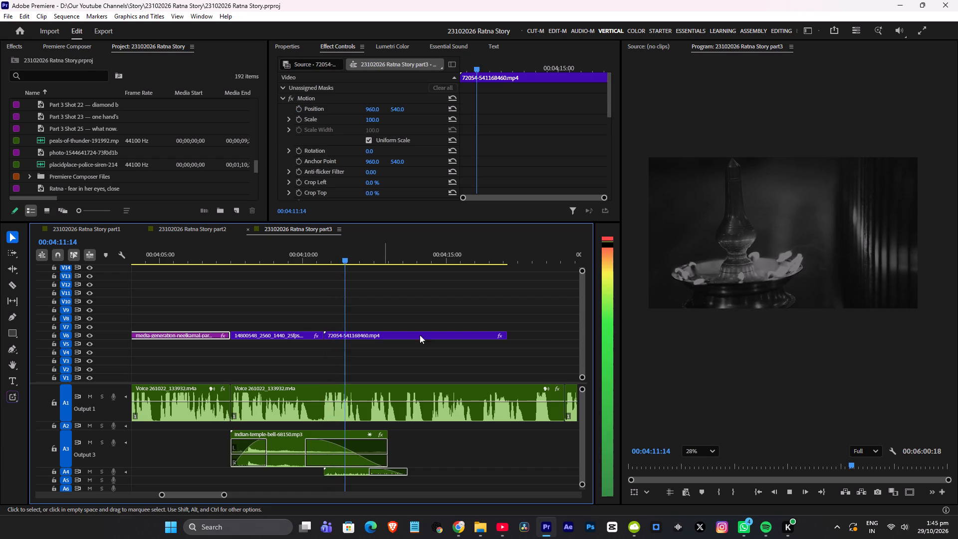
# Switch to Chrome, search Google in a new tab for "indian temple video free" and open Pexels' Free Hindu Temple Videos page.
pyautogui.click(460, 528)
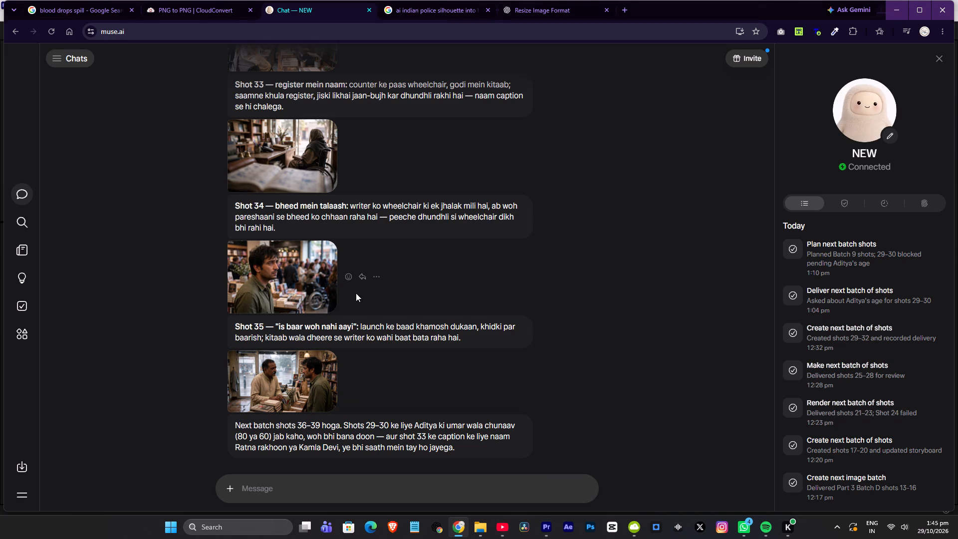
pyautogui.scroll(7, 356, 293)
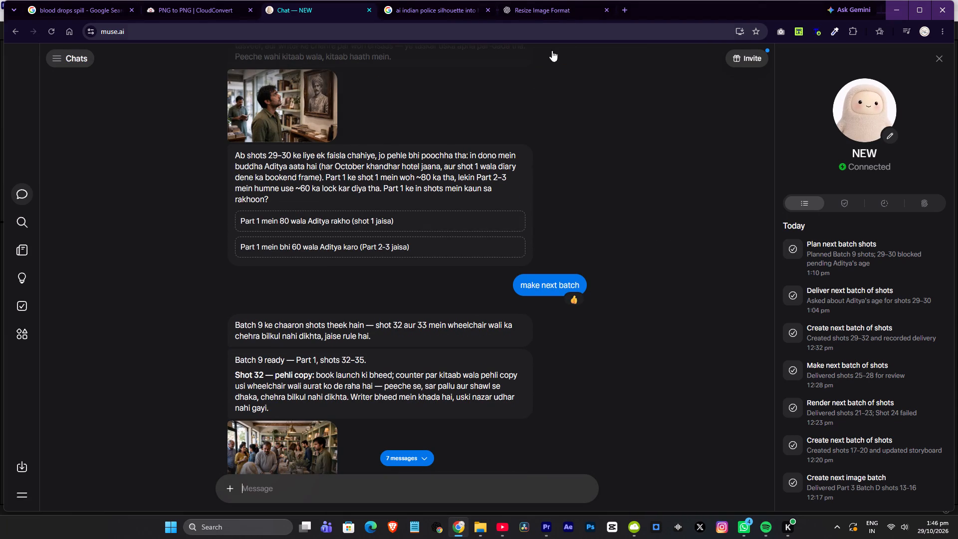
pyautogui.click(628, 6)
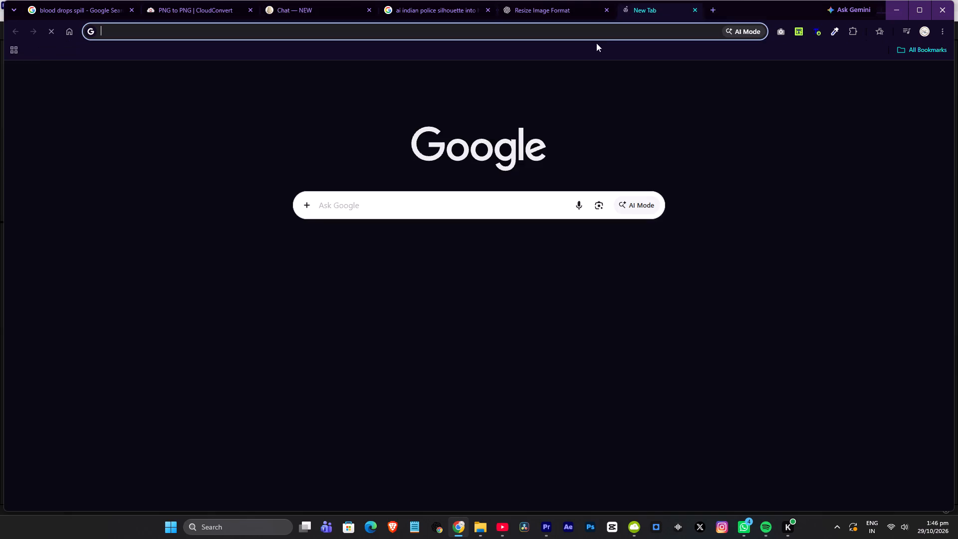
pyautogui.click(440, 205)
pyautogui.write('indian temple video free')
pyautogui.press('Return')
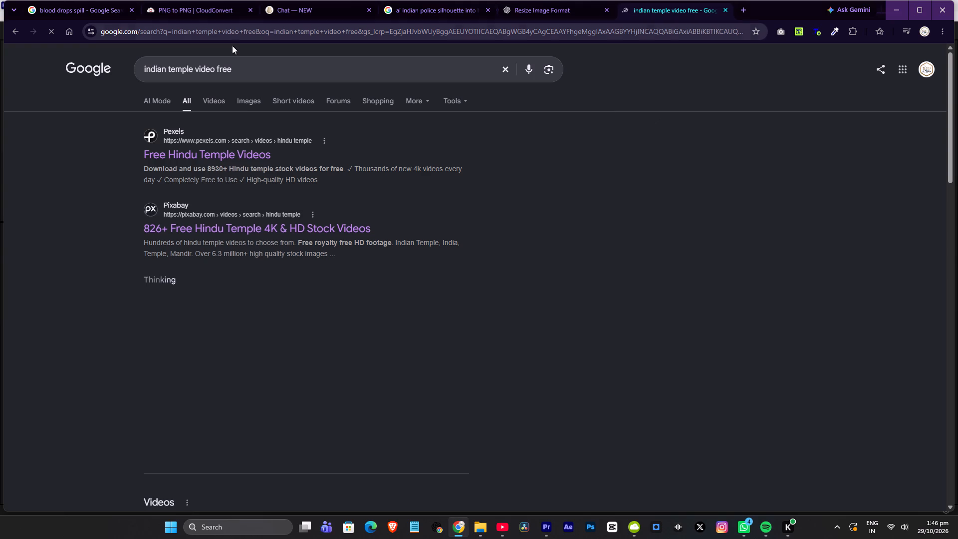
pyautogui.click(181, 154)
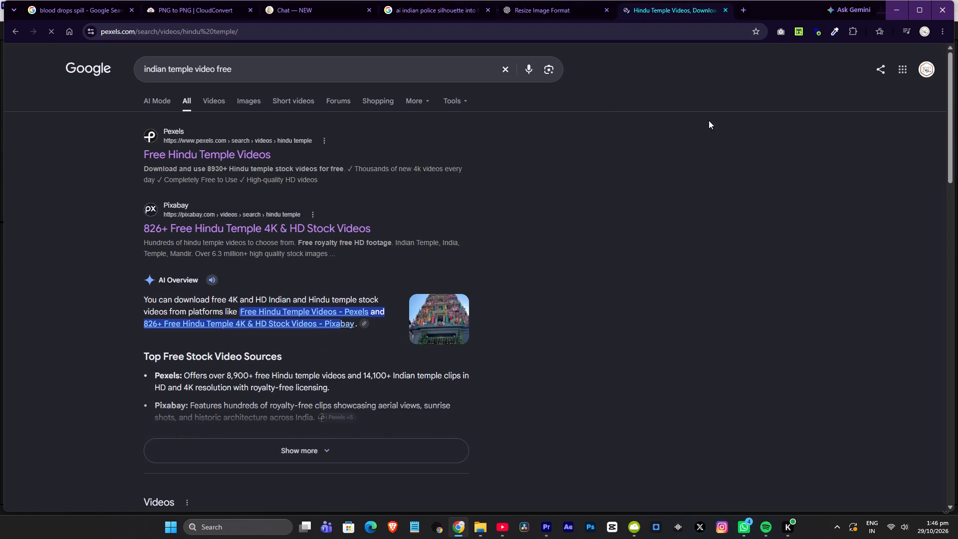
# Browse Pexels' Hindu temple videos and compare the previews for a clip of Indian temple architecture.
pyautogui.scroll(-5, 430, 239)
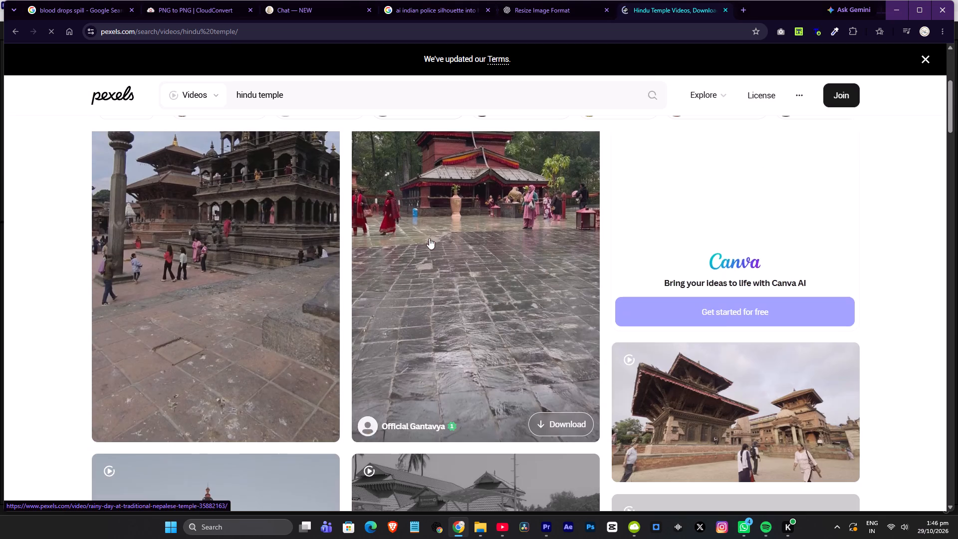
pyautogui.scroll(-1, 401, 195)
pyautogui.scroll(2, 335, 214)
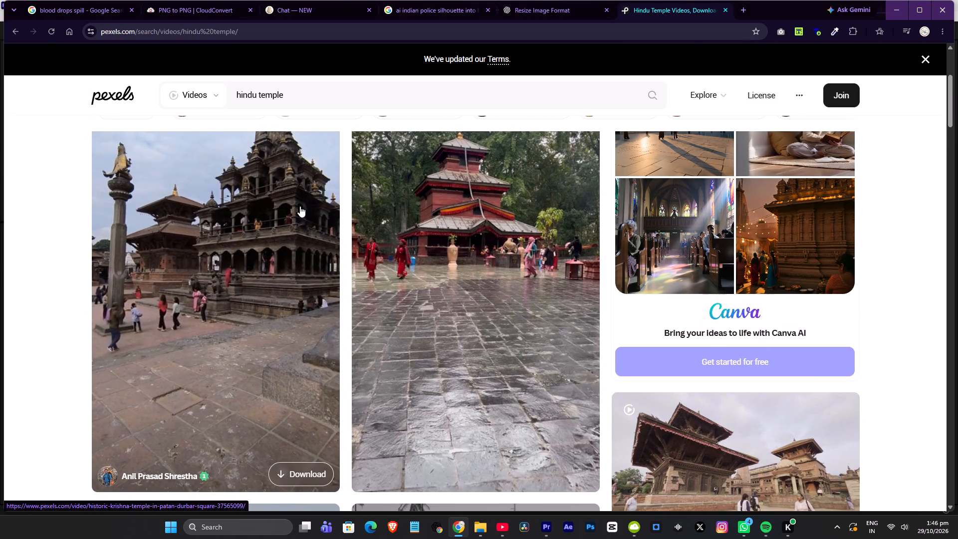
pyautogui.scroll(-7, 752, 242)
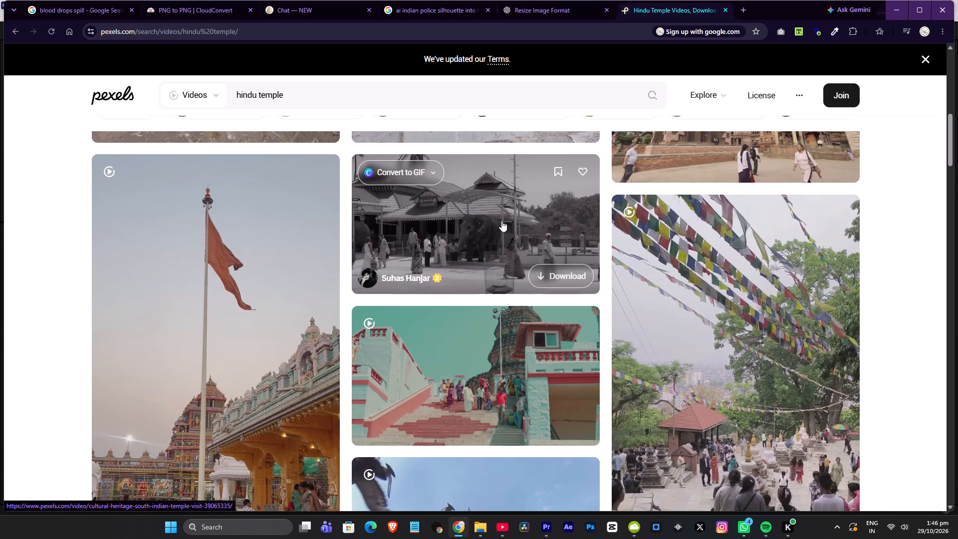
pyautogui.scroll(2, 629, 209)
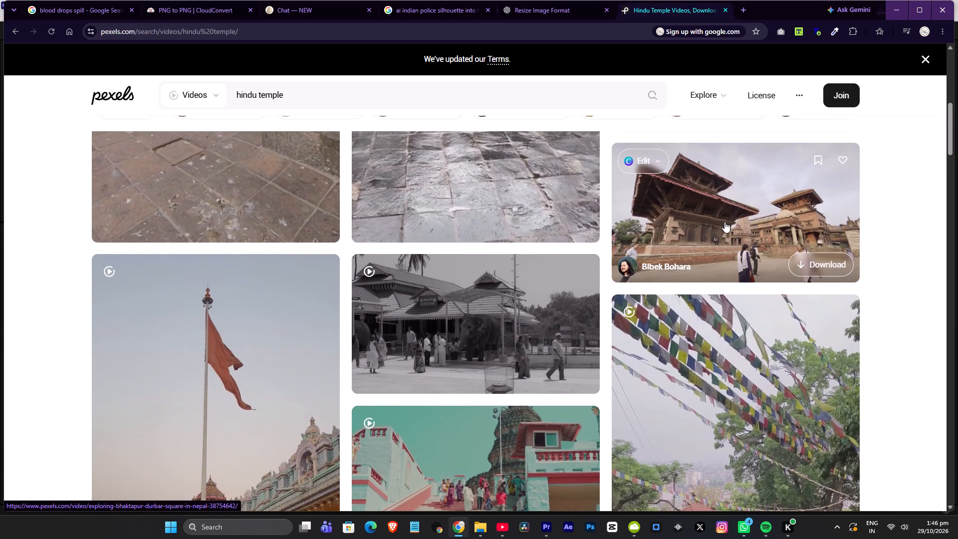
pyautogui.scroll(-5, 722, 225)
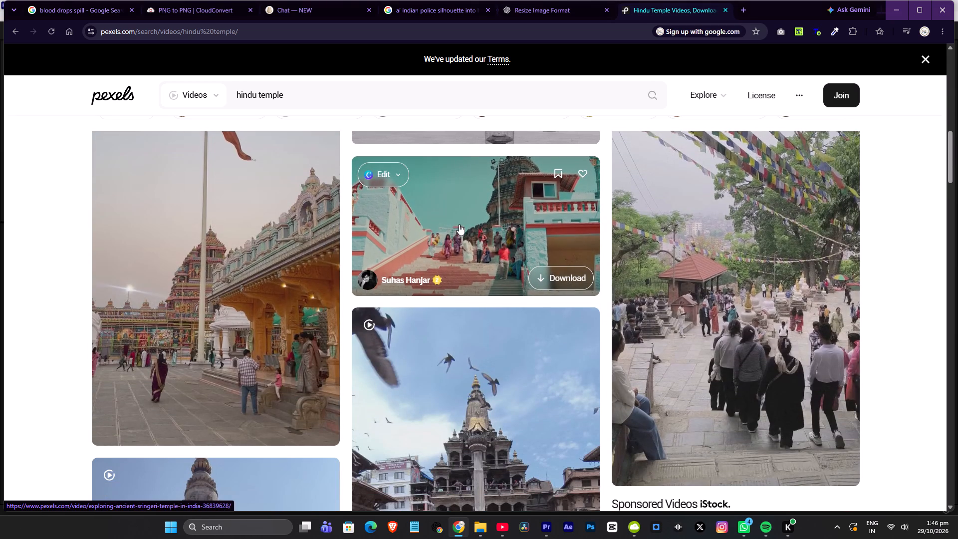
pyautogui.scroll(-1, 461, 225)
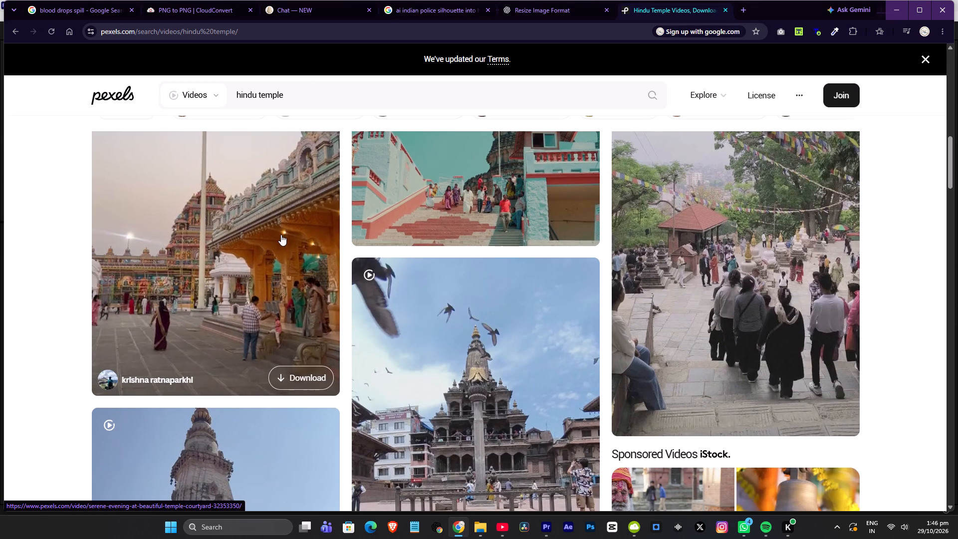
pyautogui.scroll(-6, 281, 235)
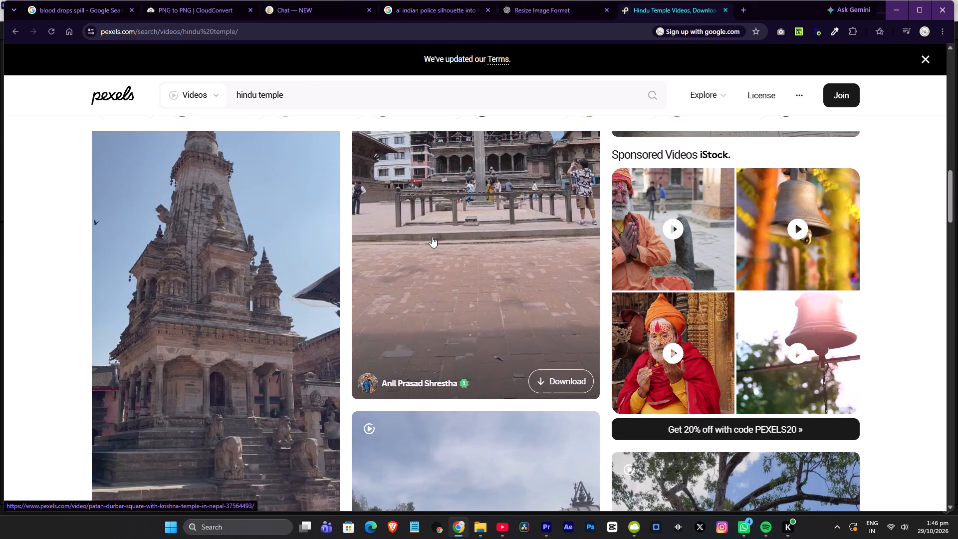
pyautogui.scroll(-11, 425, 238)
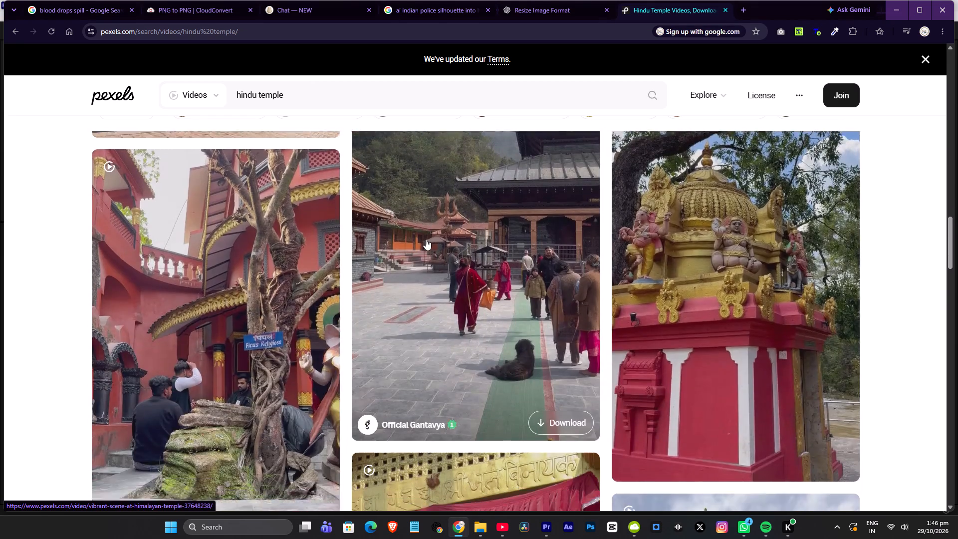
pyautogui.scroll(-6, 426, 239)
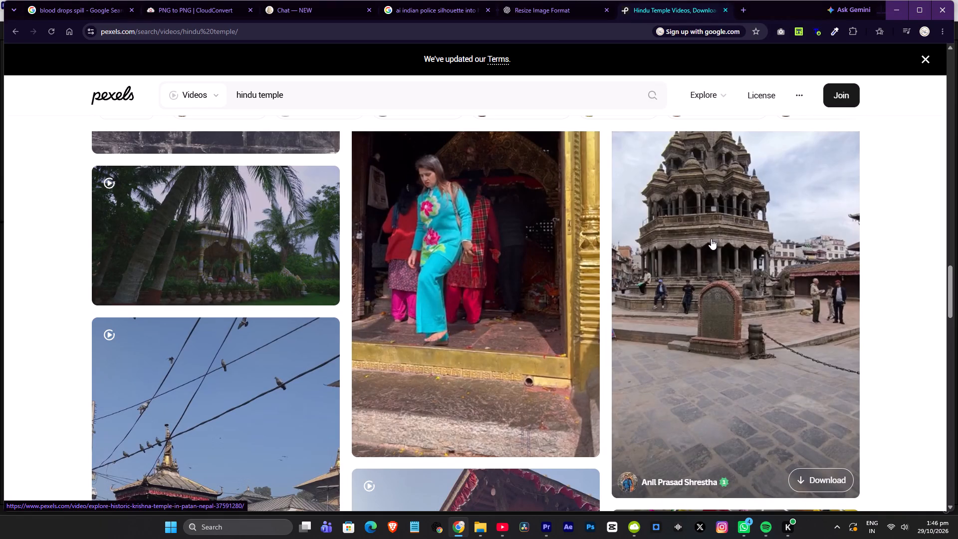
pyautogui.scroll(-5, 711, 239)
pyautogui.scroll(-4, 409, 245)
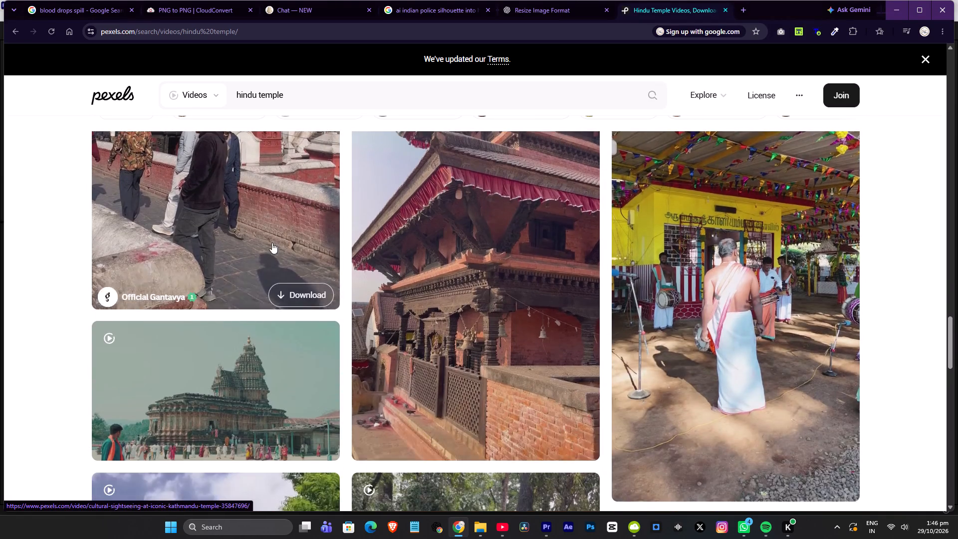
pyautogui.scroll(3, 271, 242)
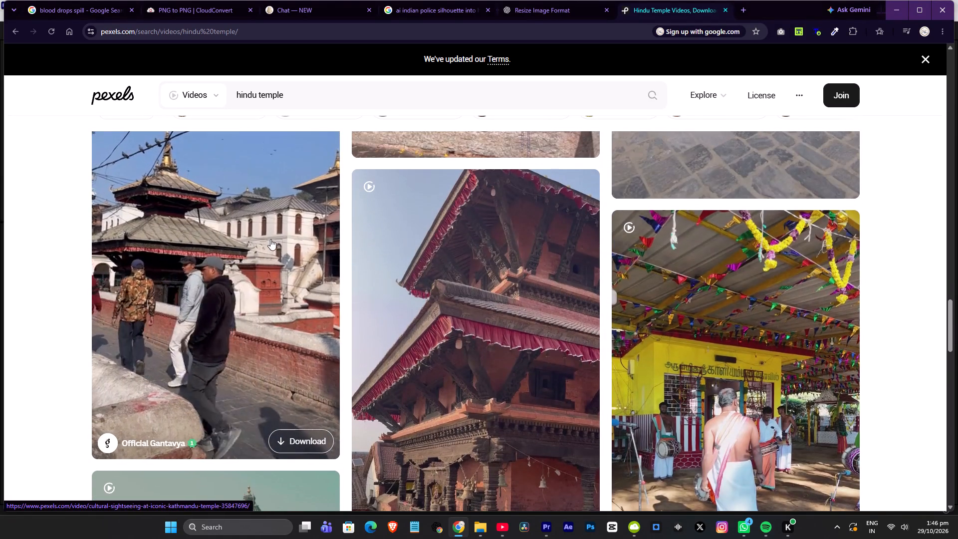
pyautogui.scroll(-6, 276, 252)
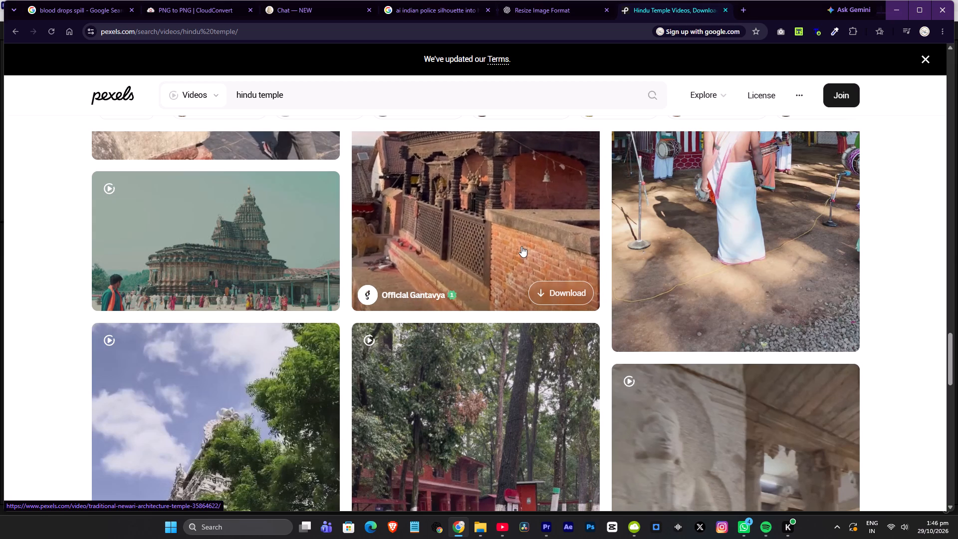
pyautogui.scroll(1, 521, 246)
pyautogui.scroll(-2, 519, 247)
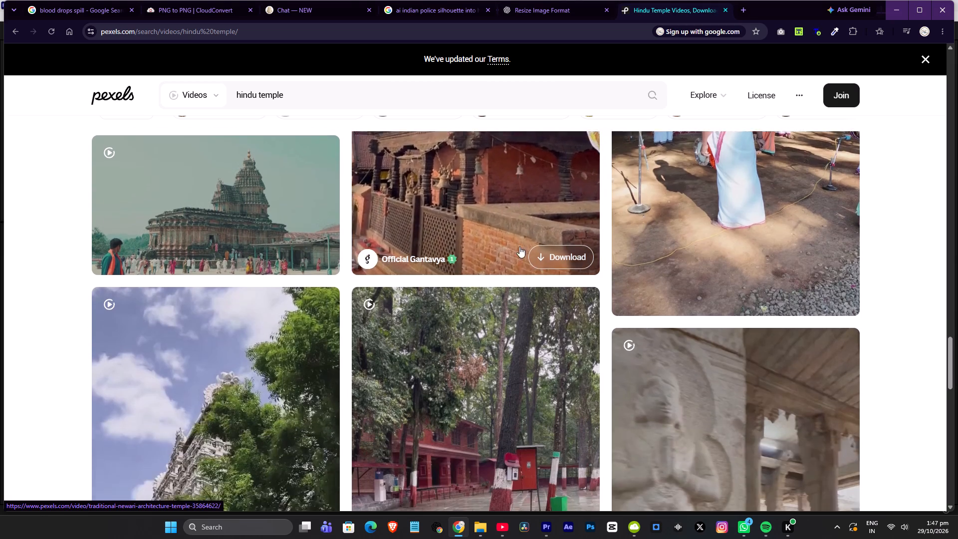
pyautogui.scroll(-9, 519, 247)
pyautogui.scroll(3, 186, 190)
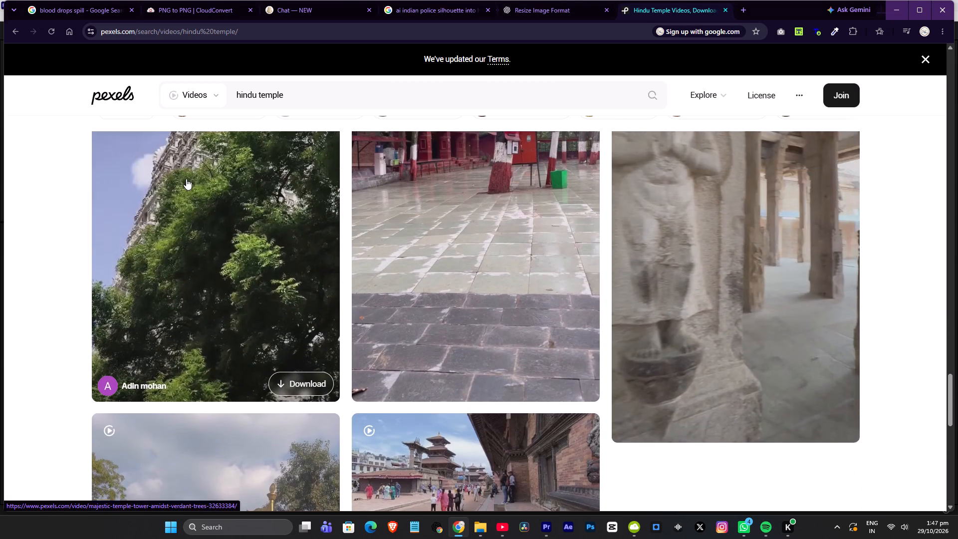
pyautogui.scroll(1, 186, 179)
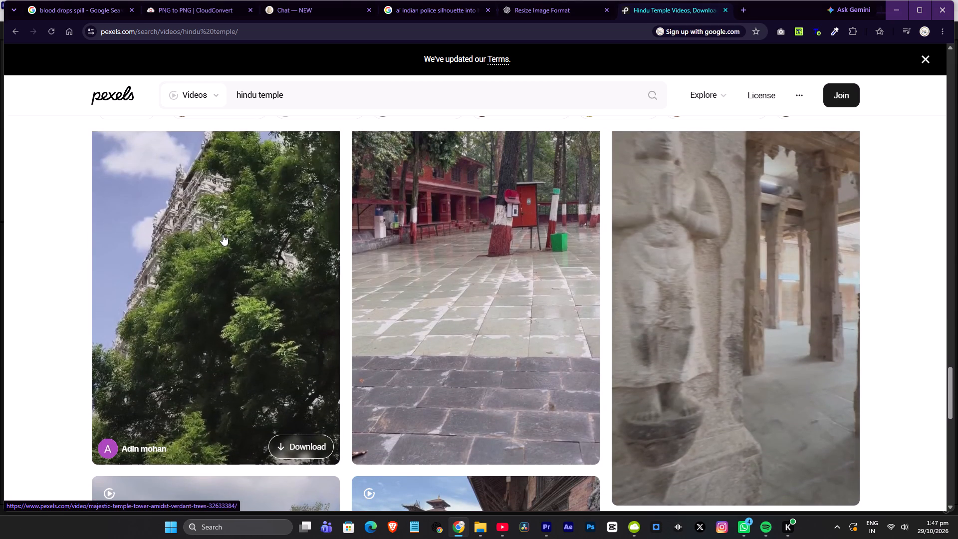
pyautogui.scroll(-1, 223, 235)
pyautogui.scroll(1, 223, 235)
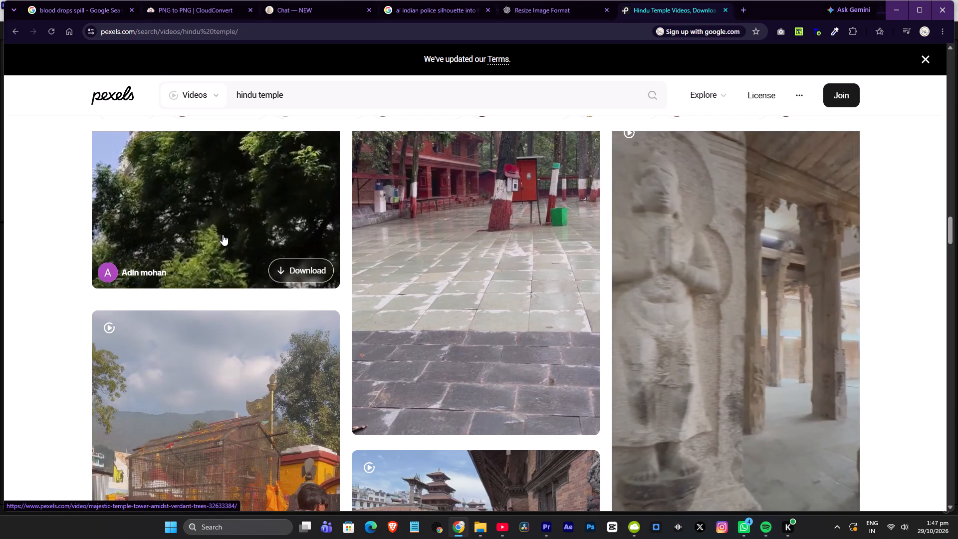
pyautogui.scroll(2, 223, 235)
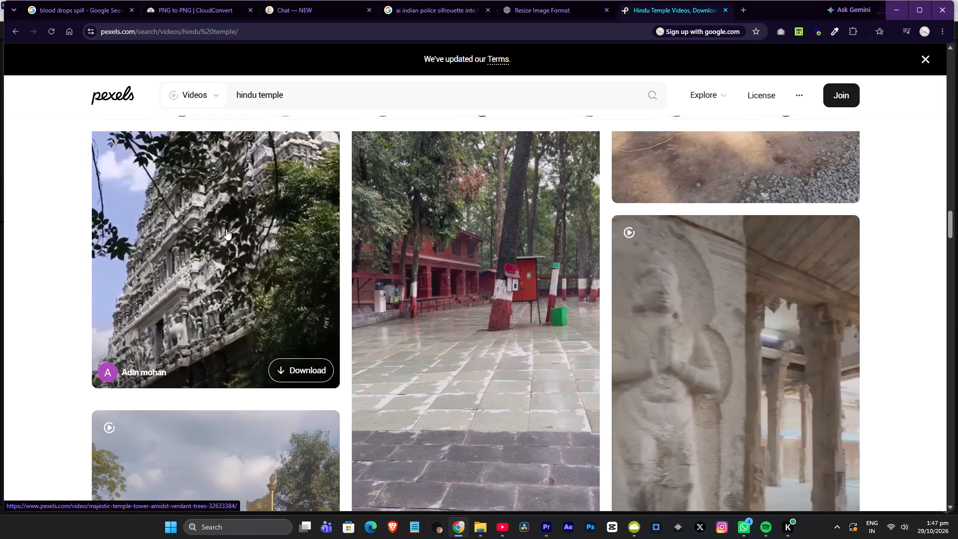
pyautogui.scroll(-6, 226, 229)
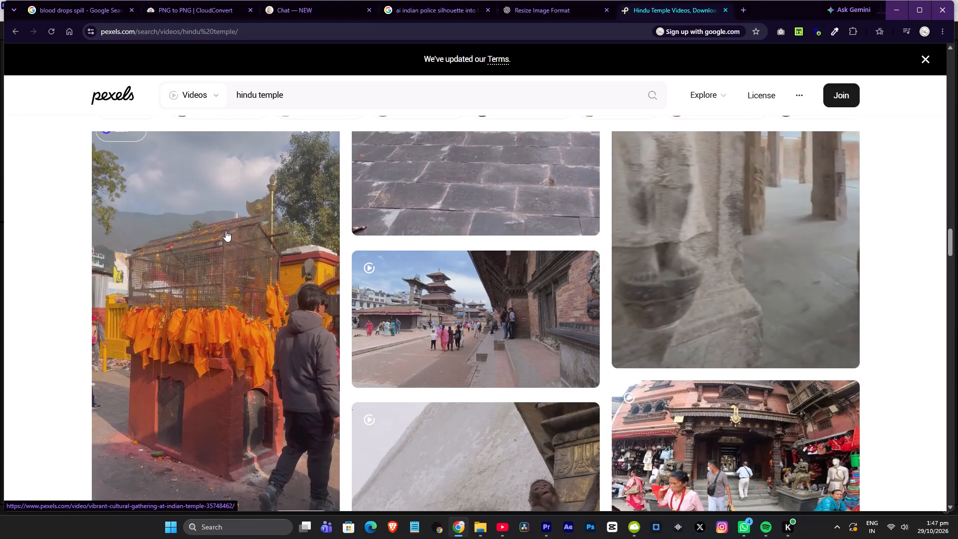
pyautogui.scroll(-4, 226, 231)
pyautogui.scroll(4, 226, 231)
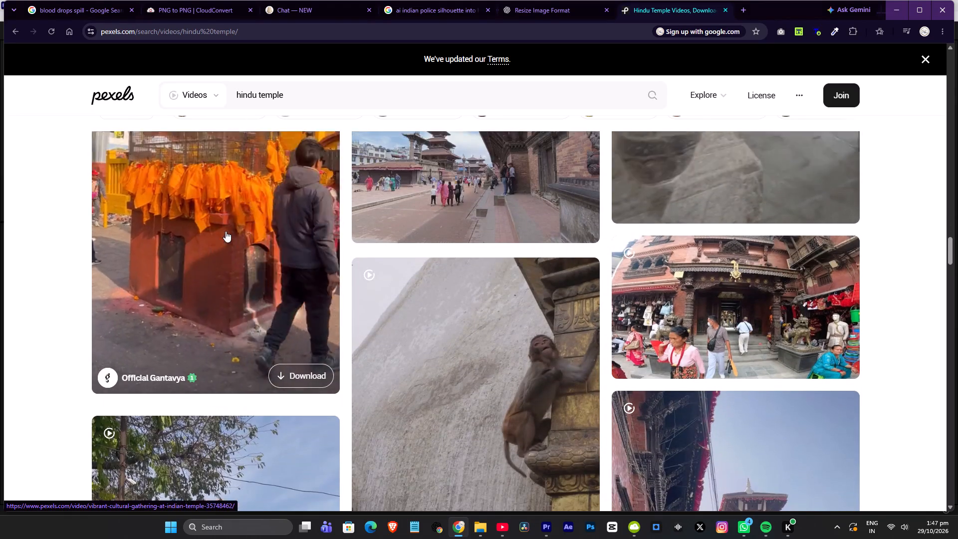
pyautogui.scroll(-9, 226, 231)
# Download the free 1080 x 1920 video of the carved temple tower amid green trees and close its preview.
pyautogui.scroll(14, 223, 241)
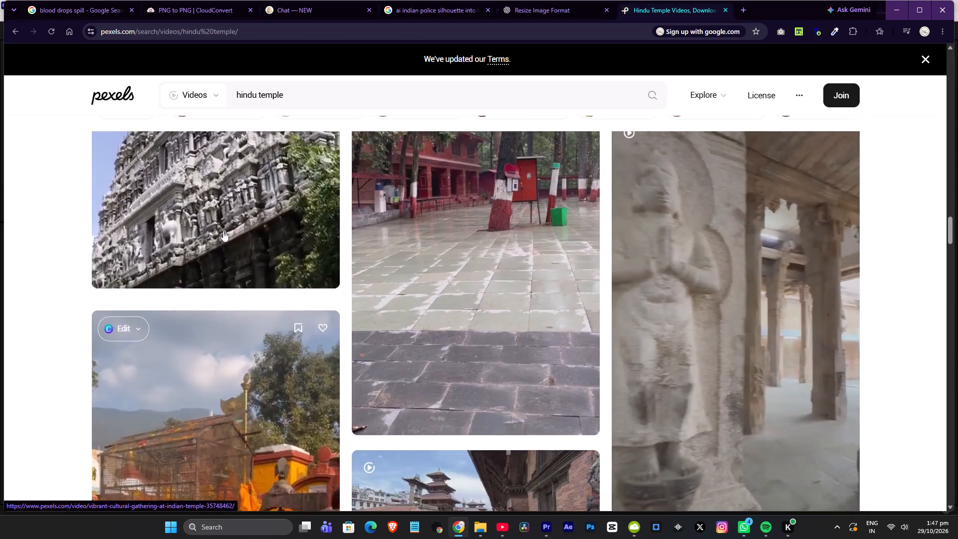
pyautogui.scroll(2, 223, 231)
pyautogui.click(252, 221)
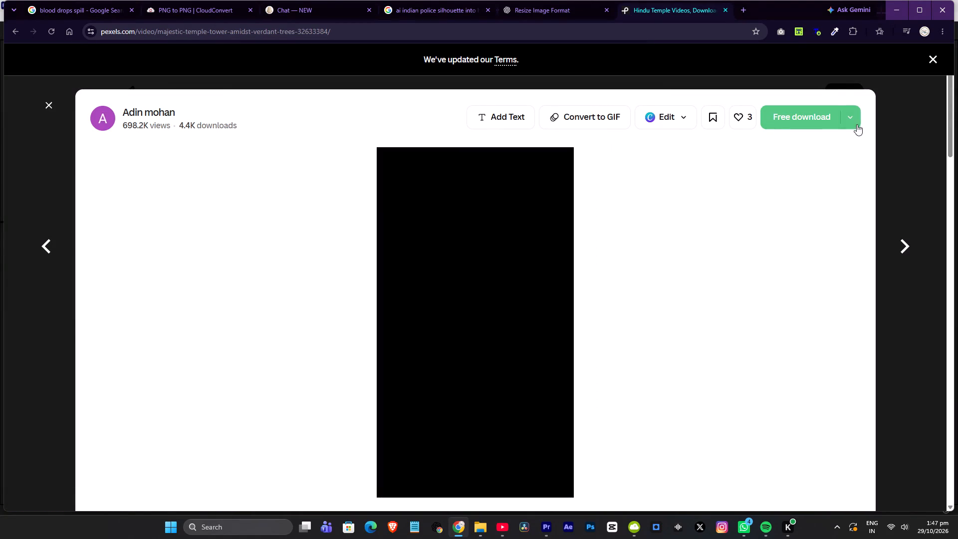
pyautogui.click(857, 122)
pyautogui.click(804, 244)
pyautogui.click(789, 281)
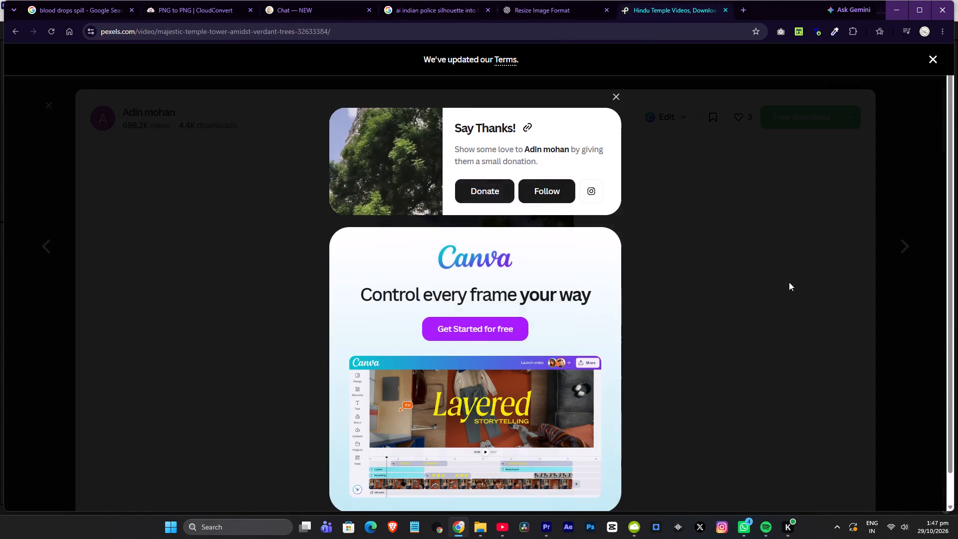
pyautogui.click(621, 94)
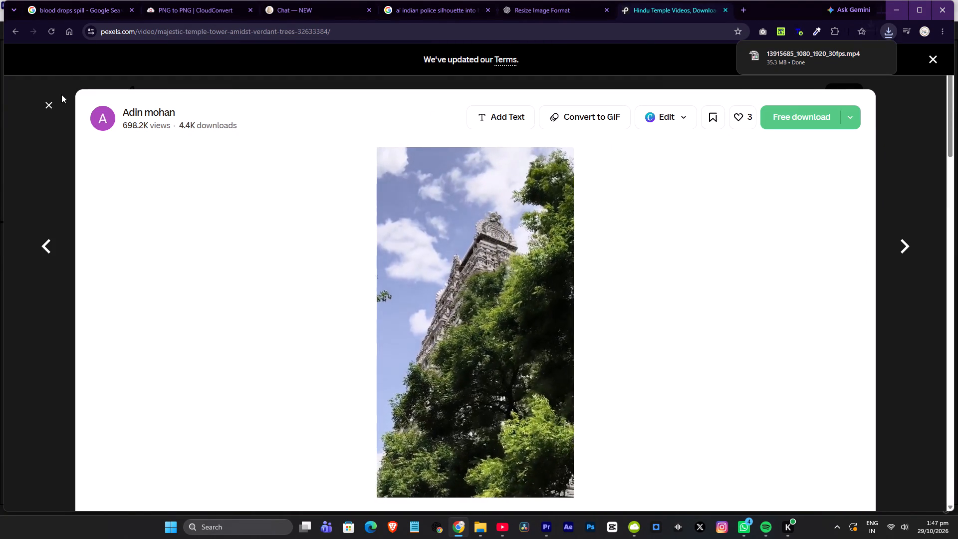
pyautogui.click(48, 105)
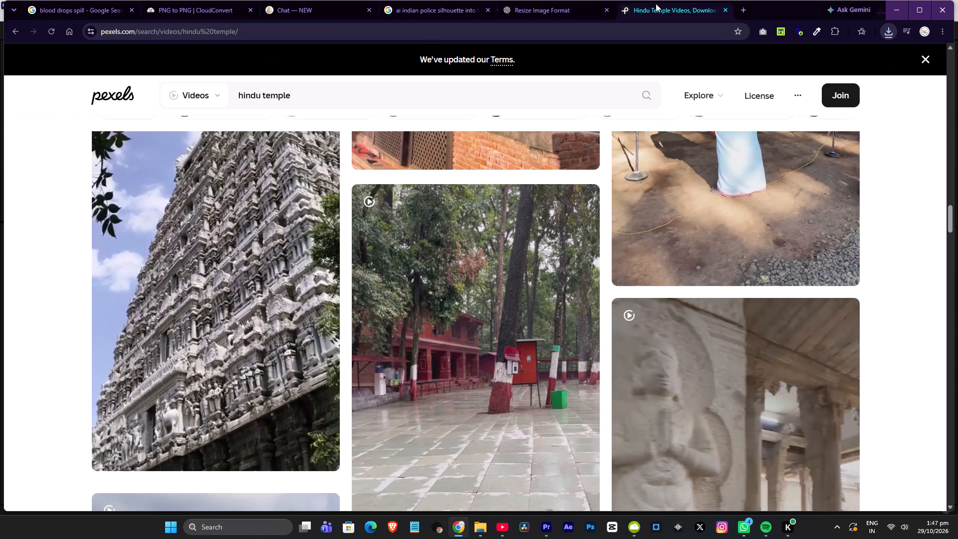
# Move 13915685_1080_1920_30fps.mp4 from the Downloads folder into the Ratna Story project's part3 folder.
pyautogui.click(889, 31)
pyautogui.click(852, 74)
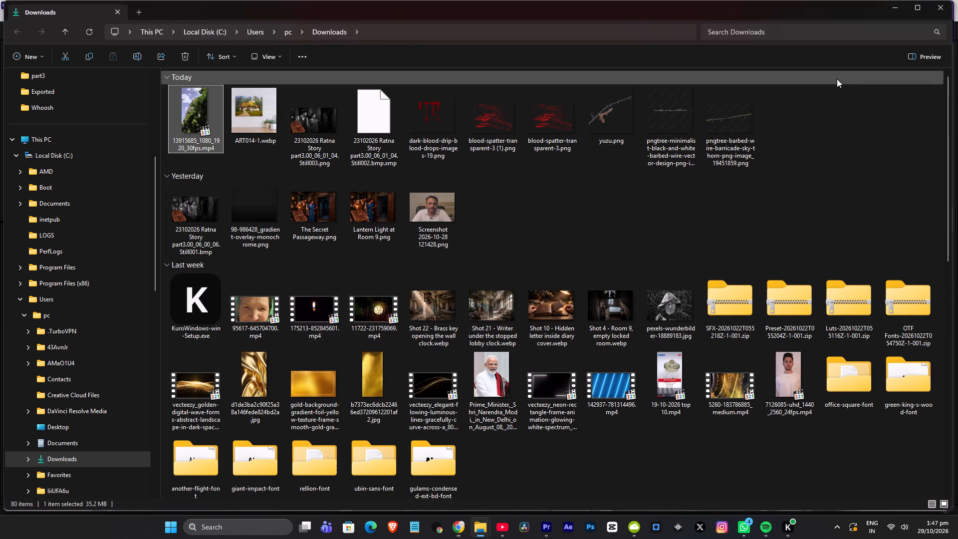
pyautogui.hotkey('ctrl', 'x')
pyautogui.click(481, 522)
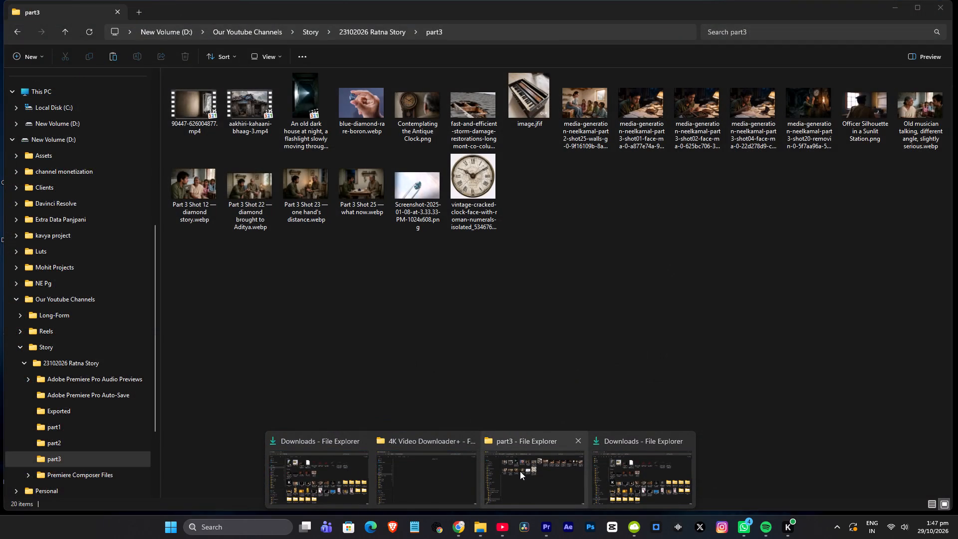
pyautogui.click(520, 471)
pyautogui.click(493, 377)
pyautogui.hotkey('ctrl', 'v')
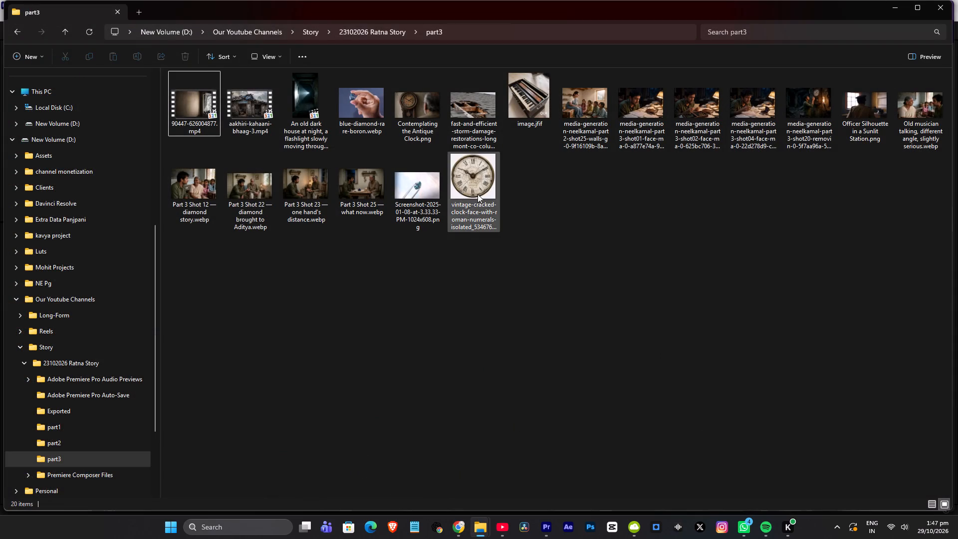
# Switch to Premiere, place 13915685_1080_1920_30fps.mp4 on V8 from the start of the 14800548 clip, and briefly play it back.
pyautogui.moveTo(257, 114); pyautogui.dragTo(551, 495)
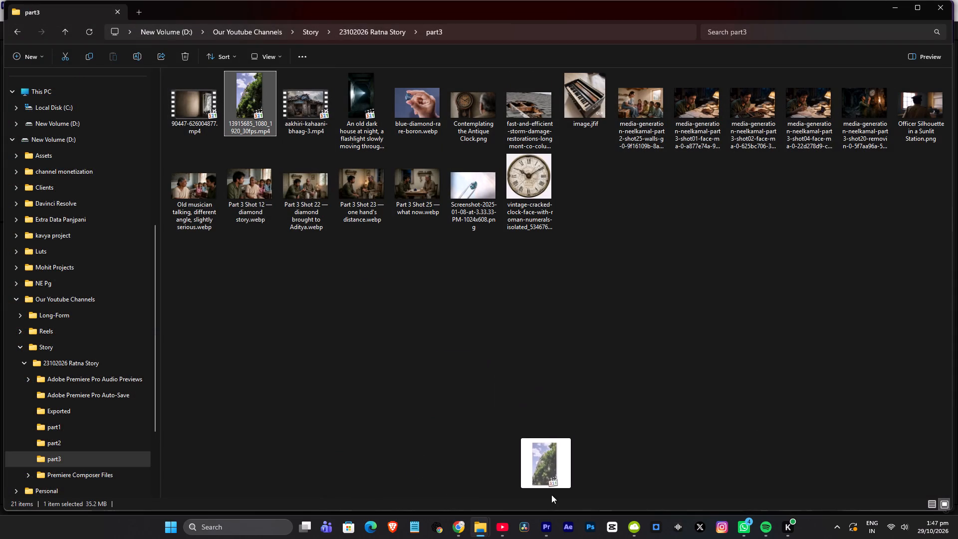
pyautogui.moveTo(551, 495); pyautogui.dragTo(302, 292)
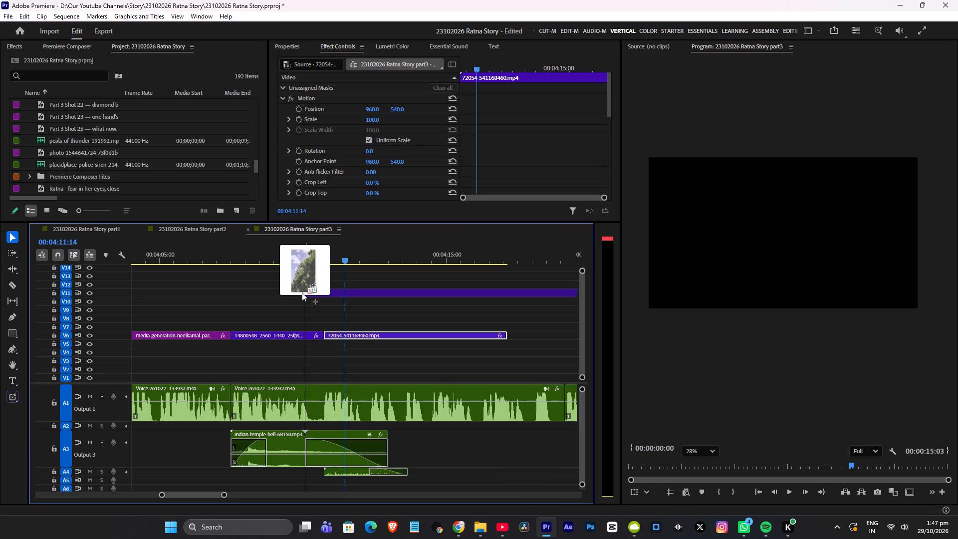
pyautogui.moveTo(302, 292); pyautogui.dragTo(228, 320)
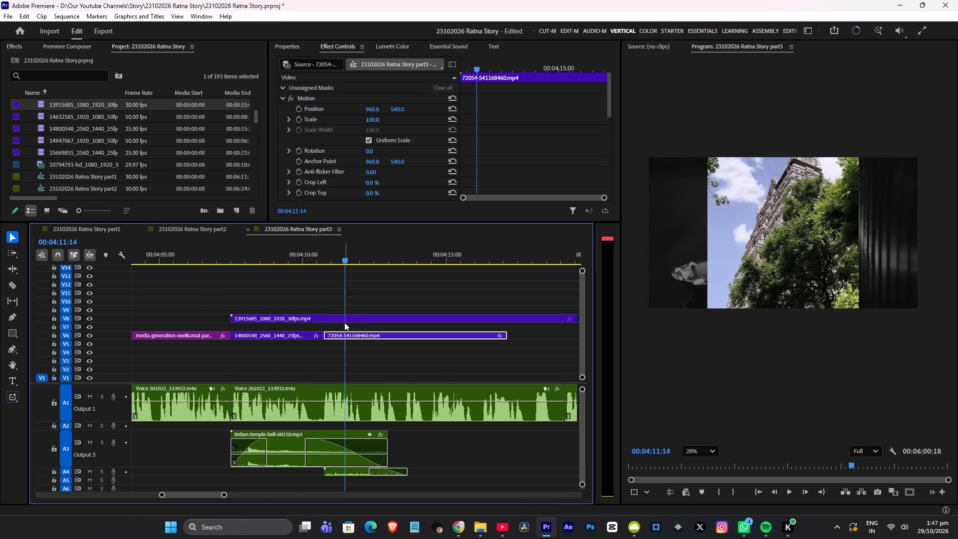
pyautogui.click(233, 257)
pyautogui.press('space')
pyautogui.press('space')
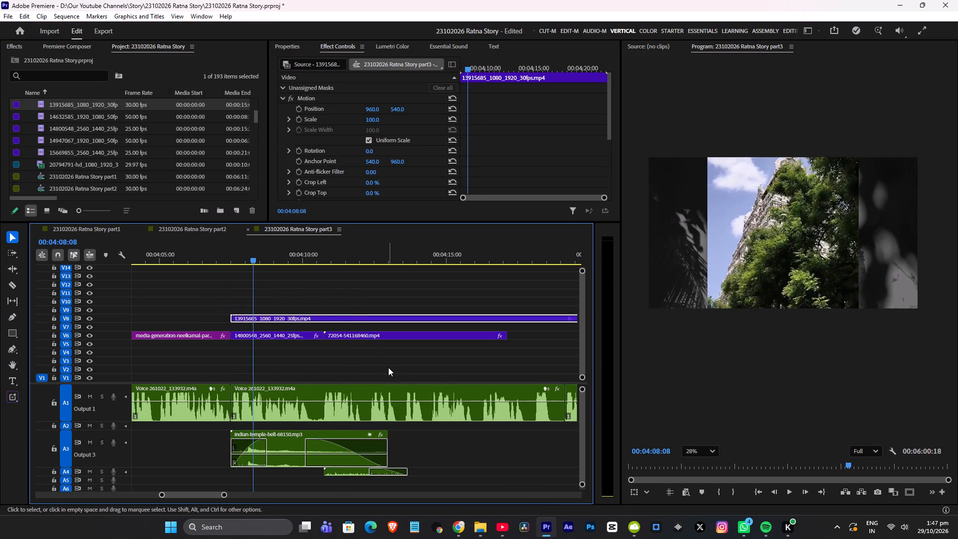
pyautogui.moveTo(388, 367); pyautogui.dragTo(307, 337)
pyautogui.keyDown('shift'); pyautogui.moveTo(449, 478); pyautogui.dragTo(333, 453); pyautogui.keyUp('shift')
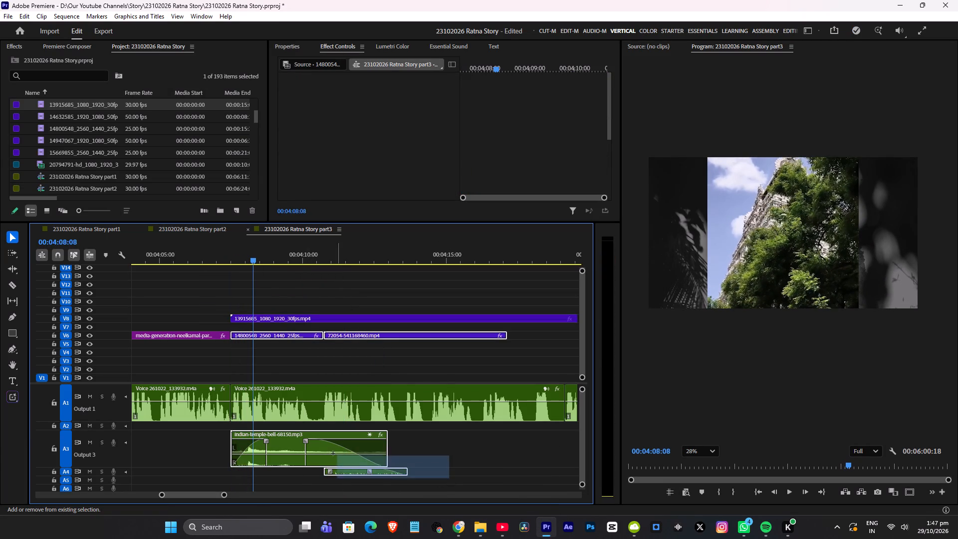
pyautogui.keyDown('shift'); pyautogui.moveTo(333, 453); pyautogui.dragTo(328, 451); pyautogui.keyUp('shift')
pyautogui.moveTo(290, 334); pyautogui.dragTo(455, 338)
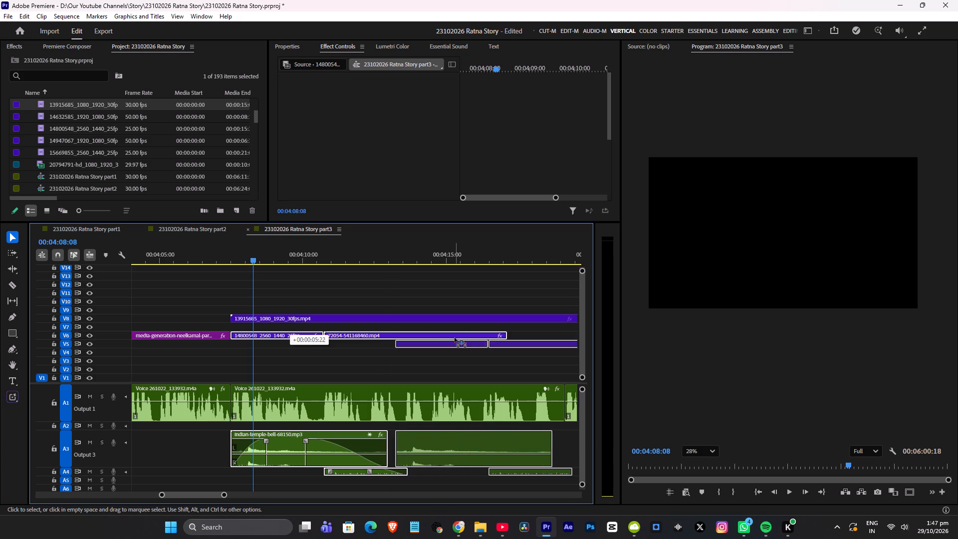
pyautogui.moveTo(455, 338); pyautogui.dragTo(463, 333)
# Play back the part3 sequence from the start of the new temple tower clip at about 00:04:07.
pyautogui.click(231, 250)
pyautogui.press('space')
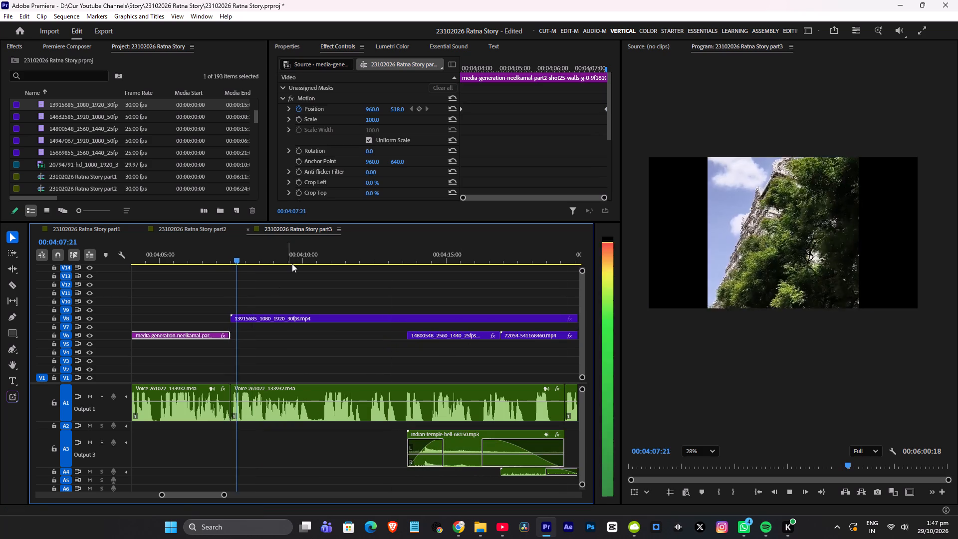
pyautogui.keyDown('alt'); pyautogui.scroll(-5, 306, 271); pyautogui.keyUp('alt')
pyautogui.press('space')
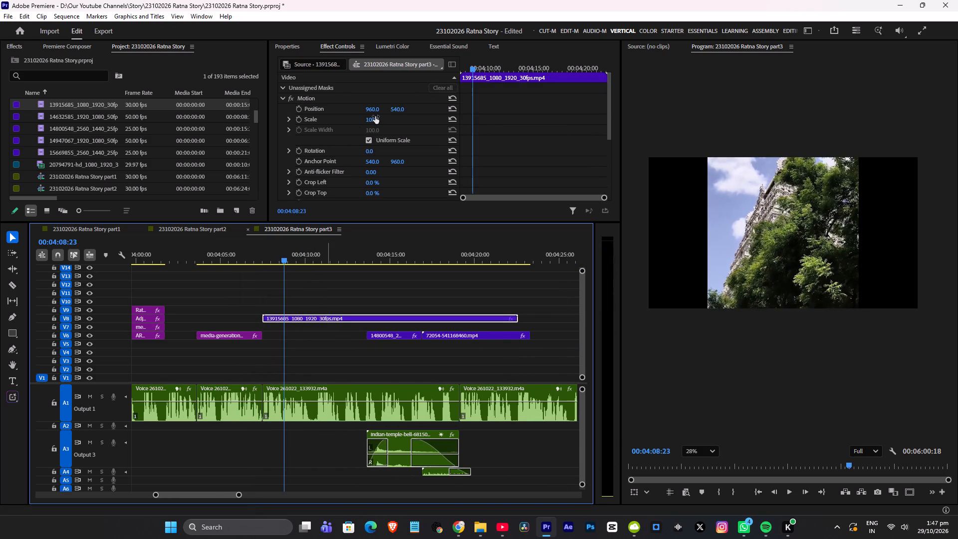
# Set the 13915685_1080_1920_30fps.mp4 clip's scale to 180 and play the sequence back from around its start.
pyautogui.moveTo(373, 117); pyautogui.dragTo(413, 118)
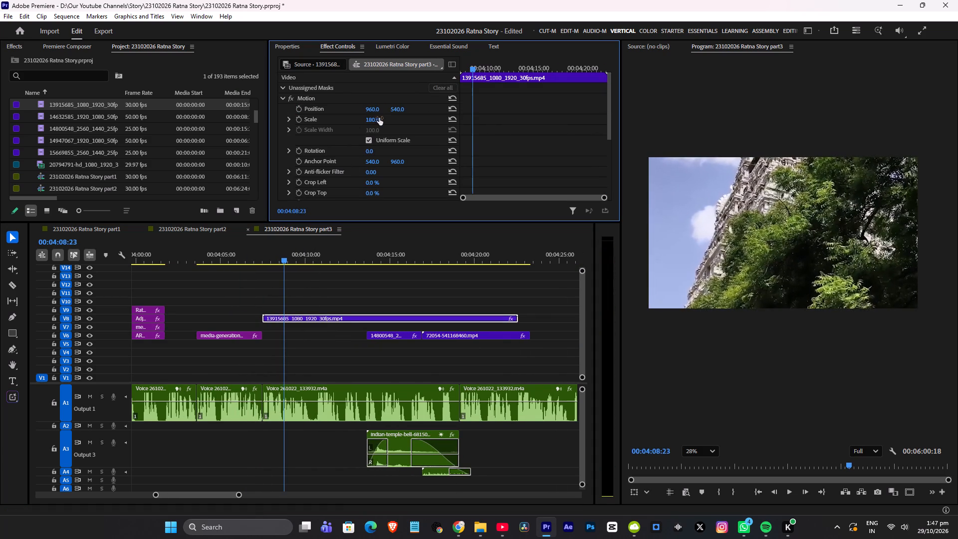
pyautogui.click(260, 257)
pyautogui.press('space')
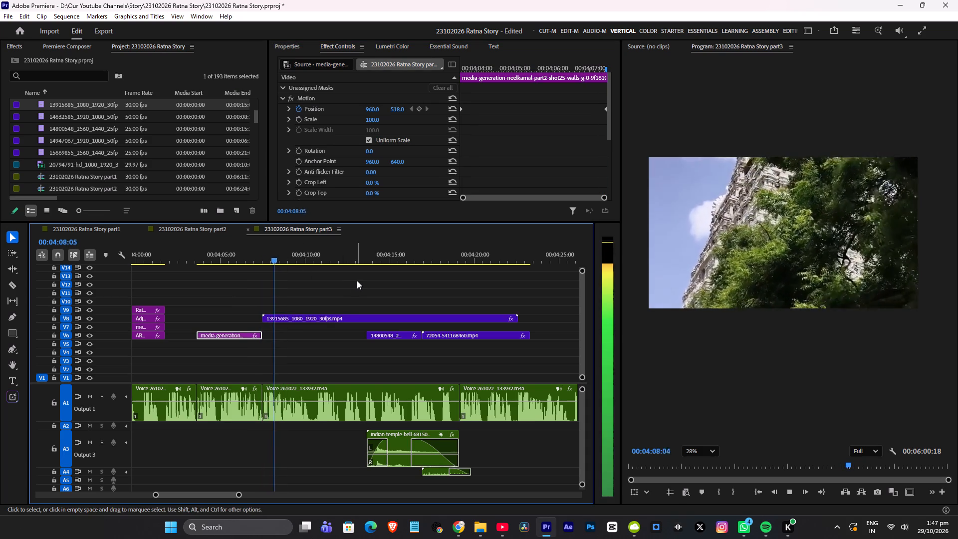
pyautogui.keyDown('alt'); pyautogui.scroll(3, 357, 280); pyautogui.keyUp('alt')
pyautogui.keyDown('alt'); pyautogui.scroll(-5, 350, 278); pyautogui.keyUp('alt')
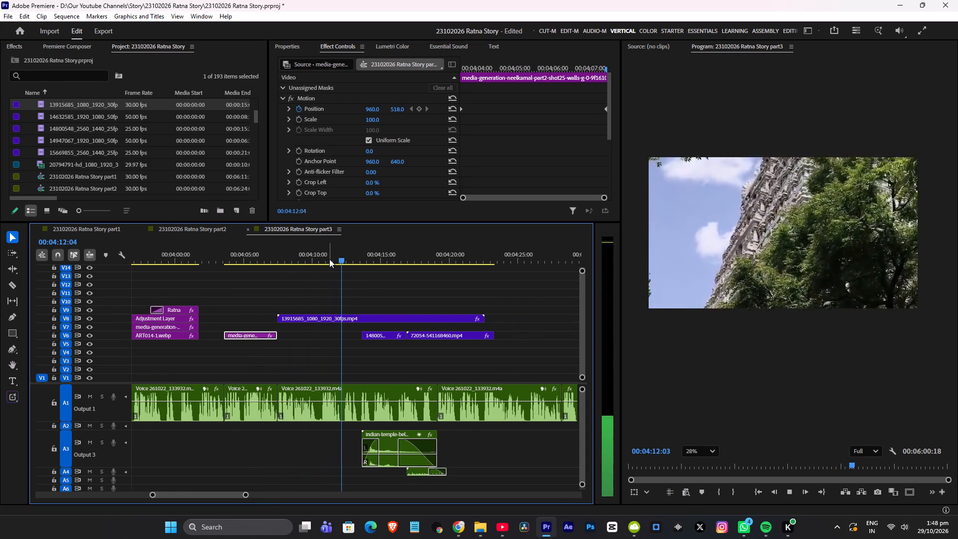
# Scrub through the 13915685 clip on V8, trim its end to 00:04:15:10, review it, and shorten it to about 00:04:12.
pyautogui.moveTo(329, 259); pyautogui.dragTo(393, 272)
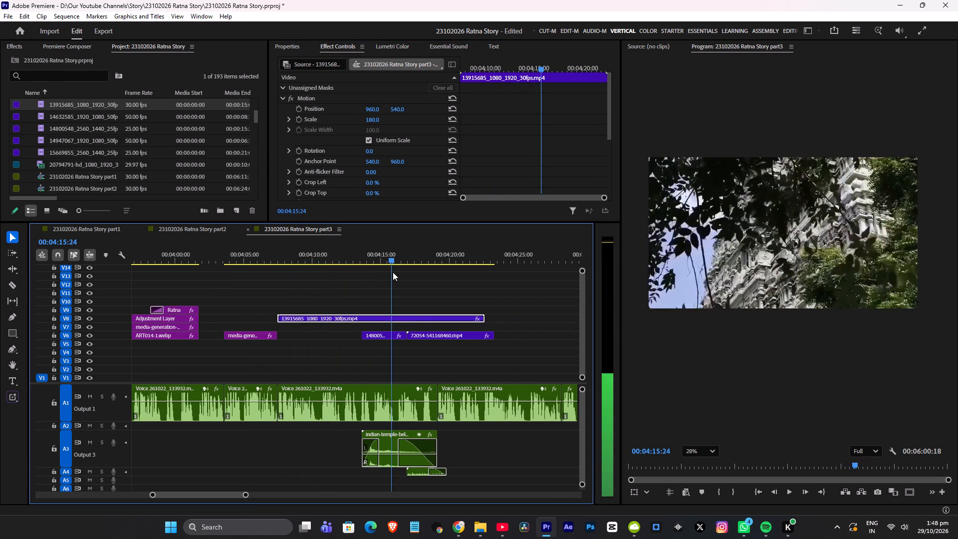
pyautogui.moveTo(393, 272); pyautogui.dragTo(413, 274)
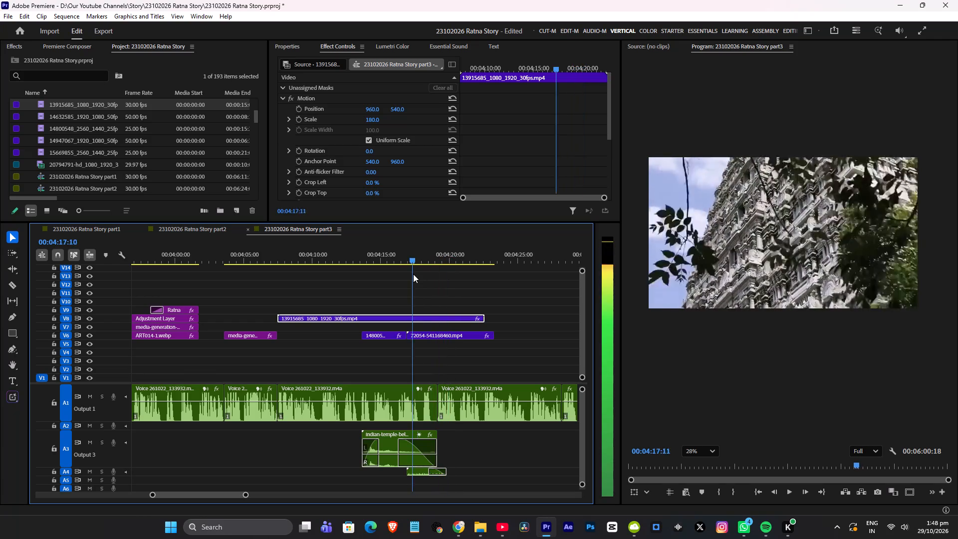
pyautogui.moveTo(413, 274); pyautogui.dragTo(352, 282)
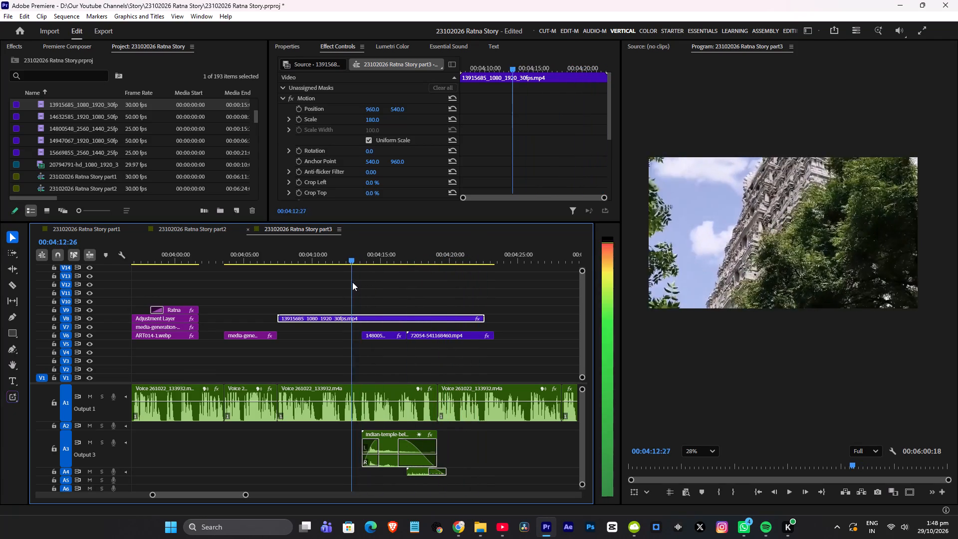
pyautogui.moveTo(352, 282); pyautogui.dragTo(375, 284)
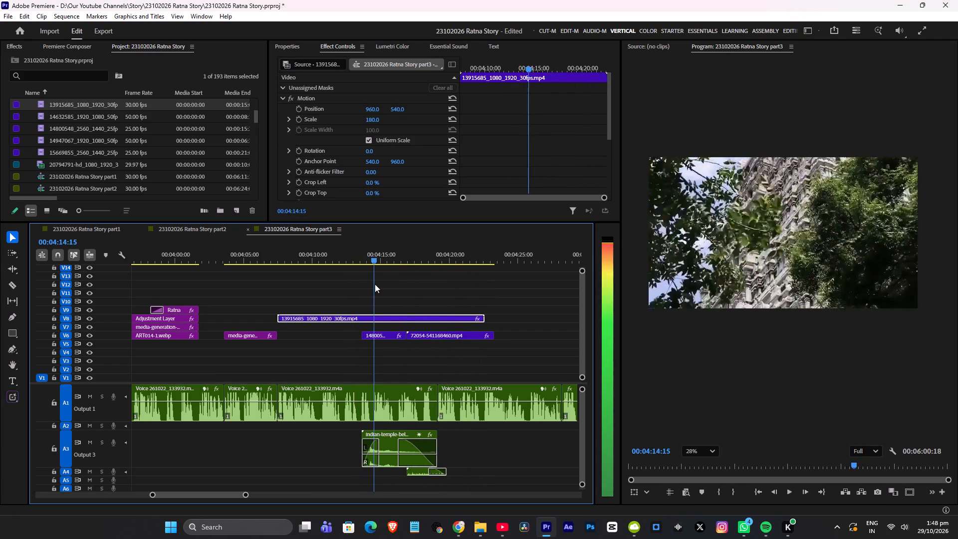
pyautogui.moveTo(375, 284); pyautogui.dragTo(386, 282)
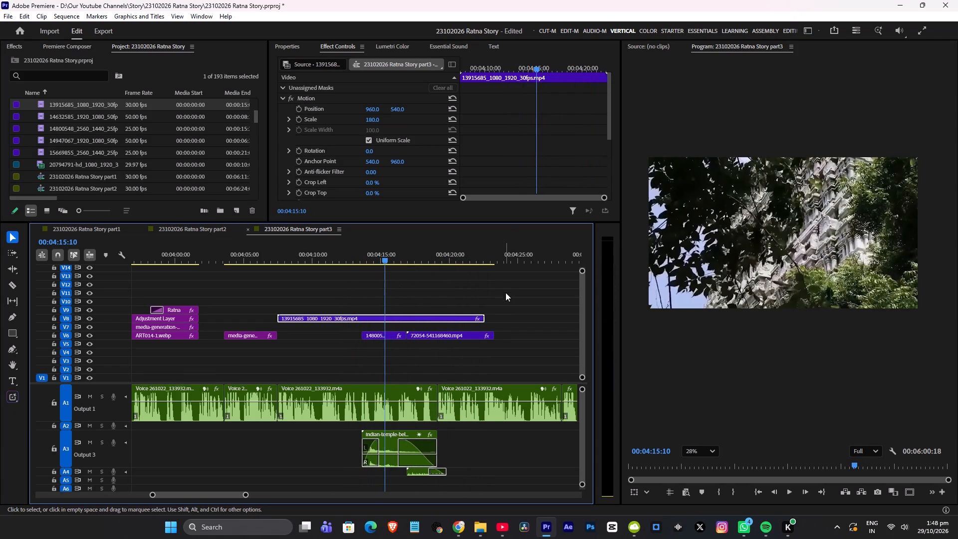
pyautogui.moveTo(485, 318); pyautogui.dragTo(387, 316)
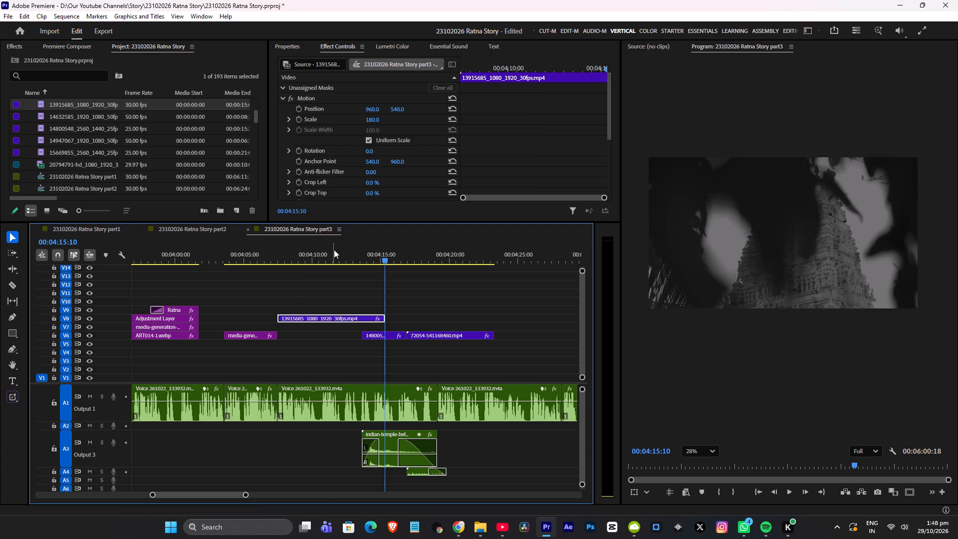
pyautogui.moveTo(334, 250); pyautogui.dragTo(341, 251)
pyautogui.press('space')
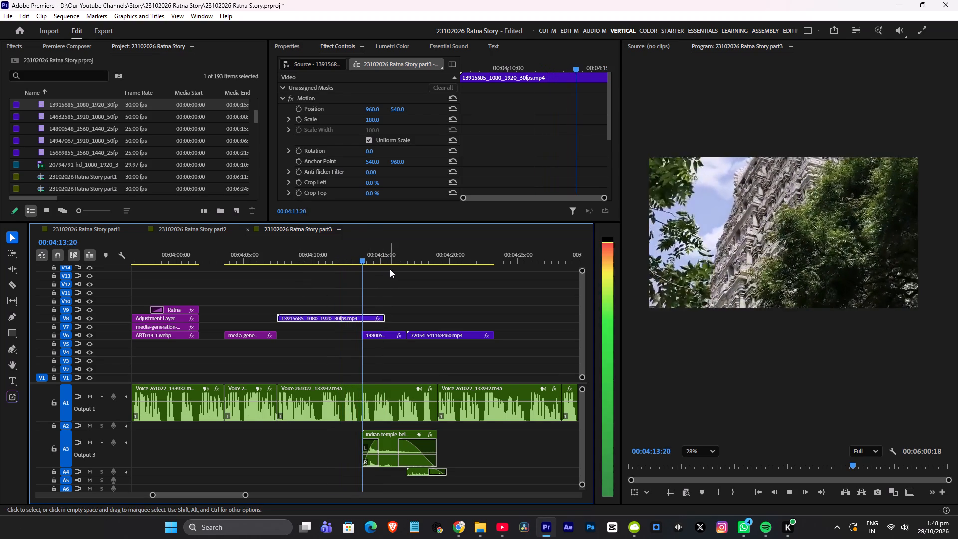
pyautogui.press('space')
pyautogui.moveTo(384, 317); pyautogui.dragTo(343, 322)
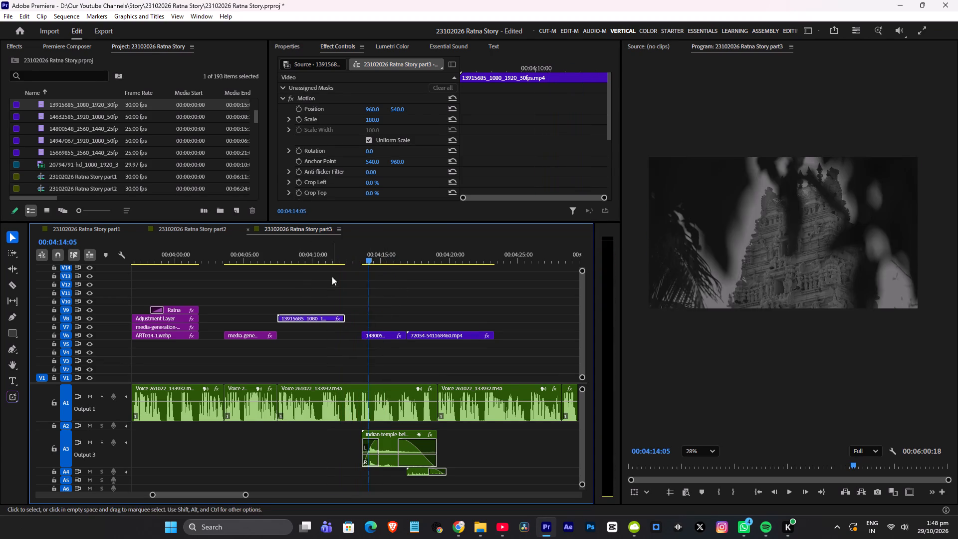
# Play back the 13915685 clip on V8 from just before its start and trim its end to 00:04:10:19.
pyautogui.click(326, 261)
pyautogui.press('space')
pyautogui.press('space')
pyautogui.click(274, 256)
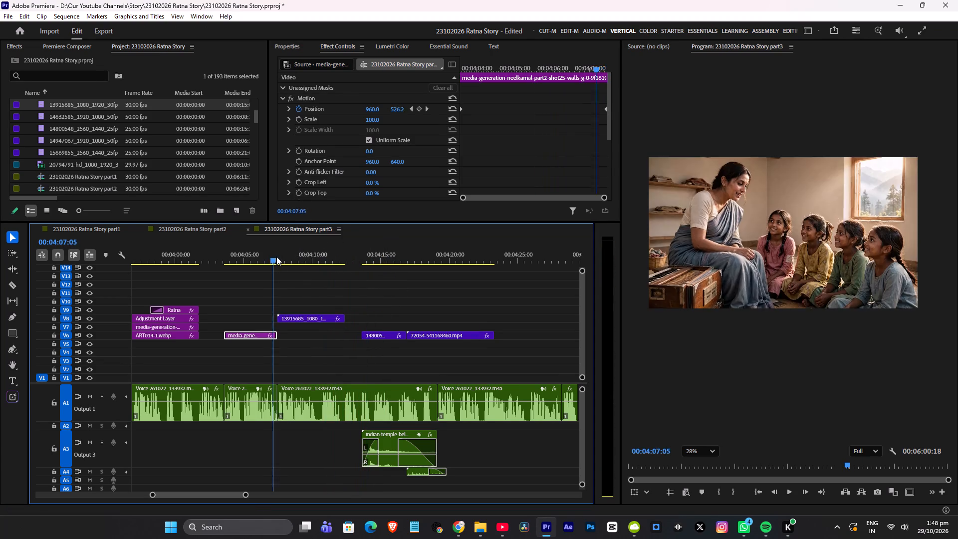
pyautogui.press('space')
pyautogui.keyDown('alt'); pyautogui.scroll(7, 317, 279); pyautogui.keyUp('alt')
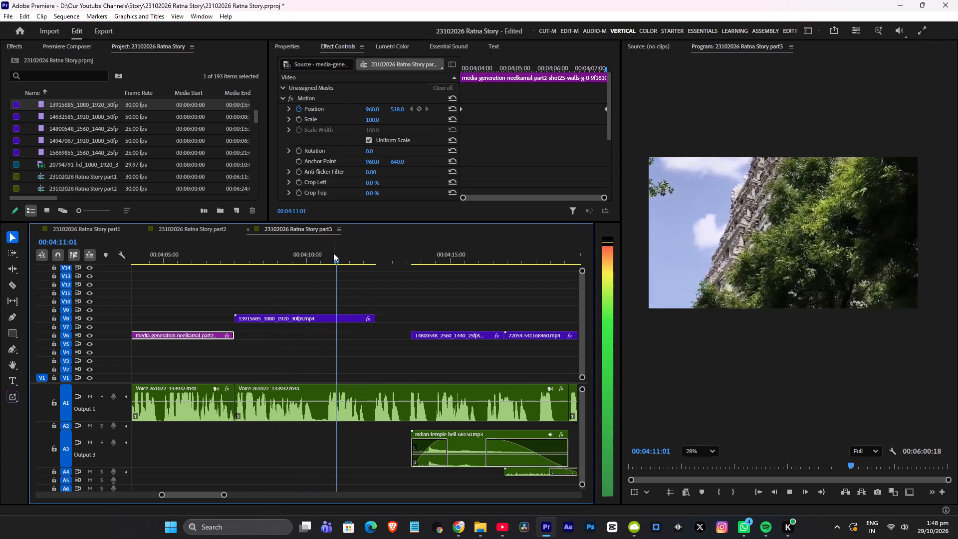
pyautogui.press('space')
pyautogui.moveTo(355, 252); pyautogui.dragTo(327, 267)
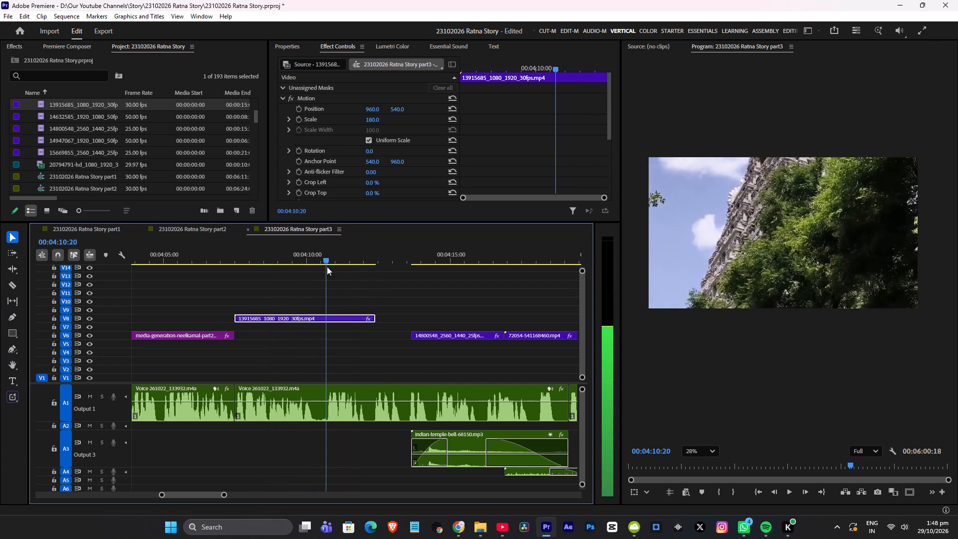
pyautogui.moveTo(327, 267); pyautogui.dragTo(326, 267)
pyautogui.moveTo(379, 318); pyautogui.dragTo(329, 319)
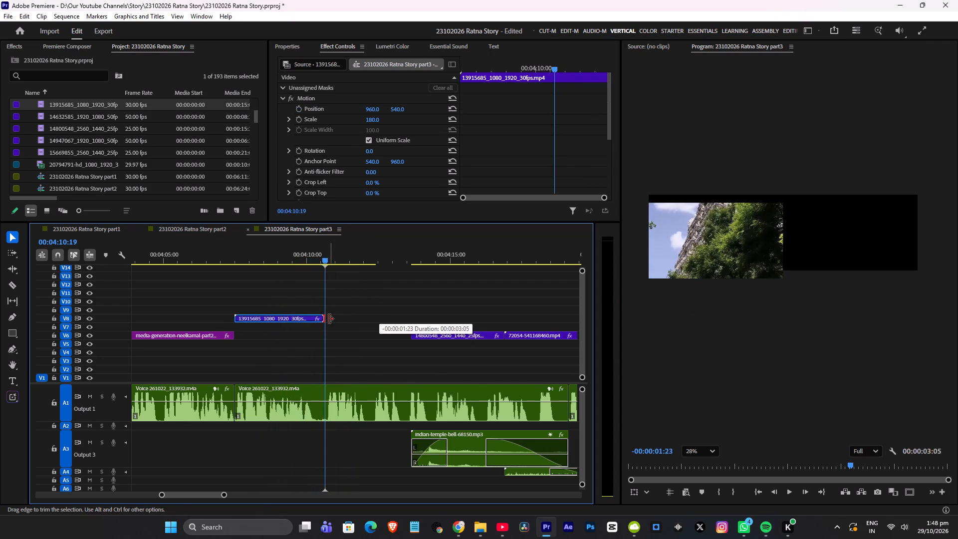
pyautogui.moveTo(329, 319); pyautogui.dragTo(325, 319)
# Move the trimmed 13915685 clip down from V8 to V6, directly after the media-generation clip, and save the project.
pyautogui.keyDown('alt'); pyautogui.scroll(-11, 369, 304); pyautogui.keyUp('alt')
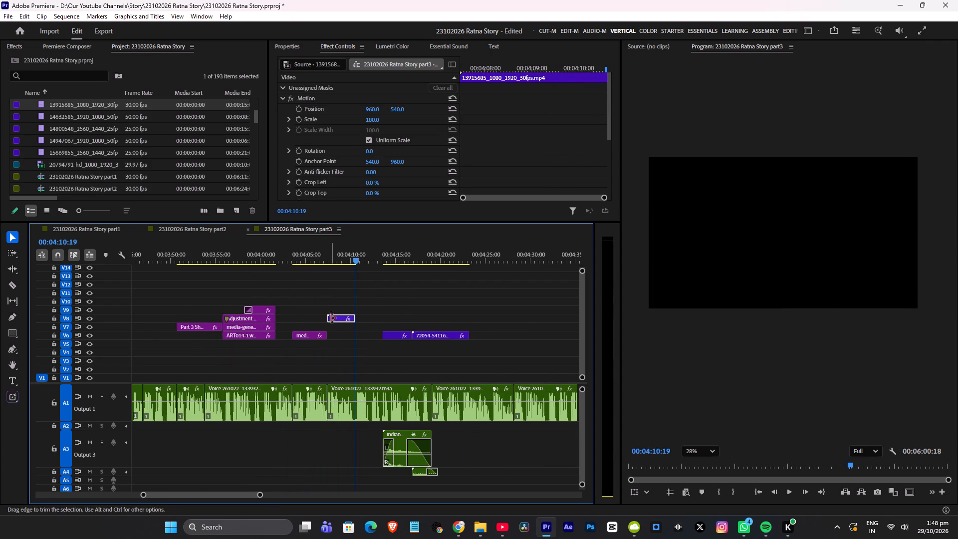
pyautogui.moveTo(337, 320); pyautogui.dragTo(342, 335)
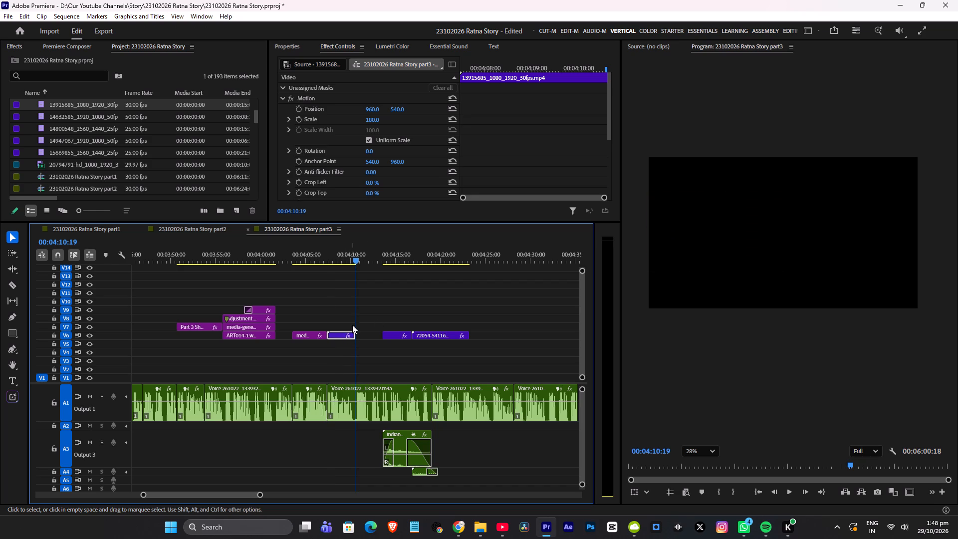
pyautogui.hotkey('ctrl', 's')
pyautogui.moveTo(391, 312); pyautogui.dragTo(440, 344)
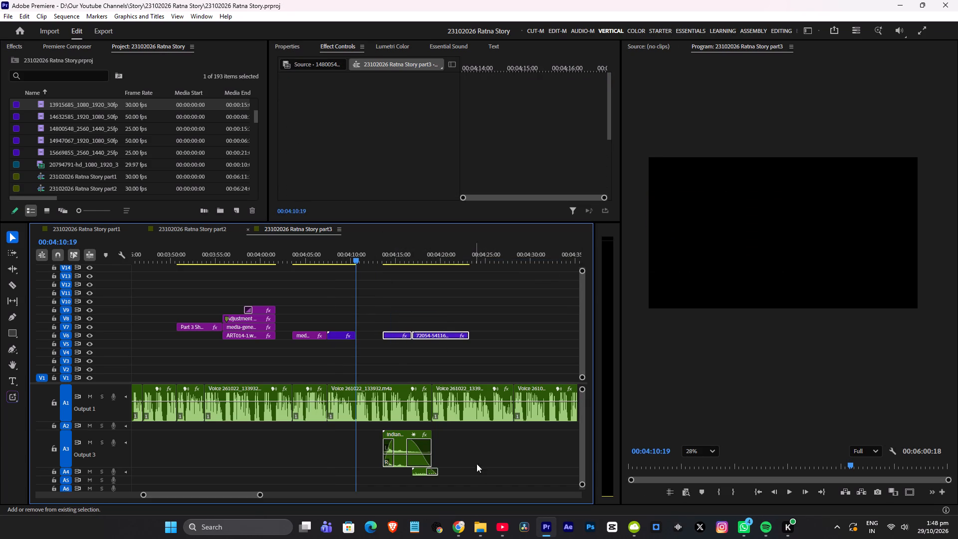
pyautogui.keyDown('shift'); pyautogui.moveTo(479, 481); pyautogui.dragTo(396, 441); pyautogui.keyUp('shift')
pyautogui.moveTo(396, 335); pyautogui.dragTo(369, 335)
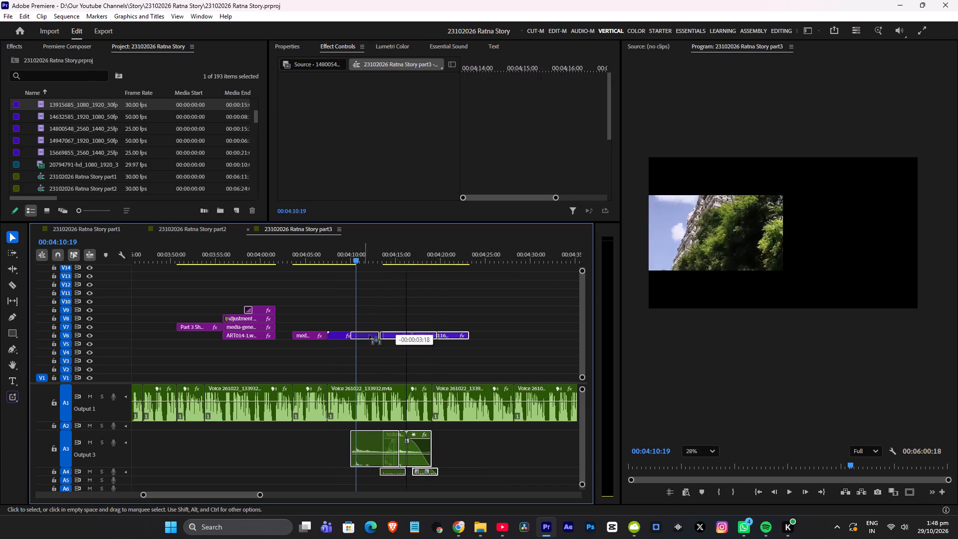
pyautogui.moveTo(369, 335); pyautogui.dragTo(369, 336)
pyautogui.click(343, 252)
pyautogui.press('space')
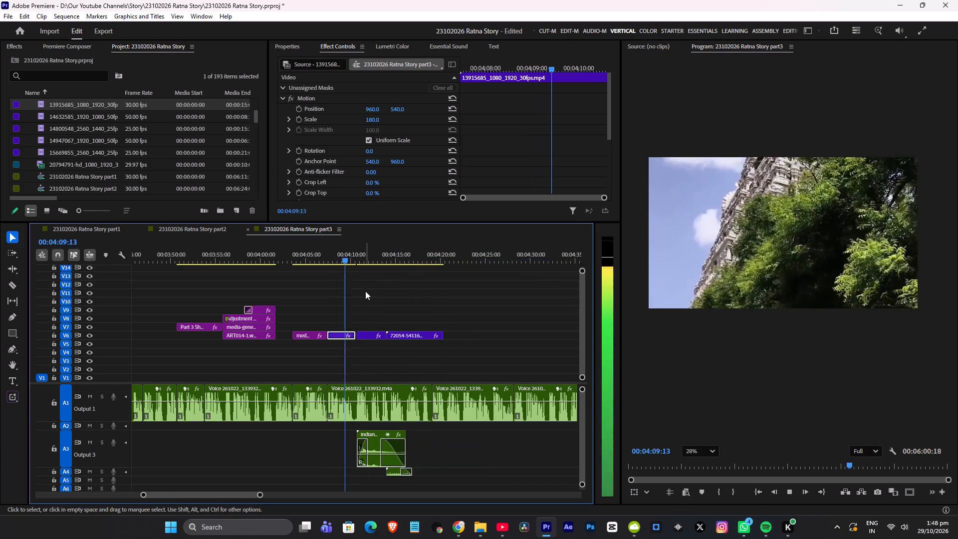
pyautogui.keyDown('alt'); pyautogui.scroll(11, 366, 292); pyautogui.keyUp('alt')
pyautogui.press('space')
# Move both later temple clips and their A3 and A4 sounds slightly earlier to meet the end of the 13915685 clip.
pyautogui.moveTo(373, 303); pyautogui.dragTo(463, 342)
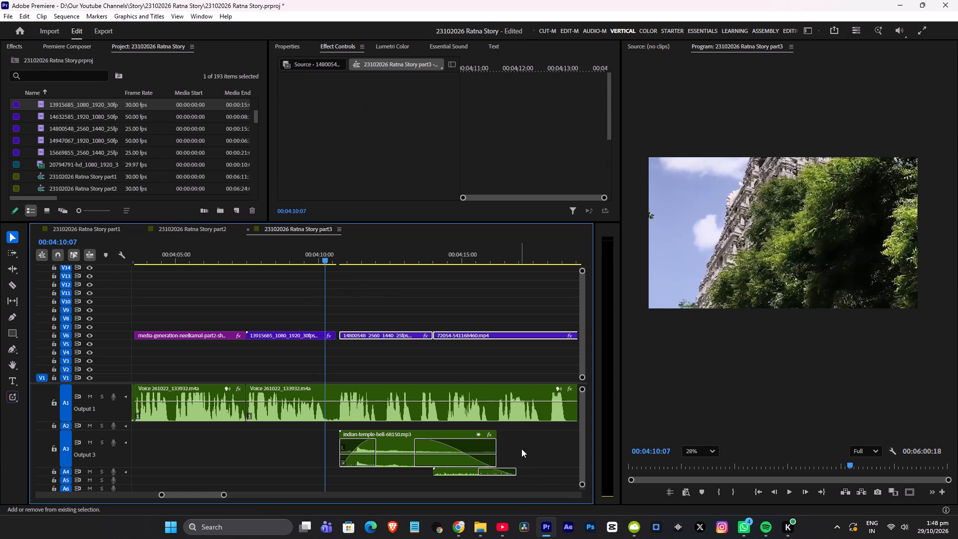
pyautogui.keyDown('shift'); pyautogui.moveTo(543, 476); pyautogui.dragTo(424, 444); pyautogui.keyUp('shift')
pyautogui.moveTo(363, 334); pyautogui.dragTo(355, 335)
pyautogui.click(369, 284)
# Copy the Tint effect from the 14800548 clip onto the 13915685 clip on V6, check the frame, and save the project.
pyautogui.click(367, 253)
pyautogui.scroll(-11, 397, 143)
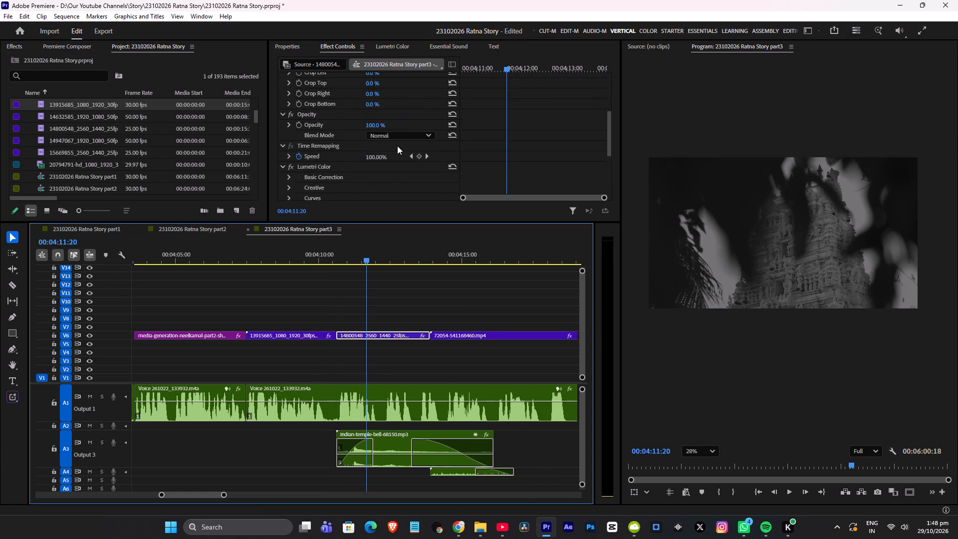
pyautogui.scroll(-3, 394, 148)
pyautogui.click(335, 136)
pyautogui.scroll(-11, 340, 152)
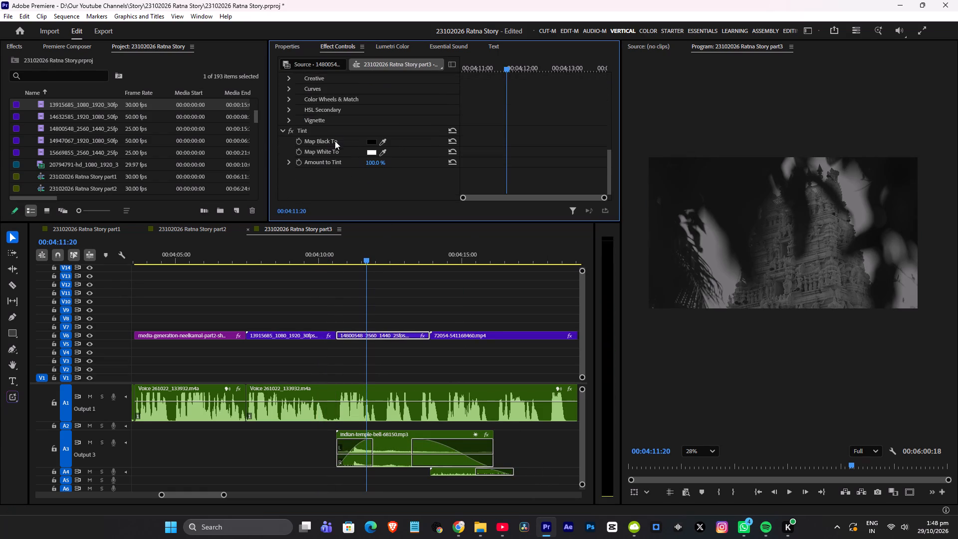
pyautogui.keyDown('ctrl'); pyautogui.click(334, 134); pyautogui.keyUp('ctrl')
pyautogui.hotkey('ctrl', 'c')
pyautogui.click(304, 333)
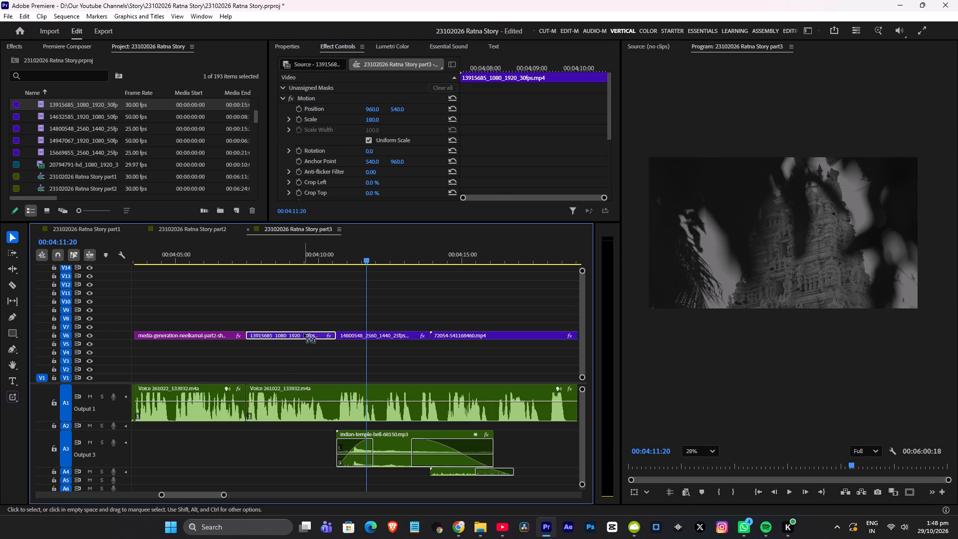
pyautogui.hotkey('ctrl', 'v')
pyautogui.click(286, 254)
pyautogui.hotkey('ctrl', 's')
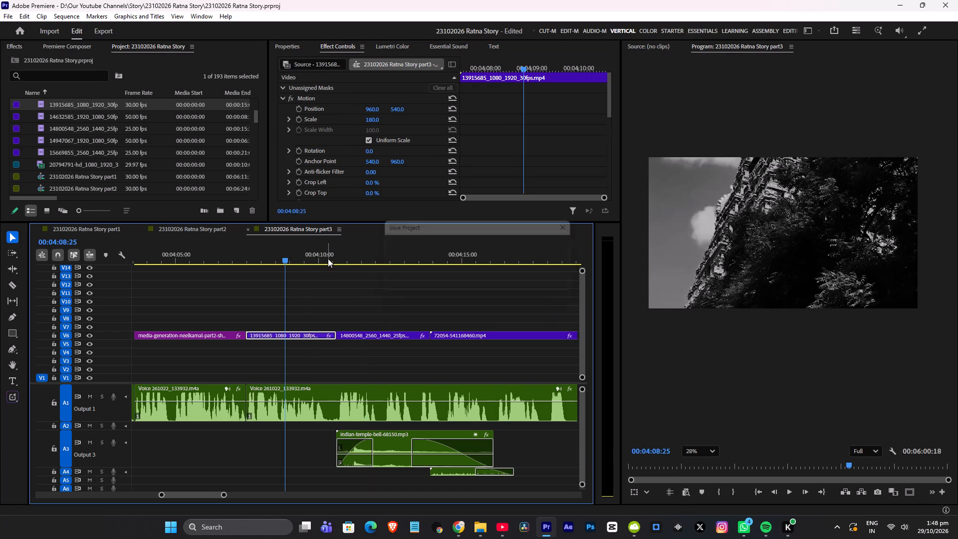
# Play back the temple clips and extend the end of the A4 sound to the voice clip's end at about 00:04:19.
pyautogui.press('space')
pyautogui.scroll(-2, 368, 275)
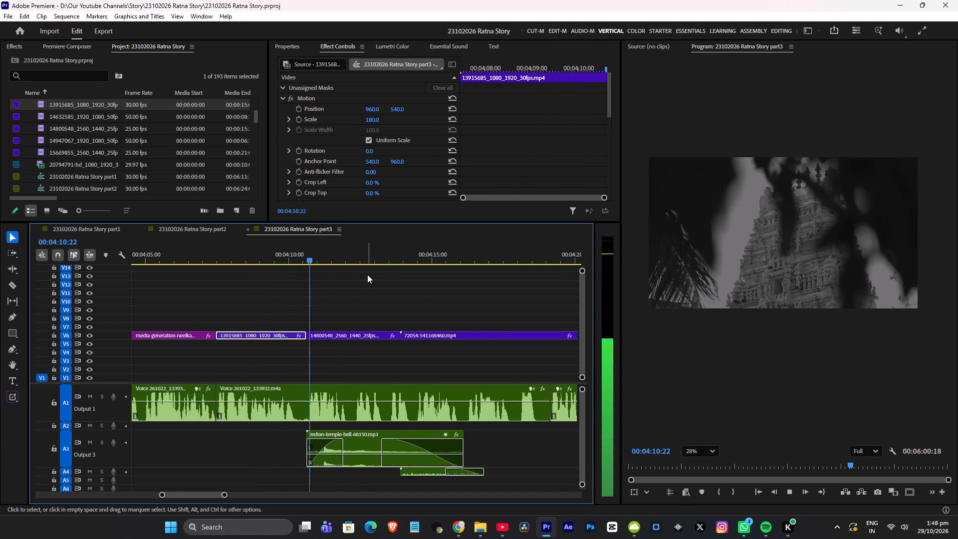
pyautogui.keyDown('alt'); pyautogui.scroll(-4, 385, 305); pyautogui.keyUp('alt')
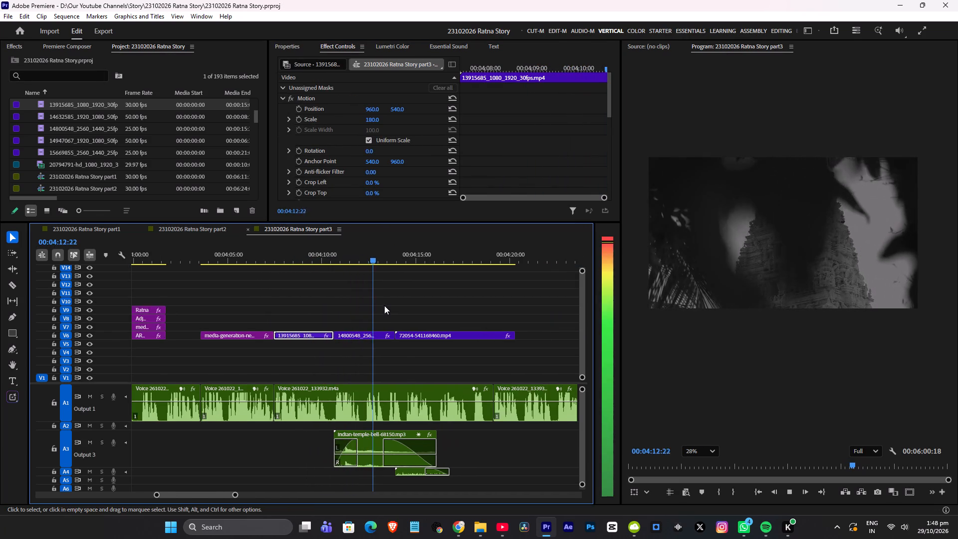
pyautogui.scroll(-5, 384, 304)
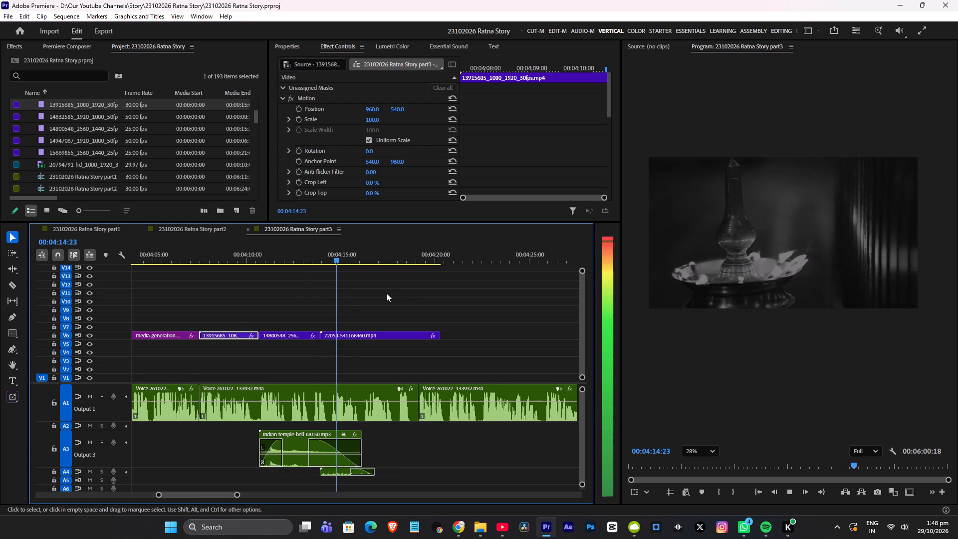
pyautogui.scroll(-3, 386, 295)
pyautogui.moveTo(335, 470); pyautogui.dragTo(343, 470)
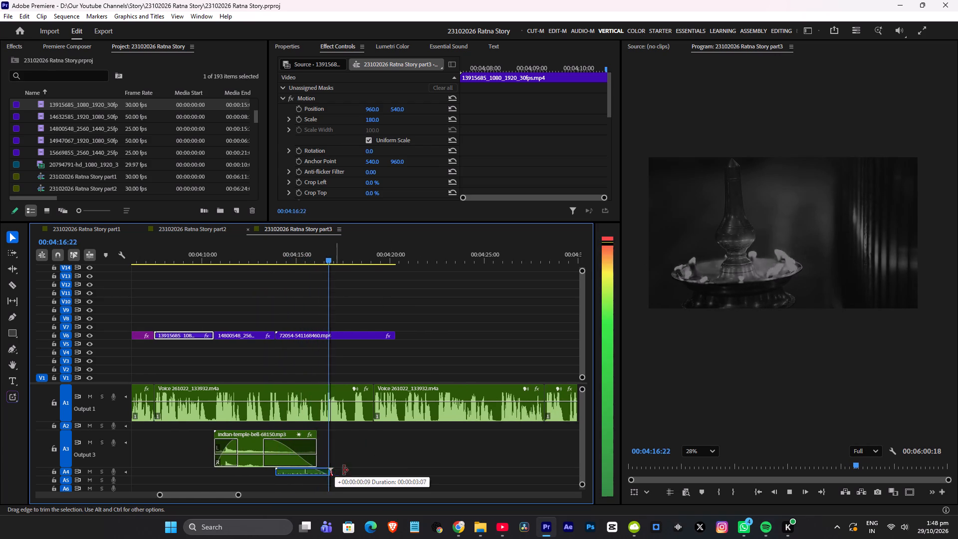
pyautogui.moveTo(343, 470); pyautogui.dragTo(378, 468)
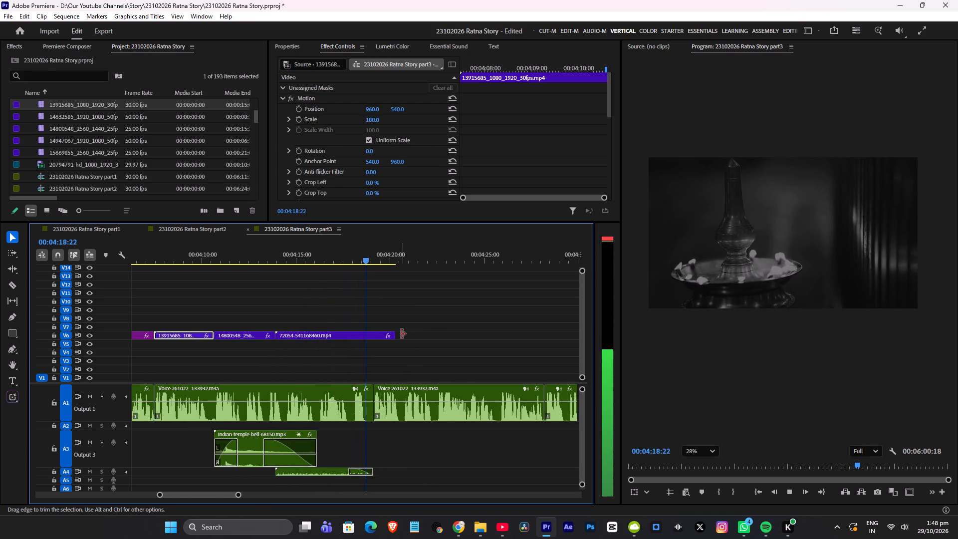
# Trim the end of 72054-541168460.mp4 on V6 to the voice clip's end at about 00:04:19, play across it, and save.
pyautogui.moveTo(401, 334); pyautogui.dragTo(381, 337)
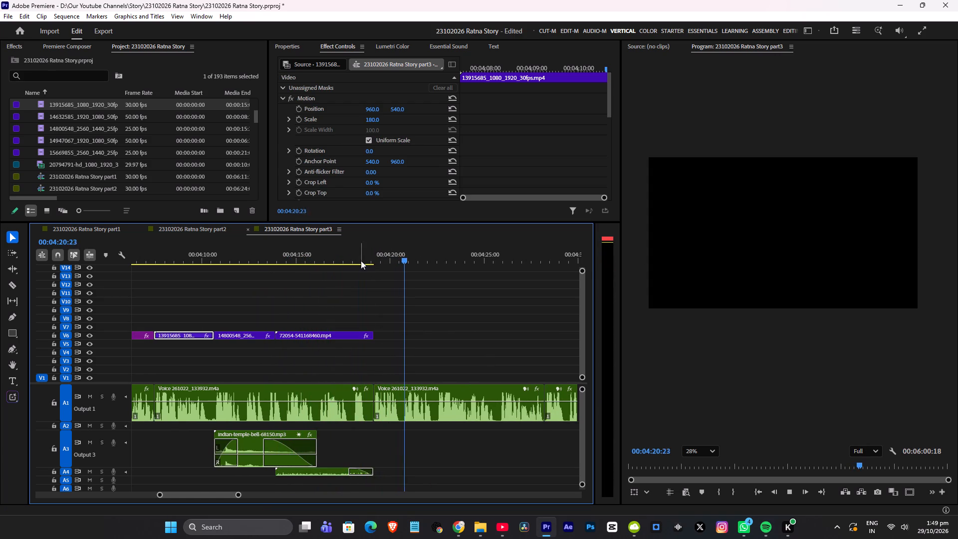
pyautogui.click(353, 257)
pyautogui.press('space')
pyautogui.keyDown('alt'); pyautogui.scroll(5, 384, 296); pyautogui.keyUp('alt')
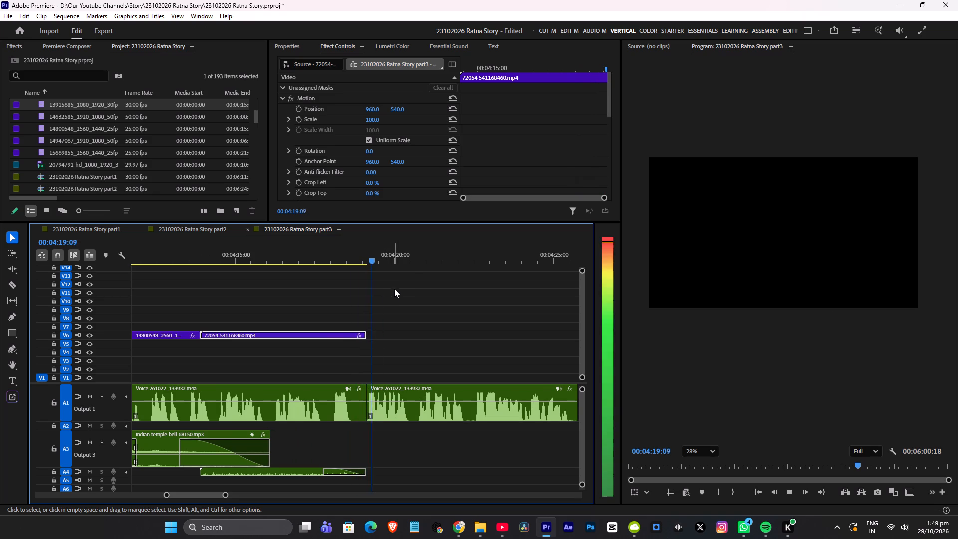
pyautogui.hotkey('ctrl', 's')
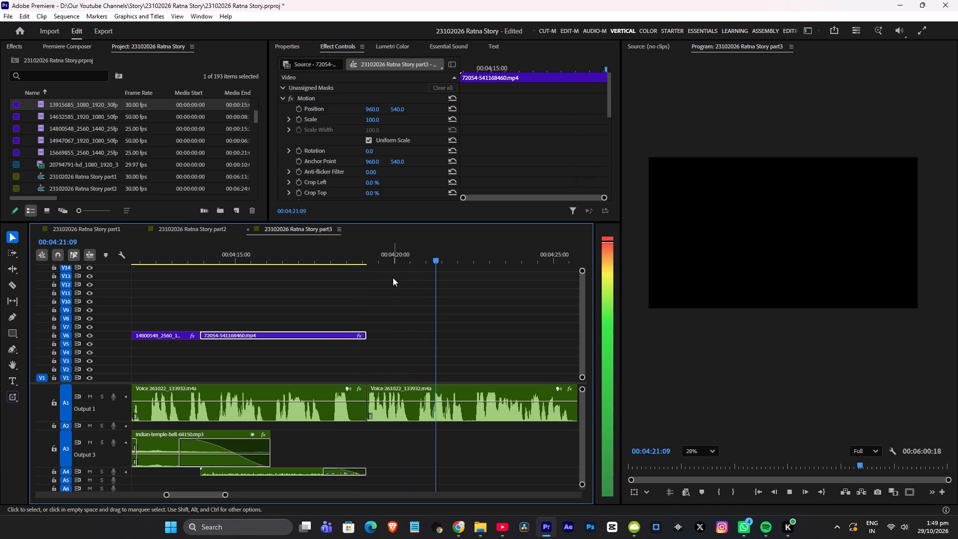
pyautogui.click(392, 264)
pyautogui.click(415, 257)
pyautogui.hotkey('ctrl', 's')
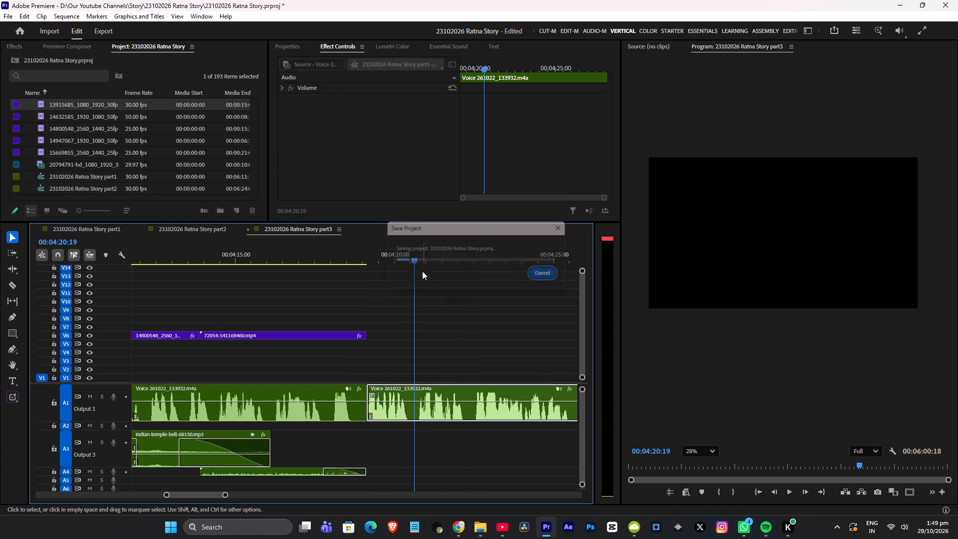
# Play the part3 voice-over past the temple clips to about 00:04:27:25 and save the project.
pyautogui.press('space')
pyautogui.keyDown('alt'); pyautogui.scroll(-16, 436, 306); pyautogui.keyUp('alt')
pyautogui.scroll(-1, 434, 321)
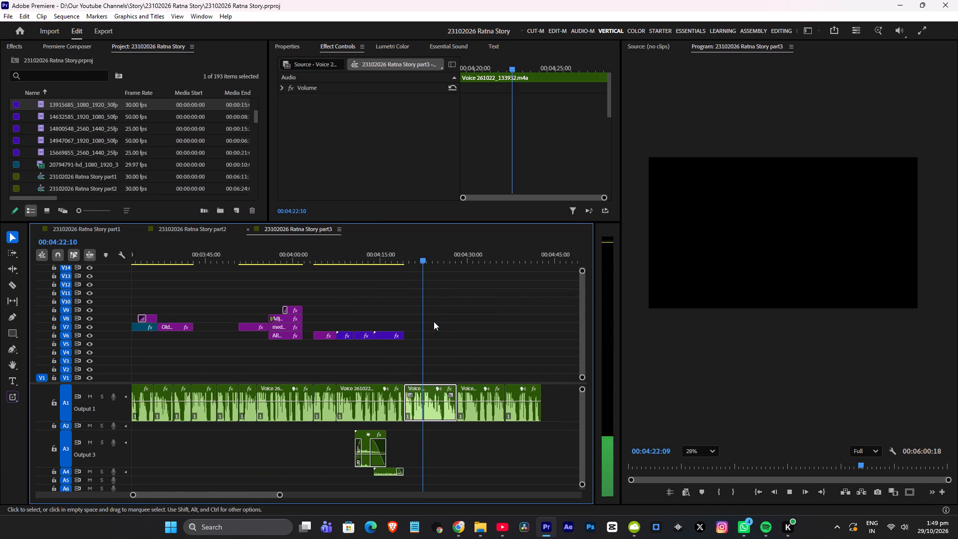
pyautogui.scroll(-2, 434, 321)
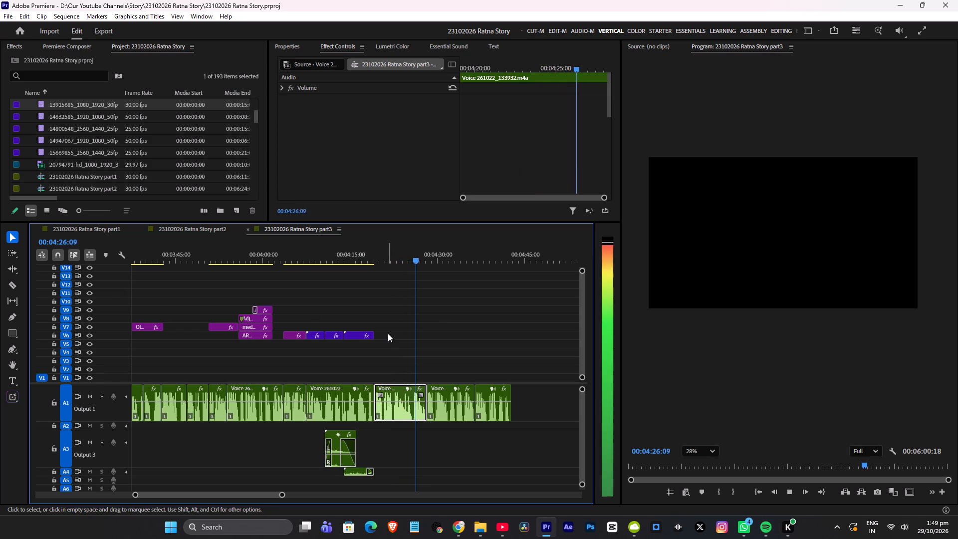
pyautogui.press('space')
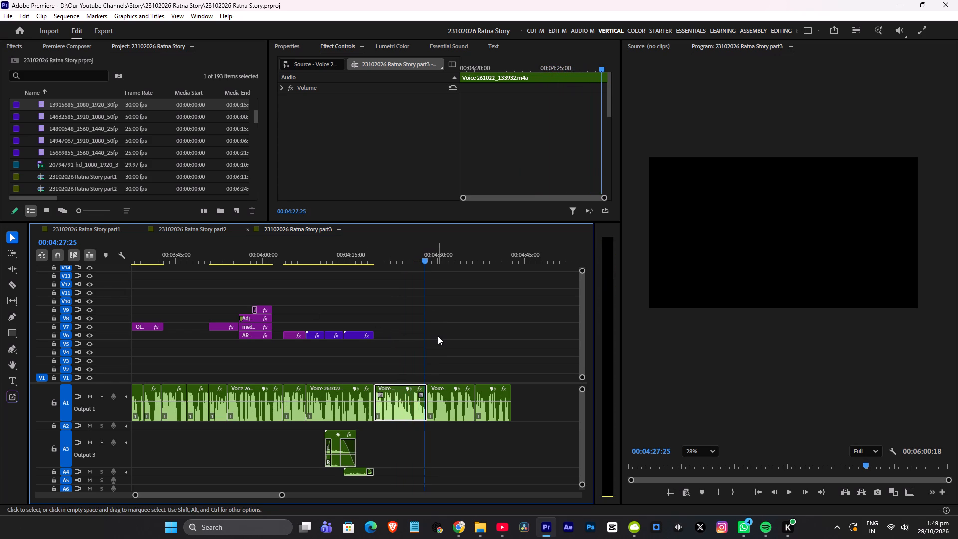
pyautogui.hotkey('ctrl', 's')
# Review the part1 sequence from about 00:04:50 back to its opening, looking for footage to reuse.
pyautogui.keyDown('alt'); pyautogui.scroll(1, 436, 336); pyautogui.keyUp('alt')
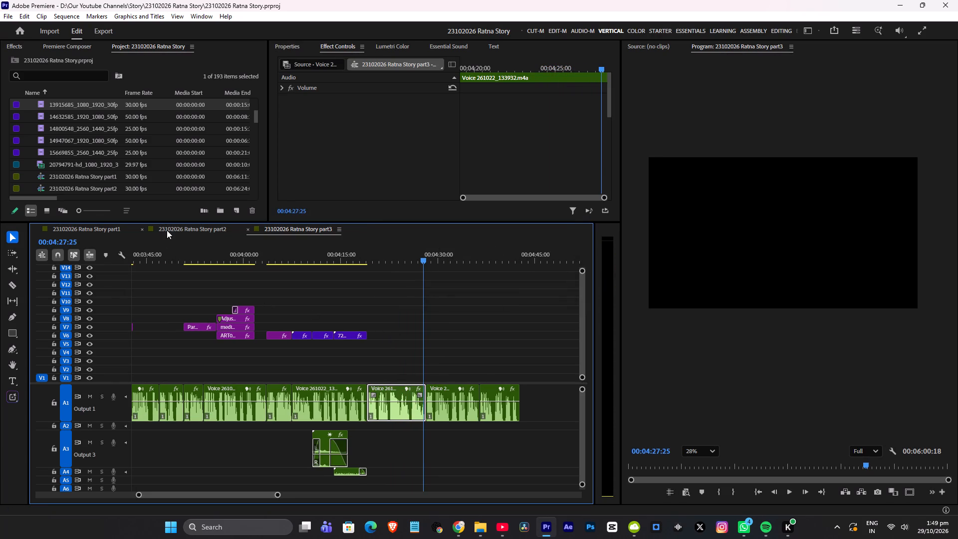
pyautogui.click(117, 229)
pyautogui.scroll(10, 326, 293)
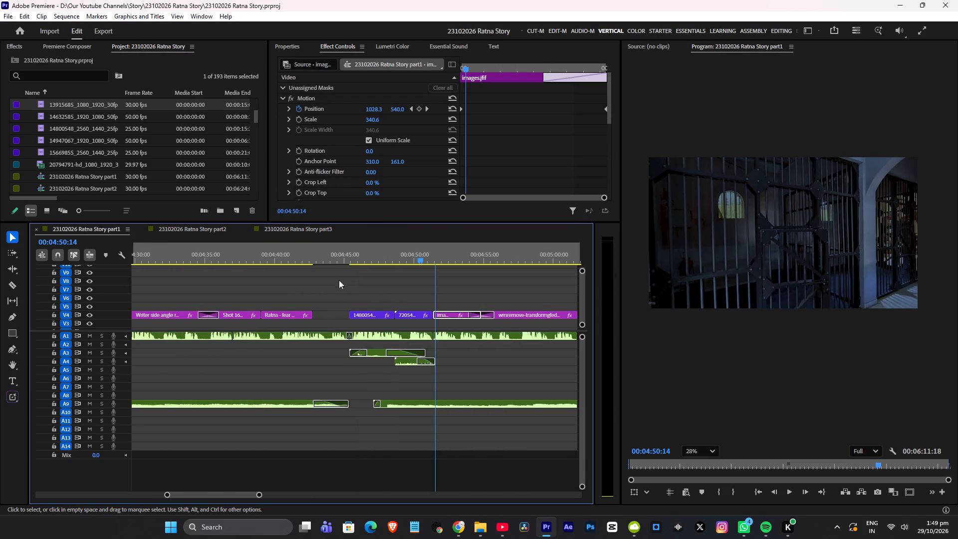
pyautogui.keyDown('alt'); pyautogui.scroll(-10, 355, 311); pyautogui.keyUp('alt')
pyautogui.scroll(13, 361, 317)
pyautogui.moveTo(262, 253); pyautogui.dragTo(159, 271)
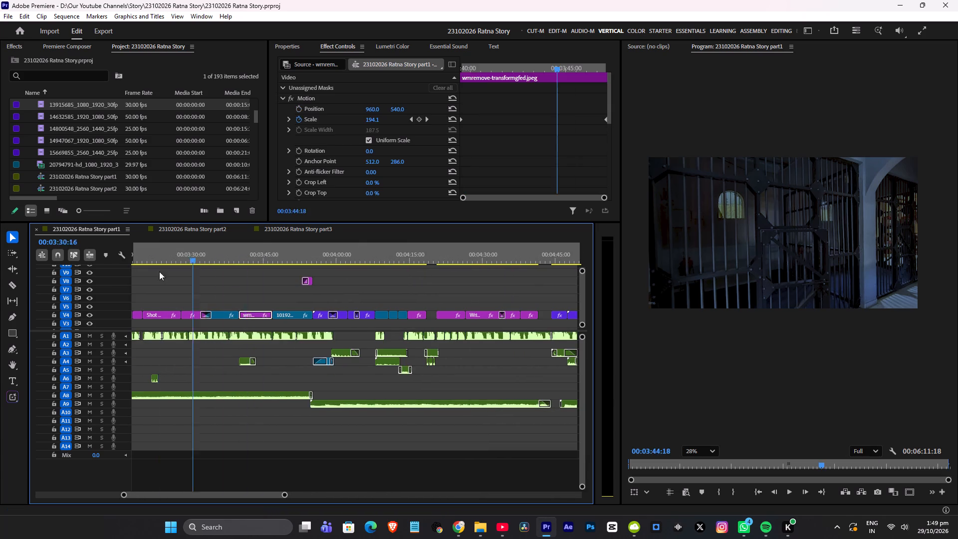
pyautogui.moveTo(159, 271); pyautogui.dragTo(208, 278)
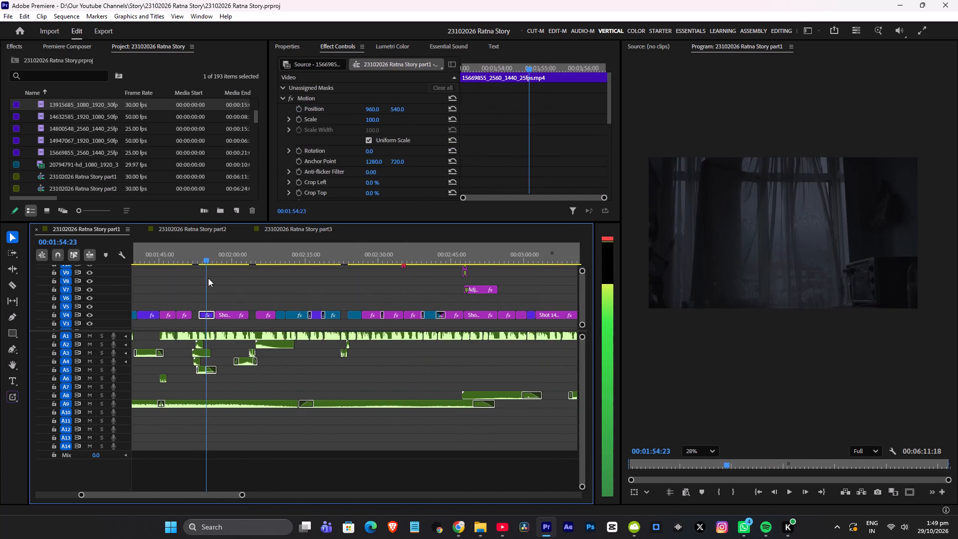
pyautogui.moveTo(208, 278); pyautogui.dragTo(79, 280)
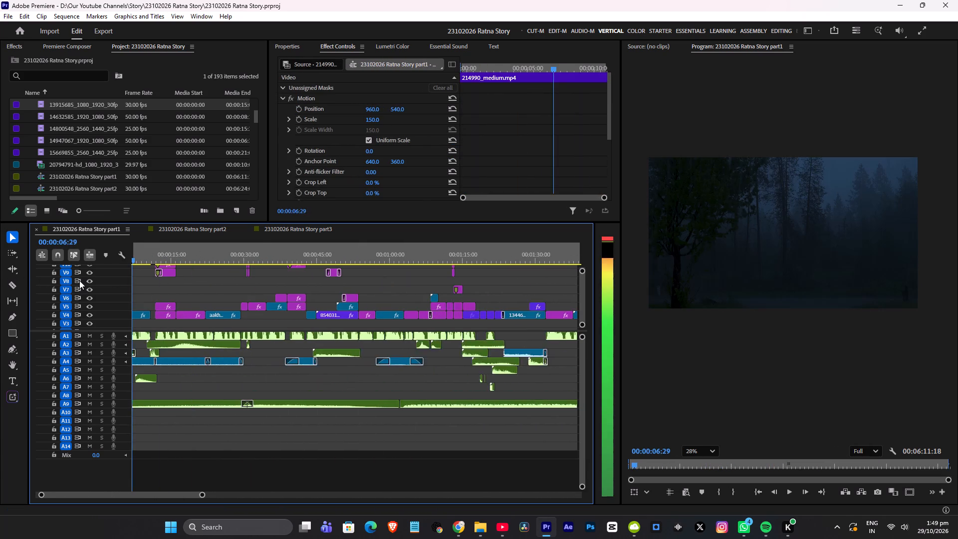
pyautogui.moveTo(79, 280); pyautogui.dragTo(435, 281)
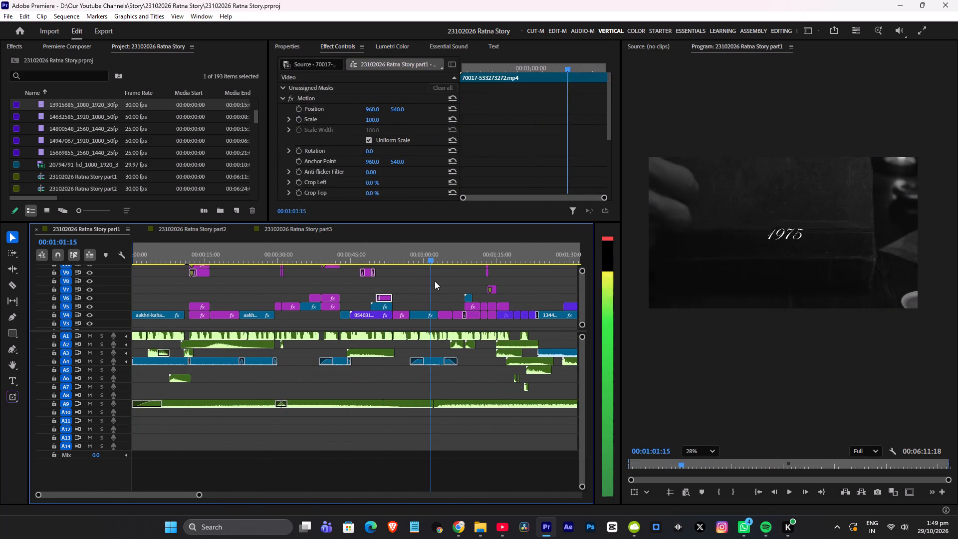
pyautogui.moveTo(435, 281); pyautogui.dragTo(327, 290)
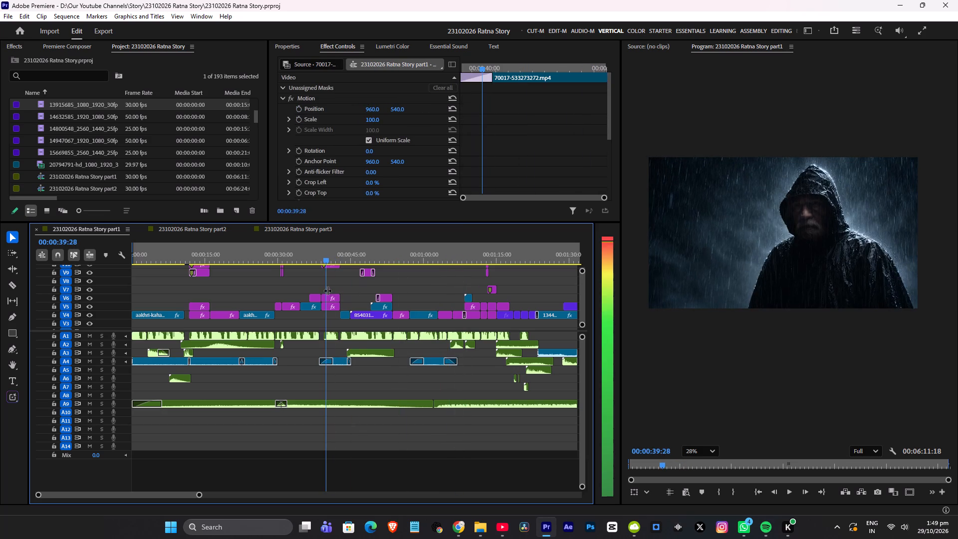
# Scrub forward through part1 from about 00:00:40 to 00:03:06, examining the shots for reusable footage.
pyautogui.scroll(-7, 323, 298)
pyautogui.moveTo(322, 257); pyautogui.dragTo(411, 263)
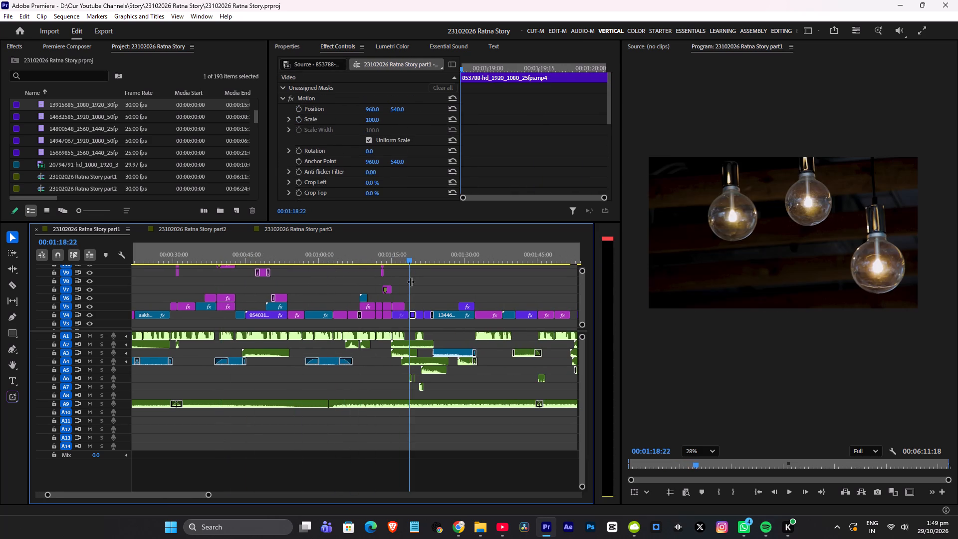
pyautogui.scroll(-5, 411, 281)
pyautogui.moveTo(381, 252); pyautogui.dragTo(508, 268)
pyautogui.scroll(-8, 502, 277)
pyautogui.moveTo(471, 257); pyautogui.dragTo(495, 258)
pyautogui.scroll(-6, 496, 271)
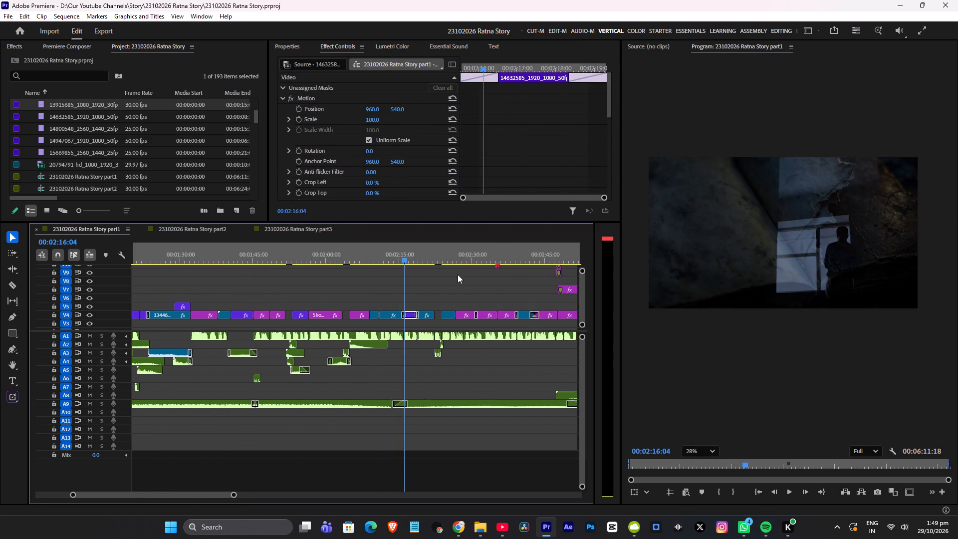
pyautogui.scroll(-5, 458, 274)
pyautogui.moveTo(381, 262); pyautogui.dragTo(433, 270)
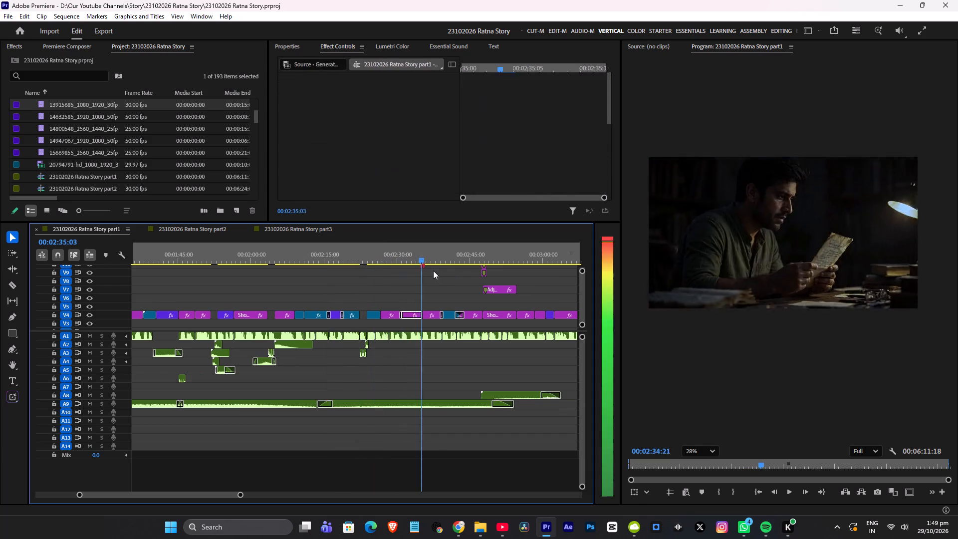
pyautogui.moveTo(433, 270); pyautogui.dragTo(478, 275)
pyautogui.scroll(-6, 469, 280)
pyautogui.moveTo(405, 258); pyautogui.dragTo(484, 265)
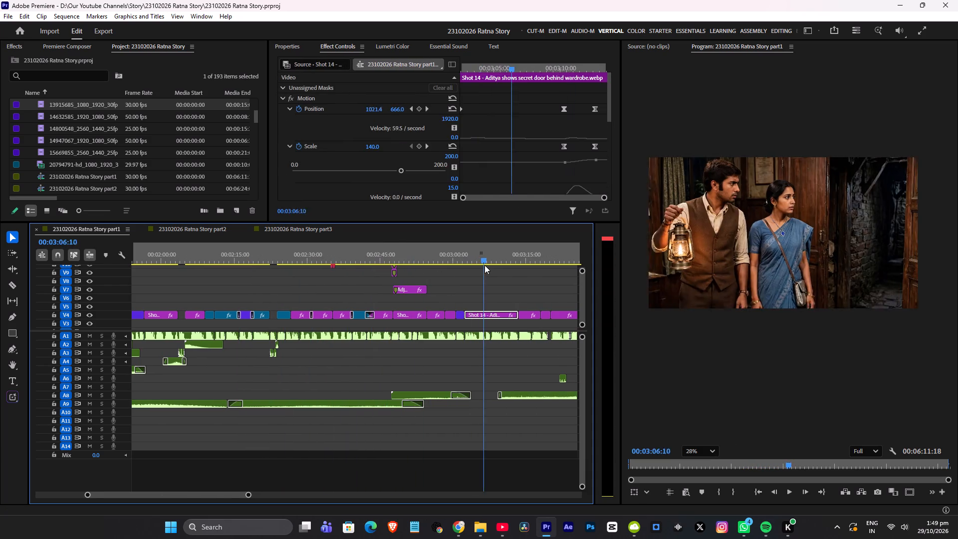
# Go back through part1 and play the passage around 00:01:12 to 00:01:16 leading into the 15 October title.
pyautogui.moveTo(484, 265); pyautogui.dragTo(350, 271)
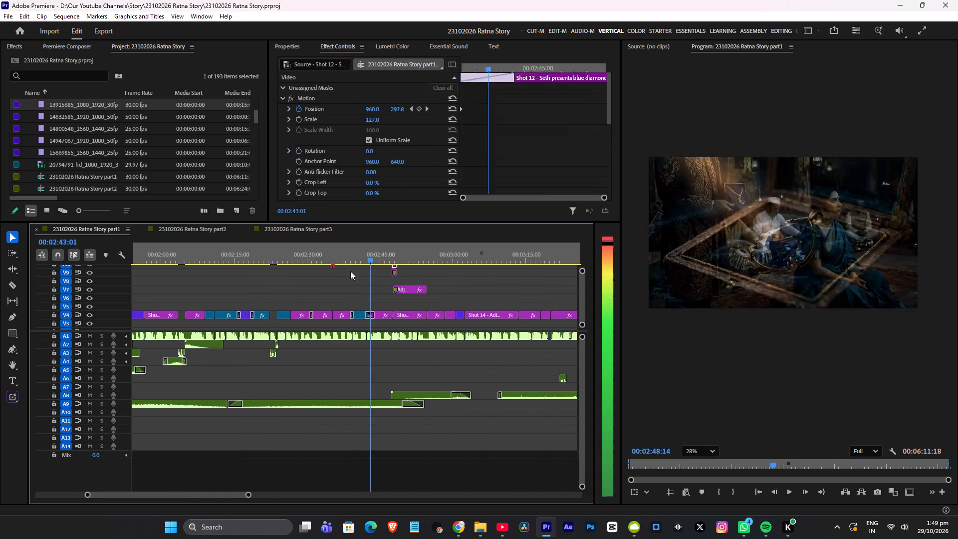
pyautogui.moveTo(350, 271); pyautogui.dragTo(134, 271)
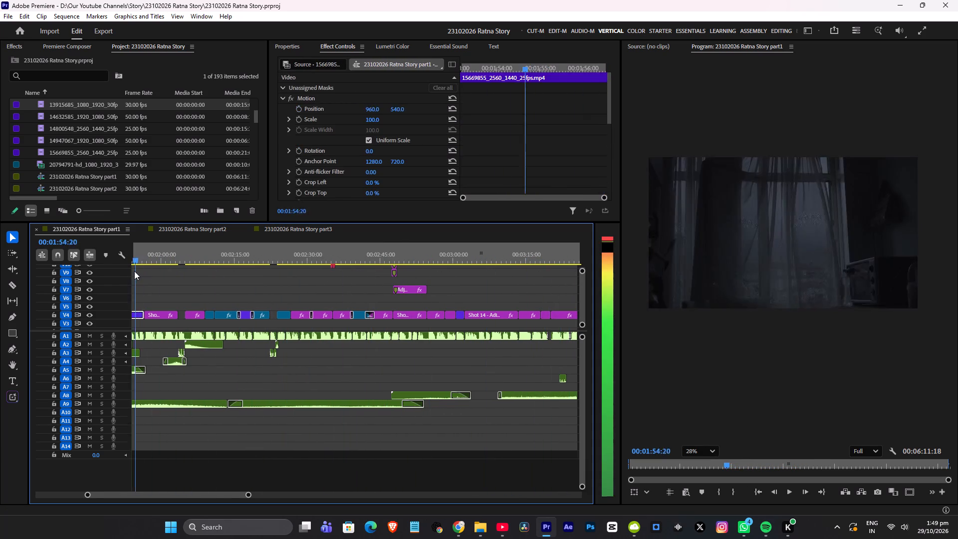
pyautogui.moveTo(134, 271); pyautogui.dragTo(238, 273)
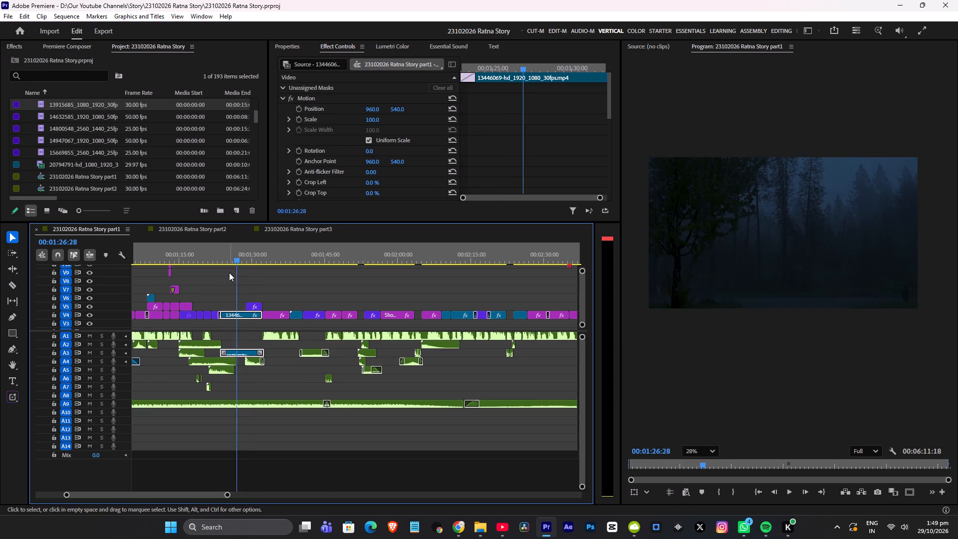
pyautogui.scroll(10, 229, 272)
pyautogui.click(316, 257)
pyautogui.press('space')
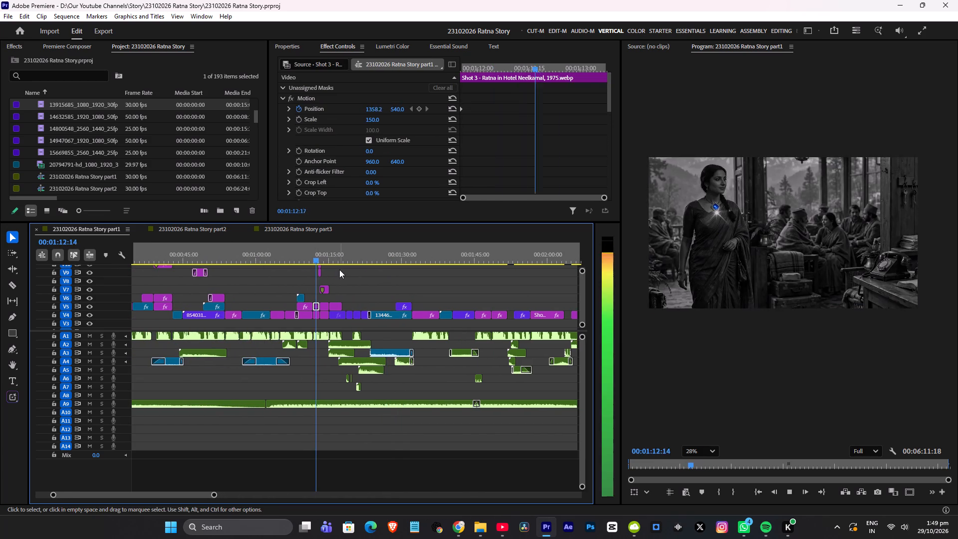
pyautogui.keyDown('alt'); pyautogui.scroll(11, 339, 269); pyautogui.keyUp('alt')
pyautogui.click(306, 254)
pyautogui.press('space')
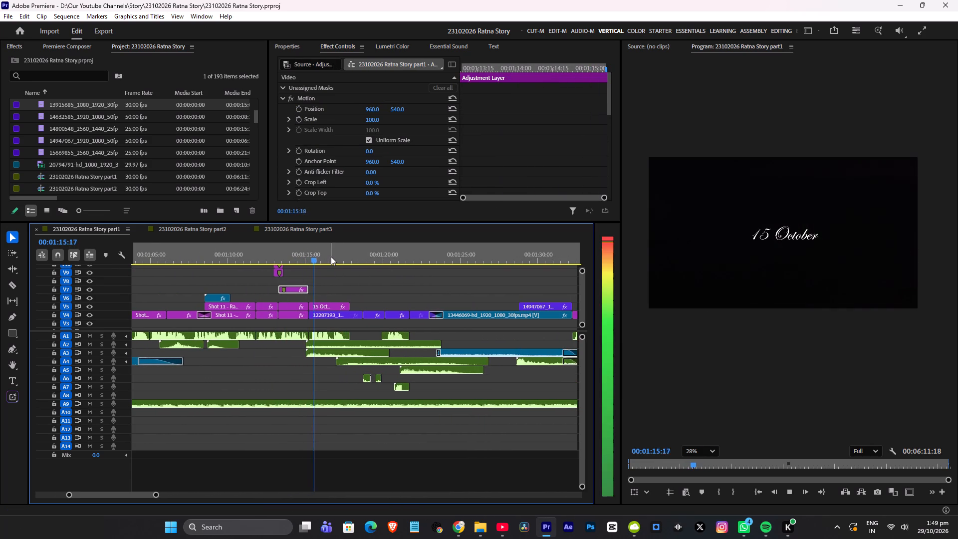
pyautogui.press('space')
# Copy part1's 12287193 and 853788 clips on V4 together with their sounds on A2, A3, A4 and the two short A6 sounds.
pyautogui.click(331, 316)
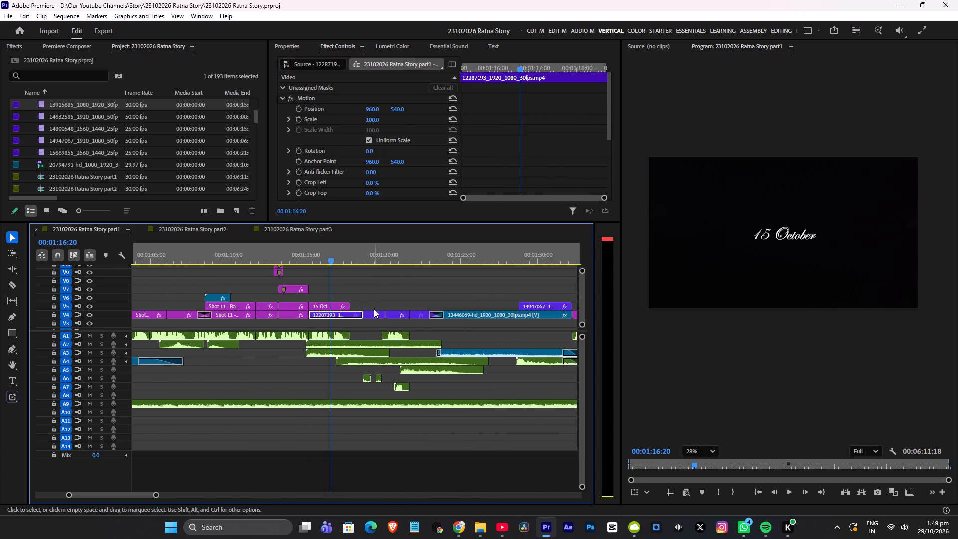
pyautogui.moveTo(366, 251); pyautogui.dragTo(374, 262)
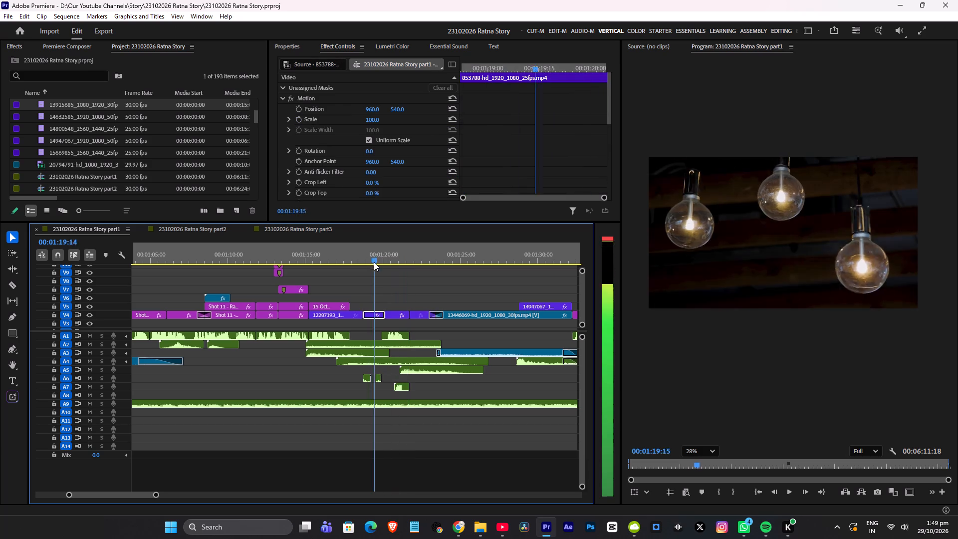
pyautogui.moveTo(374, 262); pyautogui.dragTo(371, 263)
pyautogui.keyDown('shift'); pyautogui.click(345, 317); pyautogui.keyUp('shift')
pyautogui.keyDown('shift'); pyautogui.click(345, 345); pyautogui.keyUp('shift')
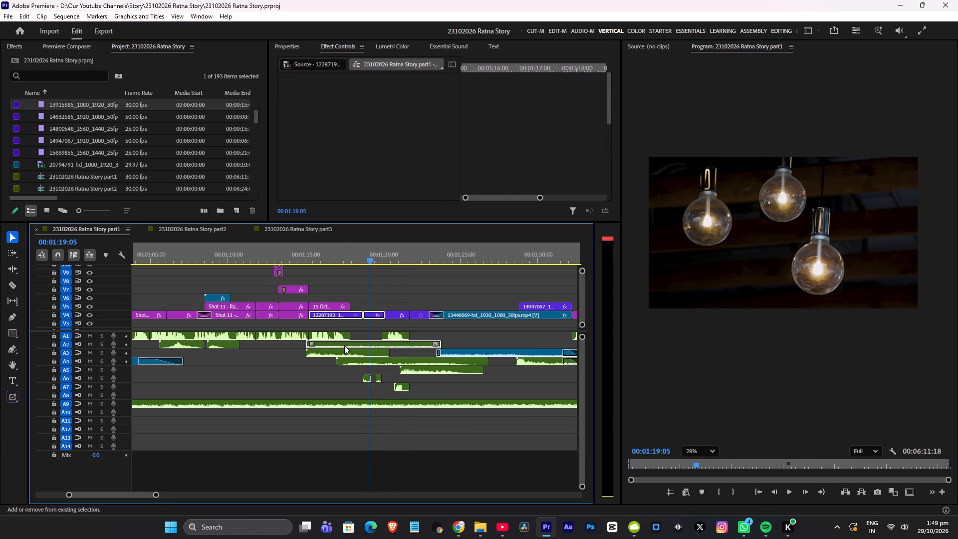
pyautogui.keyDown('shift'); pyautogui.click(345, 354); pyautogui.keyUp('shift')
pyautogui.keyDown('shift'); pyautogui.click(354, 365); pyautogui.keyUp('shift')
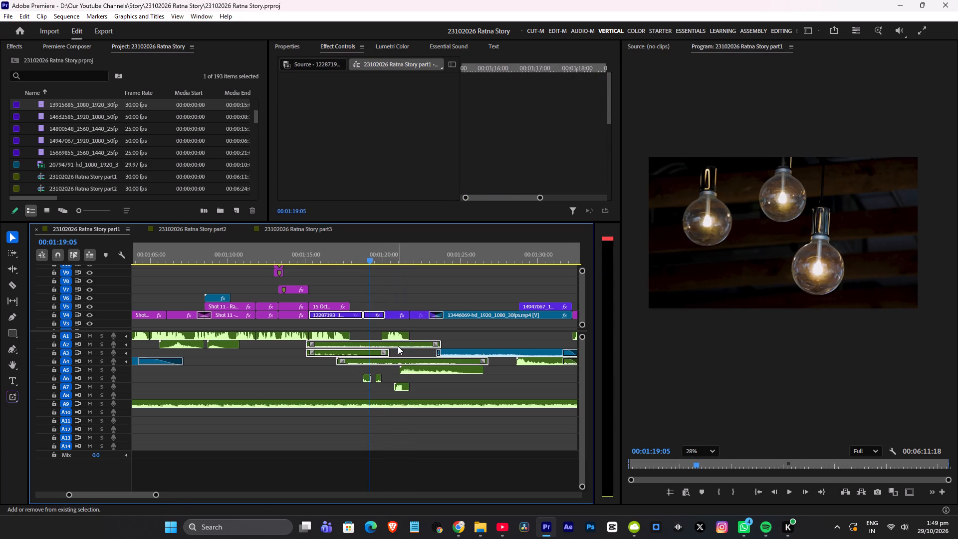
pyautogui.keyDown('alt'); pyautogui.scroll(8, 393, 327); pyautogui.keyUp('alt')
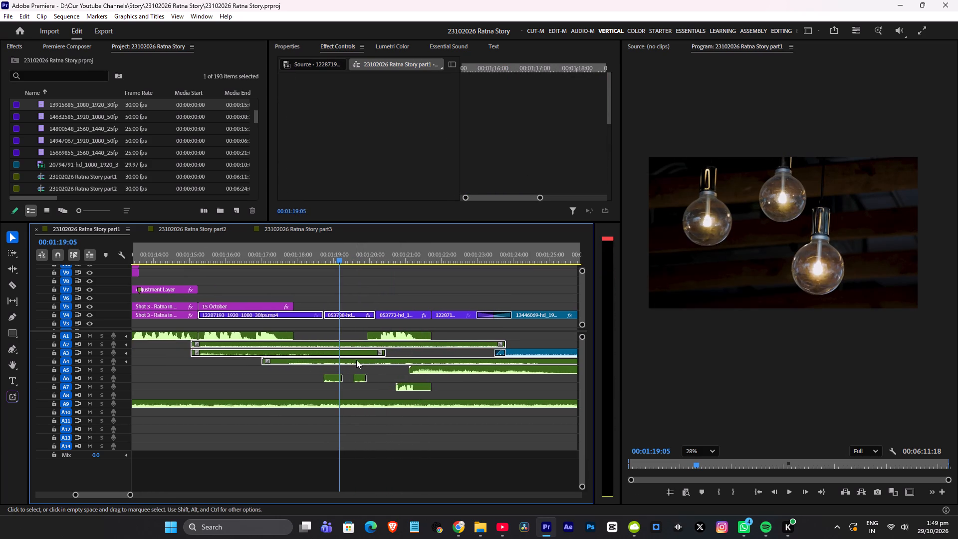
pyautogui.keyDown('shift'); pyautogui.click(335, 380); pyautogui.keyUp('shift')
pyautogui.keyDown('shift'); pyautogui.click(361, 379); pyautogui.keyUp('shift')
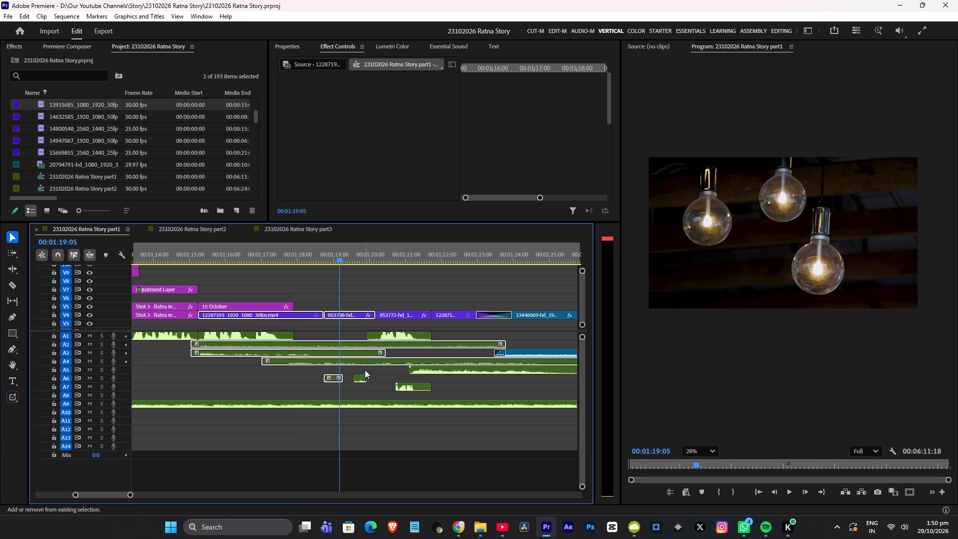
pyautogui.keyDown('shift'); pyautogui.click(359, 378); pyautogui.keyUp('shift')
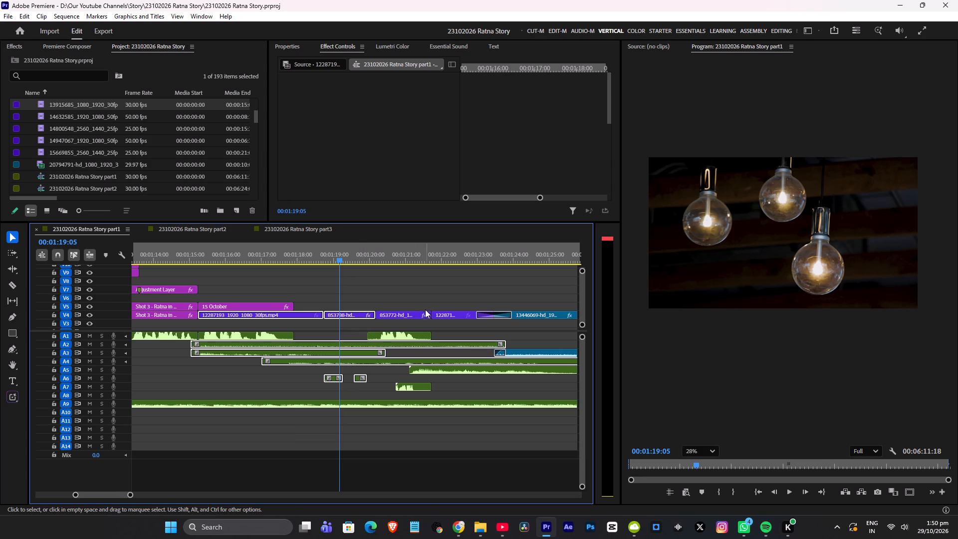
pyautogui.keyDown('alt'); pyautogui.scroll(2, 422, 307); pyautogui.keyUp('alt')
pyautogui.keyDown('alt'); pyautogui.scroll(-1, 422, 307); pyautogui.keyUp('alt')
pyautogui.hotkey('ctrl', 'c')
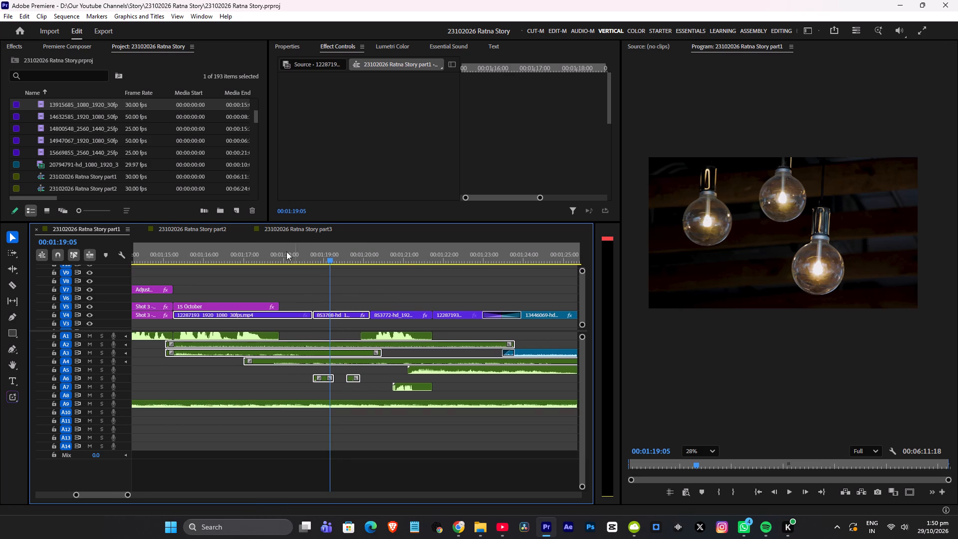
# Paste the copied part1 clips and sounds into the part3 sequence at 00:04:27:25.
pyautogui.click(297, 227)
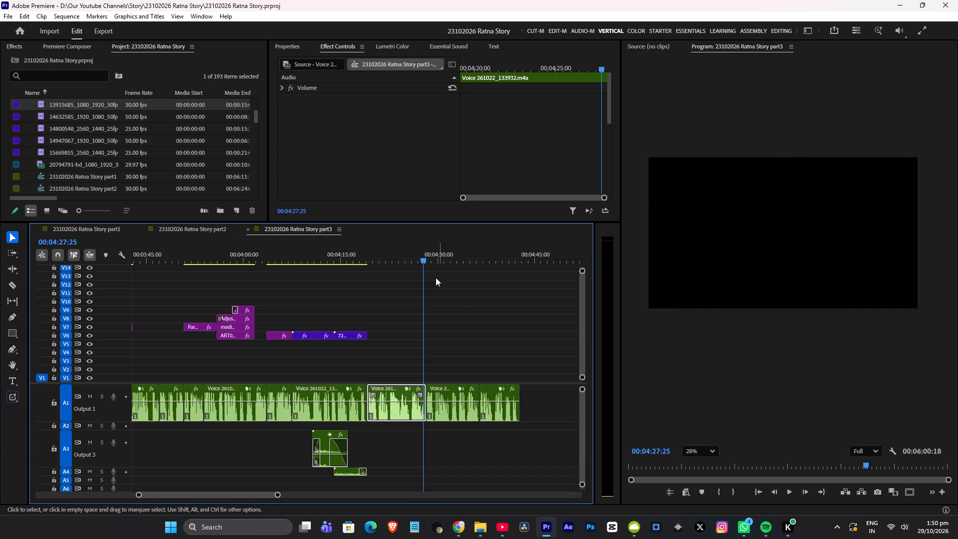
pyautogui.click(460, 307)
pyautogui.hotkey('ctrl', 'v')
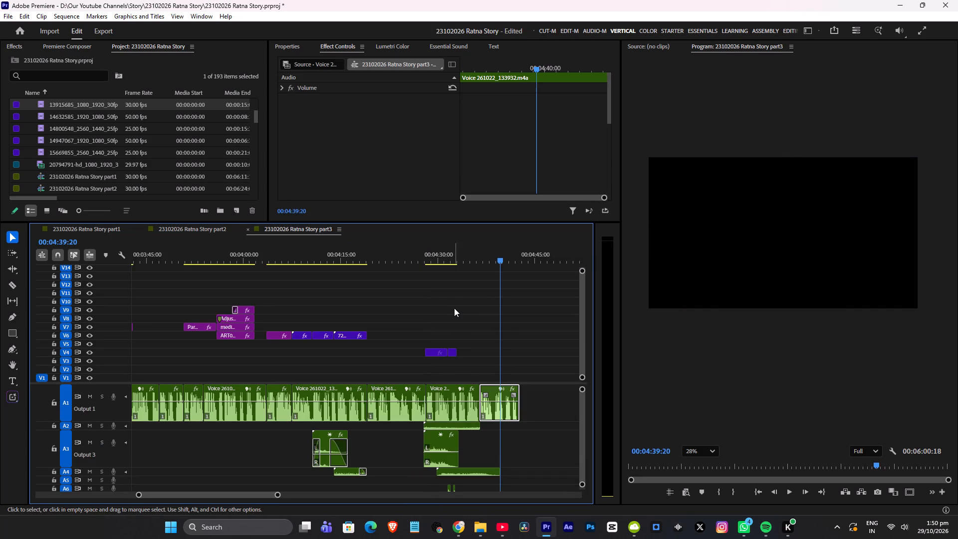
pyautogui.click(438, 304)
# Examine the part2 sequence between about 00:03:10 and 00:03:22, including the storm shot and the clips before it.
pyautogui.click(217, 229)
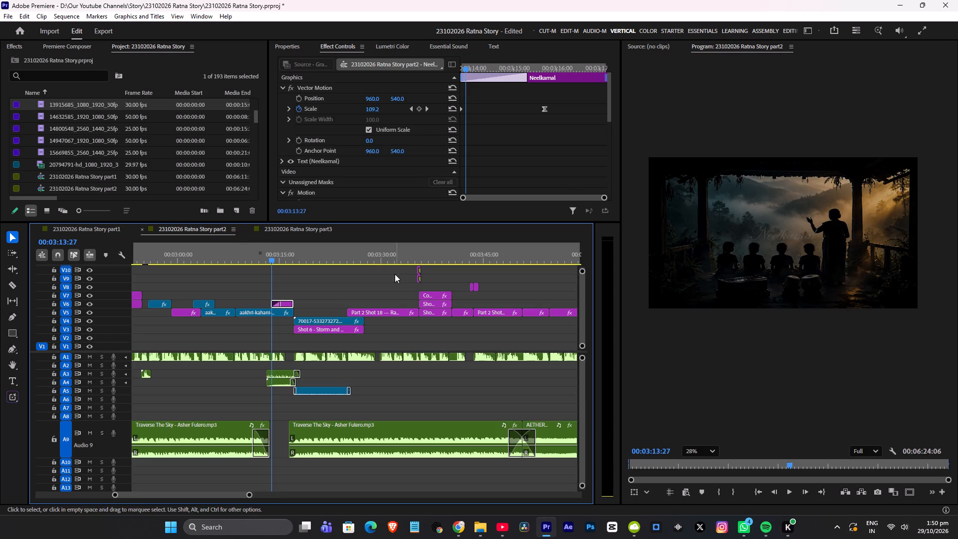
pyautogui.click(365, 258)
pyautogui.click(325, 256)
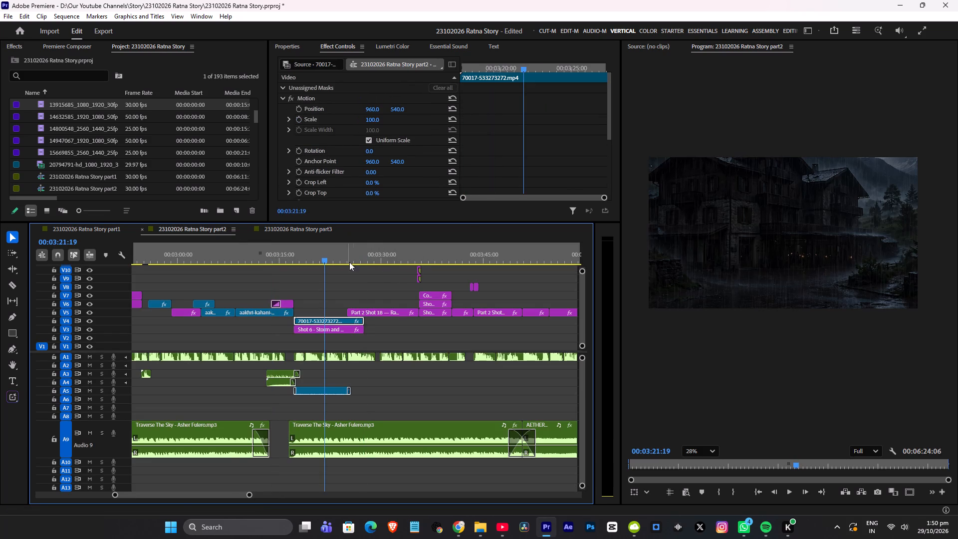
pyautogui.keyDown('alt'); pyautogui.scroll(3, 364, 267); pyautogui.keyUp('alt')
pyautogui.click(326, 276)
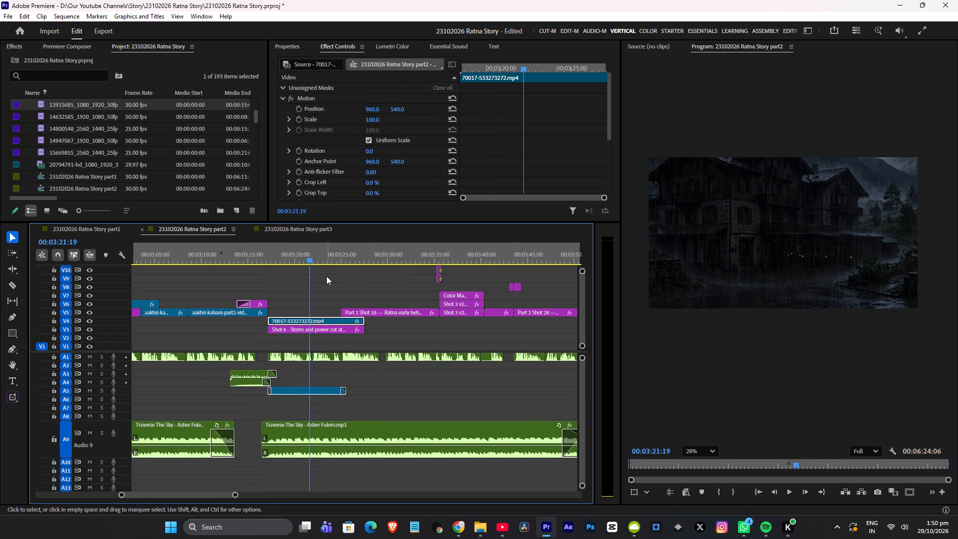
pyautogui.moveTo(301, 259); pyautogui.dragTo(292, 262)
pyautogui.press('space')
pyautogui.scroll(4, 352, 274)
pyautogui.press('space')
pyautogui.click(265, 252)
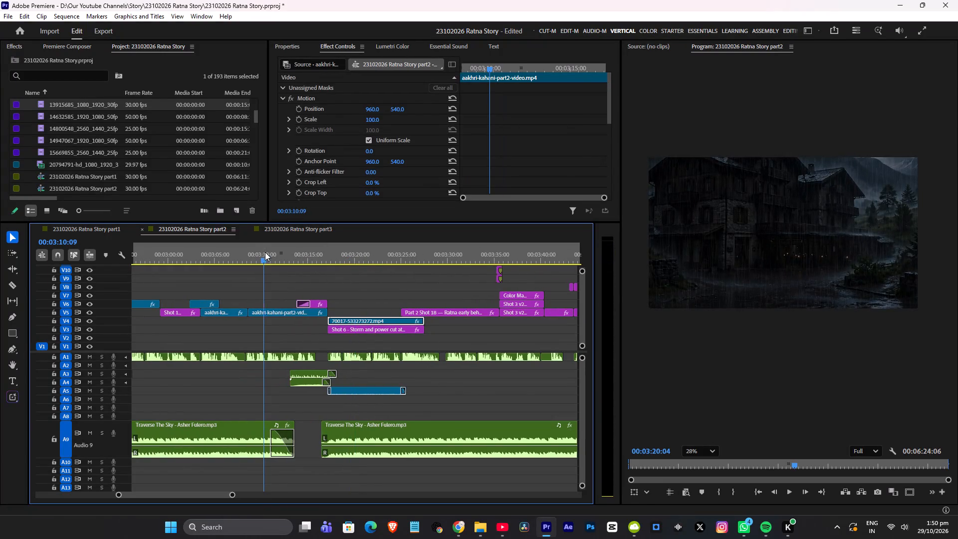
pyautogui.press('space')
pyautogui.press('space')
pyautogui.keyDown('alt'); pyautogui.scroll(-6, 359, 262); pyautogui.keyUp('alt')
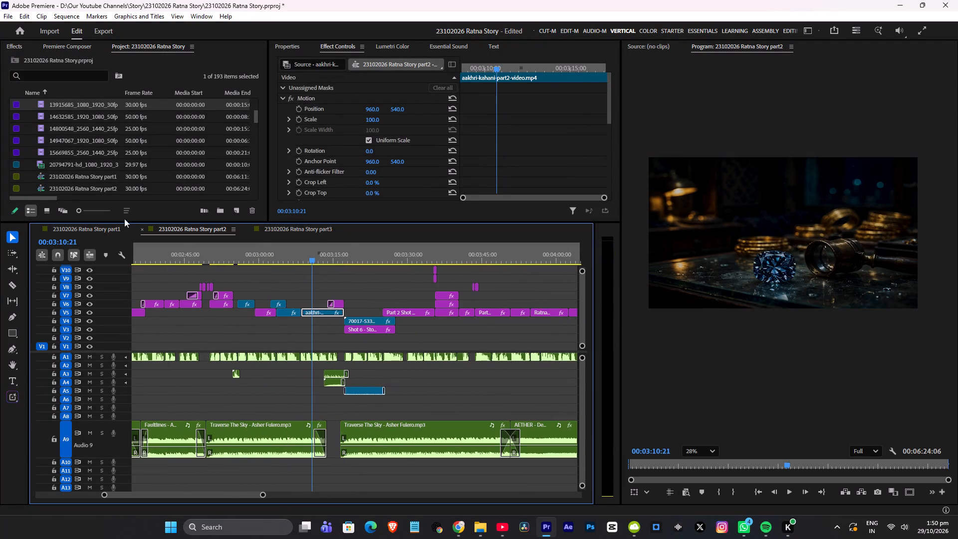
# Play the part1 sequence from about 00:01:20 to 00:01:30, through the lightning, dark forest and dripping rain shots.
pyautogui.click(111, 229)
pyautogui.moveTo(367, 254); pyautogui.dragTo(408, 254)
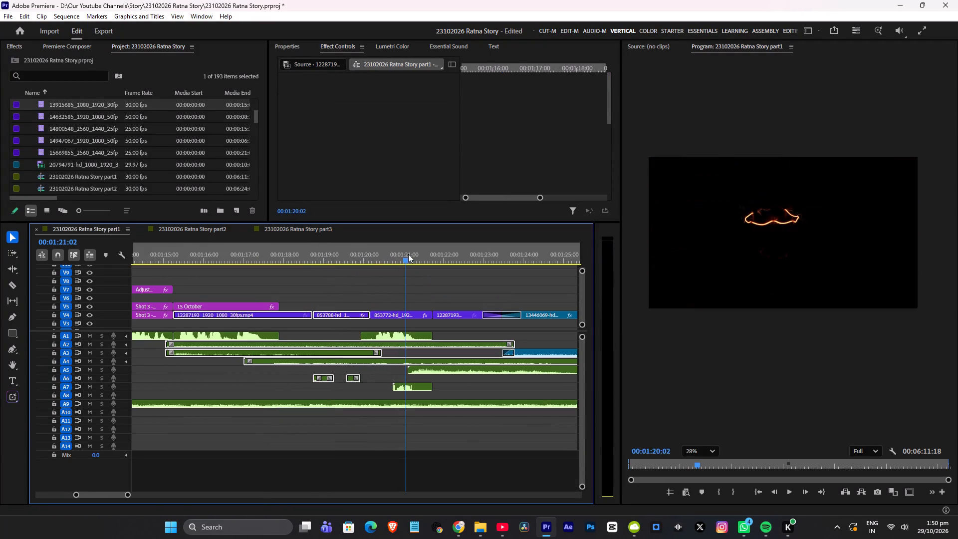
pyautogui.moveTo(408, 254); pyautogui.dragTo(410, 254)
pyautogui.click(443, 253)
pyautogui.scroll(-5, 450, 264)
pyautogui.press('space')
pyautogui.scroll(-5, 412, 264)
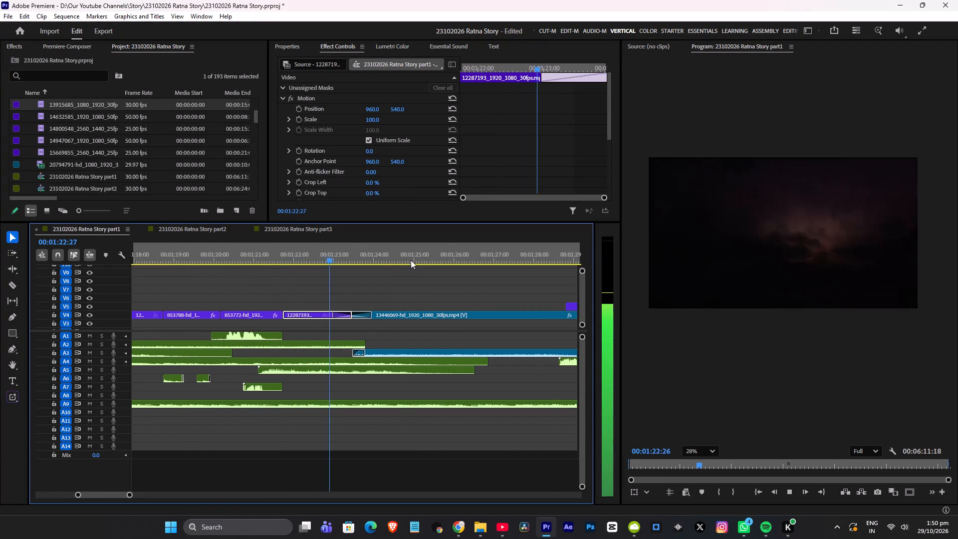
pyautogui.keyDown('alt'); pyautogui.scroll(-7, 411, 260); pyautogui.keyUp('alt')
pyautogui.scroll(-3, 411, 260)
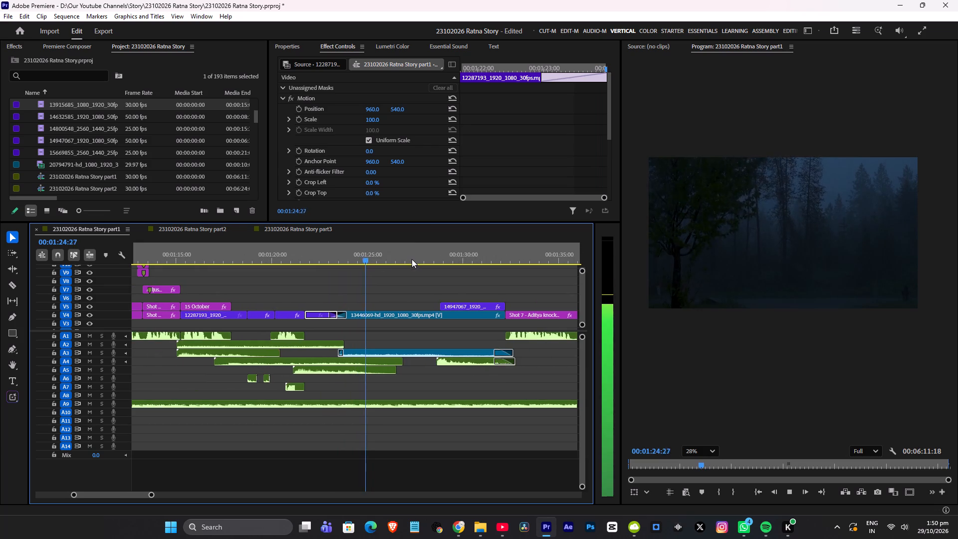
pyautogui.click(454, 260)
pyautogui.press('space')
pyautogui.scroll(-5, 464, 264)
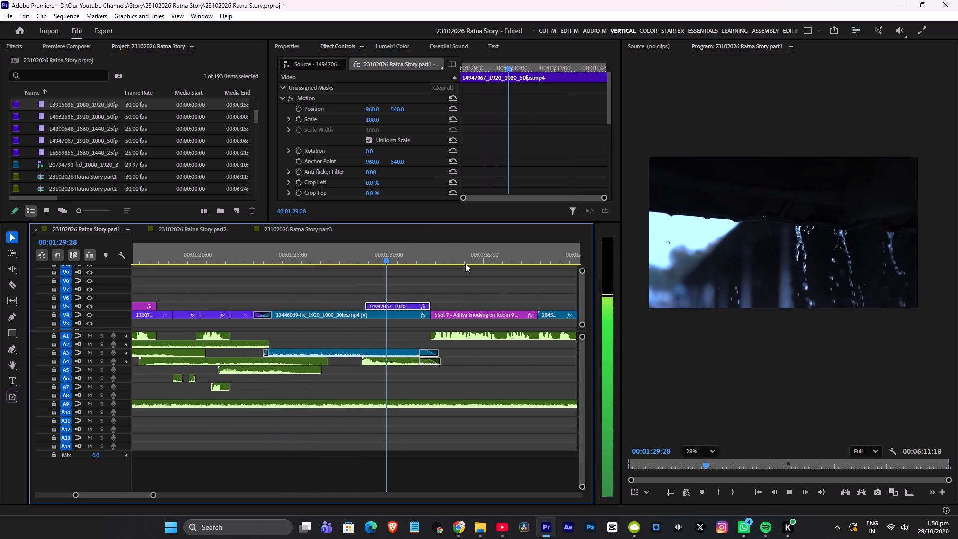
pyautogui.press('space')
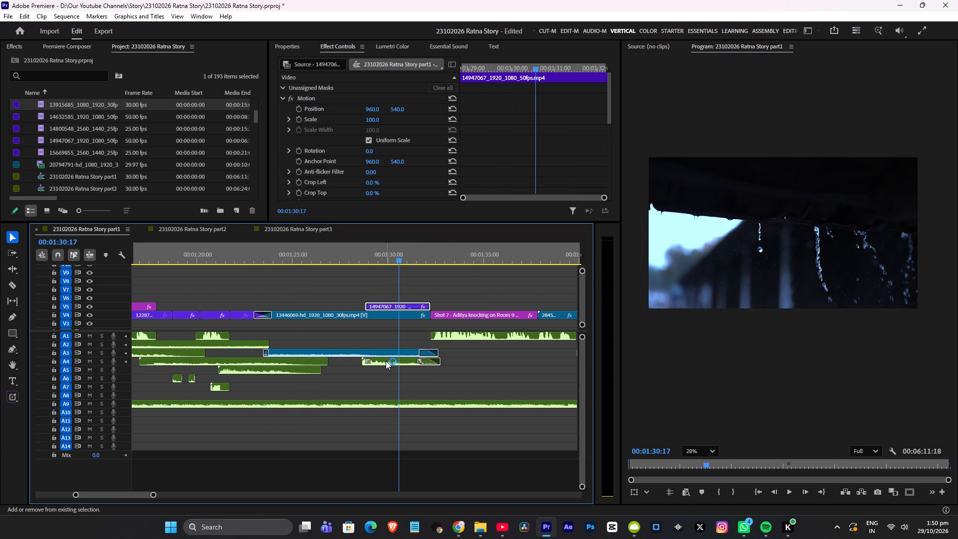
# Copy part1's 14947067 dripping-rain clip on V5 together with its thunder sound on A4.
pyautogui.keyDown('shift'); pyautogui.click(385, 361); pyautogui.keyUp('shift')
pyautogui.hotkey('ctrl', 'c')
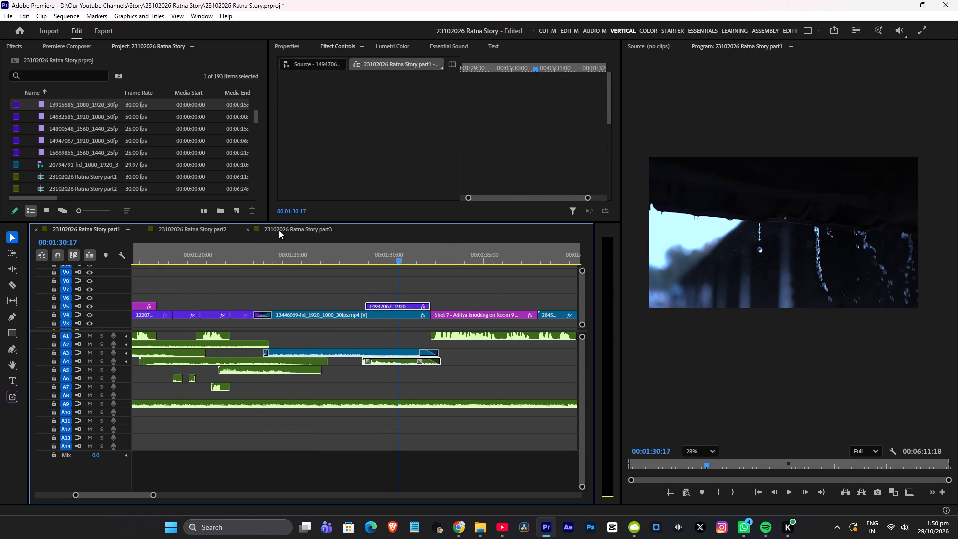
# Paste the copied rain clip and thunder sound into the part3 sequence just past the end of the voice-over, around 00:04:43.
pyautogui.click(280, 230)
pyautogui.moveTo(483, 259); pyautogui.dragTo(476, 269)
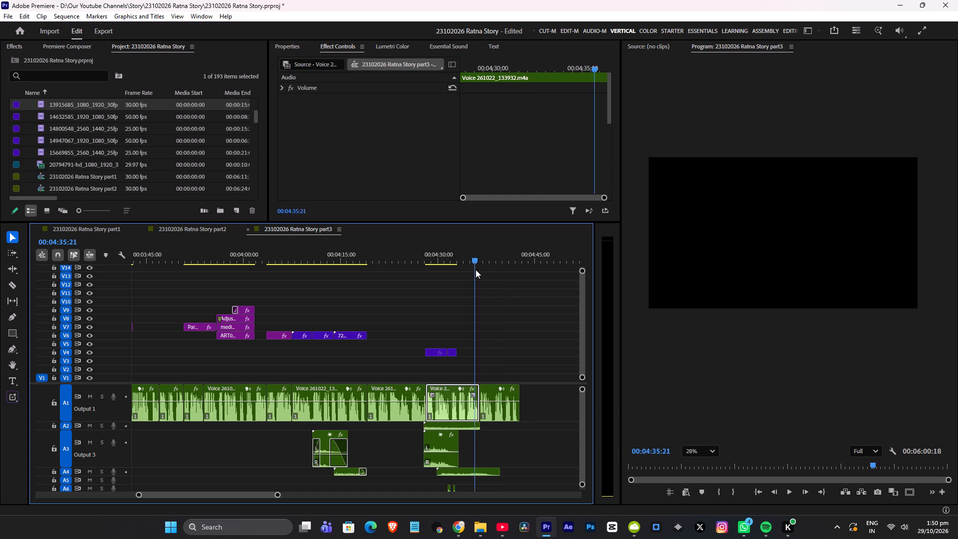
pyautogui.moveTo(476, 269); pyautogui.dragTo(466, 277)
pyautogui.click(504, 302)
pyautogui.hotkey('shift', 'Up')
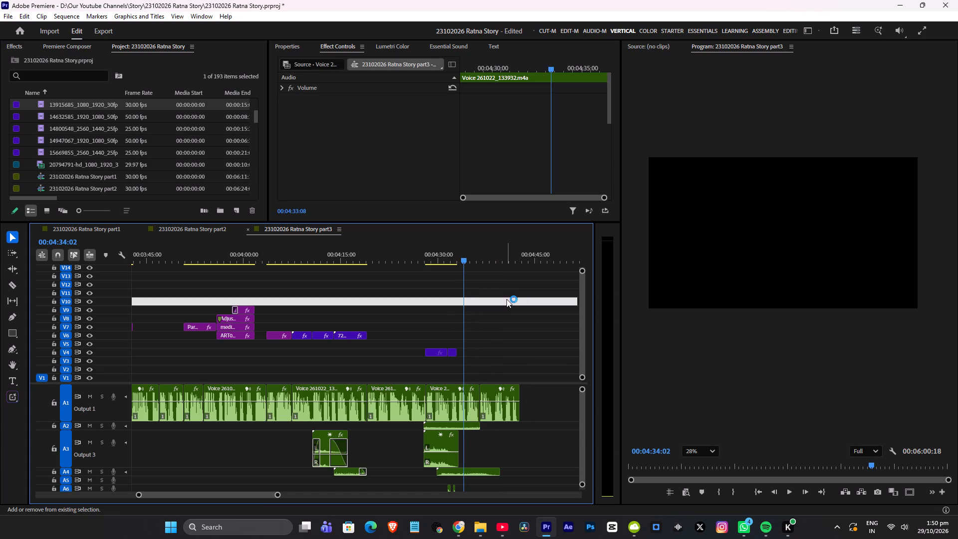
pyautogui.click(523, 256)
pyautogui.hotkey('ctrl', 'v')
pyautogui.scroll(-3, 520, 279)
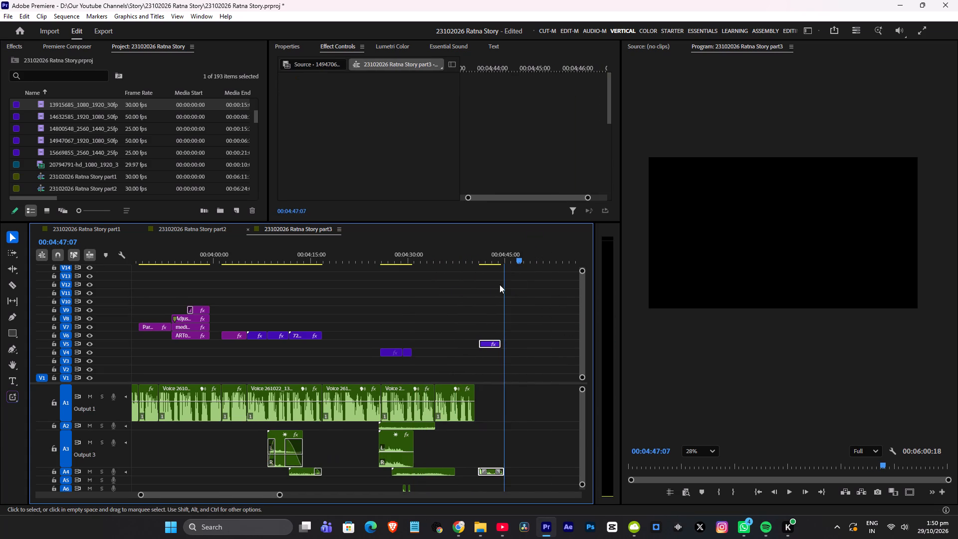
# Move the pasted thunder sound up to A3 and the 14947067 rain clip down to V4.
pyautogui.click(533, 421)
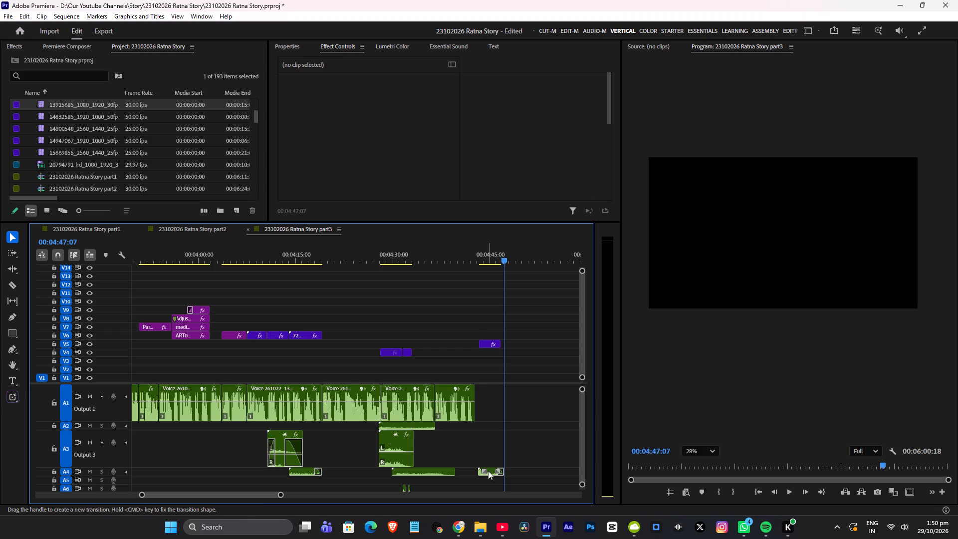
pyautogui.moveTo(490, 470); pyautogui.dragTo(487, 460)
pyautogui.moveTo(486, 325); pyautogui.dragTo(494, 353)
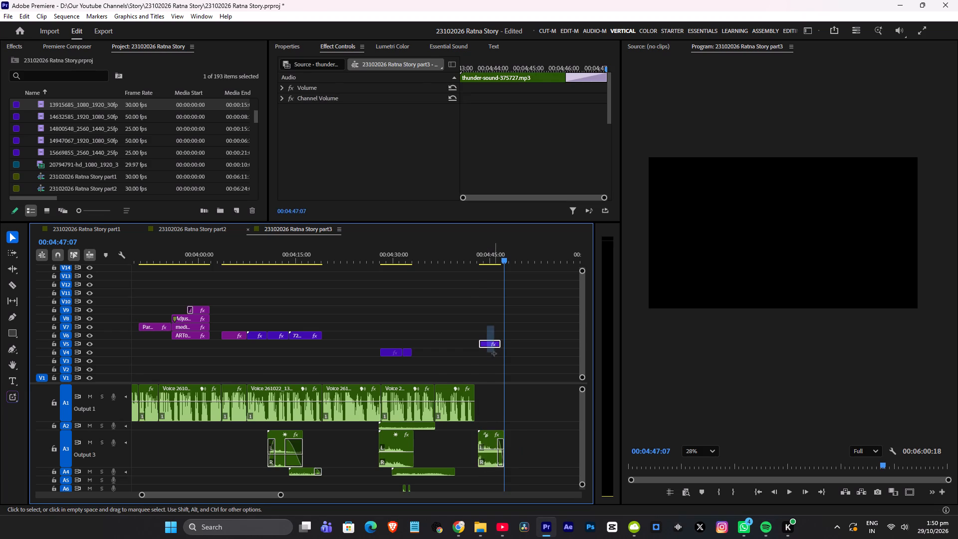
pyautogui.moveTo(494, 353); pyautogui.dragTo(495, 360)
pyautogui.keyDown('shift'); pyautogui.moveTo(485, 342); pyautogui.dragTo(485, 353); pyautogui.keyUp('shift')
pyautogui.click(476, 331)
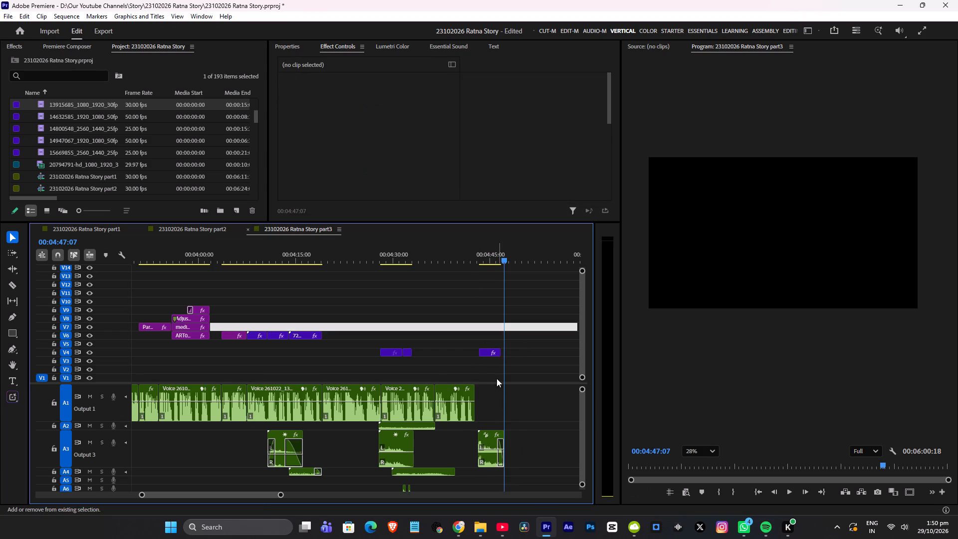
# Move the rain clip and its thunder sound back together to follow the 853788 clip on V4, placing the thunder on A5.
pyautogui.moveTo(492, 319); pyautogui.dragTo(490, 446)
pyautogui.moveTo(486, 351); pyautogui.dragTo(480, 352)
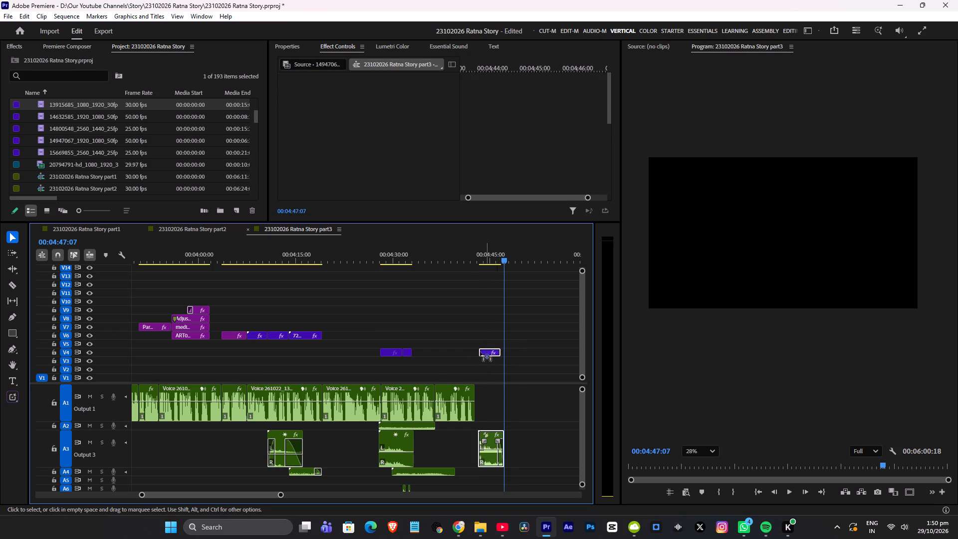
pyautogui.moveTo(480, 352); pyautogui.dragTo(428, 355)
pyautogui.keyDown('alt'); pyautogui.scroll(6, 423, 353); pyautogui.keyUp('alt')
pyautogui.keyDown('ctrl'); pyautogui.scroll(-3, 534, 344); pyautogui.keyUp('ctrl')
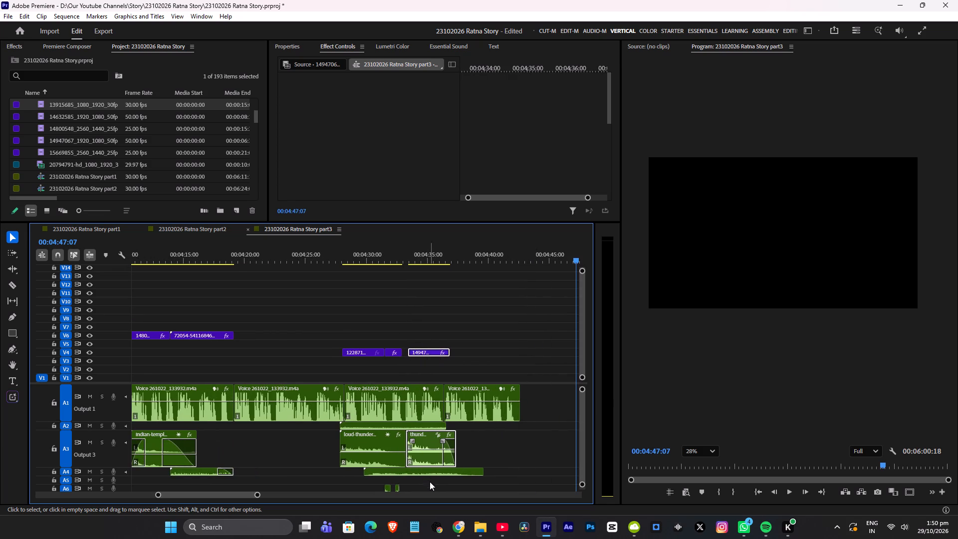
pyautogui.keyDown('shift'); pyautogui.moveTo(429, 464); pyautogui.dragTo(428, 481); pyautogui.keyUp('shift')
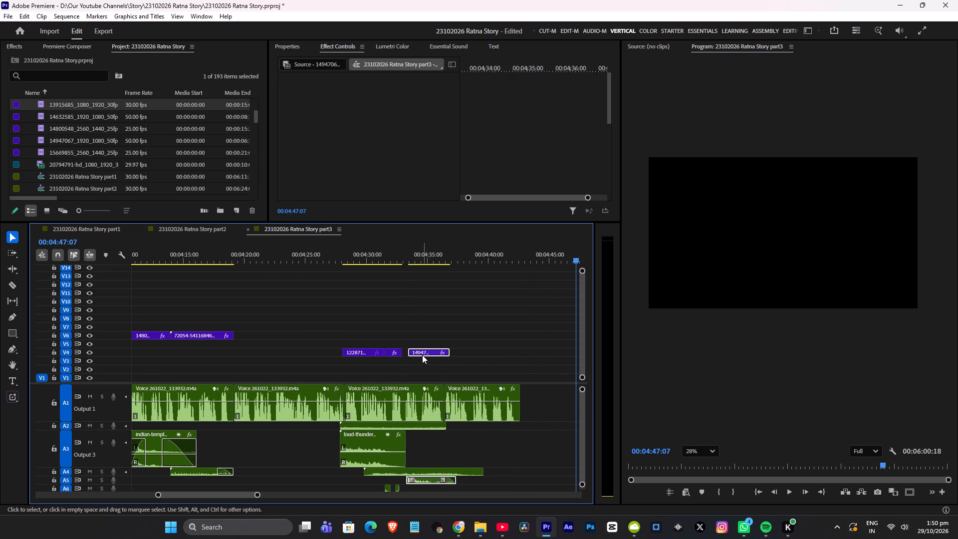
pyautogui.click(423, 354)
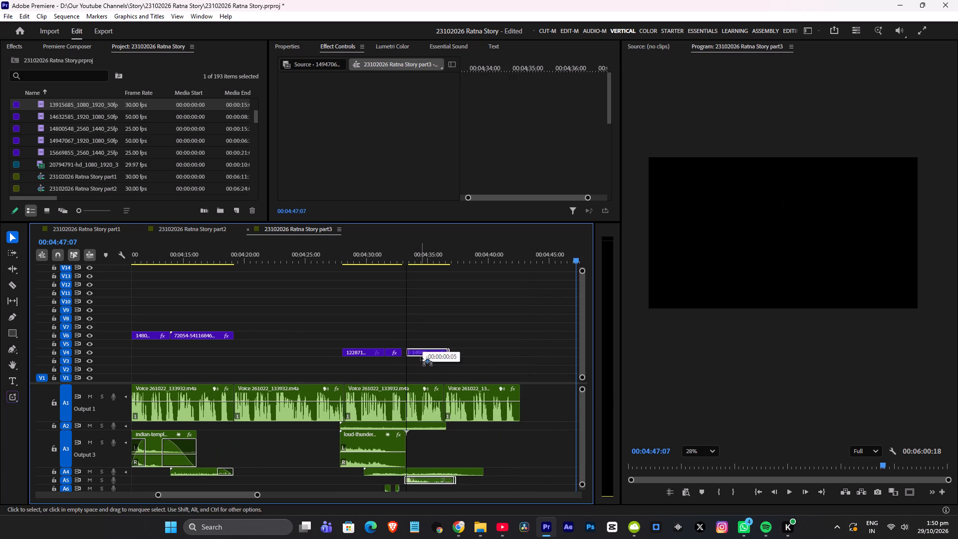
pyautogui.keyDown('alt'); pyautogui.scroll(7, 408, 355); pyautogui.keyUp('alt')
pyautogui.moveTo(432, 353); pyautogui.dragTo(426, 353)
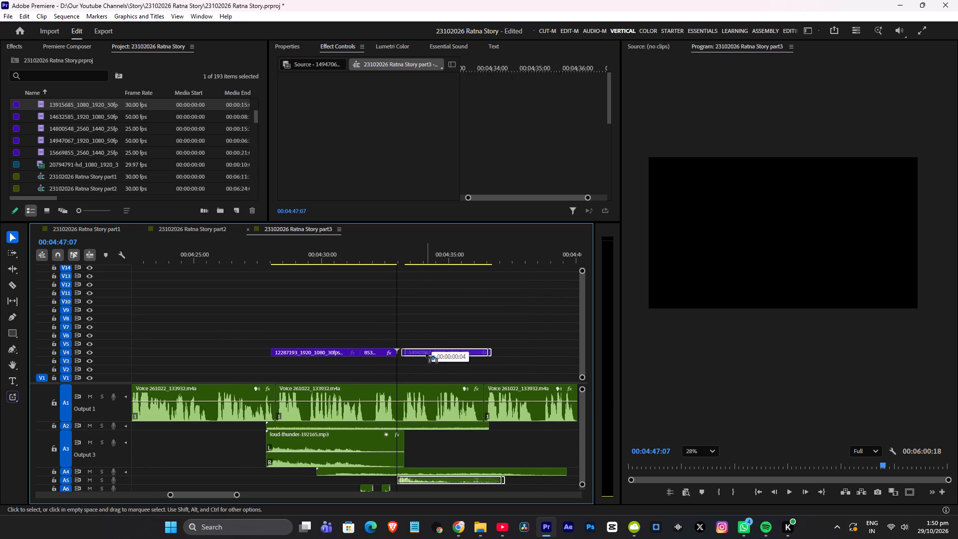
pyautogui.moveTo(426, 353); pyautogui.dragTo(424, 355)
pyautogui.keyDown('alt'); pyautogui.scroll(-10, 432, 323); pyautogui.keyUp('alt')
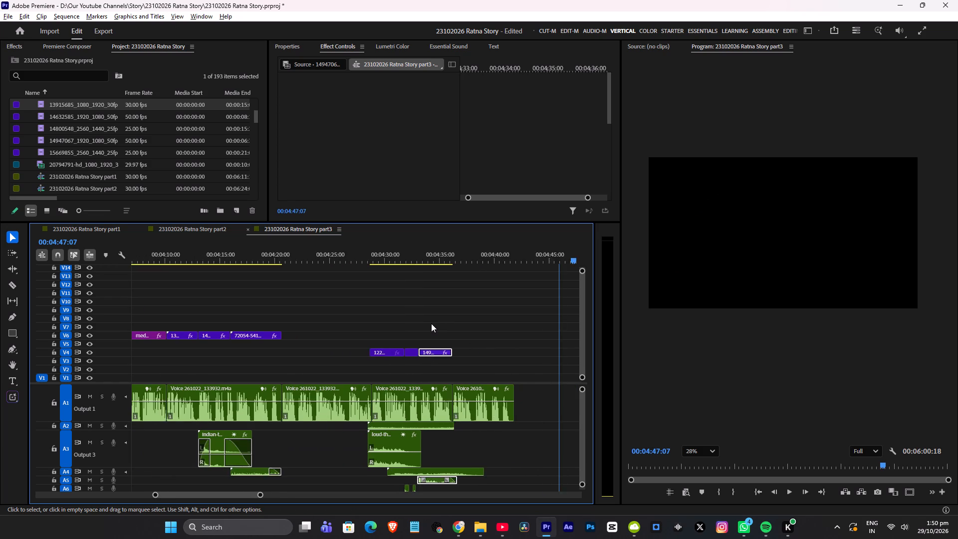
# Save the project and skip to the next song in Spotify.
pyautogui.hotkey('ctrl', 's')
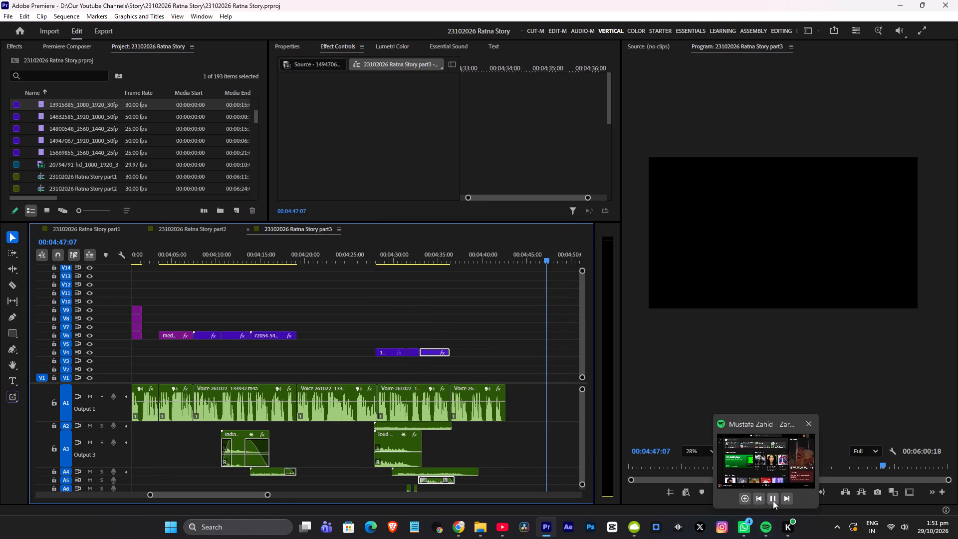
pyautogui.click(787, 495)
pyautogui.click(402, 294)
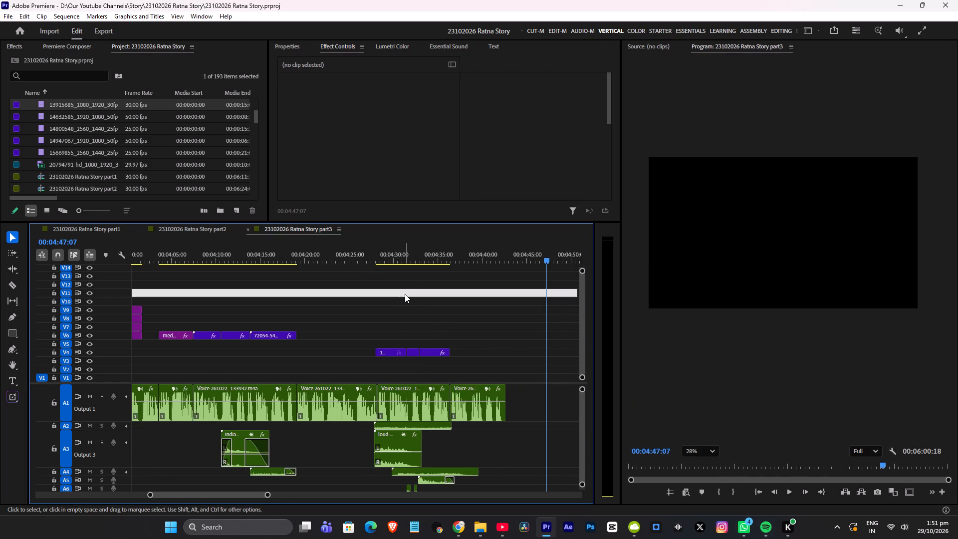
pyautogui.hotkey('ctrl', 's')
# Play part3 from about 00:04:16 to 00:04:22 to check the voice-over after the 72054 lamp clip.
pyautogui.click(296, 254)
pyautogui.press('space')
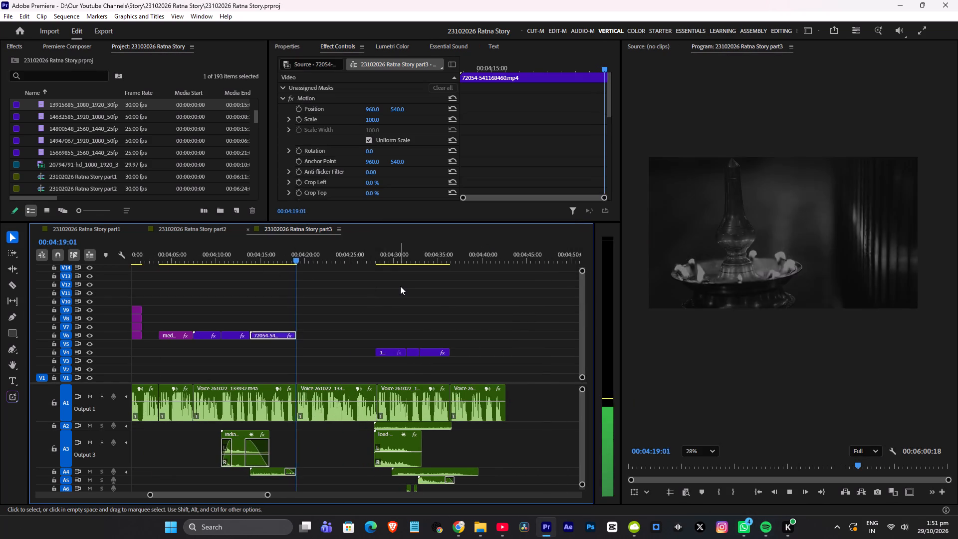
pyautogui.keyDown('alt'); pyautogui.scroll(-5, 406, 285); pyautogui.keyUp('alt')
pyautogui.keyDown('alt'); pyautogui.scroll(8, 410, 291); pyautogui.keyUp('alt')
pyautogui.scroll(3, 409, 292)
pyautogui.keyDown('alt'); pyautogui.scroll(-6, 418, 283); pyautogui.keyUp('alt')
pyautogui.press('space')
pyautogui.keyDown('ctrl'); pyautogui.scroll(-2, 455, 291); pyautogui.keyUp('ctrl')
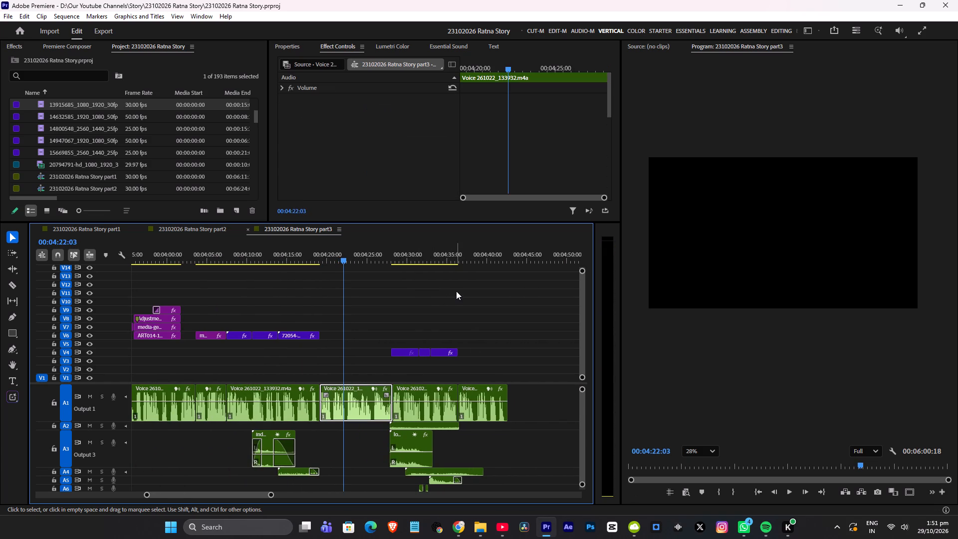
# Move the three V4 storm clips and all their sounds earlier to start at about 00:04:19, after the 72054 clip, and save.
pyautogui.moveTo(126, 383); pyautogui.dragTo(126, 369)
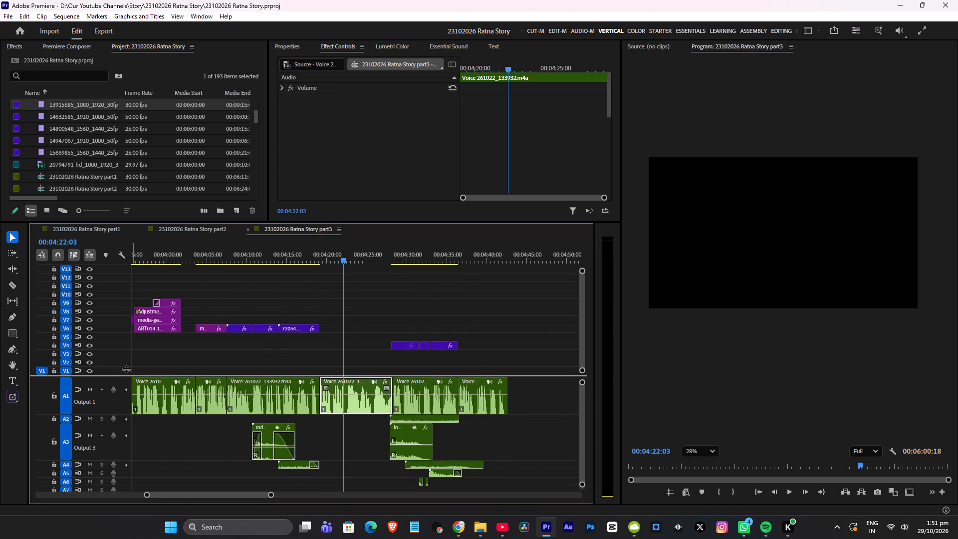
pyautogui.moveTo(126, 369); pyautogui.dragTo(127, 366)
pyautogui.moveTo(362, 302); pyautogui.dragTo(516, 346)
pyautogui.keyDown('shift'); pyautogui.moveTo(515, 490); pyautogui.dragTo(515, 491); pyautogui.keyUp('shift')
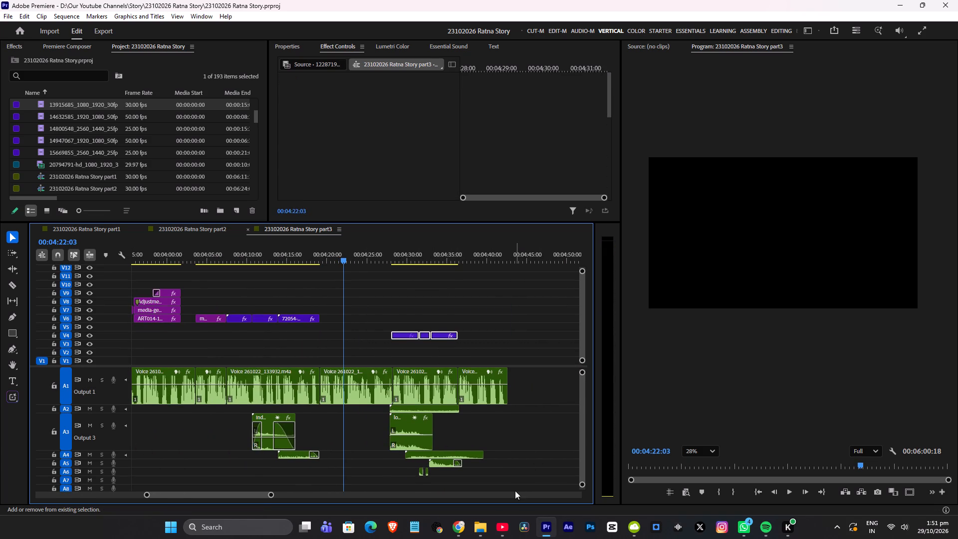
pyautogui.keyDown('shift'); pyautogui.moveTo(515, 491); pyautogui.dragTo(387, 408); pyautogui.keyUp('shift')
pyautogui.moveTo(401, 335); pyautogui.dragTo(385, 335)
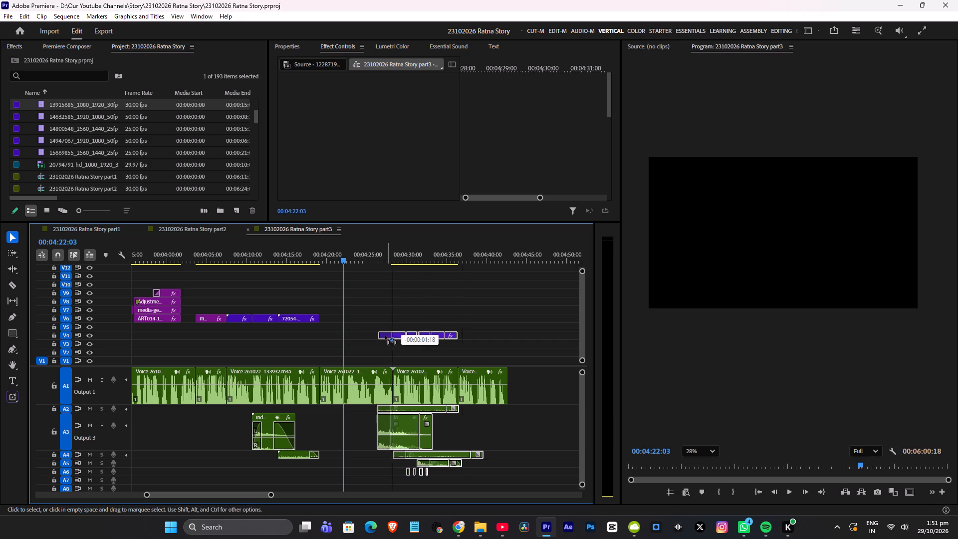
pyautogui.moveTo(385, 335); pyautogui.dragTo(331, 335)
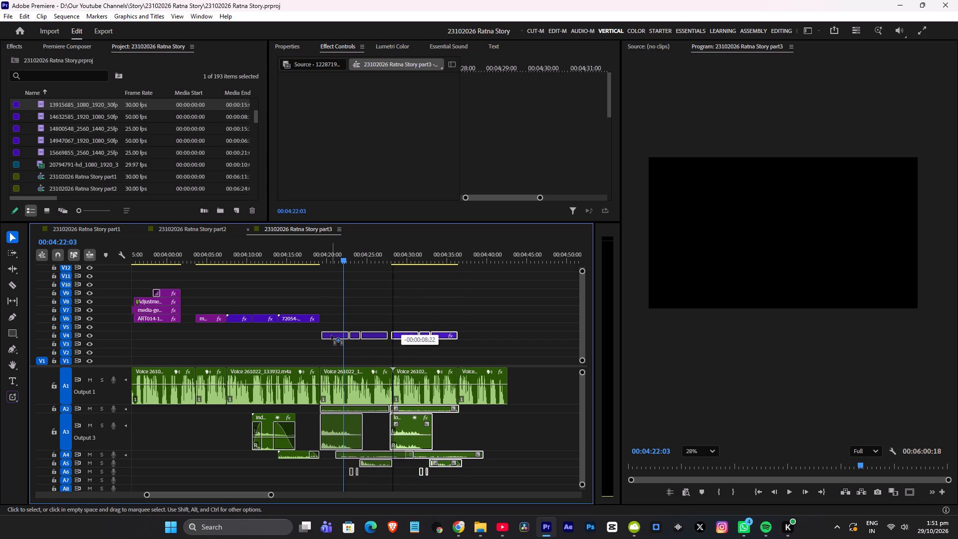
pyautogui.moveTo(331, 335); pyautogui.dragTo(330, 335)
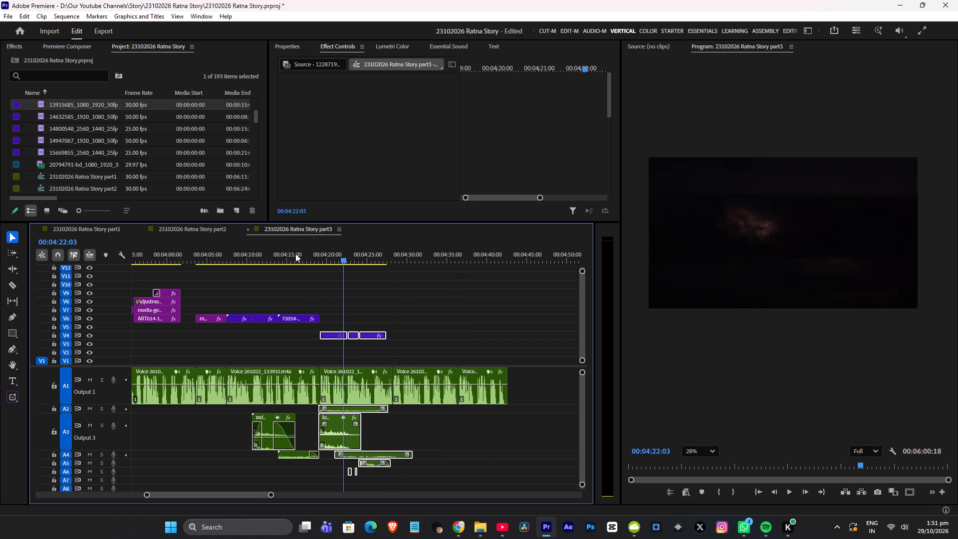
pyautogui.click(296, 256)
pyautogui.hotkey('ctrl', 's')
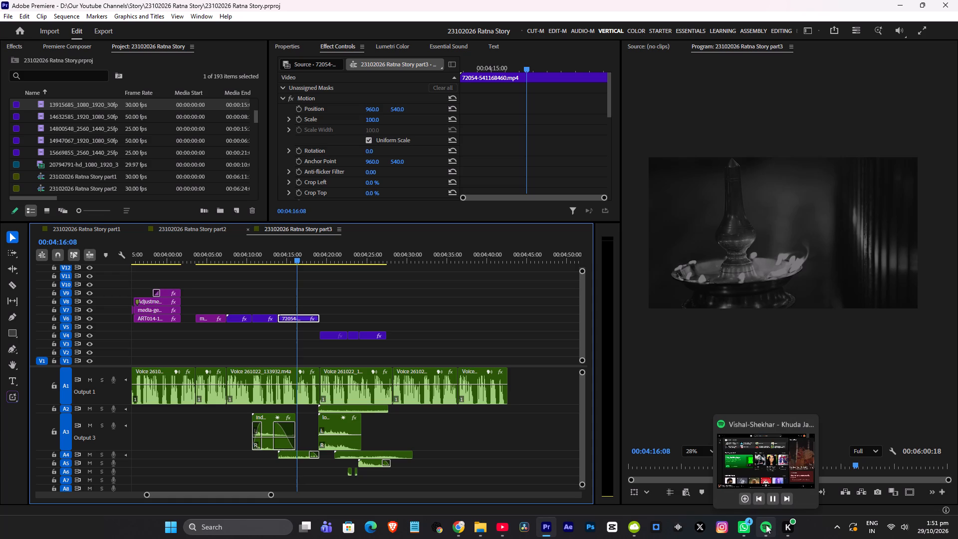
pyautogui.click(425, 306)
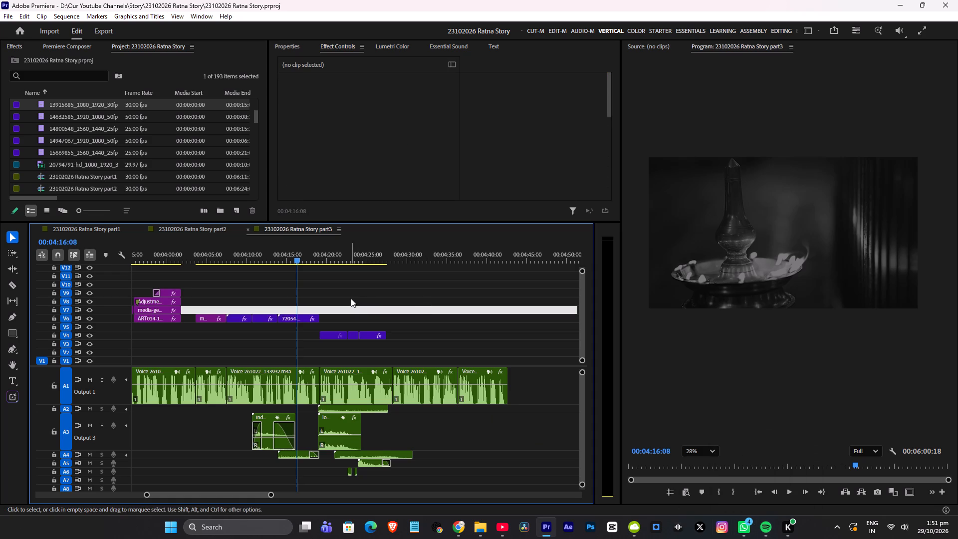
pyautogui.hotkey('ctrl', 's')
# Move the 12287193, 853788 and 14947067 clips from V4 up to V6, in line with the 72054 clip, and save.
pyautogui.keyDown('alt'); pyautogui.scroll(4, 351, 298); pyautogui.keyUp('alt')
pyautogui.moveTo(421, 347); pyautogui.dragTo(332, 326)
pyautogui.keyDown('shift'); pyautogui.moveTo(323, 334); pyautogui.dragTo(323, 321); pyautogui.keyUp('shift')
pyautogui.hotkey('ctrl', 's')
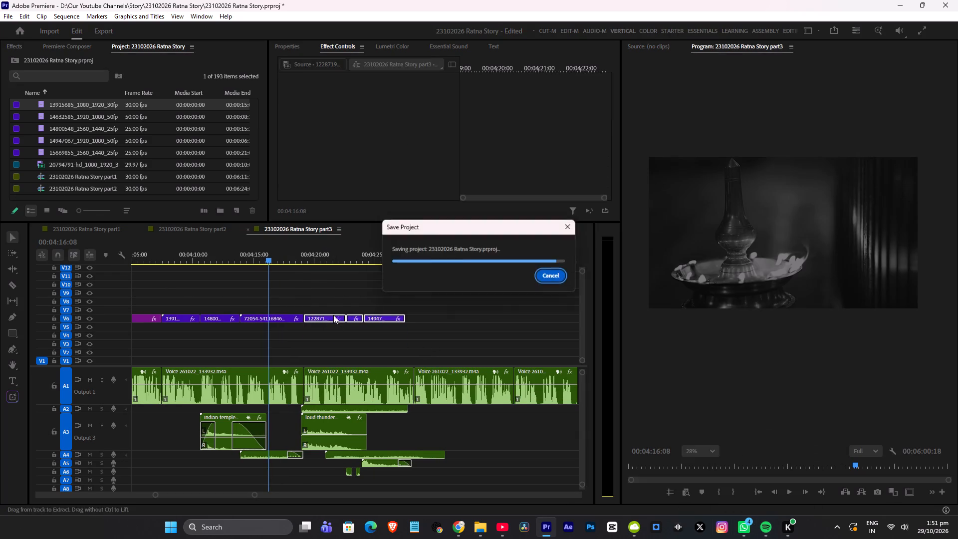
# Play part3 from about 00:04:16 to 00:04:31 to review the storm clips against the voice-over, and return to 00:04:24:08.
pyautogui.press('space')
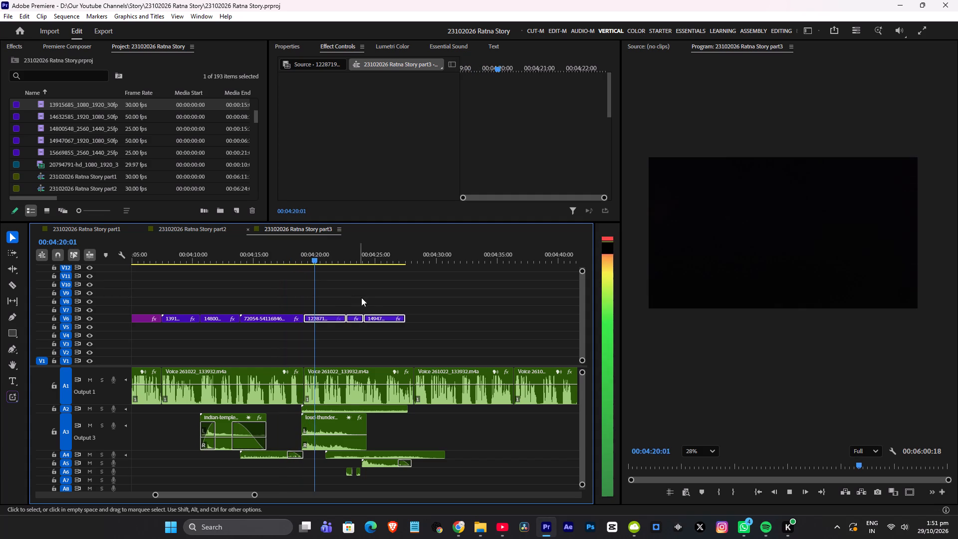
pyautogui.hotkey('ctrl', 's')
pyautogui.press('space')
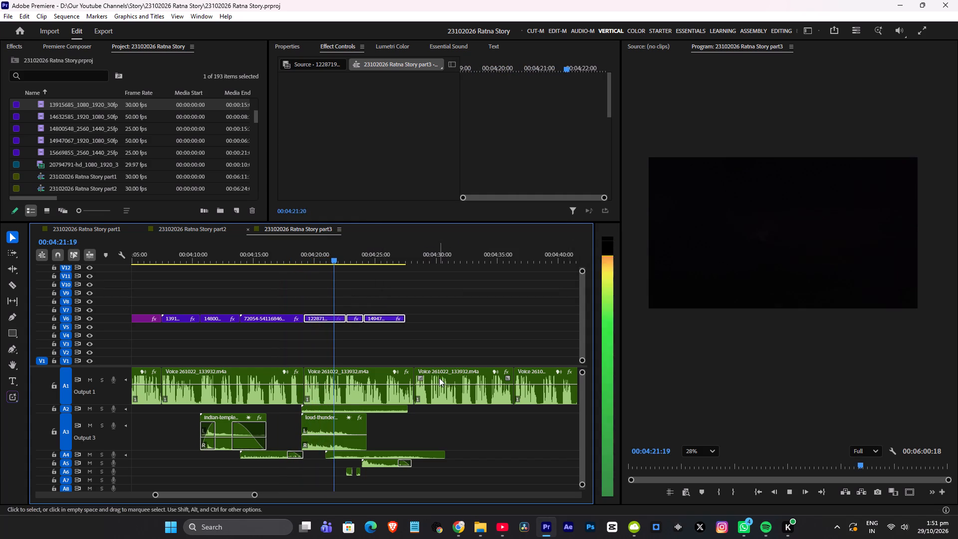
pyautogui.scroll(-2, 441, 380)
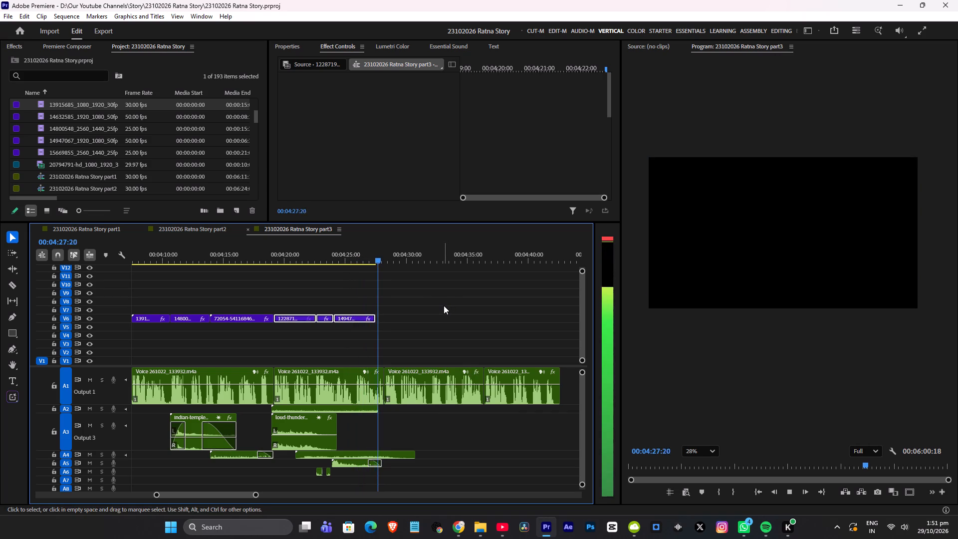
pyautogui.keyDown('alt'); pyautogui.scroll(-13, 443, 305); pyautogui.keyUp('alt')
pyautogui.keyDown('alt'); pyautogui.scroll(19, 441, 305); pyautogui.keyUp('alt')
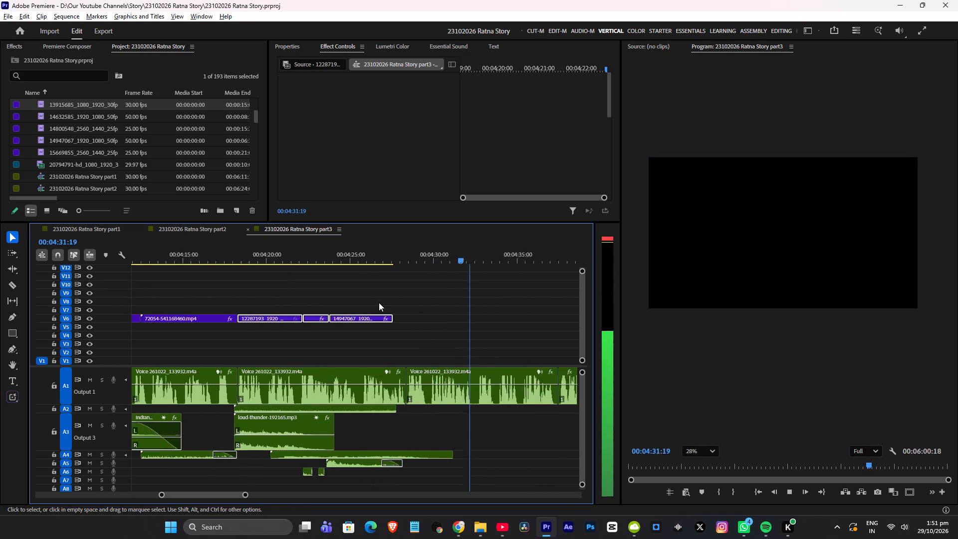
pyautogui.keyDown('alt'); pyautogui.scroll(2, 379, 302); pyautogui.keyUp('alt')
pyautogui.press('space')
pyautogui.click(402, 281)
pyautogui.click(310, 252)
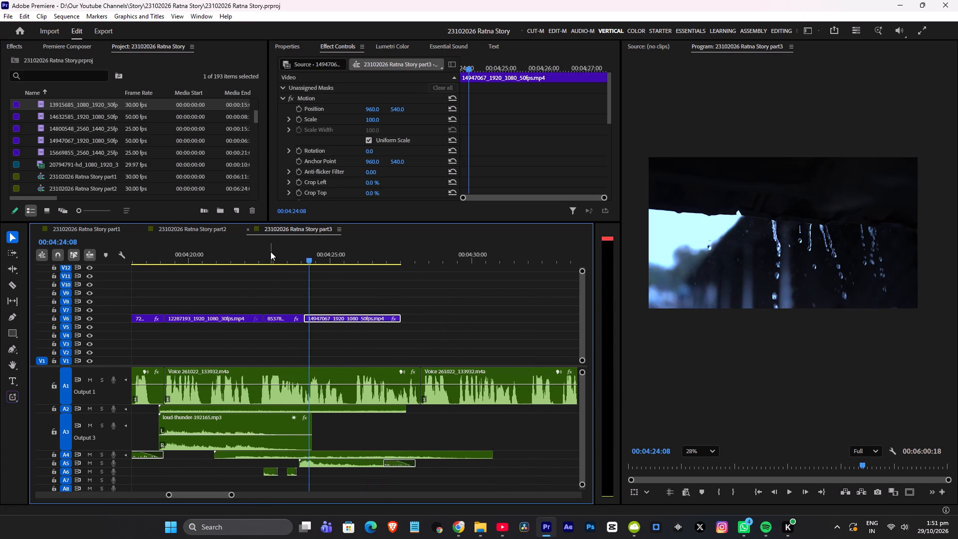
# Play part3 from about 00:04:23 to 00:04:25:22 to review the 14947067 dripping rain clip against the voice-over.
pyautogui.click(270, 252)
pyautogui.press('space')
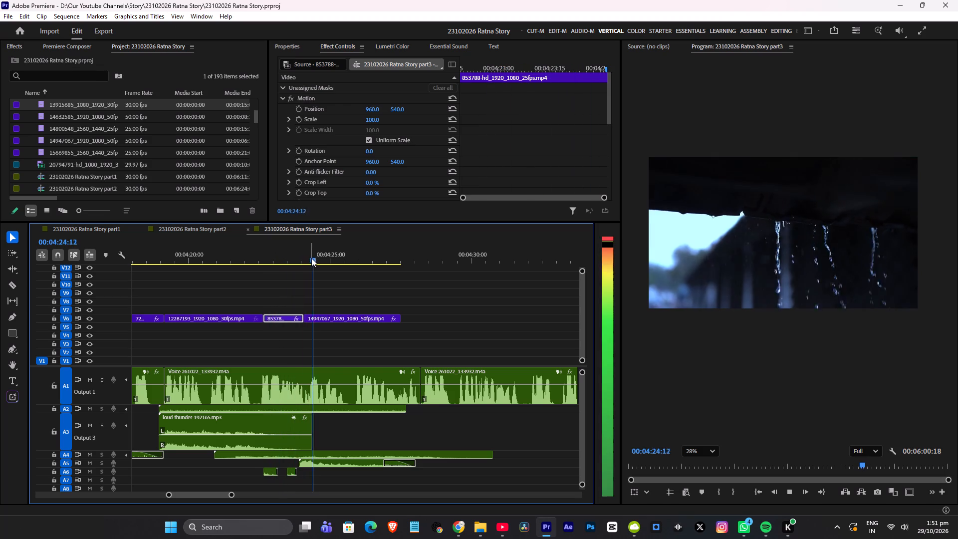
pyautogui.press('space')
pyautogui.keyDown('alt'); pyautogui.scroll(-5, 442, 309); pyautogui.keyUp('alt')
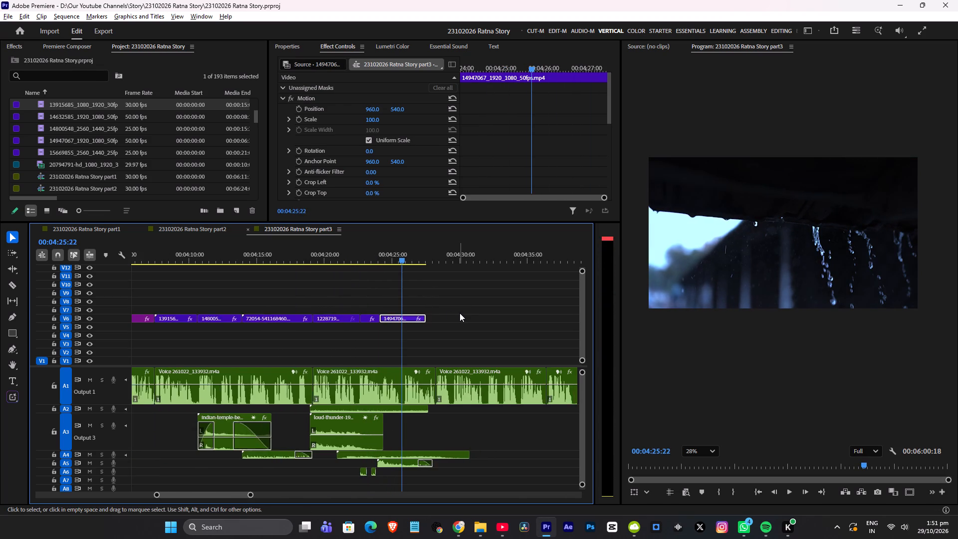
pyautogui.keyDown('alt'); pyautogui.scroll(-20, 460, 313); pyautogui.keyUp('alt')
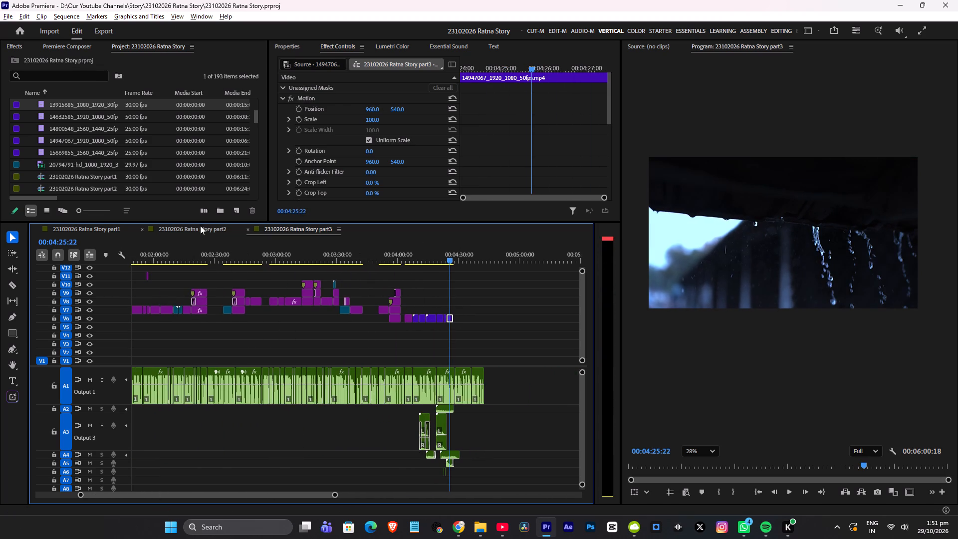
# Examine the opening of part1, up to about 00:00:15, for a hooded figure rain scene to reuse.
pyautogui.click(89, 226)
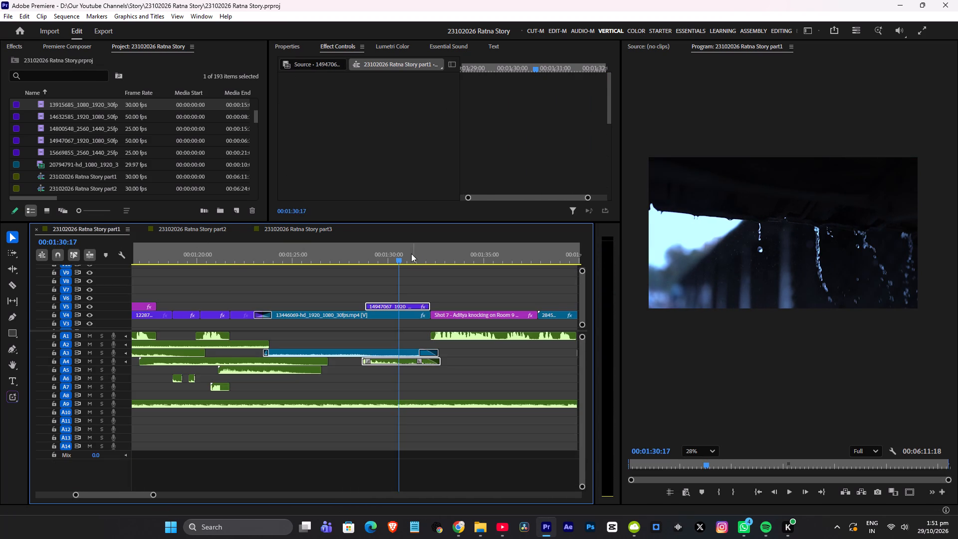
pyautogui.moveTo(407, 253); pyautogui.dragTo(0, 259)
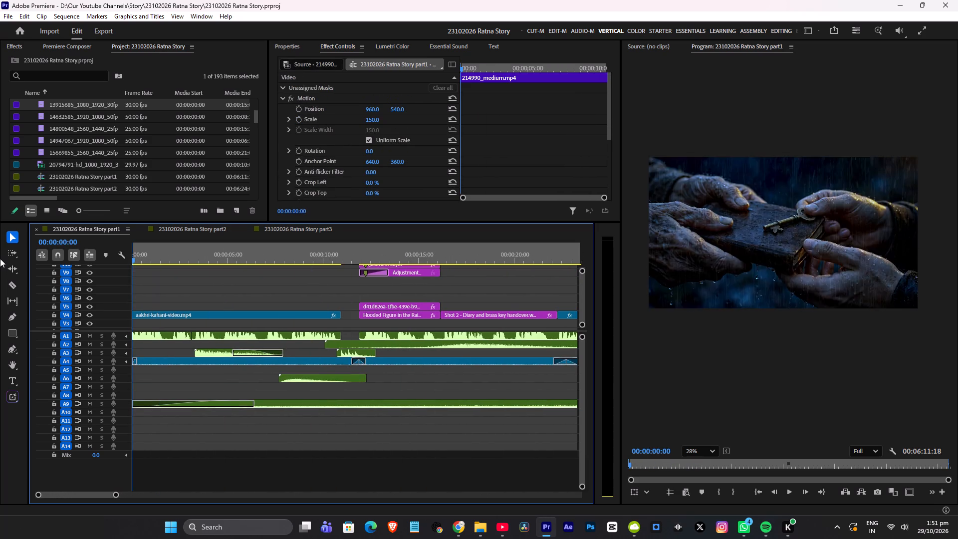
pyautogui.moveTo(0, 259); pyautogui.dragTo(339, 269)
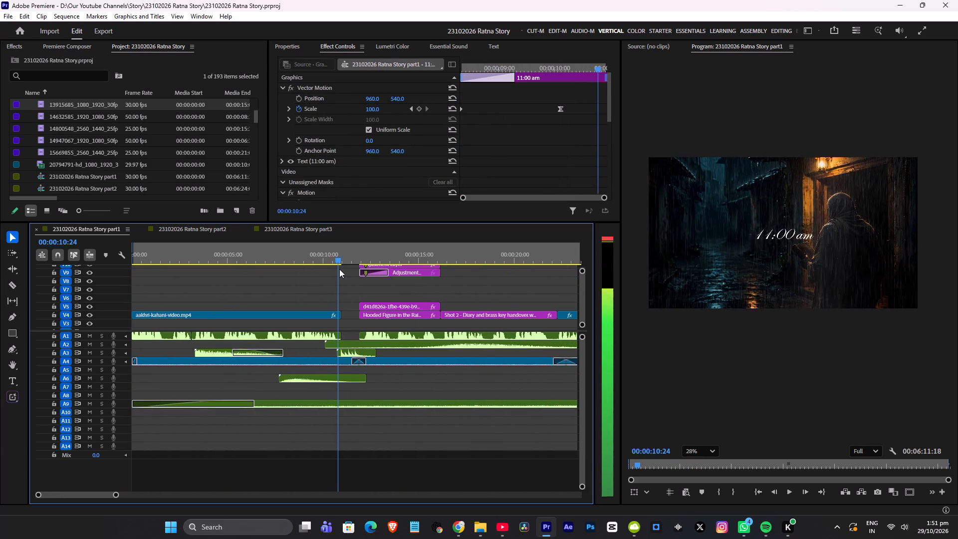
pyautogui.moveTo(339, 269); pyautogui.dragTo(339, 269)
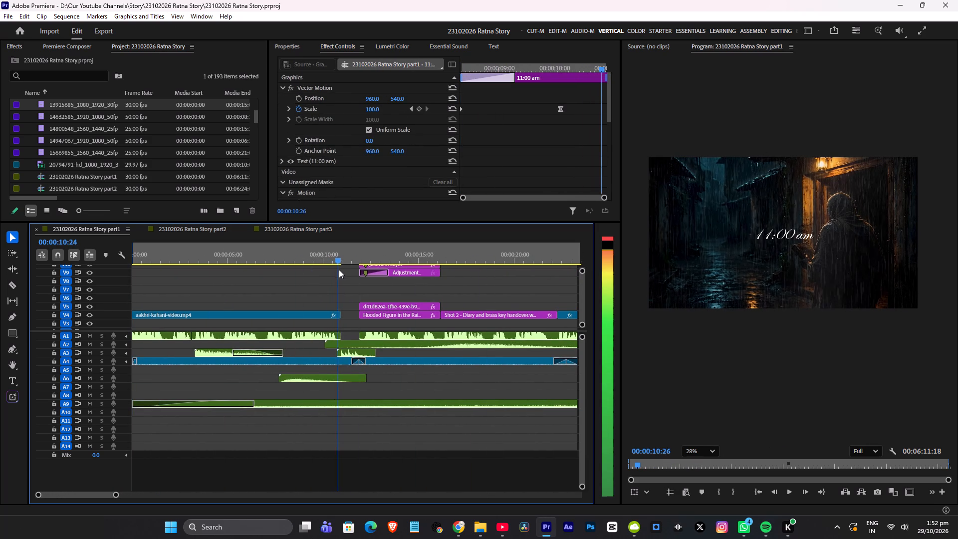
pyautogui.moveTo(339, 269); pyautogui.dragTo(323, 272)
pyautogui.scroll(-2, 296, 281)
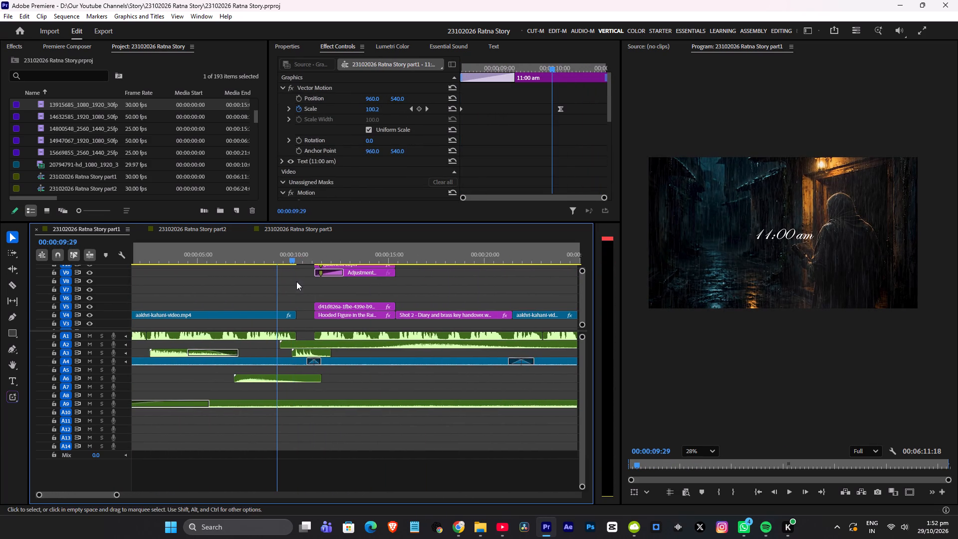
pyautogui.scroll(-2, 296, 281)
pyautogui.click(324, 251)
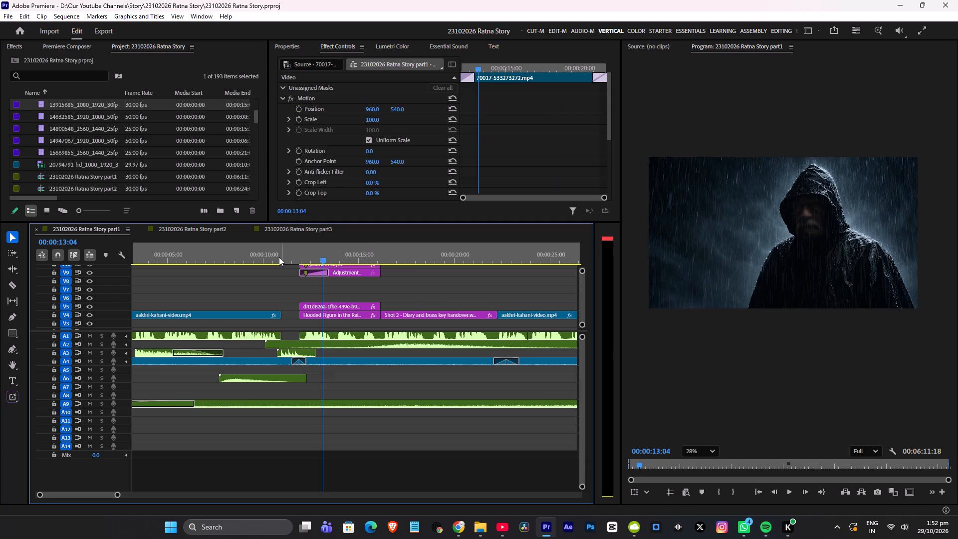
pyautogui.click(274, 257)
pyautogui.press('space')
pyautogui.press('space')
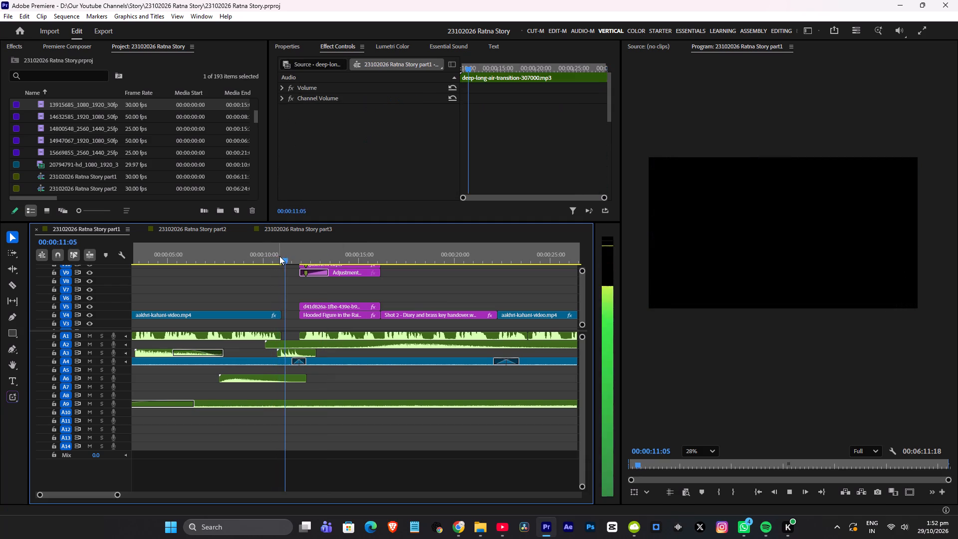
pyautogui.click(262, 251)
pyautogui.click(360, 253)
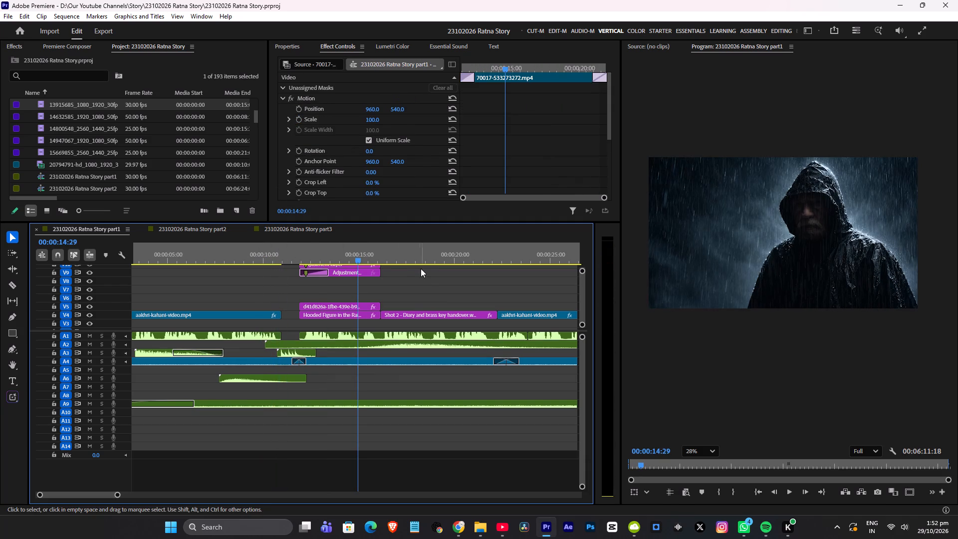
pyautogui.keyDown('ctrl'); pyautogui.scroll(2, 422, 272); pyautogui.keyUp('ctrl')
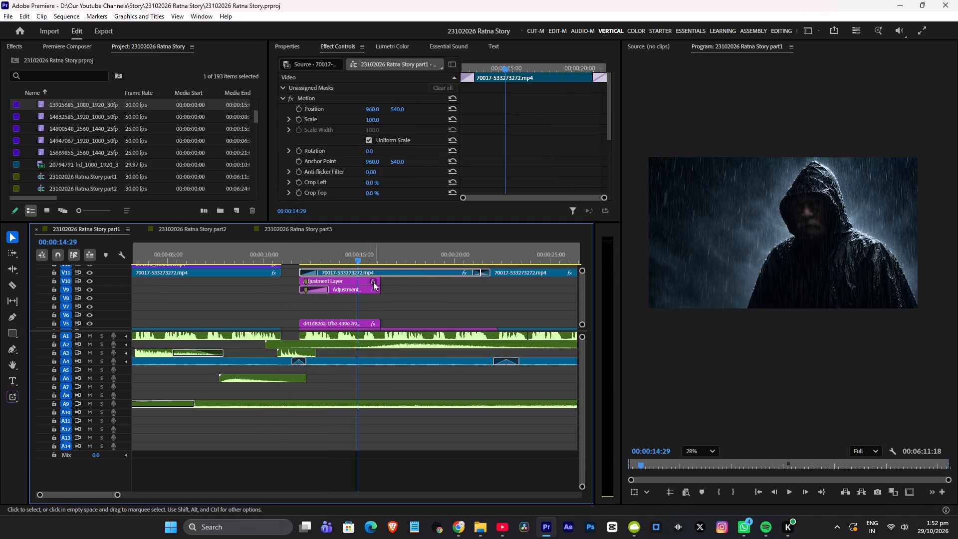
pyautogui.click(357, 279)
pyautogui.keyDown('shift'); pyautogui.click(355, 289); pyautogui.keyUp('shift')
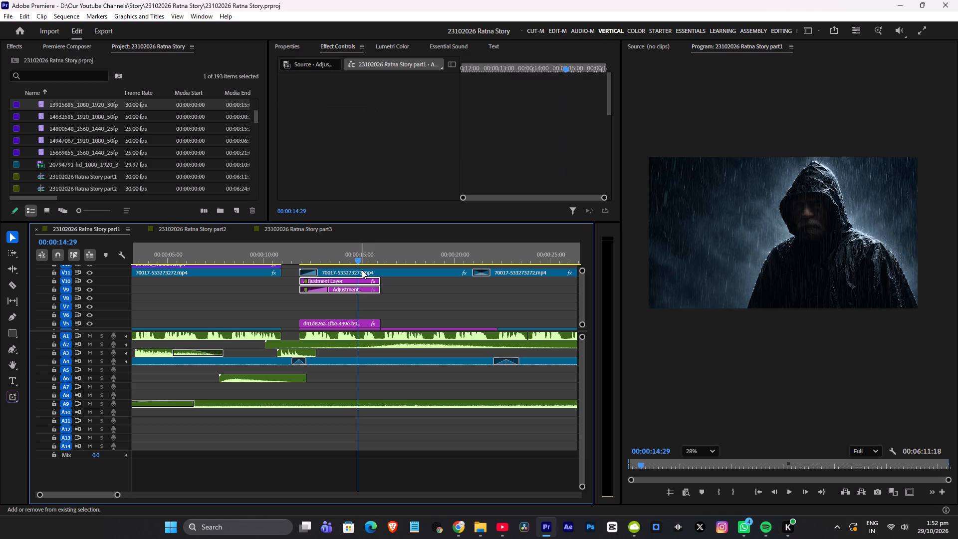
pyautogui.keyDown('shift'); pyautogui.click(362, 270); pyautogui.keyUp('shift')
pyautogui.keyDown('ctrl'); pyautogui.scroll(-6, 409, 286); pyautogui.keyUp('ctrl')
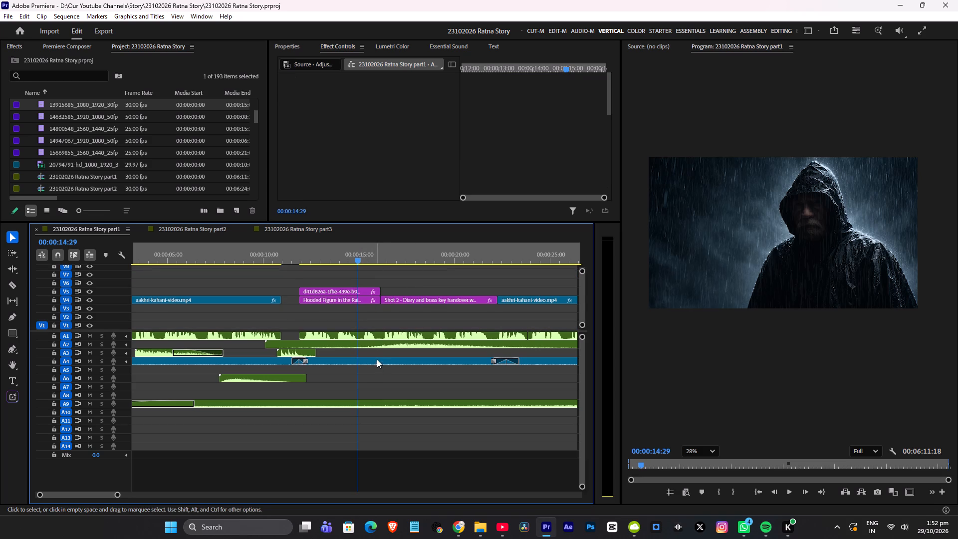
pyautogui.keyDown('shift'); pyautogui.click(376, 361); pyautogui.keyUp('shift')
pyautogui.hotkey('ctrl', 'c')
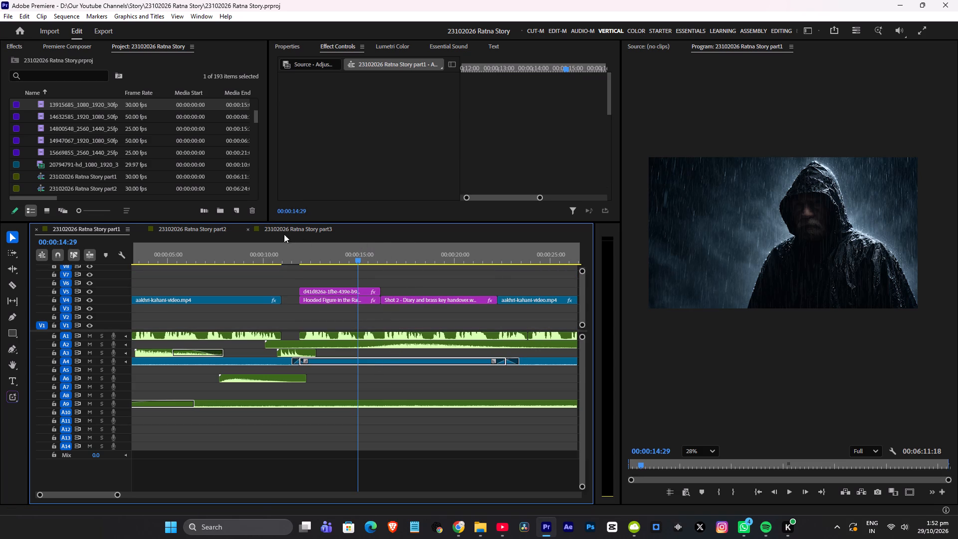
pyautogui.click(285, 229)
pyautogui.scroll(-6, 471, 307)
pyautogui.click(403, 258)
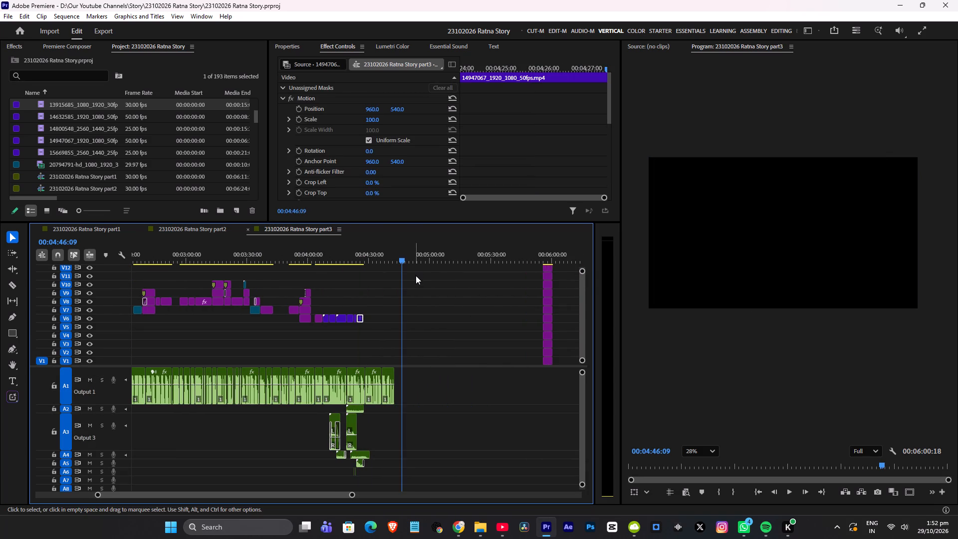
pyautogui.hotkey('ctrl', 'v')
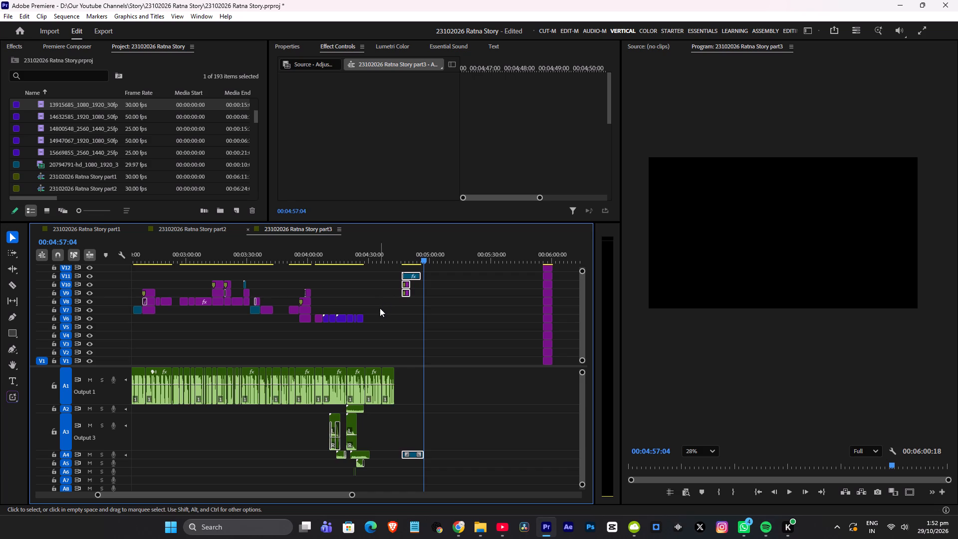
# Move the pasted 13446069 audio up to A3, and the 70017 overlay and two adjustment layers down to V6–V8.
pyautogui.keyDown('alt'); pyautogui.scroll(6, 454, 361); pyautogui.keyUp('alt')
pyautogui.scroll(5, 384, 362)
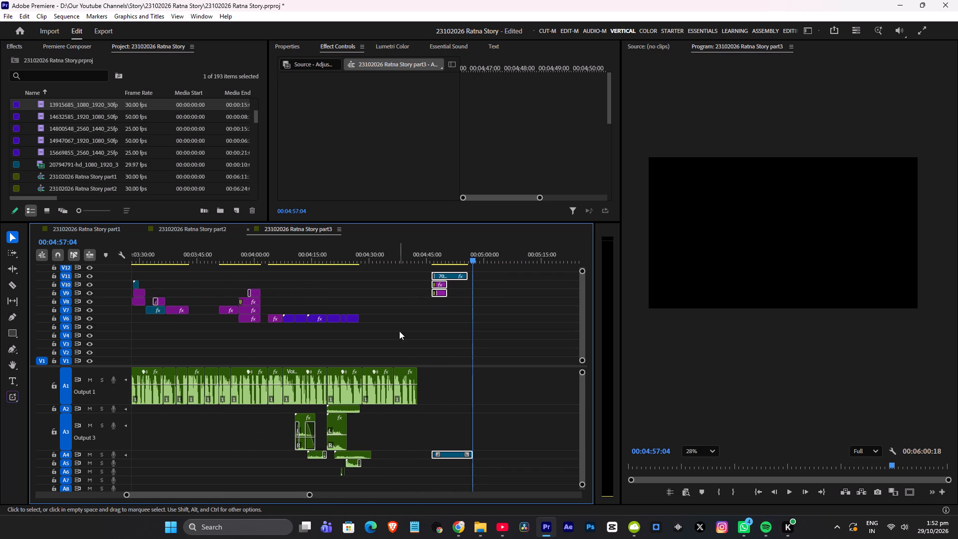
pyautogui.click(399, 331)
pyautogui.keyDown('shift'); pyautogui.moveTo(443, 452); pyautogui.dragTo(441, 437); pyautogui.keyUp('shift')
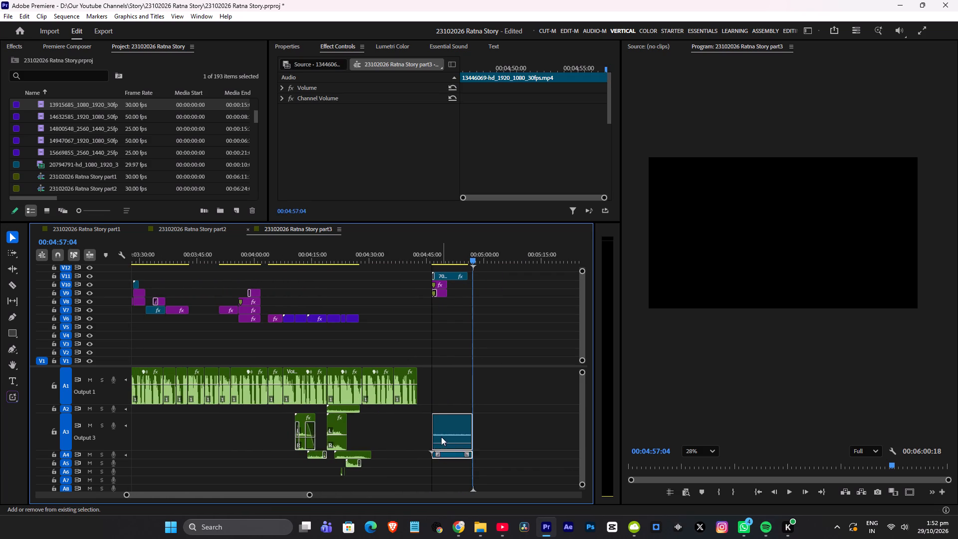
pyautogui.keyDown('shift'); pyautogui.moveTo(441, 437); pyautogui.dragTo(442, 439); pyautogui.keyUp('shift')
pyautogui.moveTo(415, 269); pyautogui.dragTo(470, 304)
pyautogui.keyDown('shift'); pyautogui.moveTo(441, 294); pyautogui.dragTo(441, 303); pyautogui.keyUp('shift')
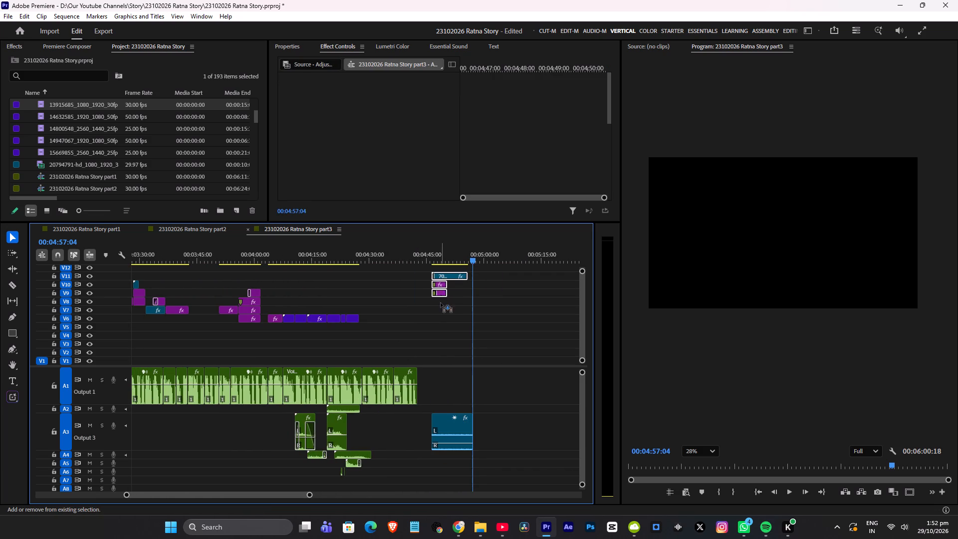
pyautogui.keyDown('shift'); pyautogui.moveTo(441, 303); pyautogui.dragTo(439, 315); pyautogui.keyUp('shift')
# Move the 70017 overlay, both adjustment layers and the 13446069 audio earlier to start right after the 14947067 clip, at about 00:04:27.
pyautogui.moveTo(435, 275); pyautogui.dragTo(489, 435)
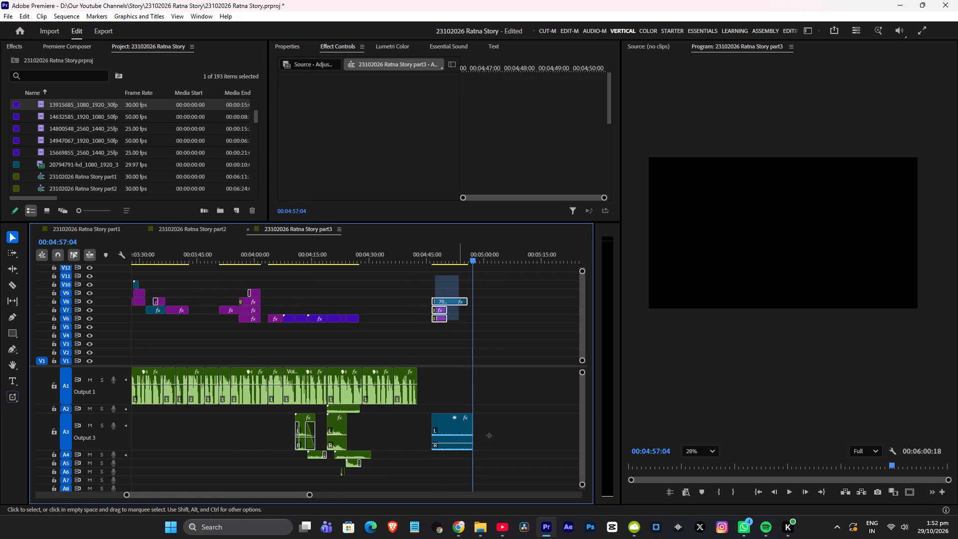
pyautogui.moveTo(489, 435); pyautogui.dragTo(487, 450)
pyautogui.keyDown('alt'); pyautogui.scroll(7, 382, 340); pyautogui.keyUp('alt')
pyautogui.moveTo(519, 301); pyautogui.dragTo(375, 301)
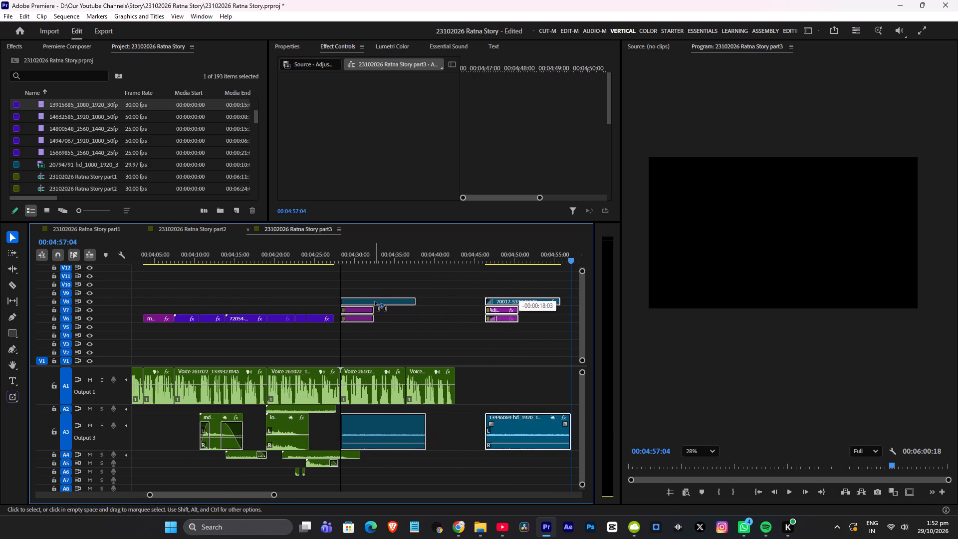
pyautogui.moveTo(375, 301); pyautogui.dragTo(368, 301)
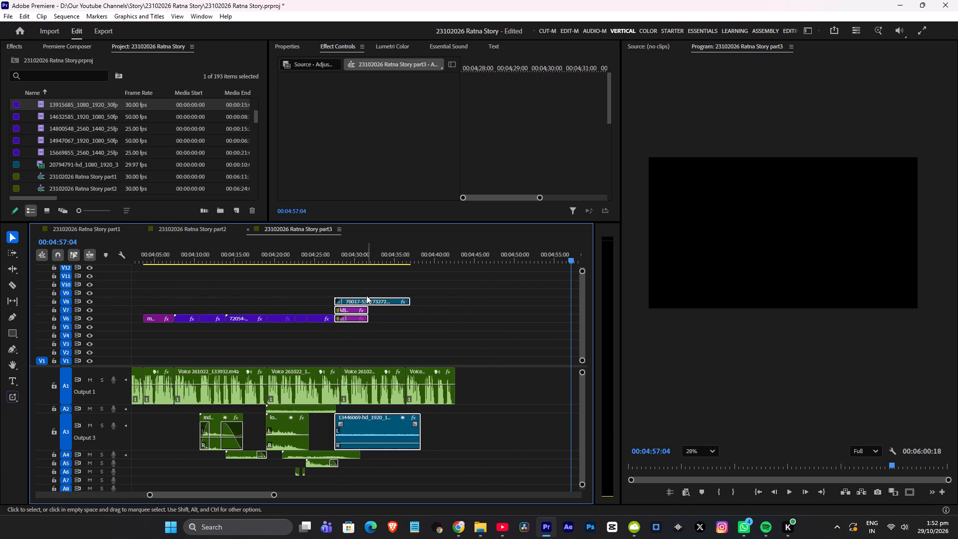
# Play part3 from about 00:04:25 to 00:04:30:06 to check the transition into the rain overlay.
pyautogui.click(318, 258)
pyautogui.press('space')
pyautogui.keyDown('alt'); pyautogui.scroll(8, 322, 274); pyautogui.keyUp('alt')
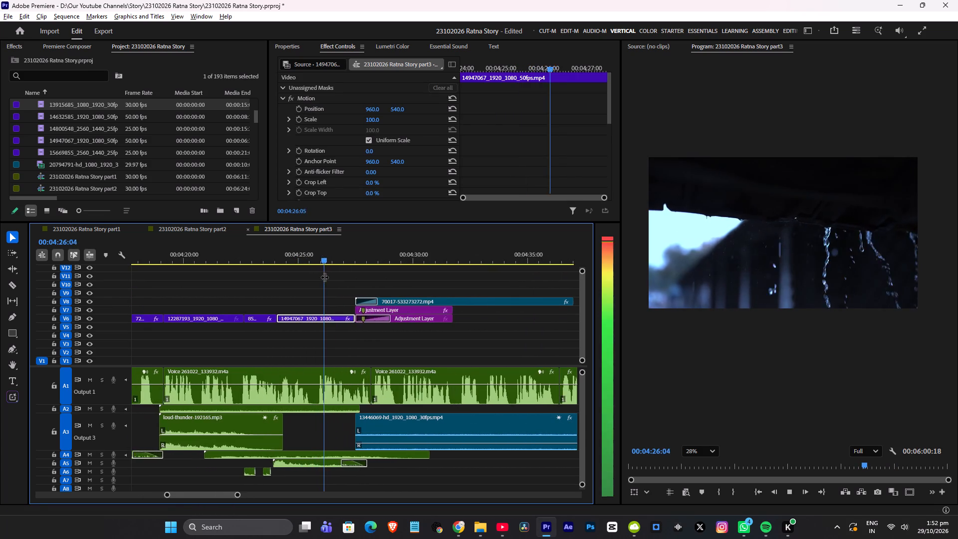
pyautogui.keyDown('alt'); pyautogui.scroll(5, 324, 277); pyautogui.keyUp('alt')
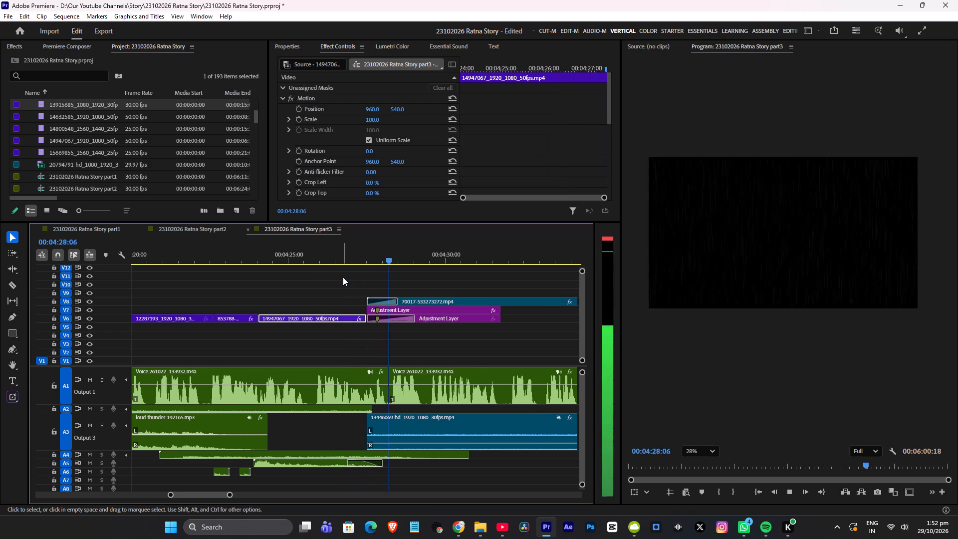
pyautogui.keyDown('alt'); pyautogui.scroll(-12, 347, 280); pyautogui.keyUp('alt')
pyautogui.press('space')
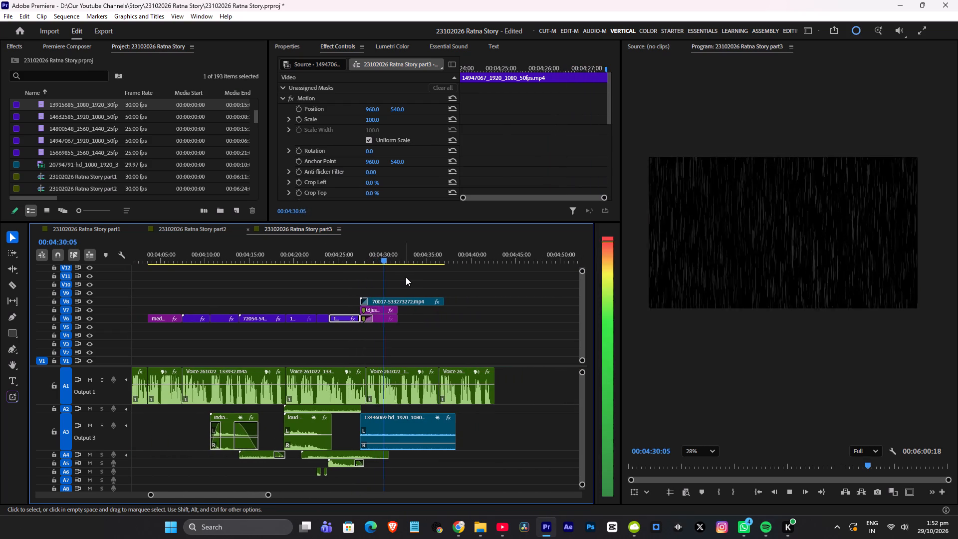
pyautogui.click(408, 279)
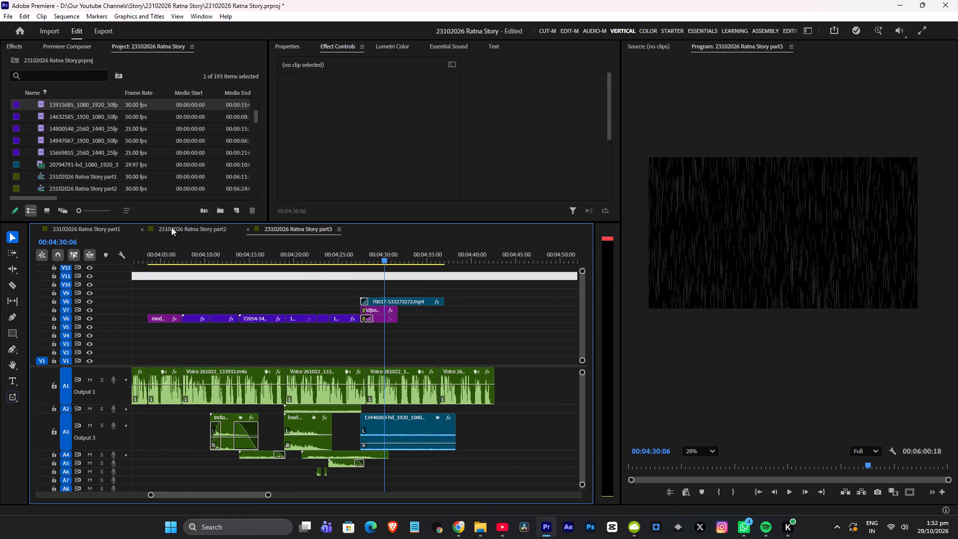
# Bring the Hooded Figure in the Rain and d41d826a clips from part1 into part3 on V3 and V4, aligned with the rain overlay's start.
pyautogui.click(107, 228)
pyautogui.moveTo(345, 248); pyautogui.dragTo(343, 248)
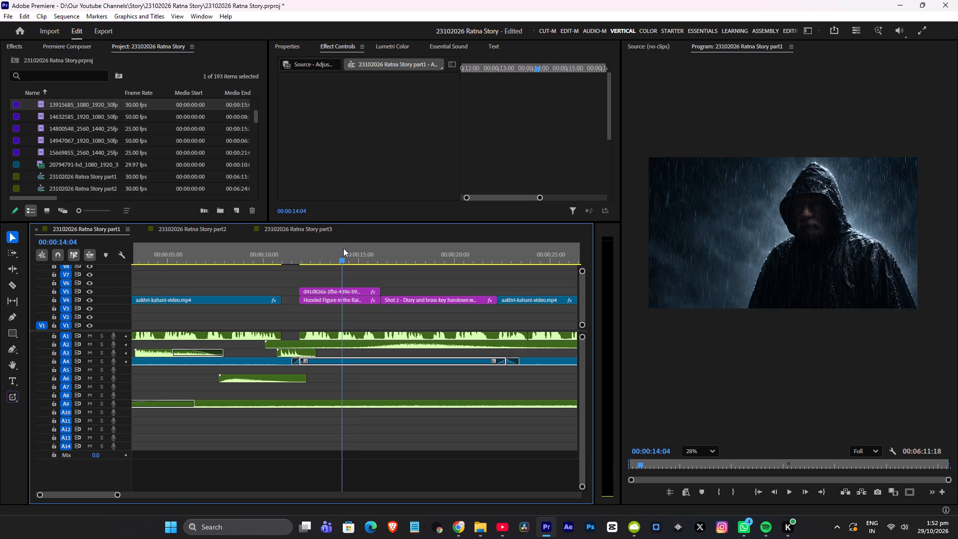
pyautogui.moveTo(343, 248); pyautogui.dragTo(335, 252)
pyautogui.keyDown('ctrl'); pyautogui.scroll(4, 376, 313); pyautogui.keyUp('ctrl')
pyautogui.keyDown('ctrl'); pyautogui.scroll(-13, 376, 313); pyautogui.keyUp('ctrl')
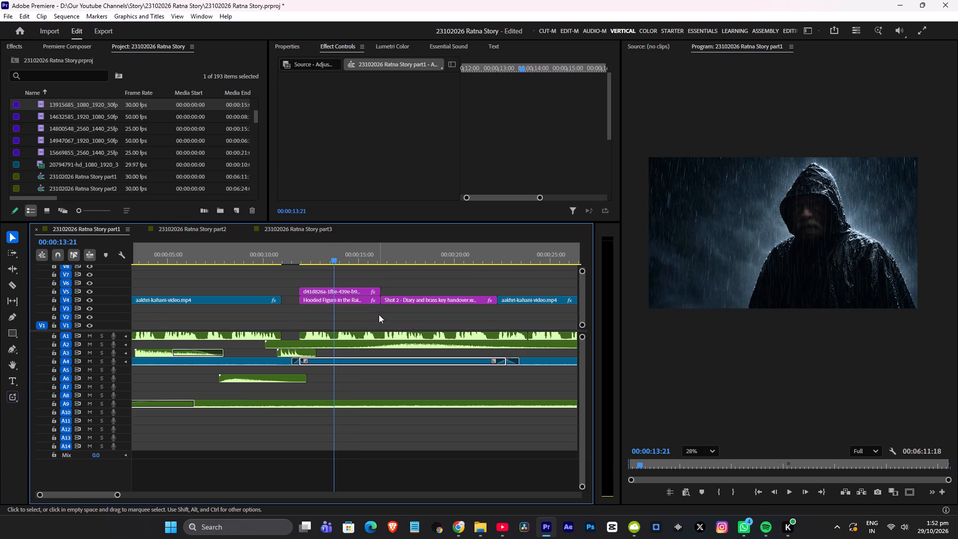
pyautogui.keyDown('ctrl'); pyautogui.scroll(4, 379, 314); pyautogui.keyUp('ctrl')
pyautogui.keyDown('ctrl'); pyautogui.scroll(-3, 379, 314); pyautogui.keyUp('ctrl')
pyautogui.moveTo(294, 288); pyautogui.dragTo(336, 309)
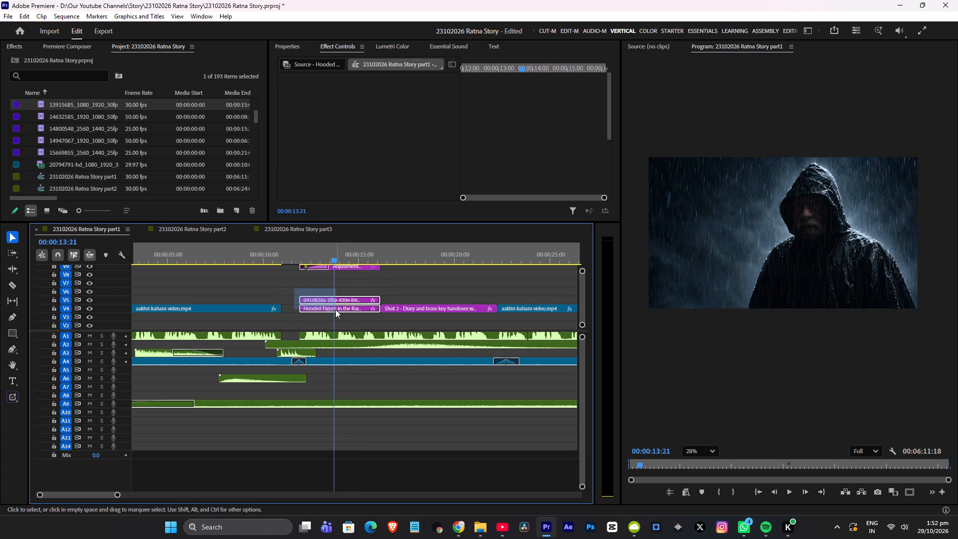
pyautogui.hotkey('ctrl', 'c')
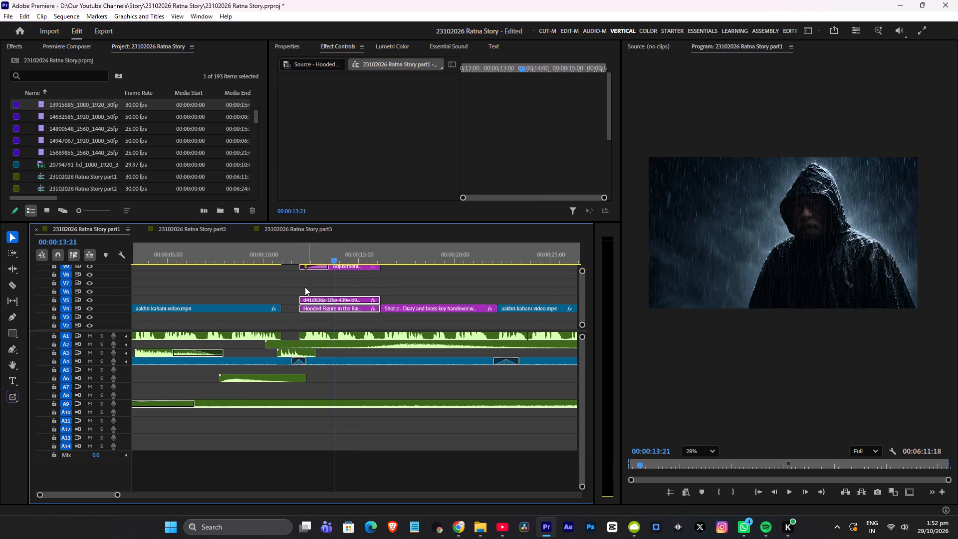
pyautogui.click(304, 287)
pyautogui.moveTo(312, 287); pyautogui.dragTo(334, 317)
pyautogui.moveTo(328, 298); pyautogui.dragTo(313, 240)
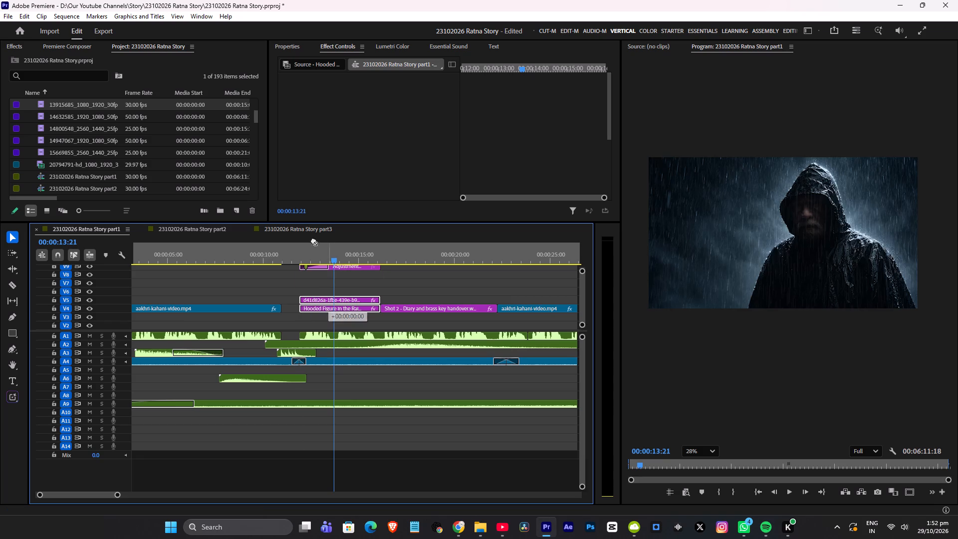
pyautogui.moveTo(313, 240); pyautogui.dragTo(394, 324)
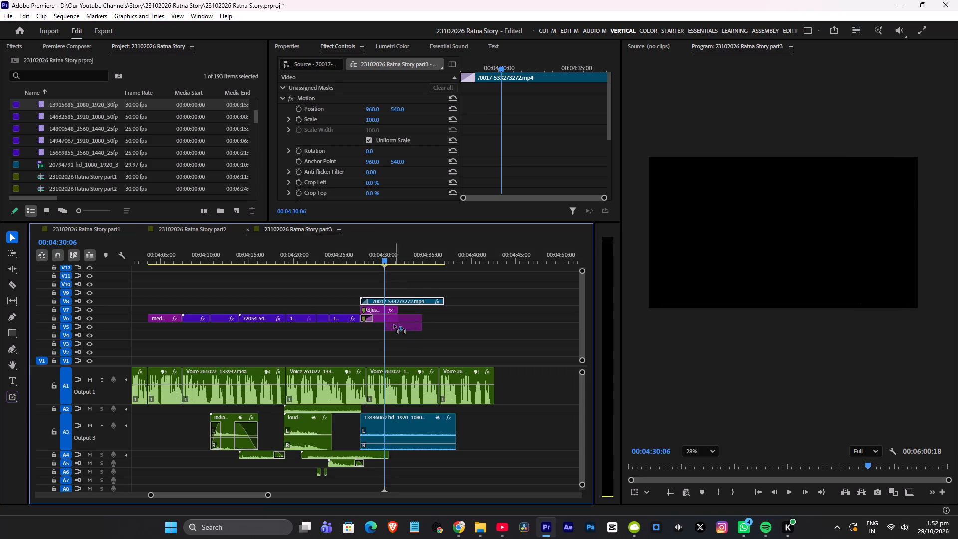
pyautogui.moveTo(394, 324); pyautogui.dragTo(374, 339)
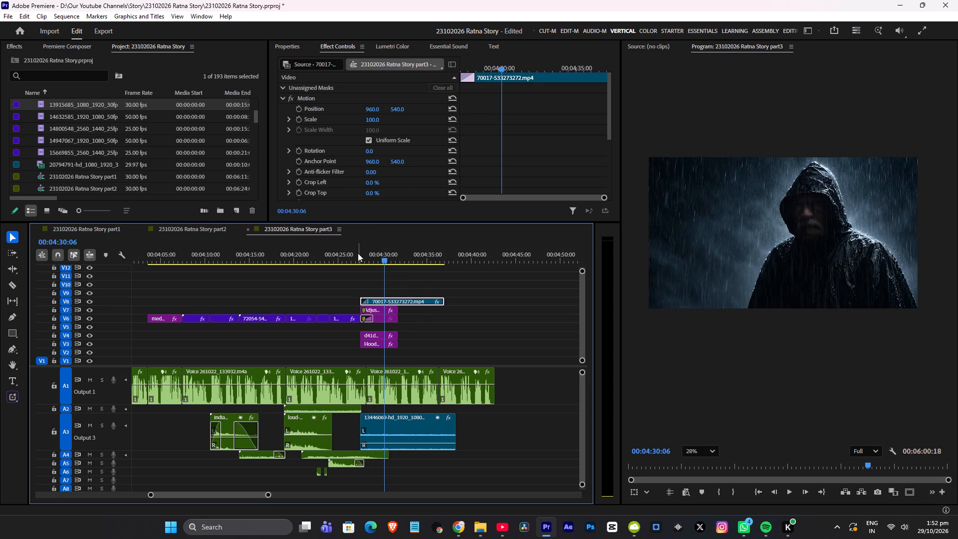
# Play part3 from about 00:04:27 to check the hooded figure shot under its rain overlay.
pyautogui.click(357, 252)
pyautogui.press('space')
pyautogui.keyDown('alt'); pyautogui.scroll(10, 434, 305); pyautogui.keyUp('alt')
pyautogui.press('space')
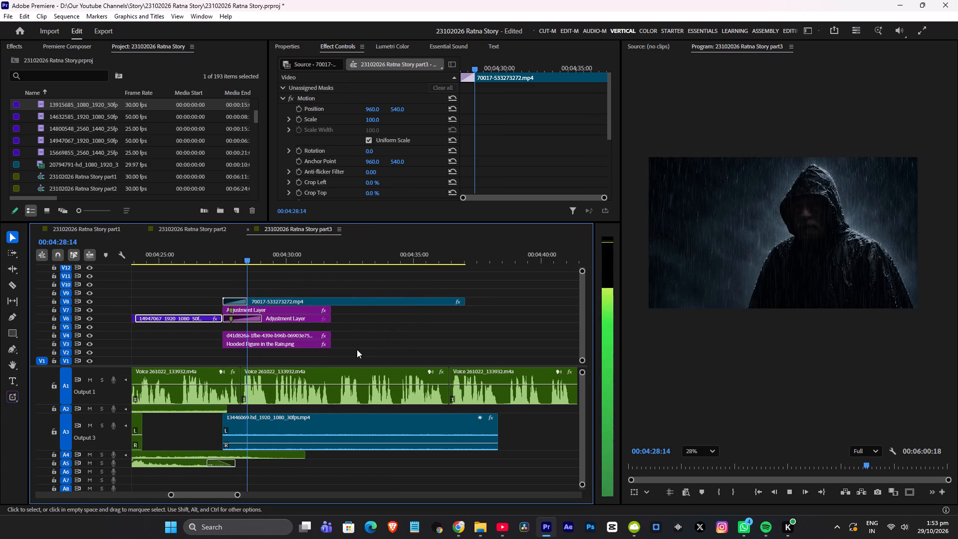
# Move the Hooded Figure in the Rain and d41d826a clips up one track to V4 and V5 and save the project.
pyautogui.moveTo(339, 350); pyautogui.dragTo(302, 325)
pyautogui.moveTo(286, 335); pyautogui.dragTo(285, 328)
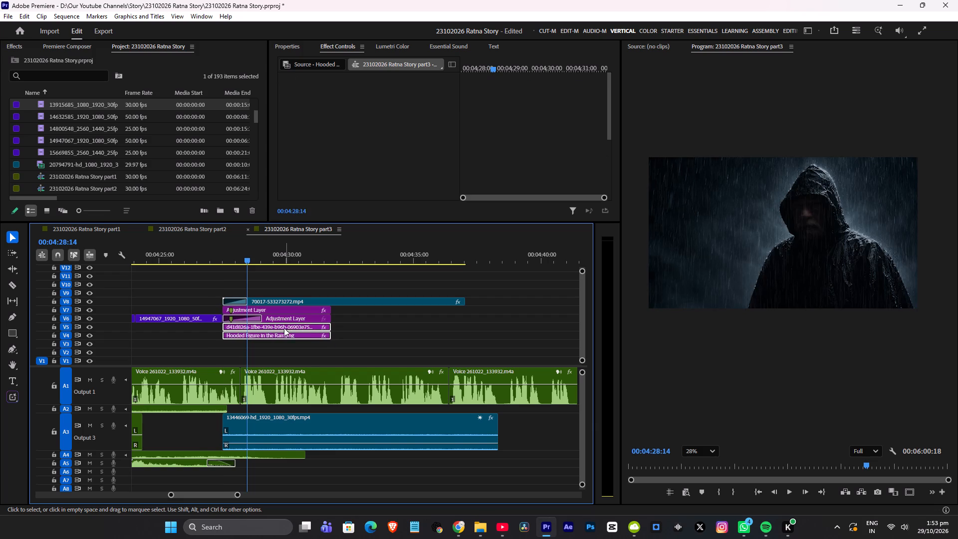
pyautogui.click(200, 256)
pyautogui.hotkey('ctrl', 's')
# Play part3 from about 00:04:26 to 00:04:37 to check the hooded figure scene against the voice-over.
pyautogui.press('space')
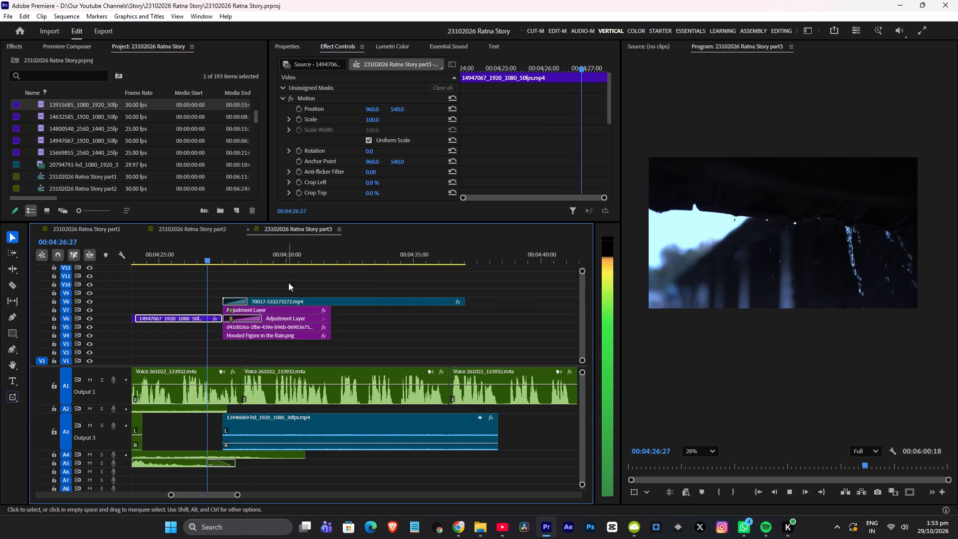
pyautogui.scroll(5, 288, 282)
pyautogui.scroll(5, 361, 281)
pyautogui.scroll(3, 433, 280)
pyautogui.scroll(-5, 457, 279)
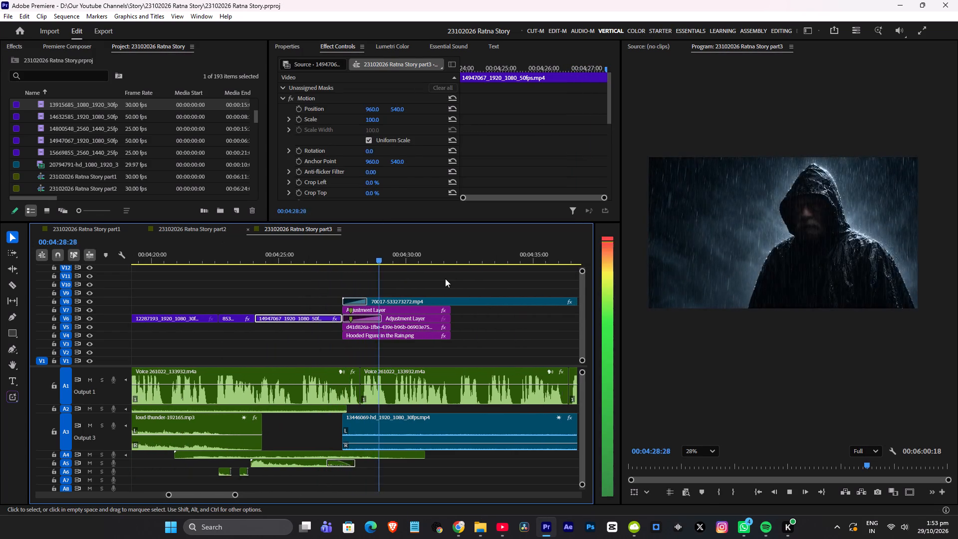
pyautogui.scroll(-2, 444, 278)
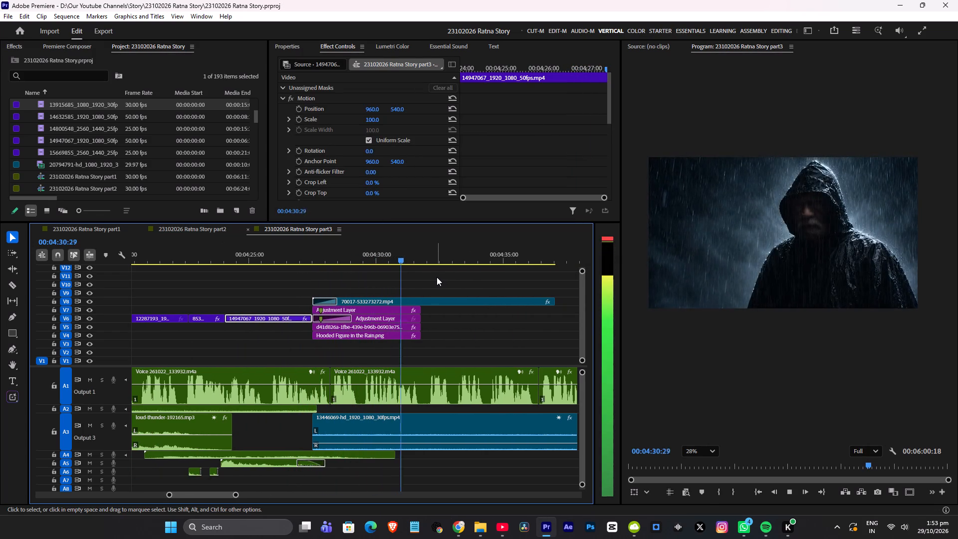
pyautogui.scroll(-5, 437, 277)
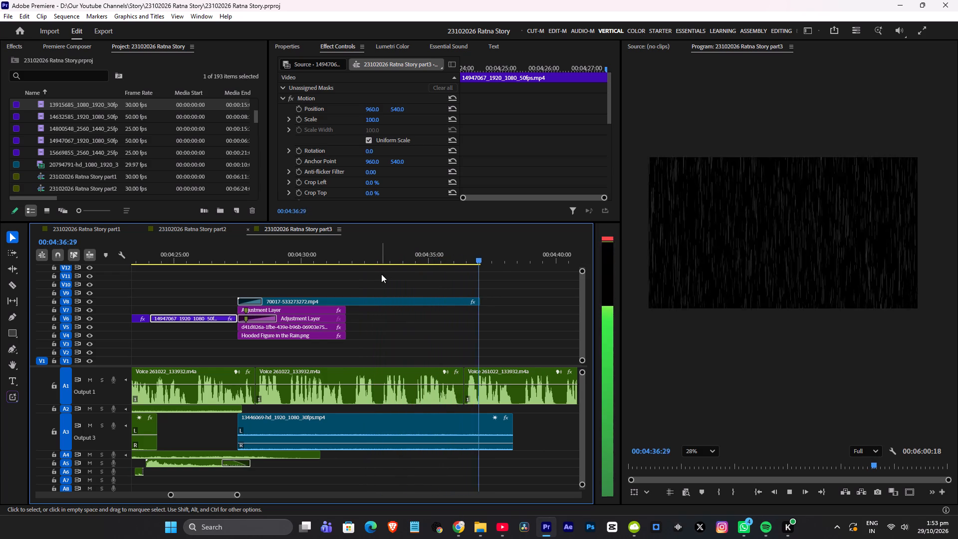
pyautogui.press('space')
pyautogui.scroll(4, 259, 286)
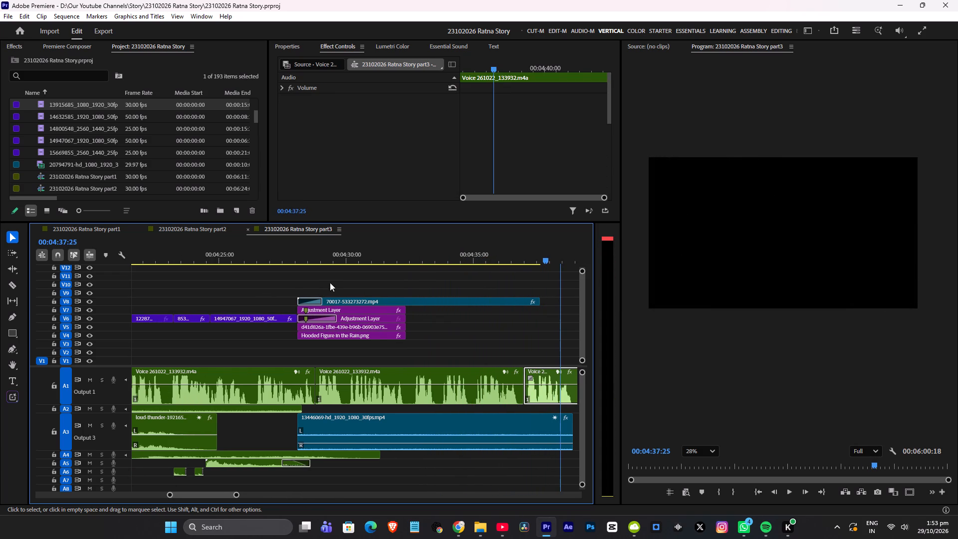
# Move the 70017 overlay, both adjustment layers, the hooded figure clips and the 13446069 audio 00:00:01:13 earlier, overlapping the 14947067 clip's end.
pyautogui.moveTo(296, 277); pyautogui.dragTo(386, 334)
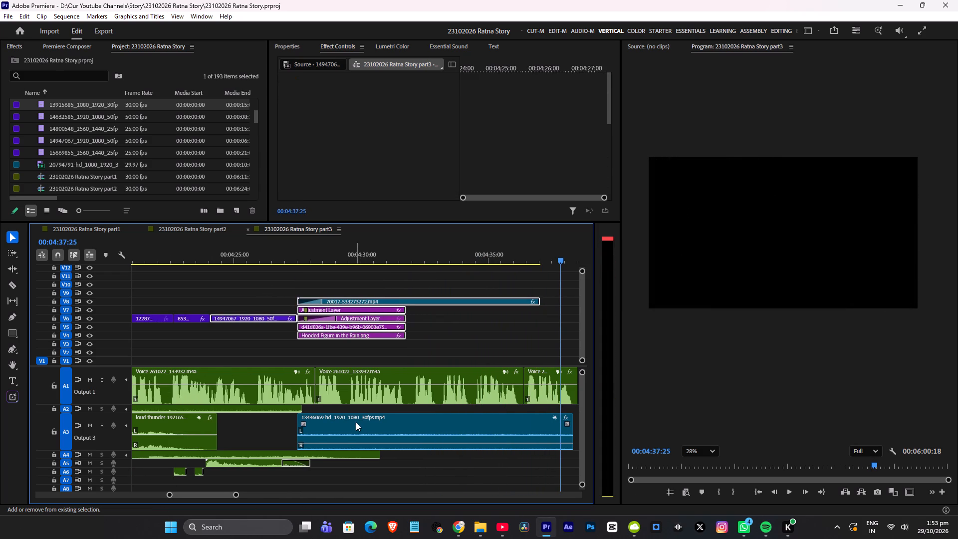
pyautogui.keyDown('shift'); pyautogui.click(356, 422); pyautogui.keyUp('shift')
pyautogui.keyDown('shift'); pyautogui.click(262, 317); pyautogui.keyUp('shift')
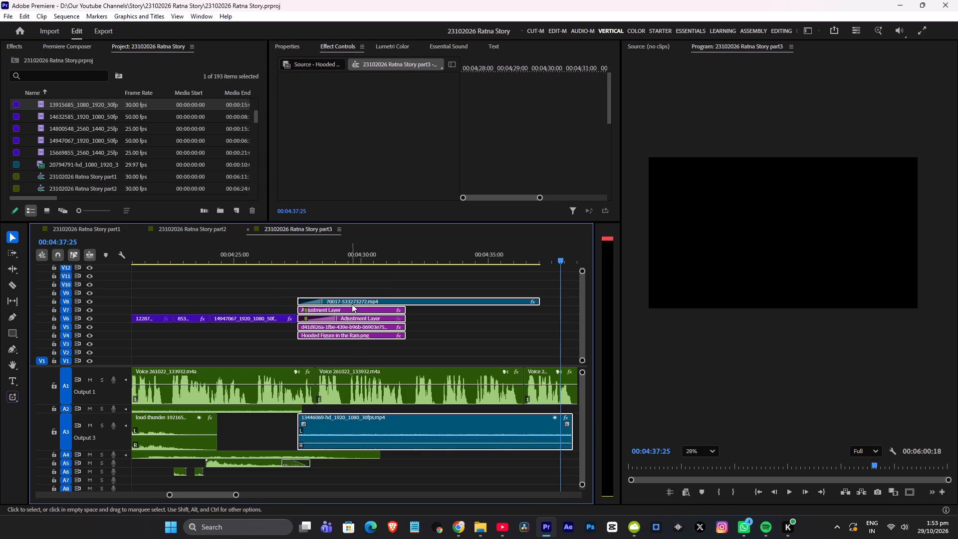
pyautogui.moveTo(353, 302); pyautogui.dragTo(327, 306)
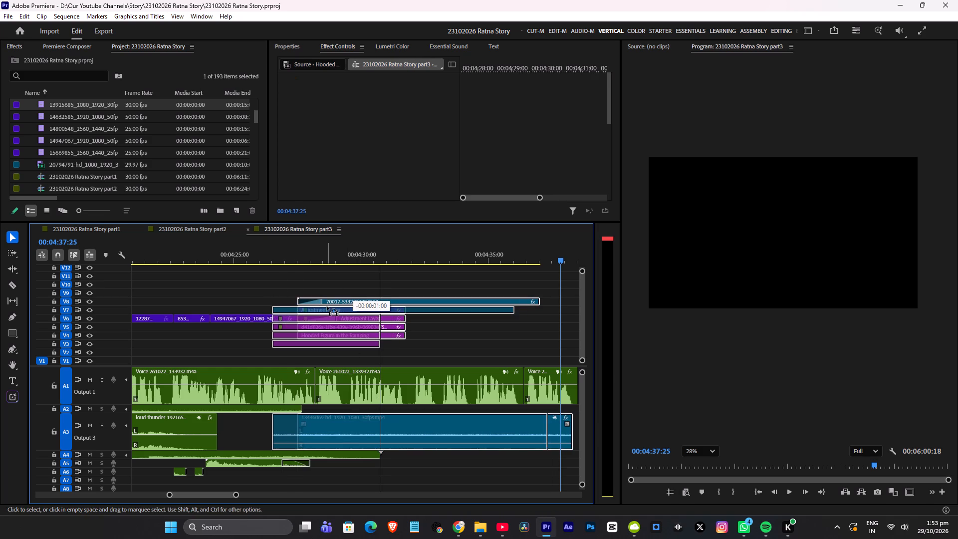
pyautogui.moveTo(327, 306); pyautogui.dragTo(316, 302)
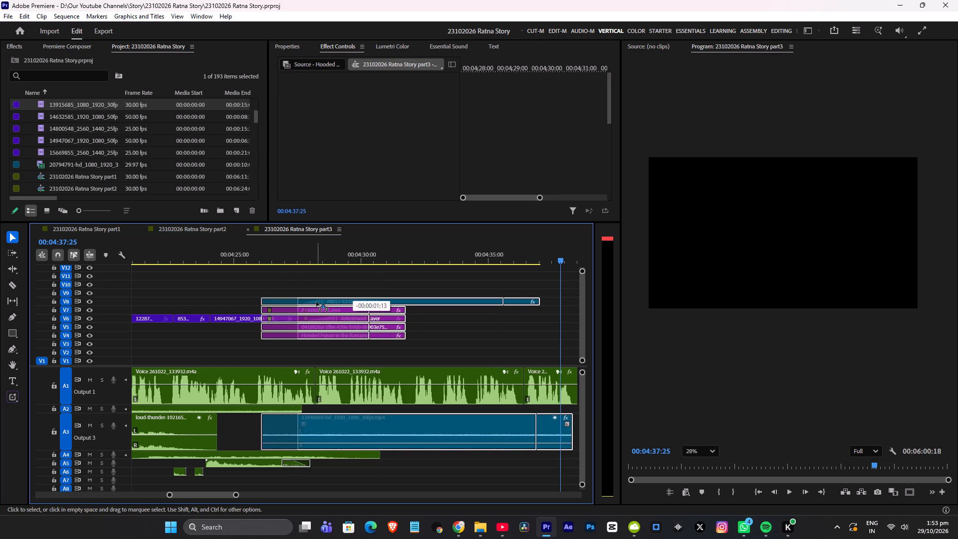
pyautogui.moveTo(316, 302); pyautogui.dragTo(316, 303)
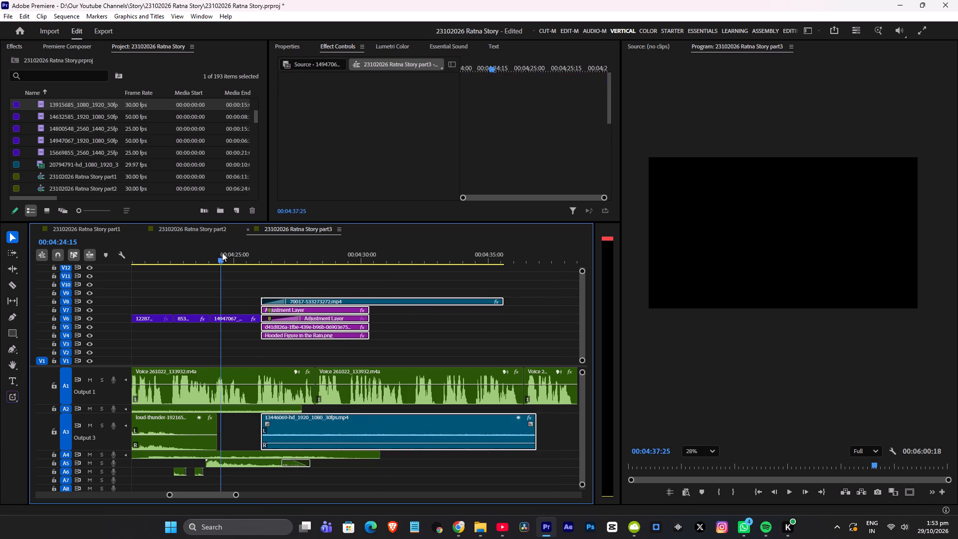
# Play part3 from about 00:04:23 to 00:04:31 to check the moved hooded figure scene, saving the project along the way.
pyautogui.click(222, 253)
pyautogui.press('space')
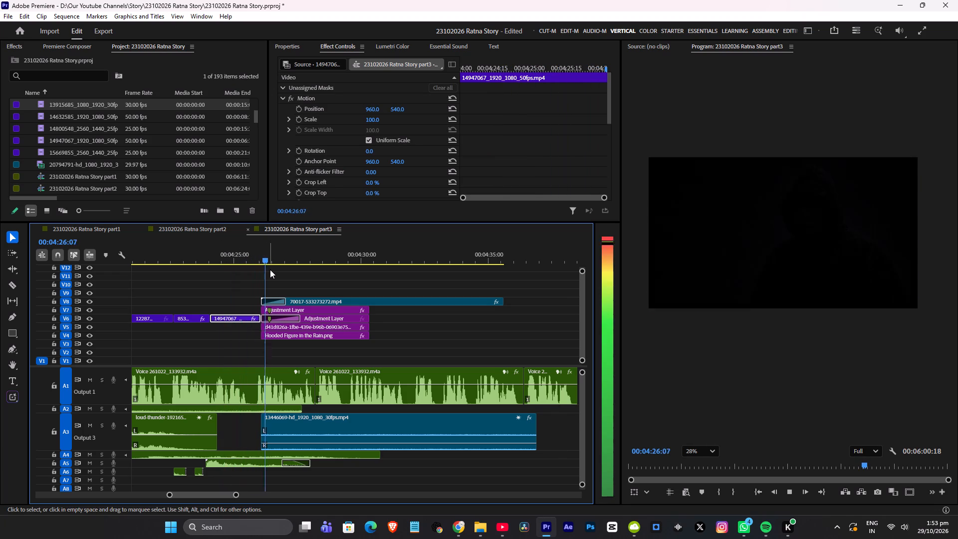
pyautogui.scroll(5, 310, 278)
pyautogui.press('space')
pyautogui.click(286, 264)
pyautogui.click(289, 259)
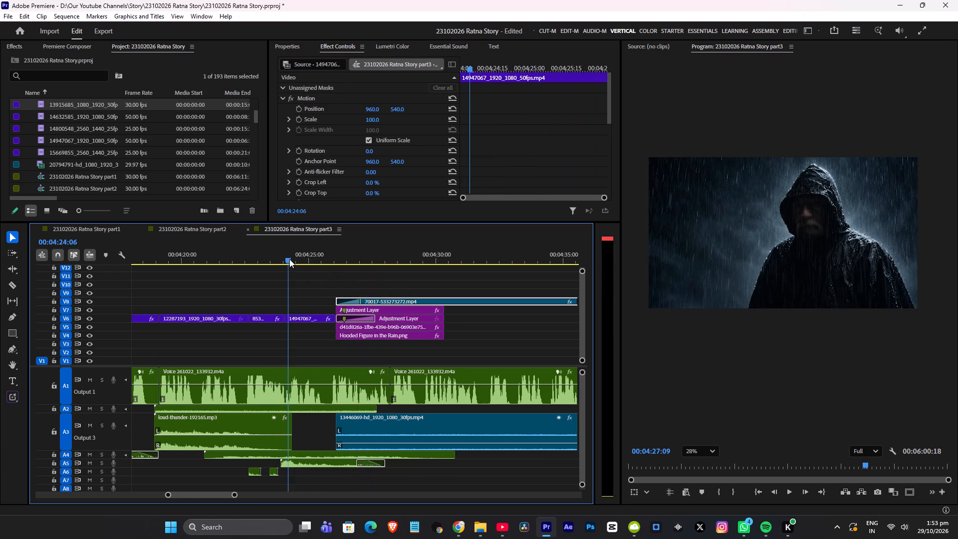
pyautogui.press('space')
pyautogui.press('space')
pyautogui.click(274, 251)
pyautogui.press('space')
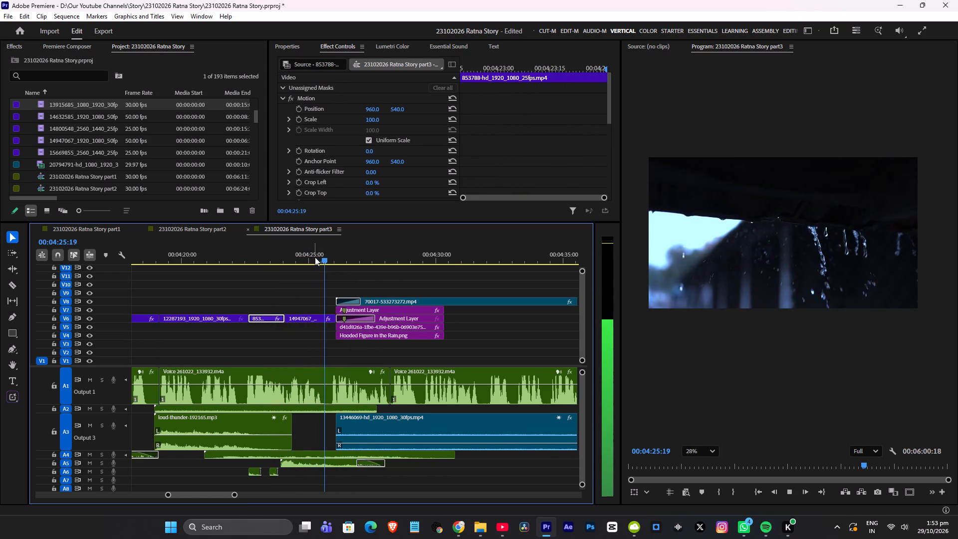
pyautogui.scroll(-4, 393, 298)
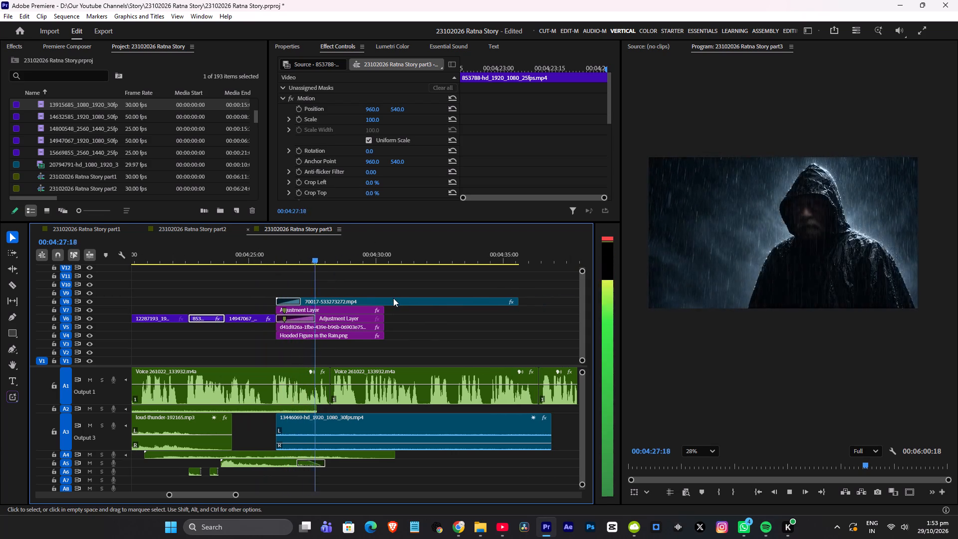
pyautogui.hotkey('ctrl', 's')
pyautogui.press('space')
pyautogui.scroll(-4, 395, 298)
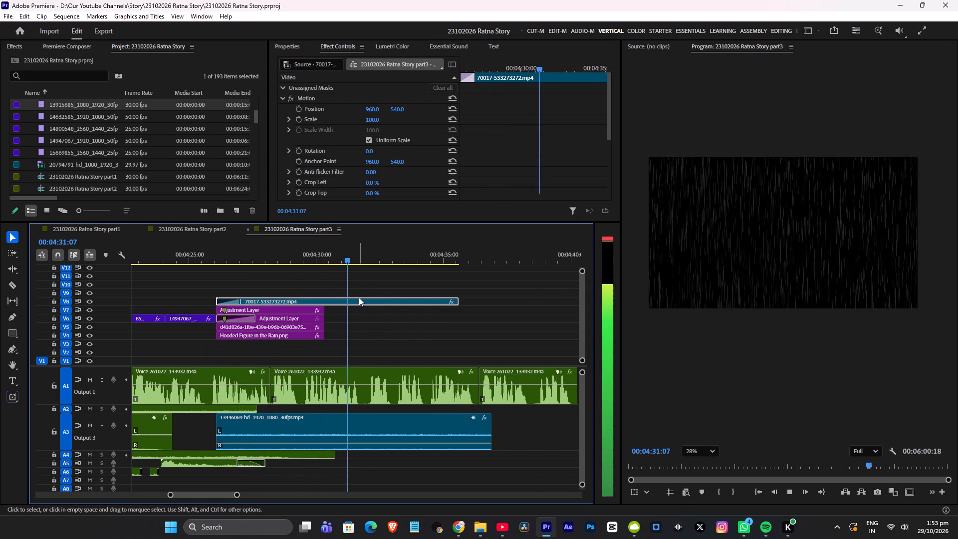
# Extend both adjustment layers and both hooded figure clips to end at about 00:04:32 under the rain overlay.
pyautogui.moveTo(359, 256); pyautogui.dragTo(368, 255)
pyautogui.moveTo(337, 340); pyautogui.dragTo(318, 311)
pyautogui.moveTo(326, 313); pyautogui.dragTo(371, 313)
# Play part3 from about 00:04:31 to check the extended hooded figure scene's ending, and save the project.
pyautogui.click(341, 245)
pyautogui.press('space')
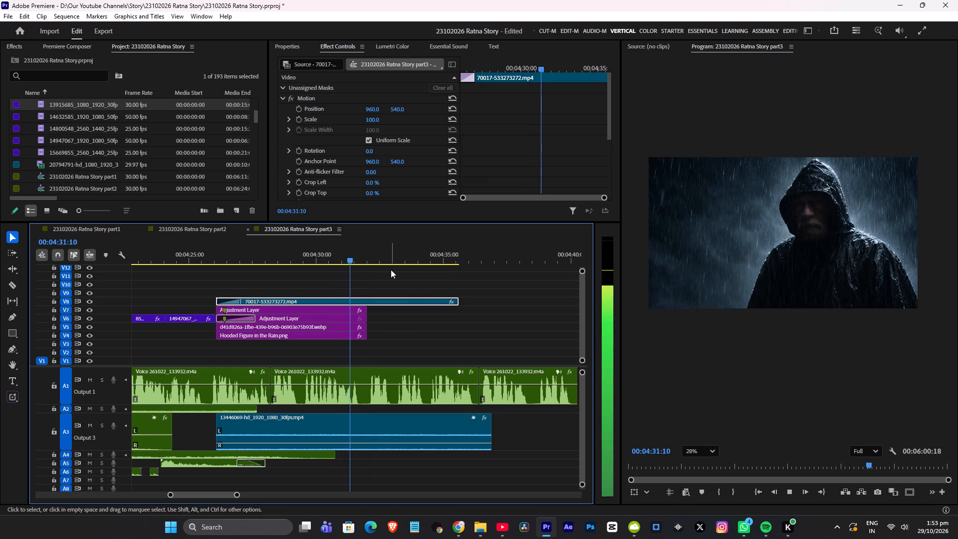
pyautogui.scroll(-4, 394, 269)
pyautogui.hotkey('ctrl', 's')
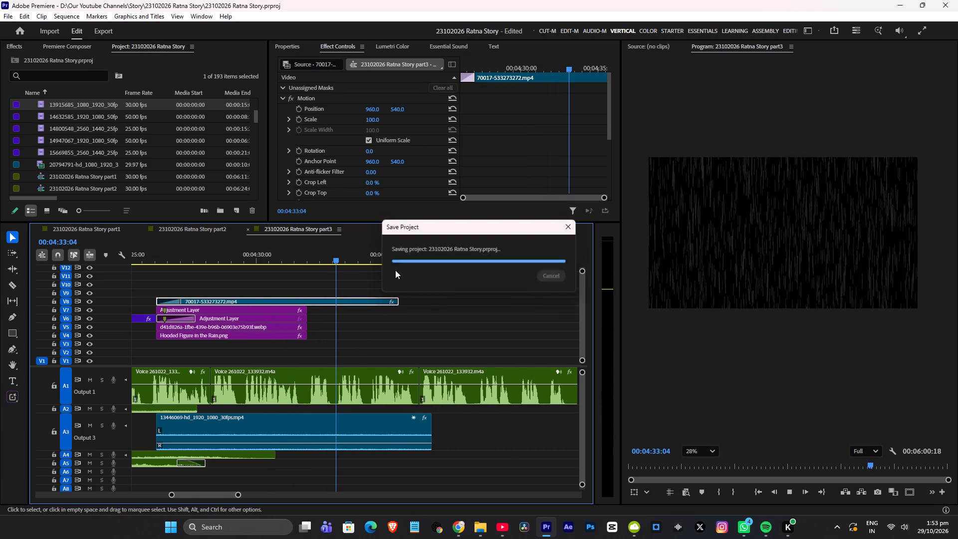
pyautogui.press('space')
pyautogui.keyDown('alt'); pyautogui.scroll(-5, 421, 312); pyautogui.keyUp('alt')
# Trim the end of the 70017 rain overlay to match the hooded figure clips' end at about 00:04:32.
pyautogui.click(426, 295)
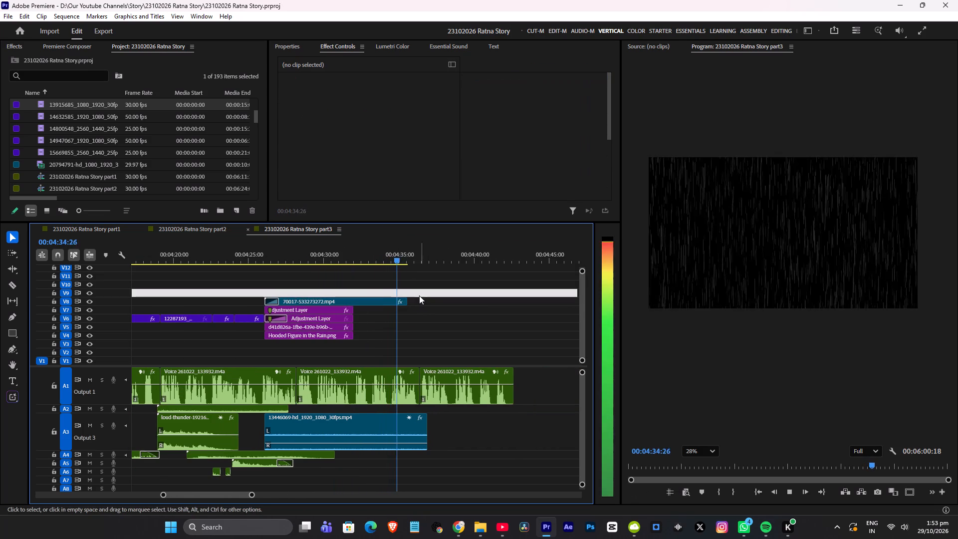
pyautogui.moveTo(408, 299); pyautogui.dragTo(357, 299)
pyautogui.press('space')
# Trim the 13446069 audio to end just past the hooded figure scene, add a short fade-out and save the project.
pyautogui.moveTo(429, 419); pyautogui.dragTo(362, 420)
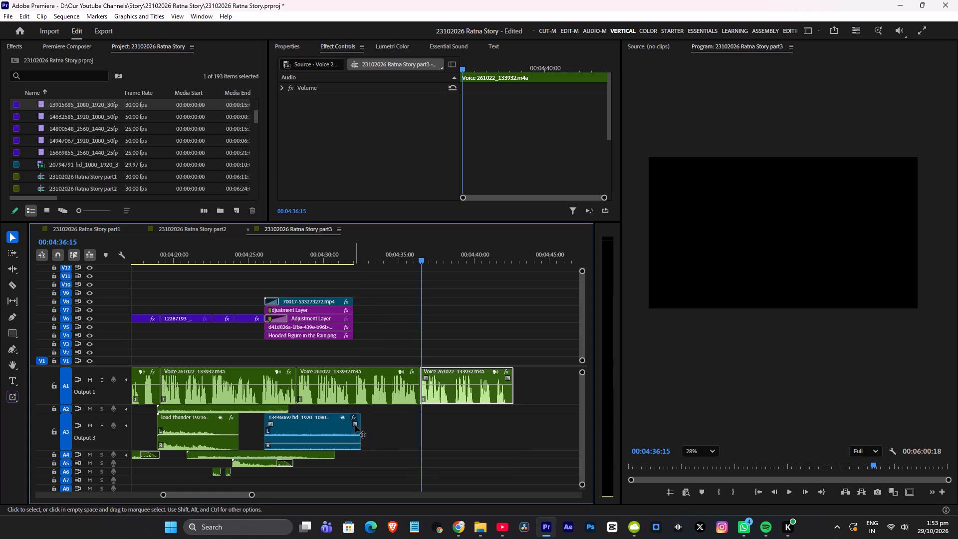
pyautogui.moveTo(354, 425); pyautogui.dragTo(350, 425)
pyautogui.hotkey('ctrl', 's')
# Play the last voice-over clip from 00:04:36:15 to 00:04:42:11, saving the project along the way.
pyautogui.keyDown('alt'); pyautogui.scroll(-7, 397, 326); pyautogui.keyUp('alt')
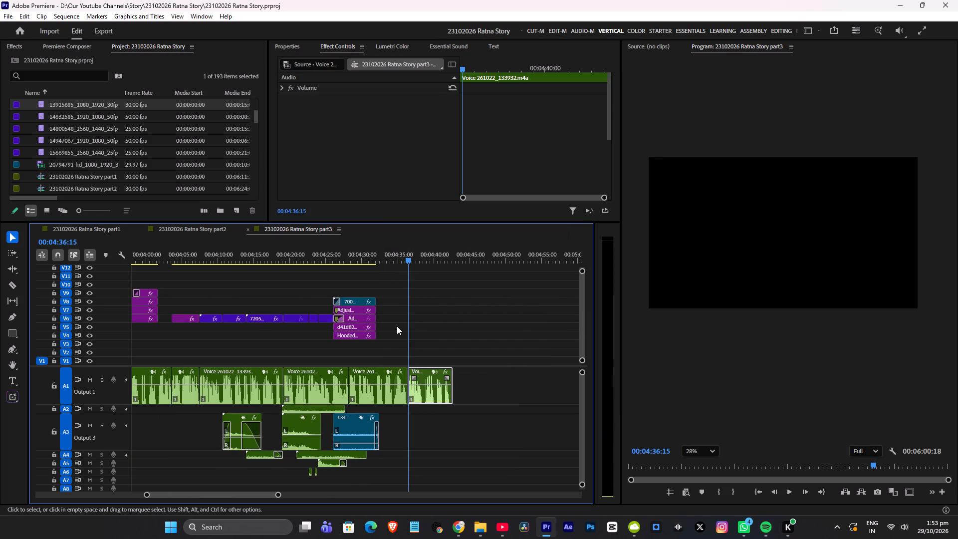
pyautogui.press('space')
pyautogui.scroll(-5, 429, 319)
pyautogui.hotkey('ctrl', 's')
pyautogui.press('space')
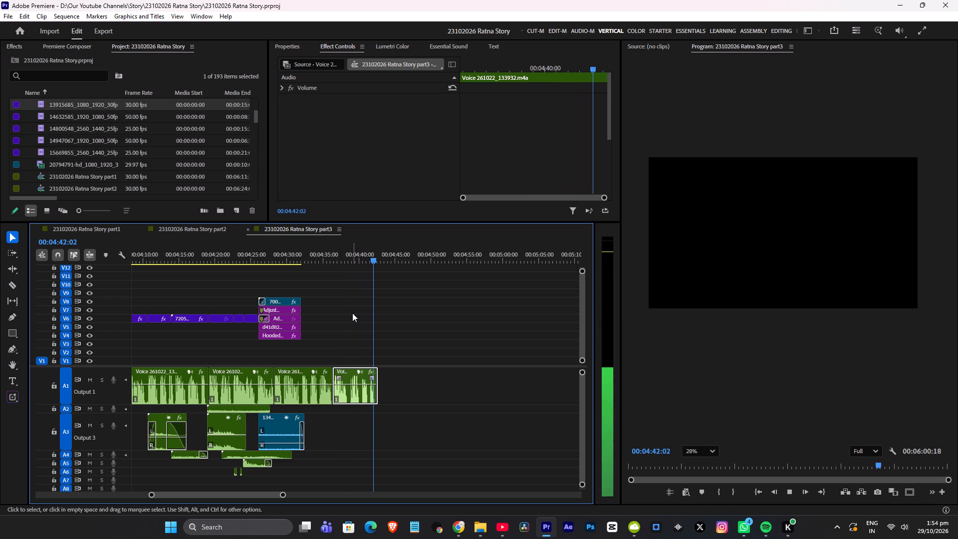
pyautogui.press('space')
# Switch to the part3 folder in File Explorer and skim the last part of aakhiri-kahaani-bhaag-3.mp4, including its ending.
pyautogui.click(485, 527)
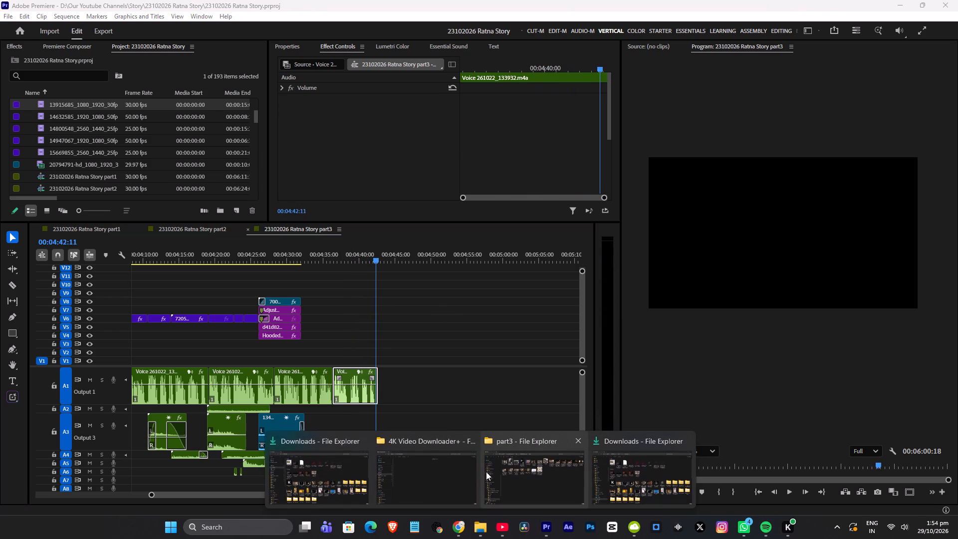
pyautogui.click(520, 470)
pyautogui.click(494, 322)
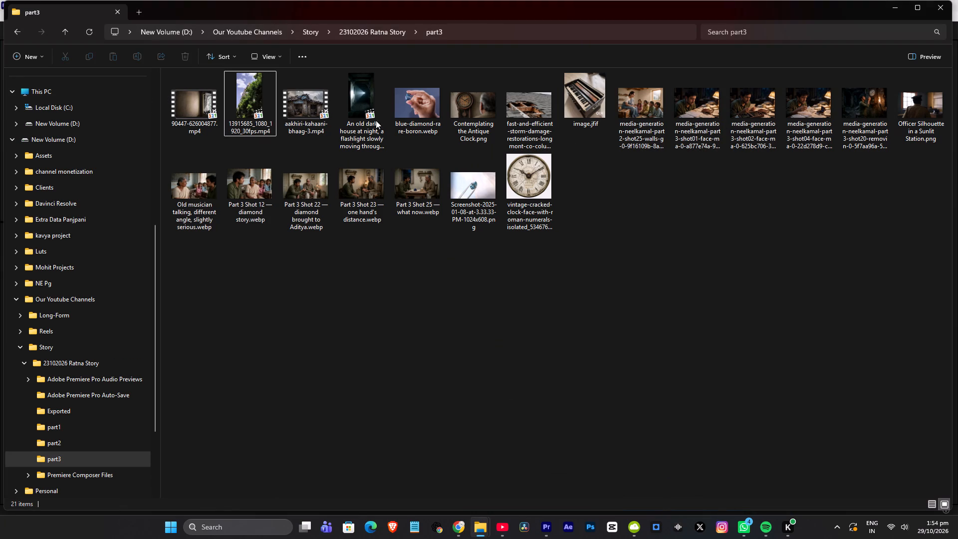
pyautogui.doubleClick(310, 113)
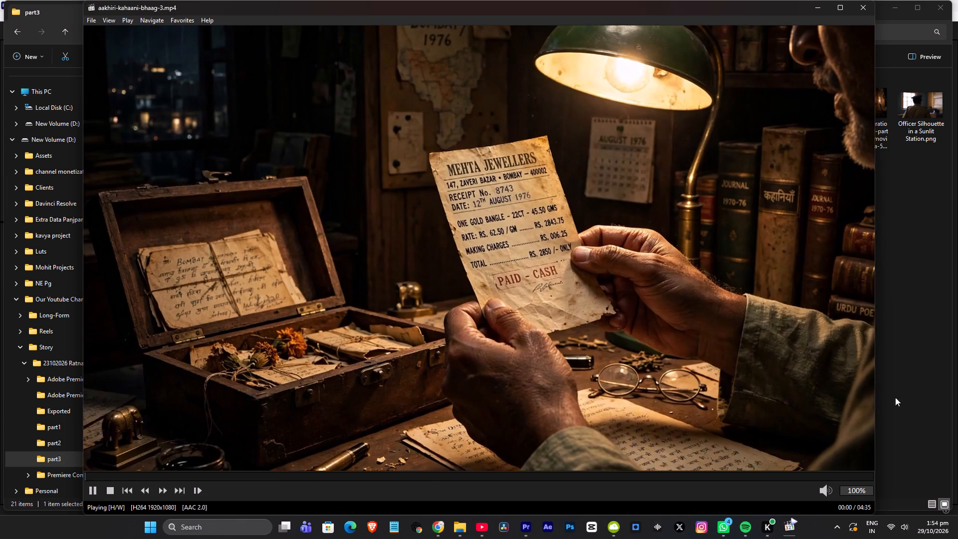
pyautogui.click(790, 483)
pyautogui.click(792, 476)
pyautogui.click(814, 474)
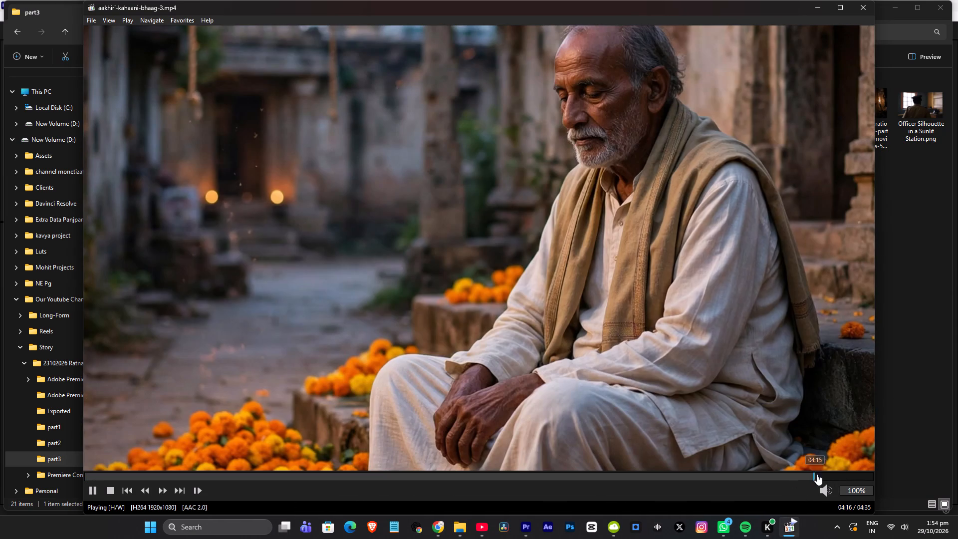
pyautogui.click(833, 473)
pyautogui.click(847, 470)
pyautogui.click(864, 472)
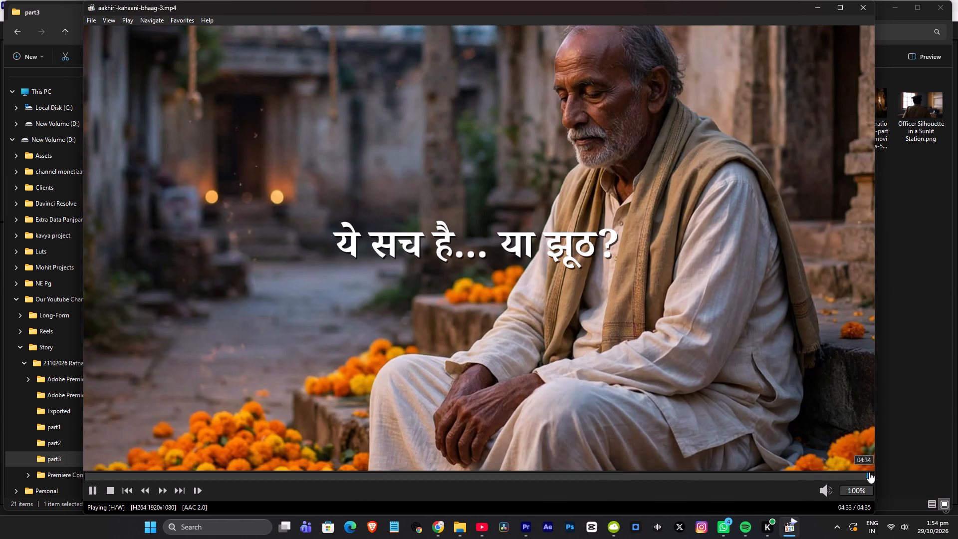
pyautogui.click(715, 474)
pyautogui.click(691, 475)
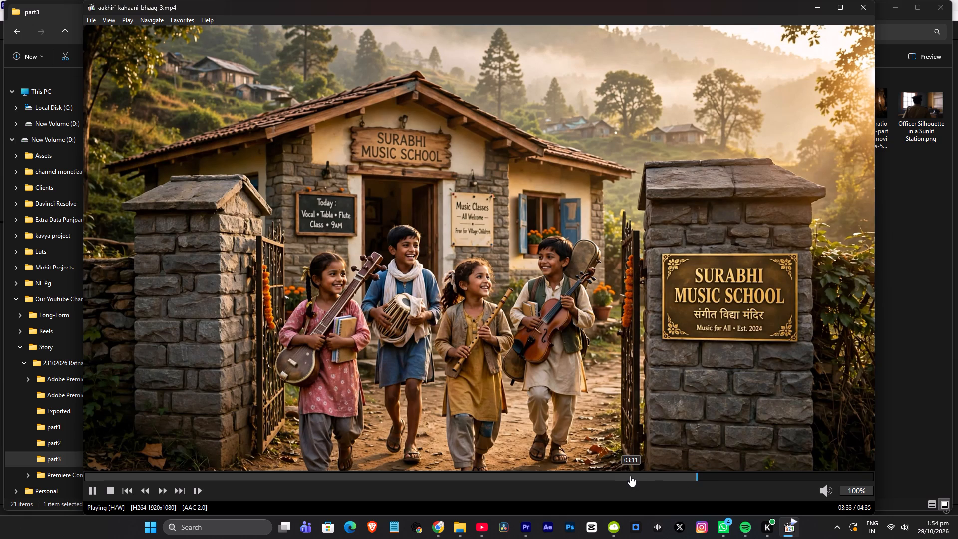
pyautogui.click(859, 7)
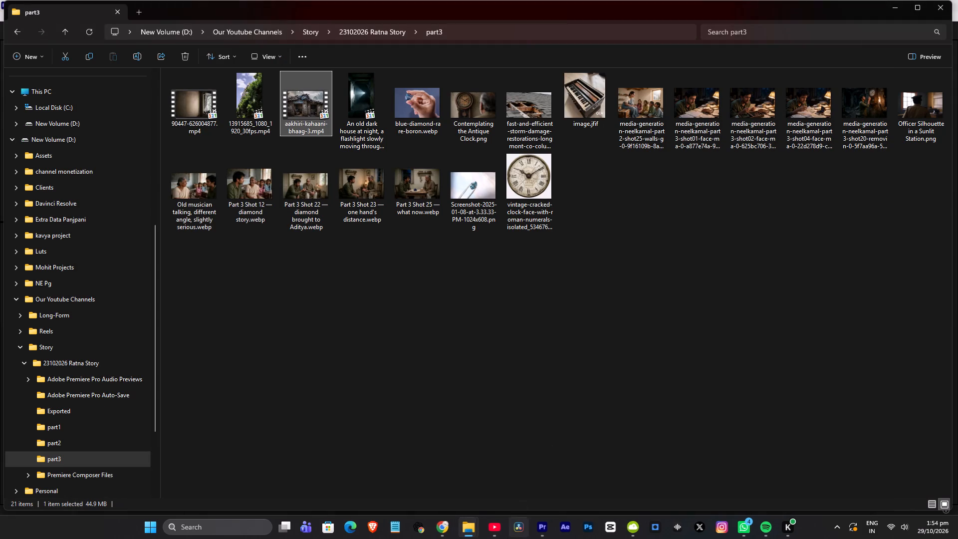
# Switch back to Premiere, save the project and play part3 from the start to about 00:00:18 to review the empty stretch.
pyautogui.click(545, 523)
pyautogui.click(337, 288)
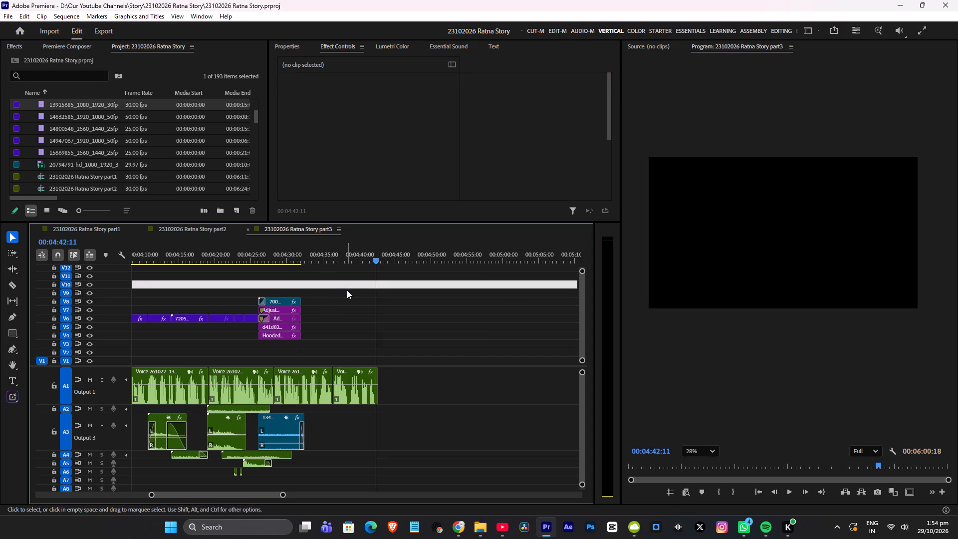
pyautogui.hotkey('ctrl', 's')
pyautogui.moveTo(319, 258); pyautogui.dragTo(0, 263)
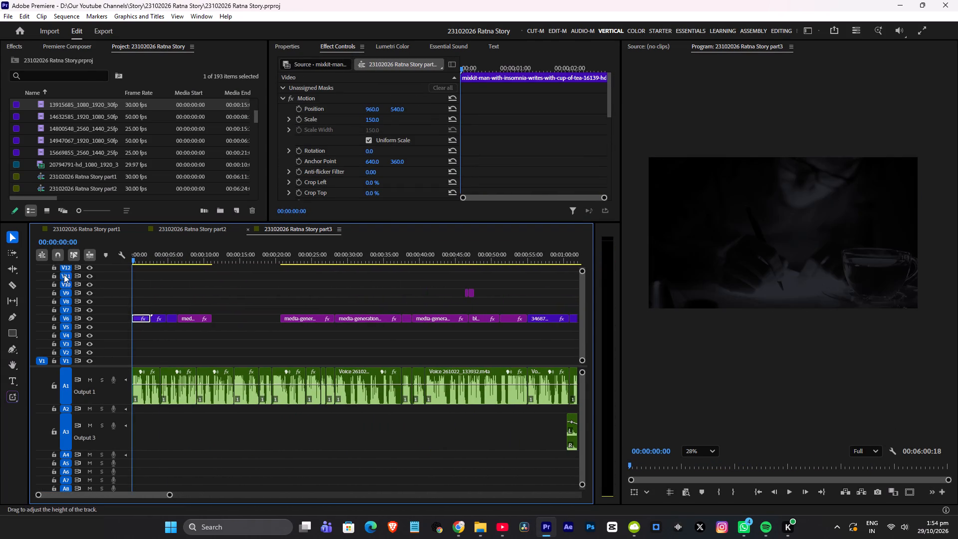
pyautogui.hotkey('ctrl', 's')
pyautogui.press('space')
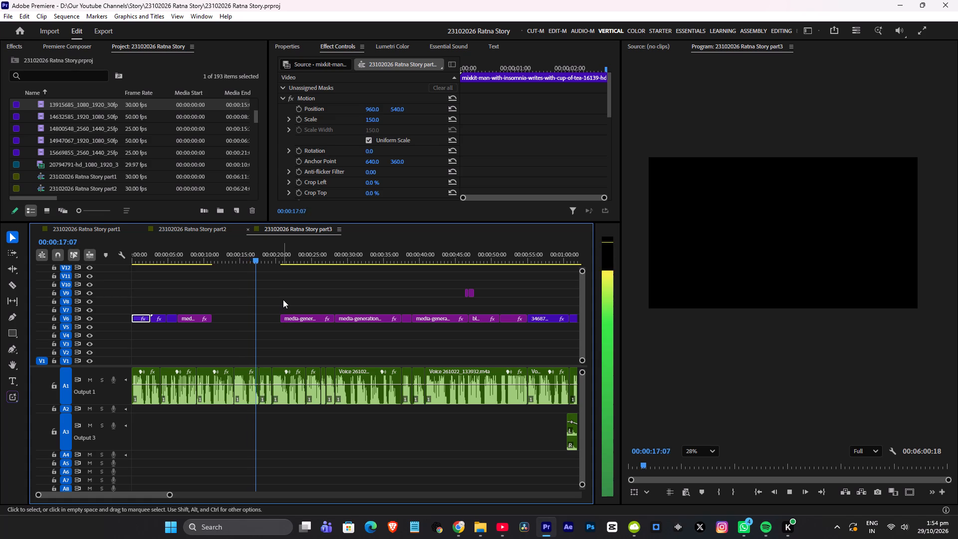
pyautogui.press('space')
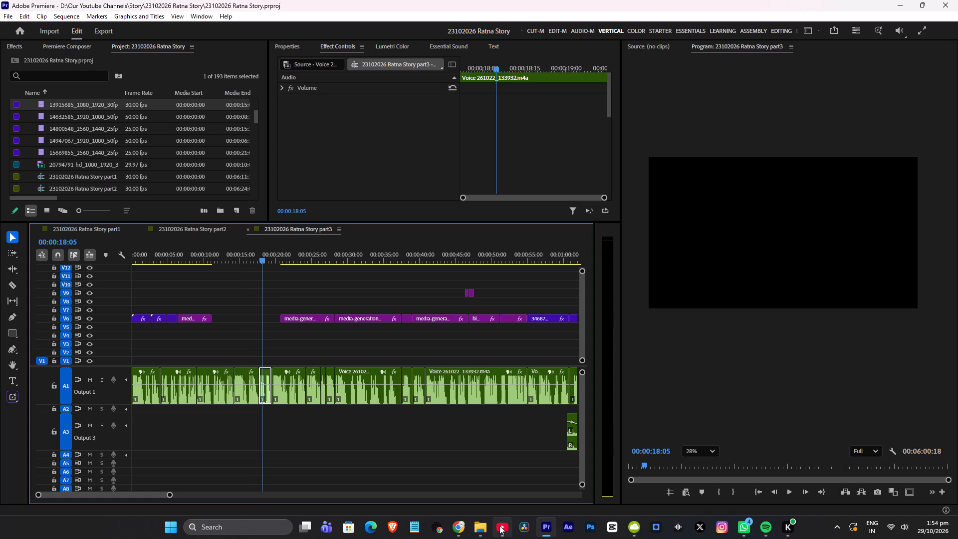
# Switch to the part3 folder in File Explorer and examine the media-generation stills shot02, shot04 and shot20 one by one.
pyautogui.click(480, 526)
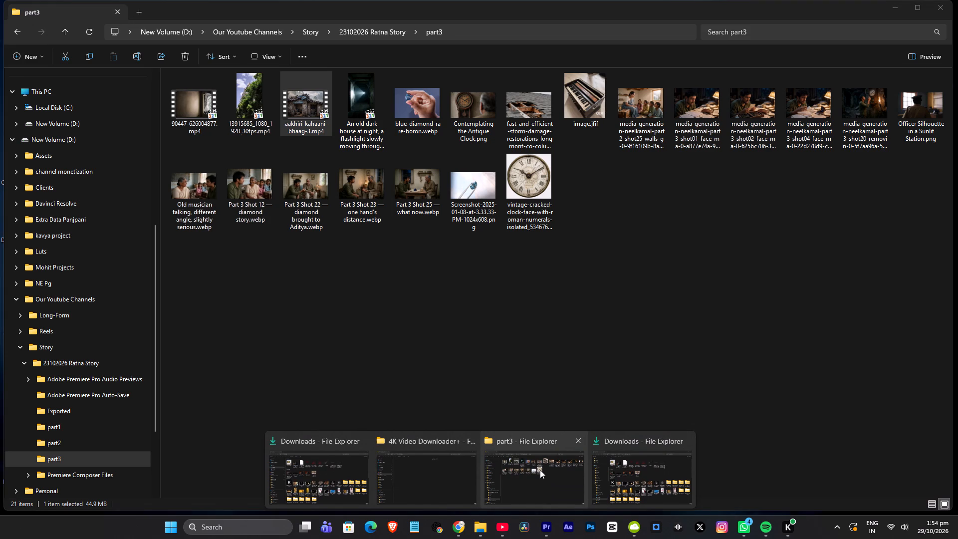
pyautogui.click(540, 470)
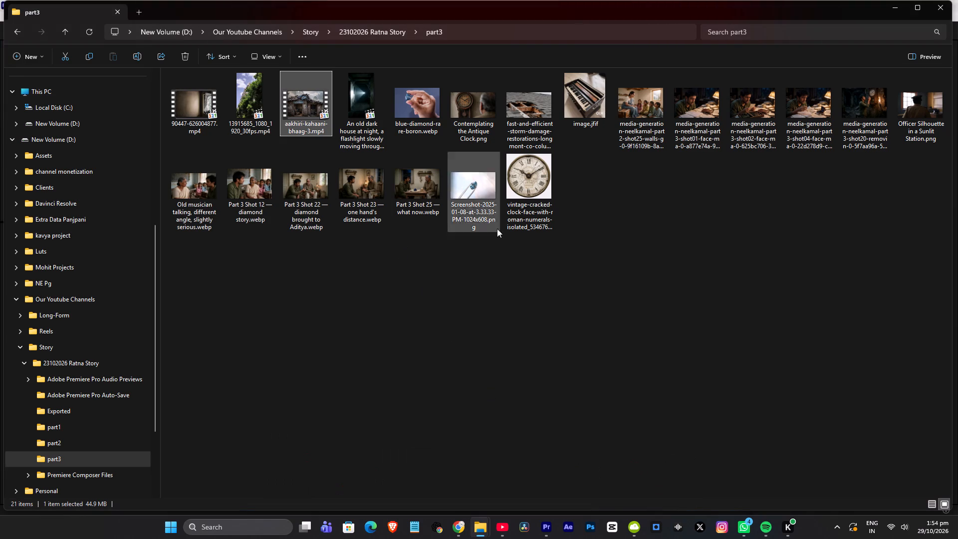
pyautogui.doubleClick(752, 108)
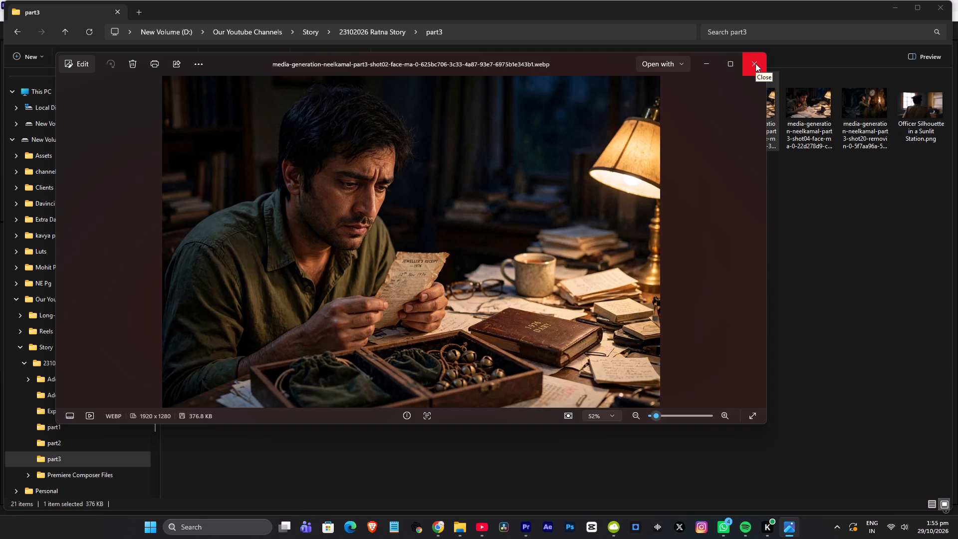
pyautogui.click(755, 63)
pyautogui.doubleClick(814, 109)
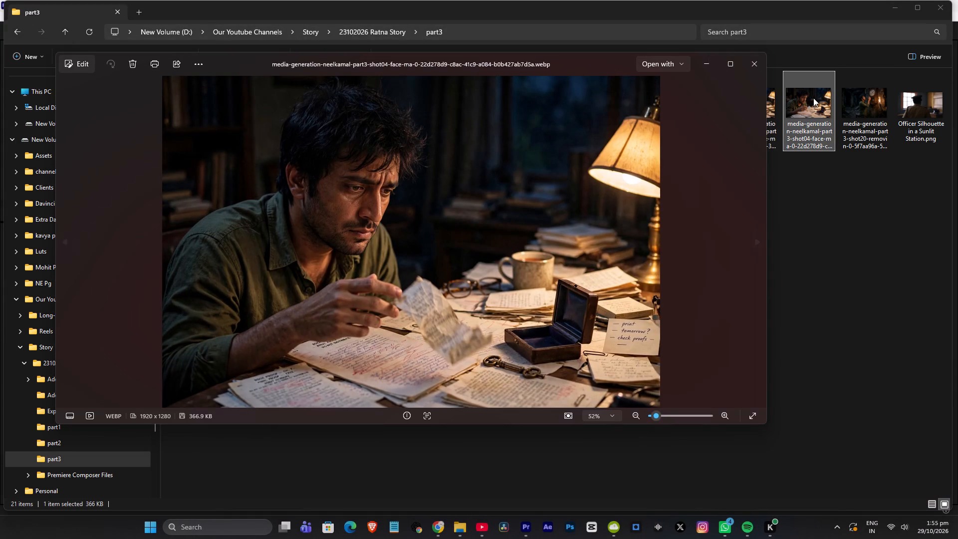
pyautogui.click(757, 59)
pyautogui.doubleClick(859, 91)
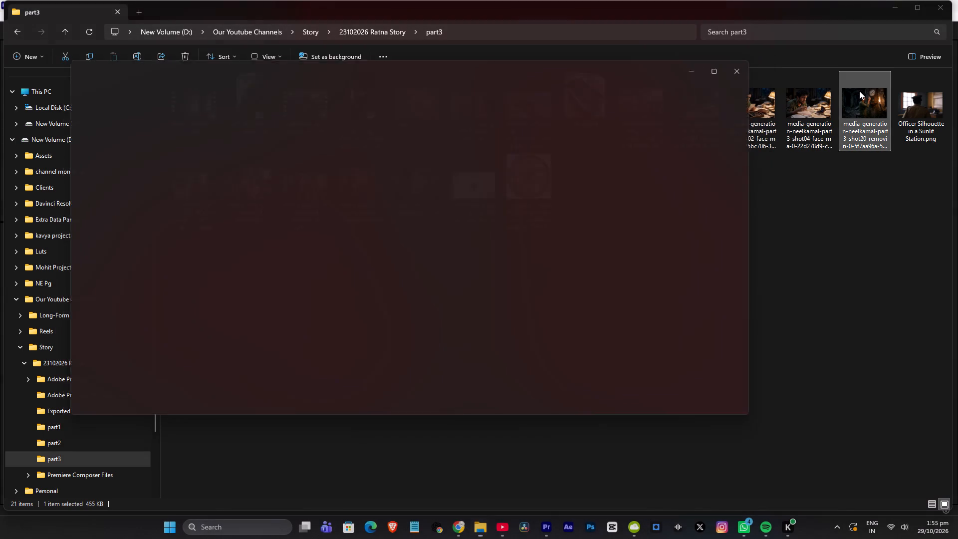
pyautogui.click(758, 62)
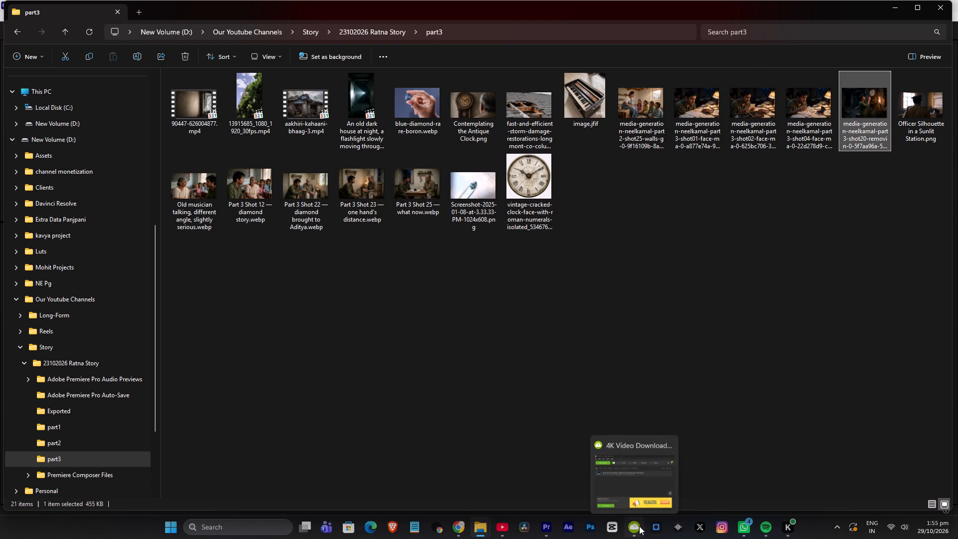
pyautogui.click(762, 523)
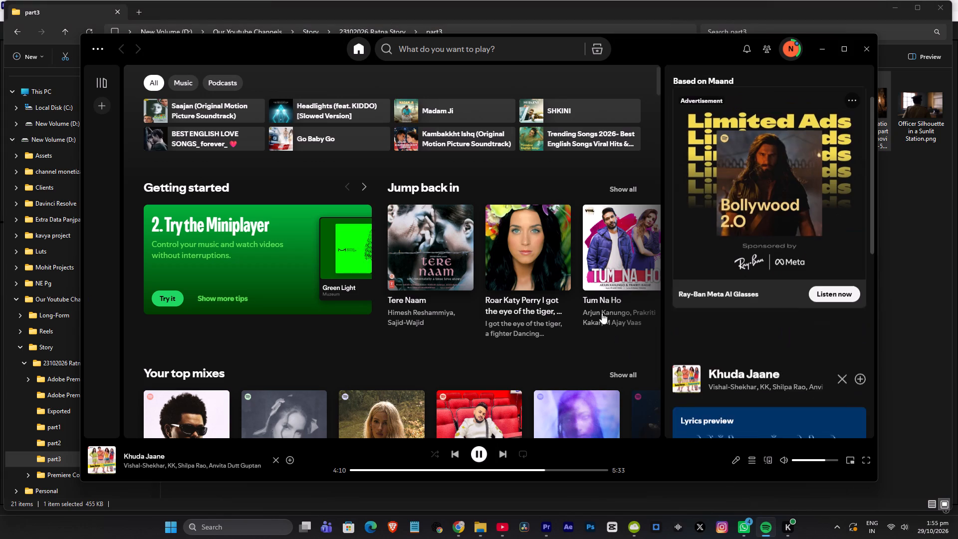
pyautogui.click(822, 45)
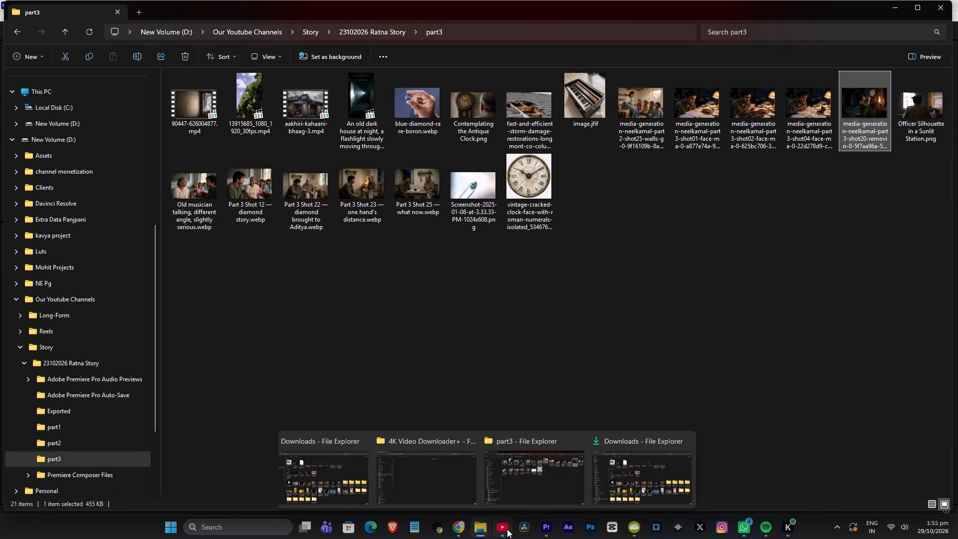
# Switch to the muse.ai chat in Chrome and examine the Shot 34 image from Batch 9 at full size.
pyautogui.click(461, 529)
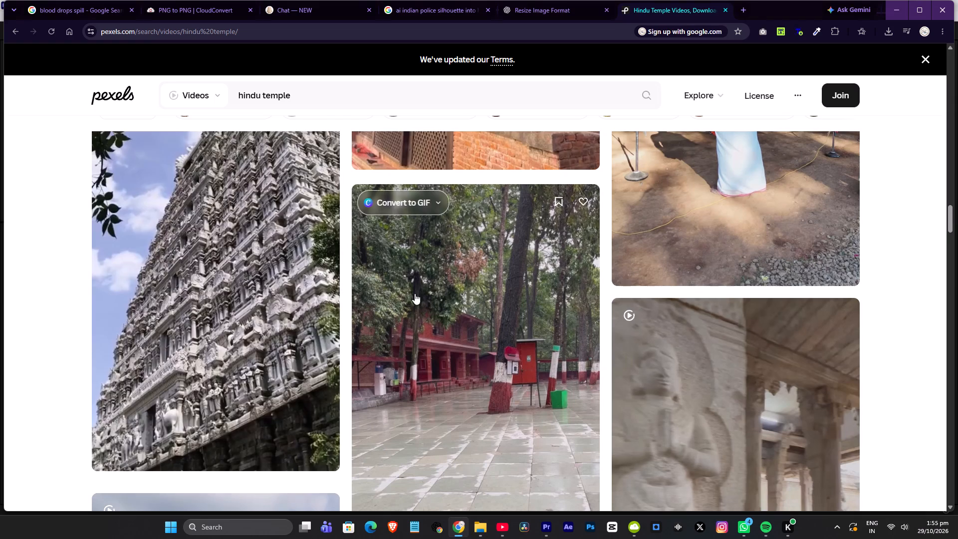
pyautogui.click(330, 7)
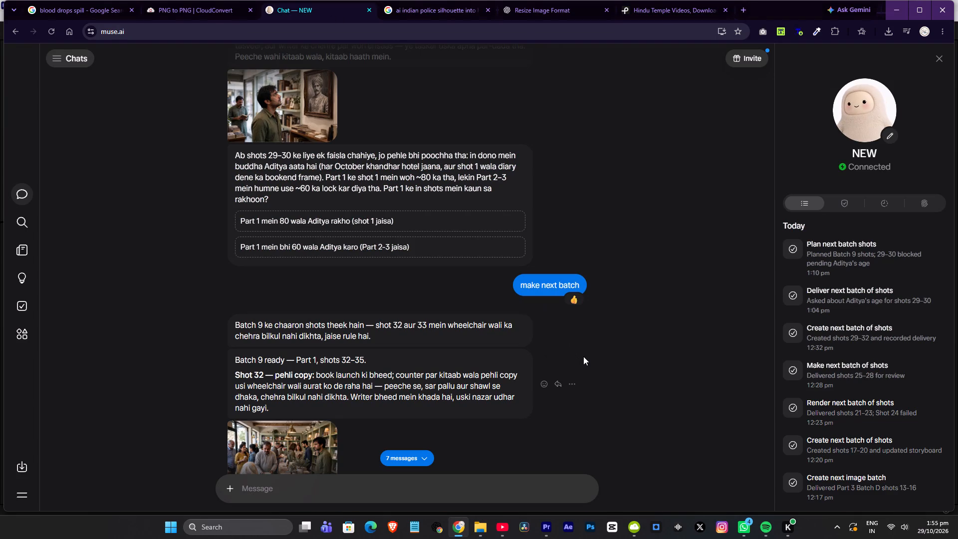
pyautogui.scroll(-16, 583, 357)
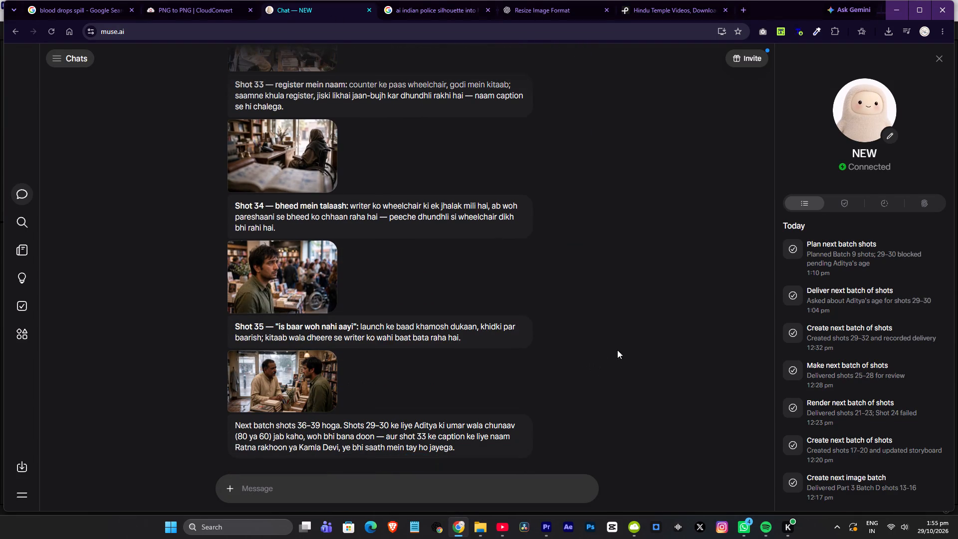
pyautogui.click(313, 279)
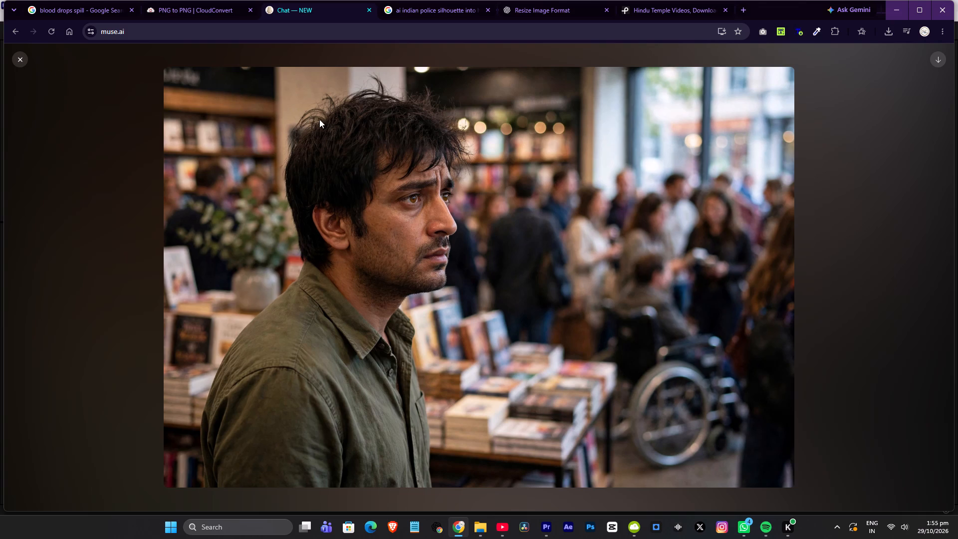
pyautogui.rightClick(486, 129)
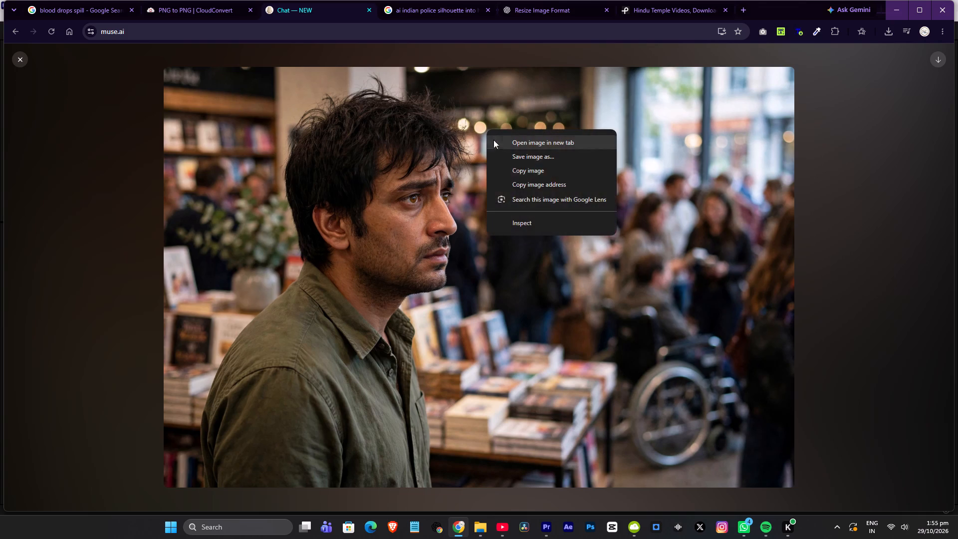
pyautogui.click(16, 58)
pyautogui.scroll(2, 520, 258)
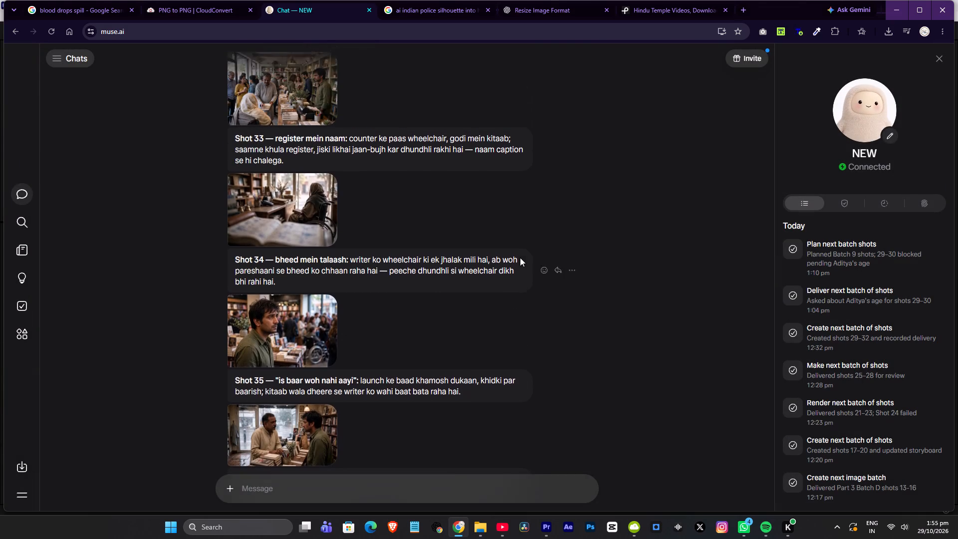
# View the Shot 33 wheelchair image, copy it into the message and send the request "remove the scanner device from this".
pyautogui.click(264, 256)
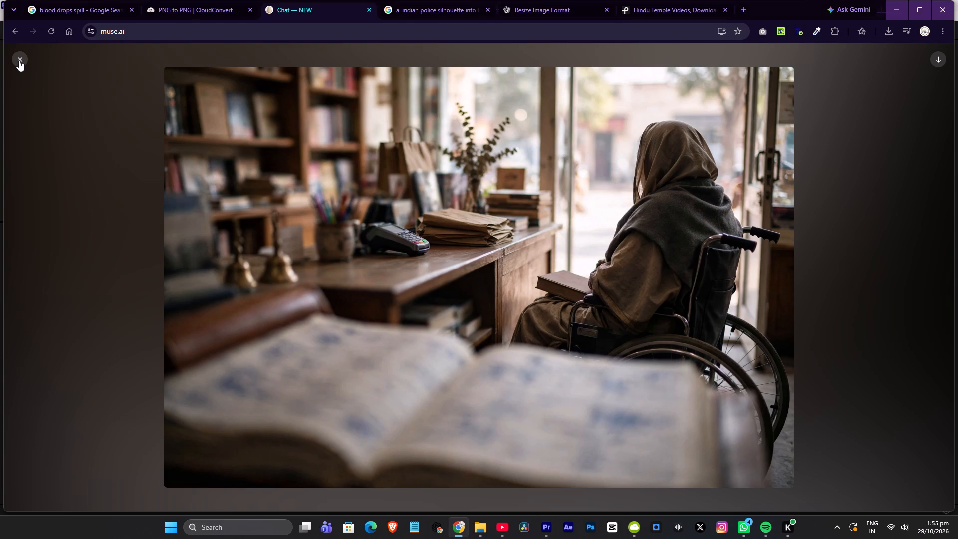
pyautogui.click(19, 60)
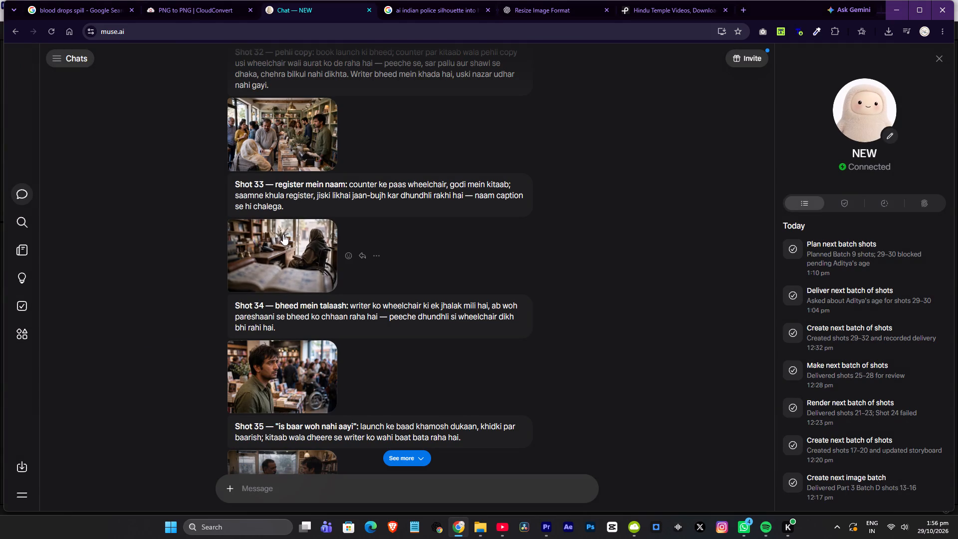
pyautogui.rightClick(283, 234)
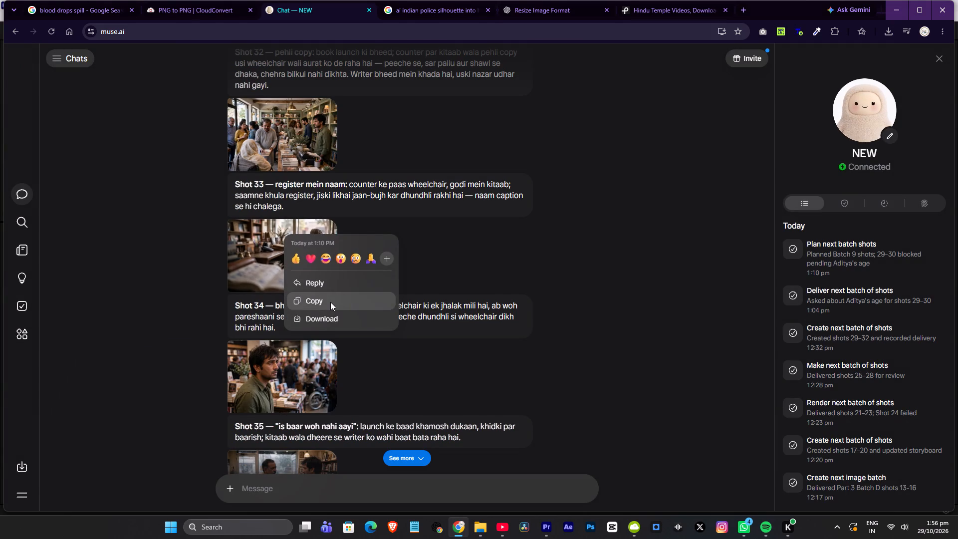
pyautogui.click(330, 302)
pyautogui.click(302, 489)
pyautogui.hotkey('ctrl', 'v')
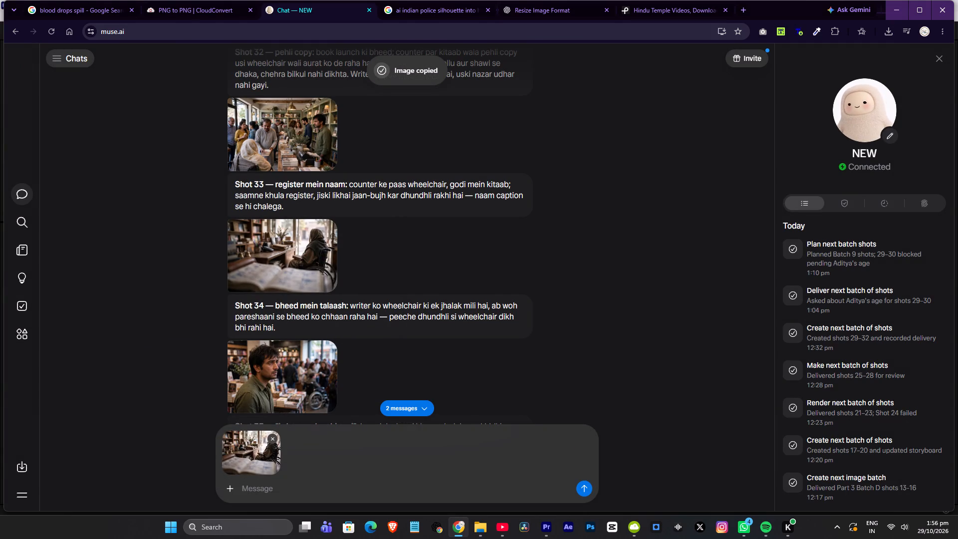
pyautogui.write('remove the scanner device from this')
pyautogui.press('Return')
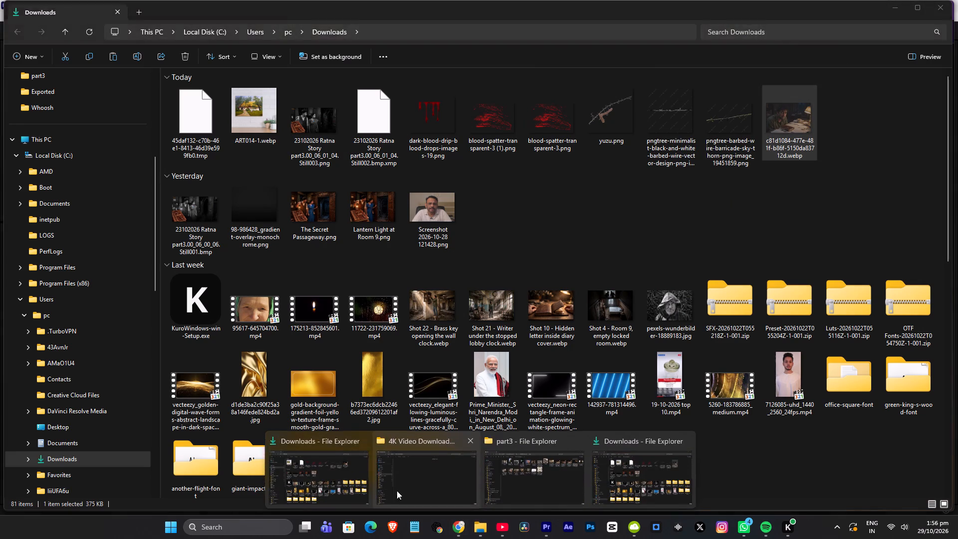
pyautogui.click(552, 475)
pyautogui.click(510, 392)
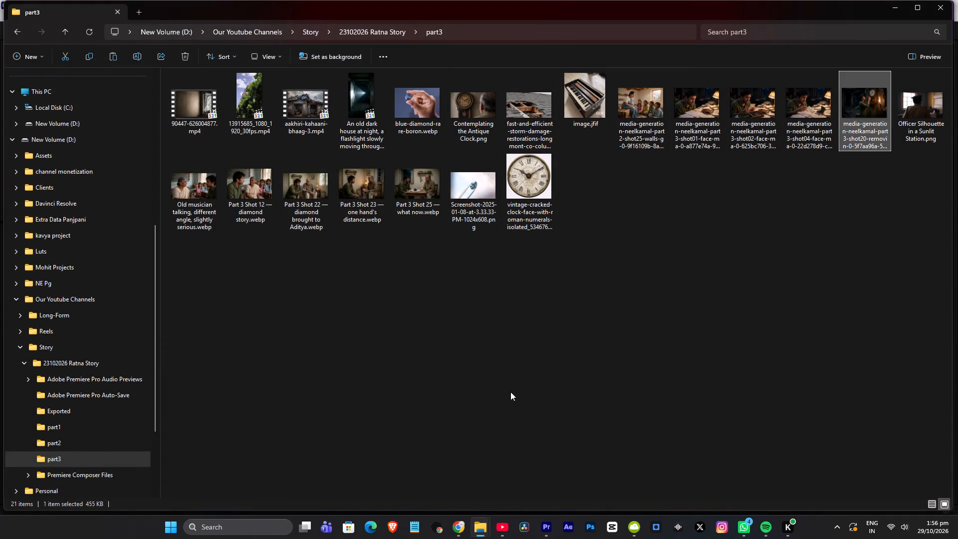
pyautogui.hotkey('ctrl', 'v')
# Bring the c81d1084 image into the Premiere part3 timeline on V6, directly after the first media-generation clip at about 00:00:11.
pyautogui.moveTo(469, 111); pyautogui.dragTo(546, 515)
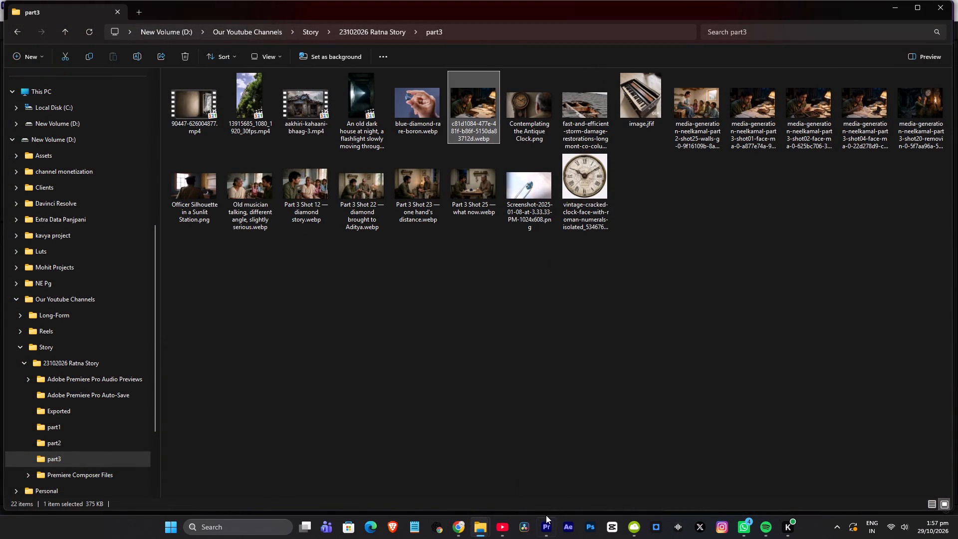
pyautogui.moveTo(546, 515); pyautogui.dragTo(221, 318)
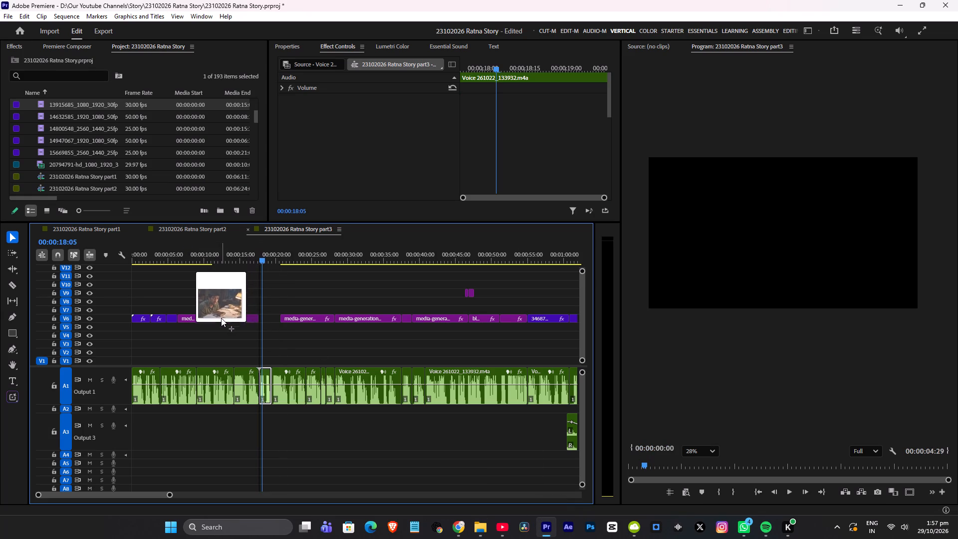
pyautogui.moveTo(221, 318); pyautogui.dragTo(221, 319)
# Drop the c81d1084 image on V6 directly after the first media-generation clip and play it against the voice-over.
pyautogui.moveTo(223, 315); pyautogui.dragTo(200, 316)
pyautogui.click(209, 252)
pyautogui.press('space')
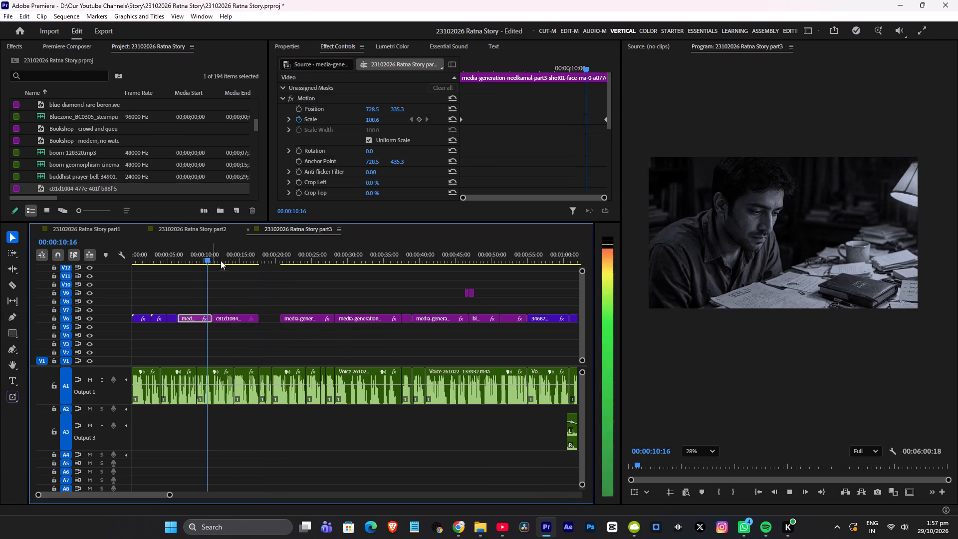
pyautogui.keyDown('alt'); pyautogui.scroll(9, 229, 267); pyautogui.keyUp('alt')
pyautogui.scroll(1, 234, 264)
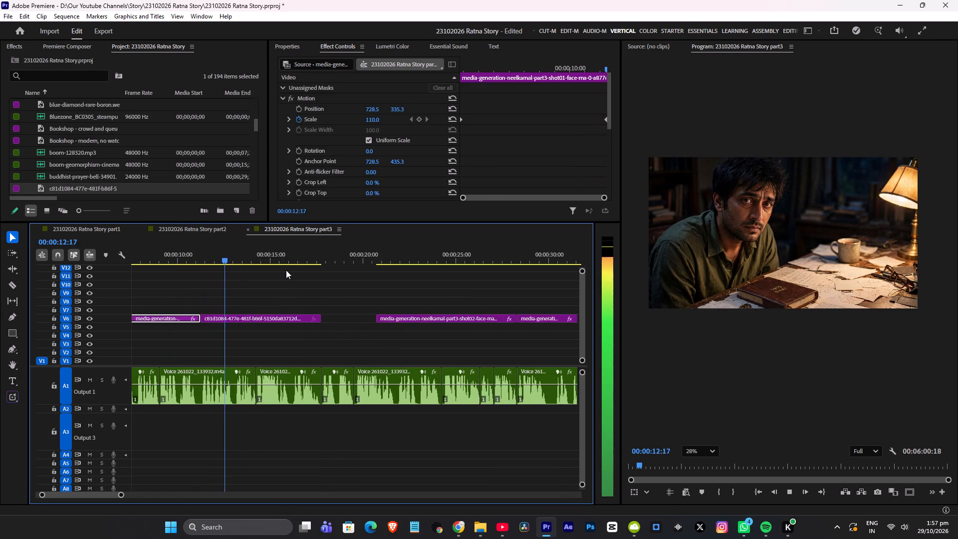
pyautogui.scroll(4, 286, 270)
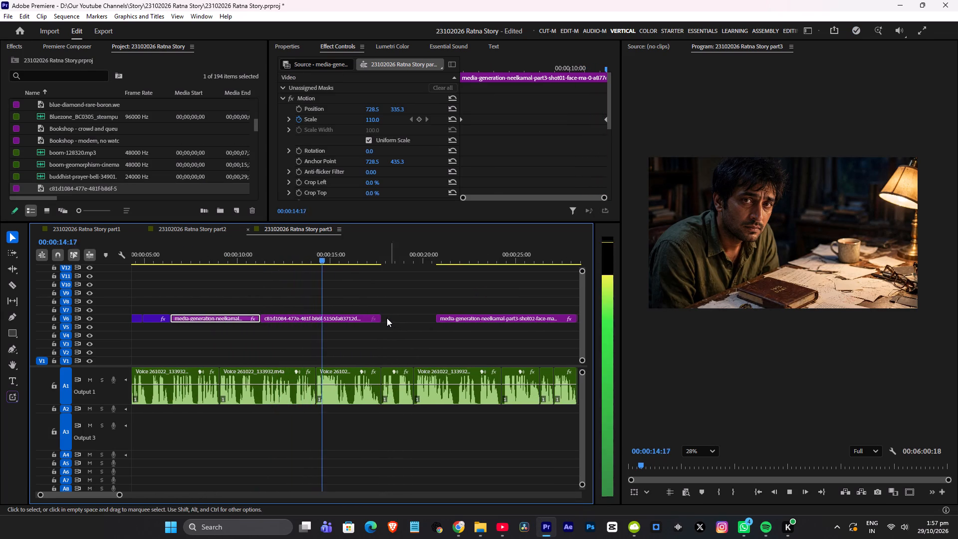
pyautogui.keyDown('alt'); pyautogui.scroll(4, 381, 313); pyautogui.keyUp('alt')
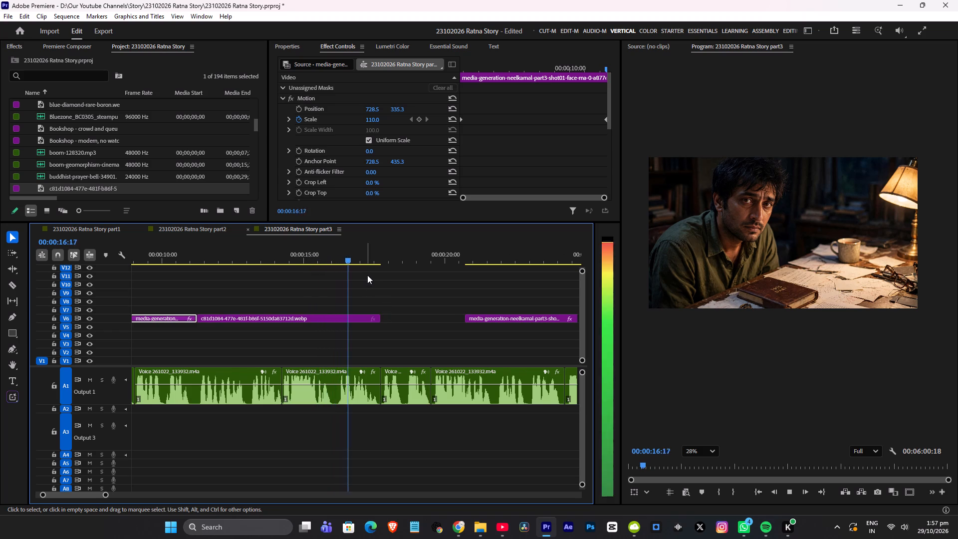
pyautogui.press('space')
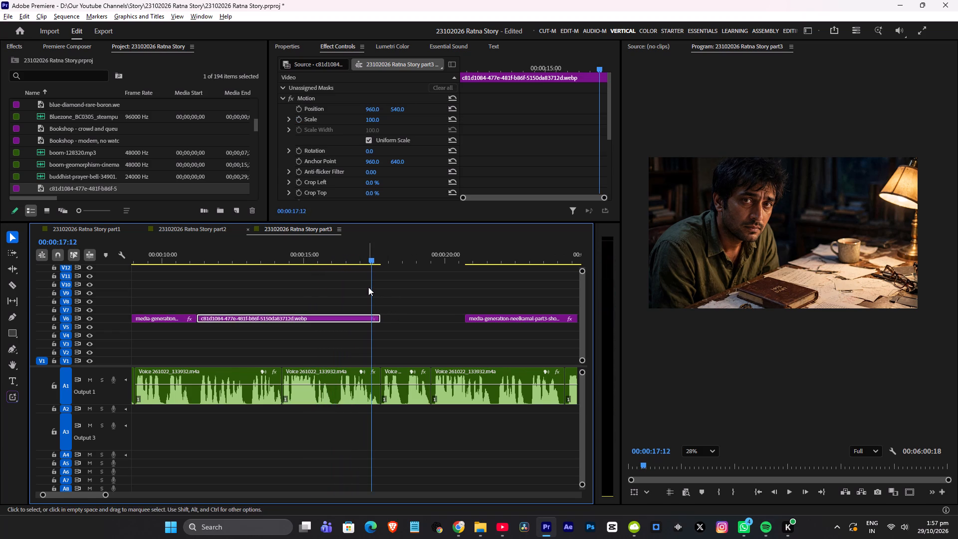
# Open the shot01 and shot02 media-generation images in the part3 folder to look for a picture for the gap.
pyautogui.hotkey('alt', 'Tab')
pyautogui.click(449, 316)
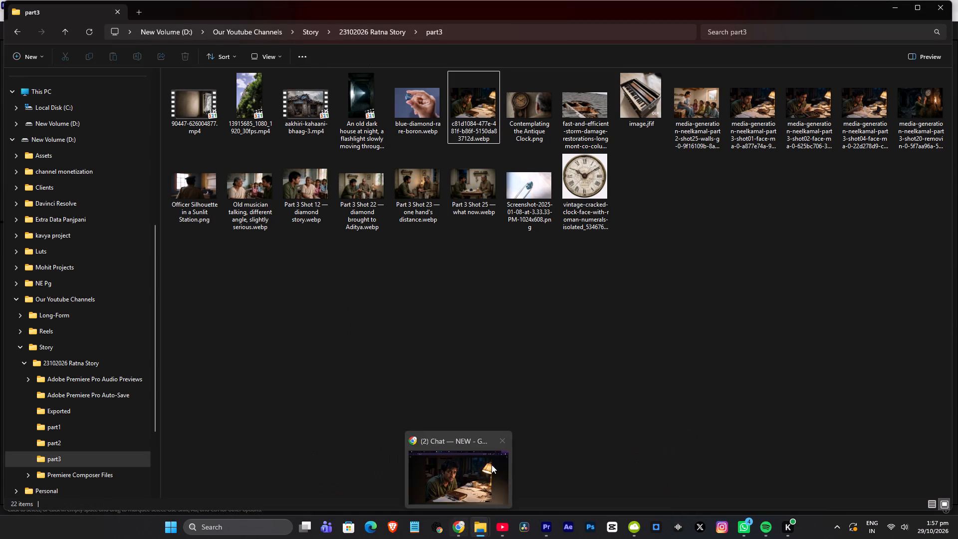
pyautogui.click(623, 331)
pyautogui.doubleClick(760, 108)
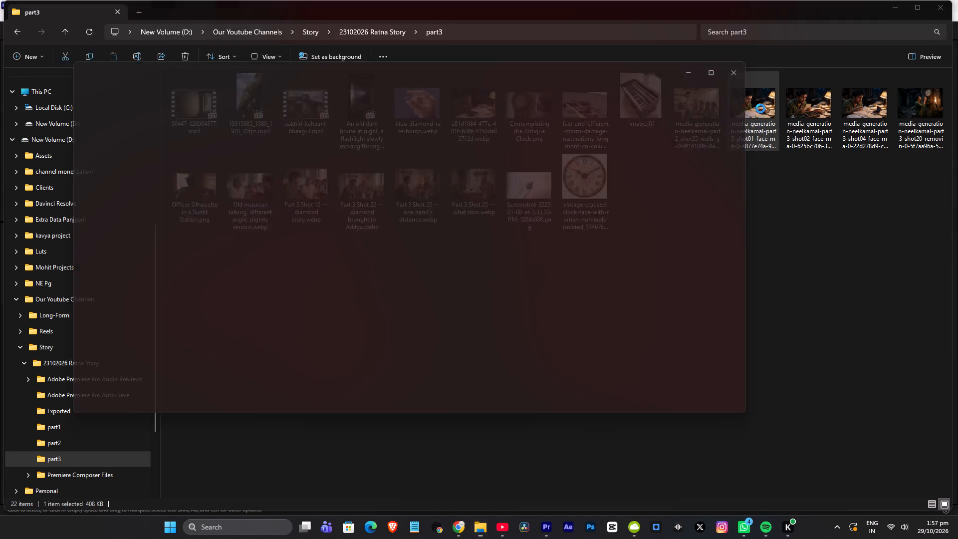
pyautogui.click(757, 67)
pyautogui.doubleClick(810, 103)
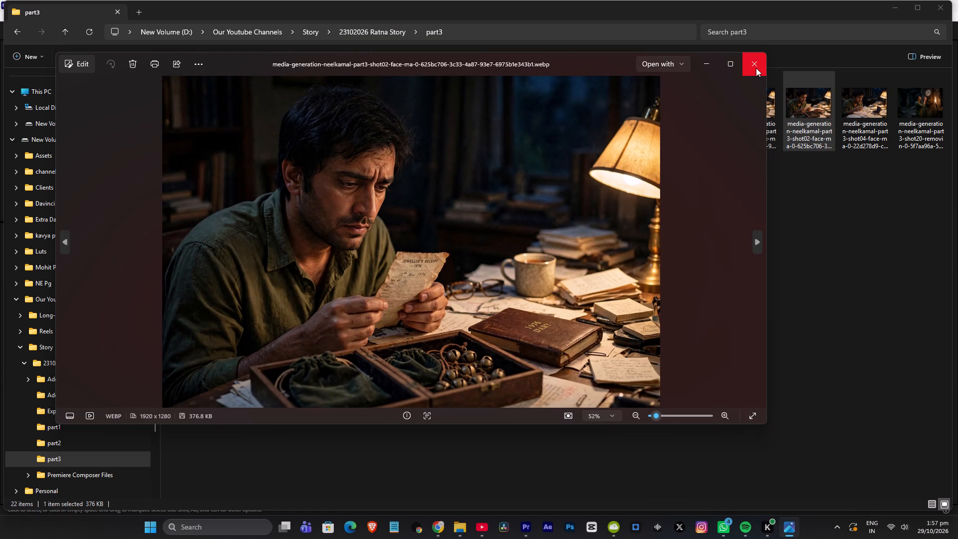
pyautogui.click(756, 68)
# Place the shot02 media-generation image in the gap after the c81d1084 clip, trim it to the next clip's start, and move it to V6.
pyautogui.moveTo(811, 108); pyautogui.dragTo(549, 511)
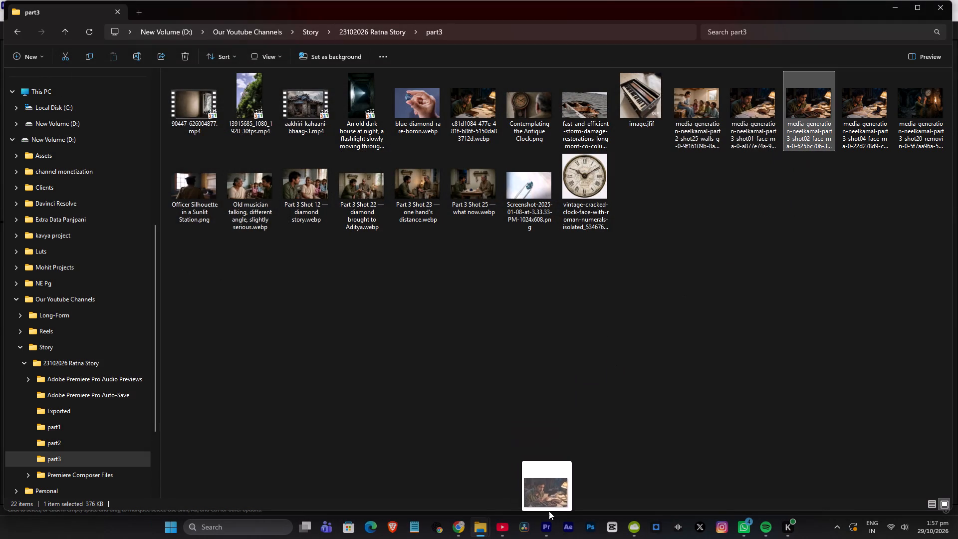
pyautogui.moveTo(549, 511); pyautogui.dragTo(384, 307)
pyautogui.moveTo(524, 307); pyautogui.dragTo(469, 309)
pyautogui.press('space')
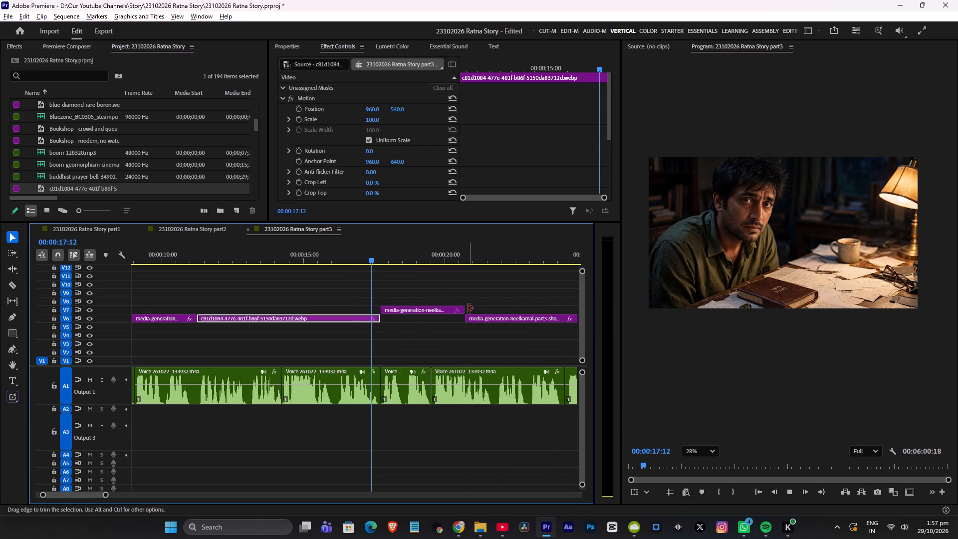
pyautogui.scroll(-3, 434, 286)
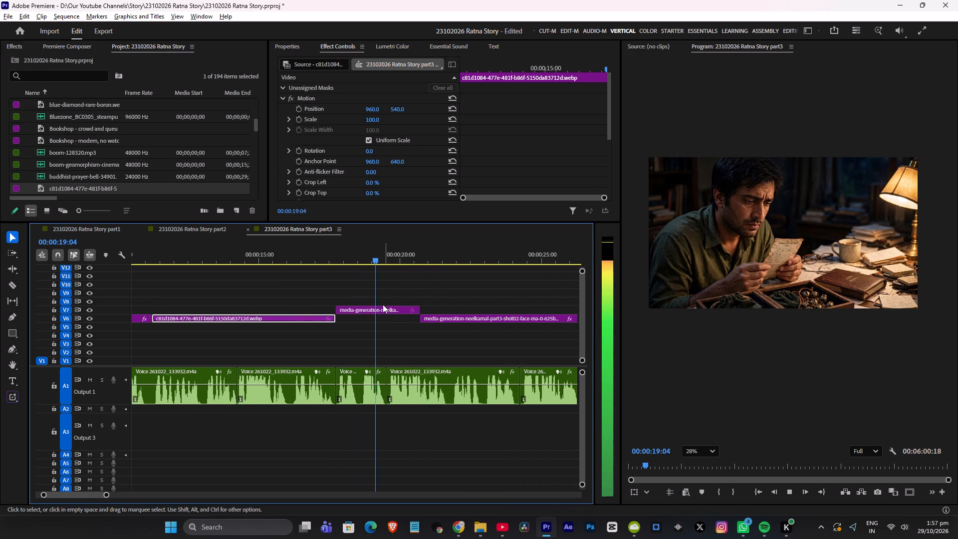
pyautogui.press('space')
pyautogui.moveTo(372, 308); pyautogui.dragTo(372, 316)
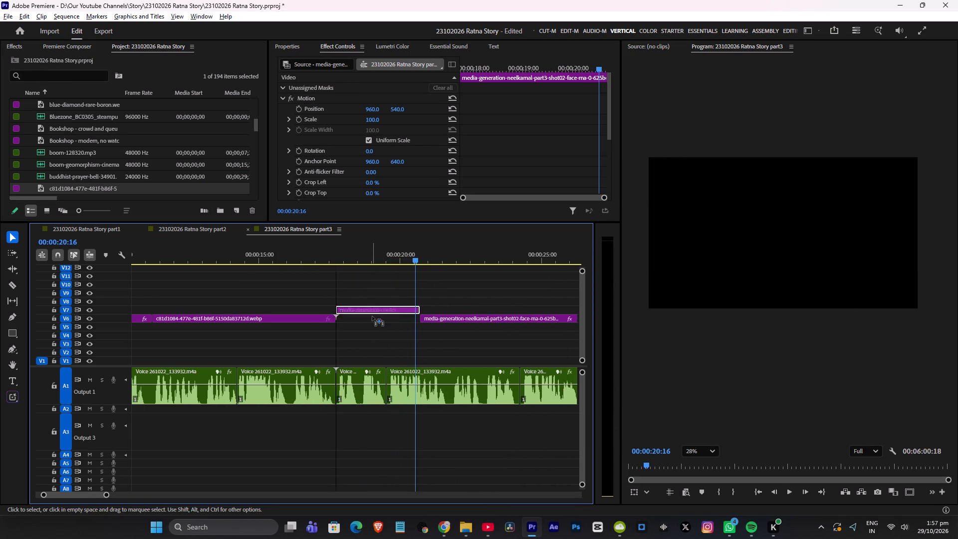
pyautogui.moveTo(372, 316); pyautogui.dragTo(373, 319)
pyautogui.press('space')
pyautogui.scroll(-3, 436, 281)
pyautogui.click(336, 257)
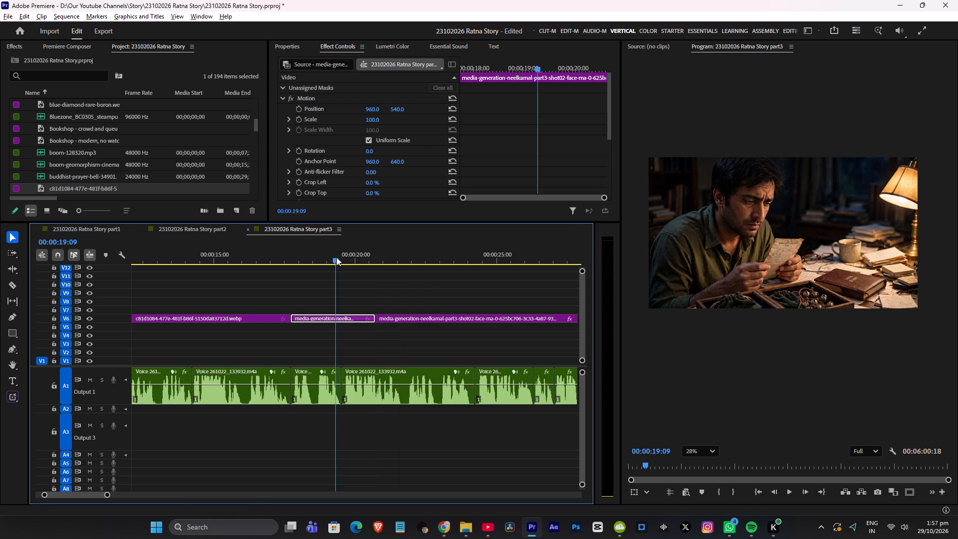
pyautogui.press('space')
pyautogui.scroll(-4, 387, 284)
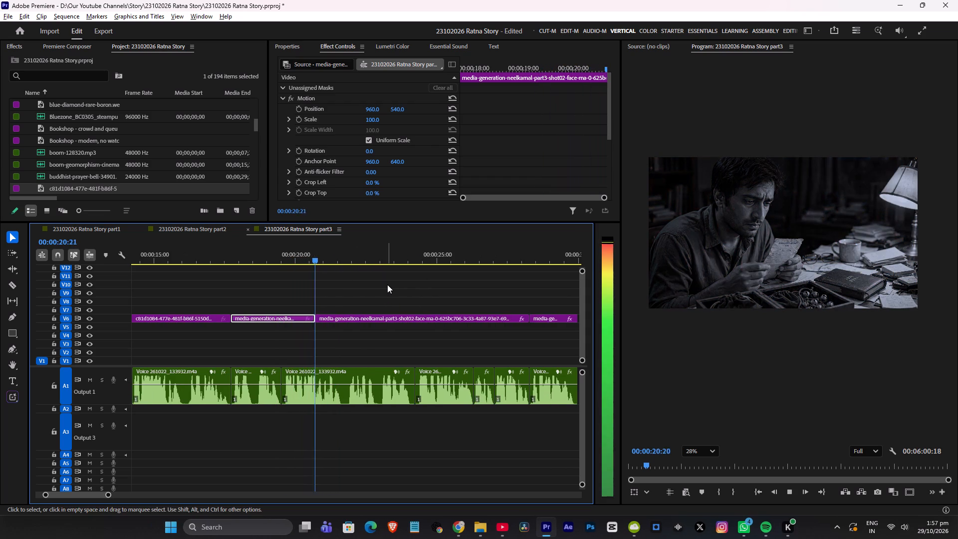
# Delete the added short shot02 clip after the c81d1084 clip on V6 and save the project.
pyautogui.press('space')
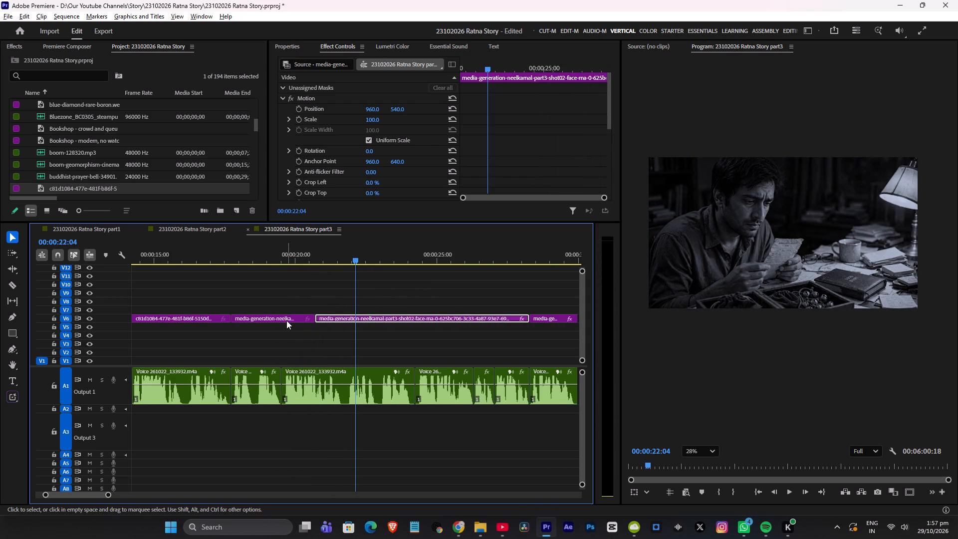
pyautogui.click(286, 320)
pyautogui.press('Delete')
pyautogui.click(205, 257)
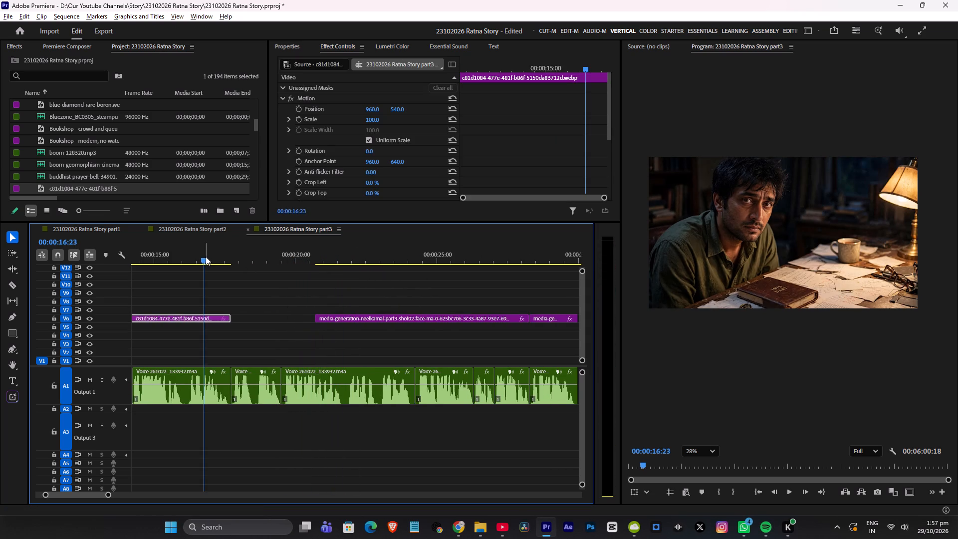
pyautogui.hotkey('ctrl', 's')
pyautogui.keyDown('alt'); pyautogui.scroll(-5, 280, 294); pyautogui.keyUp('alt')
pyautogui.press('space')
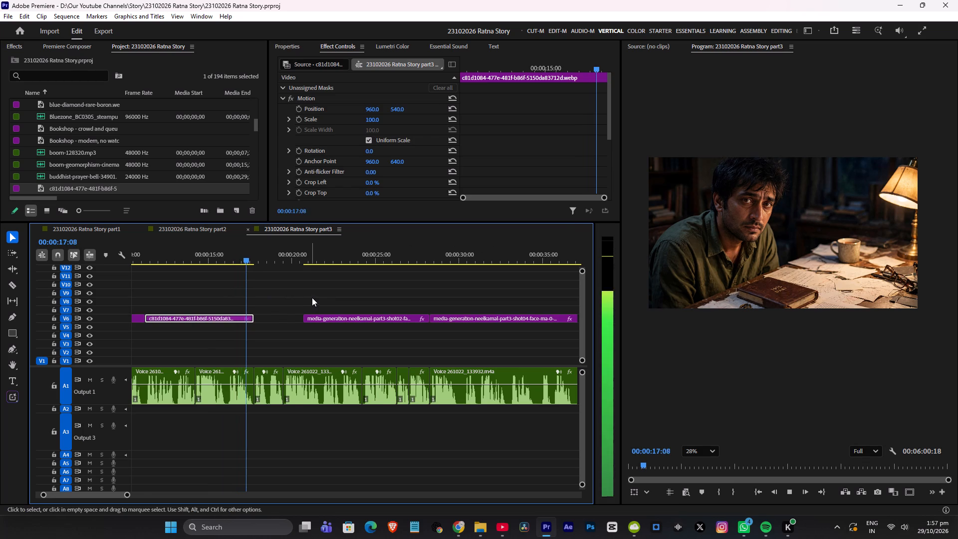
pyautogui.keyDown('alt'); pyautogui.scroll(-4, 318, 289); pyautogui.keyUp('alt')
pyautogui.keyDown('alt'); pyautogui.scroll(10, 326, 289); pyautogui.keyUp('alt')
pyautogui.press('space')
# Reframe the c81d1084 clip closer on the man's face, with scale 203 and position 1566, 626.
pyautogui.click(288, 257)
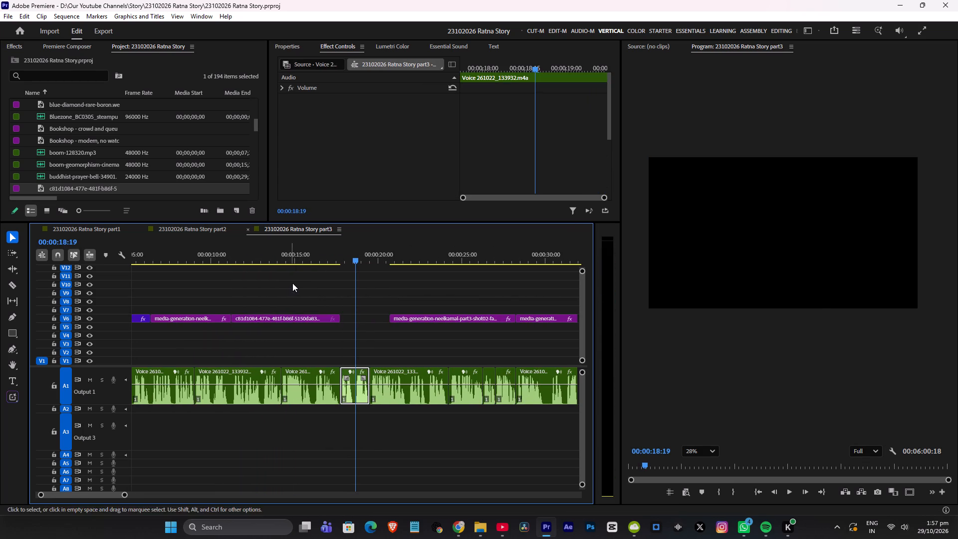
pyautogui.click(290, 248)
pyautogui.moveTo(372, 122); pyautogui.dragTo(420, 122)
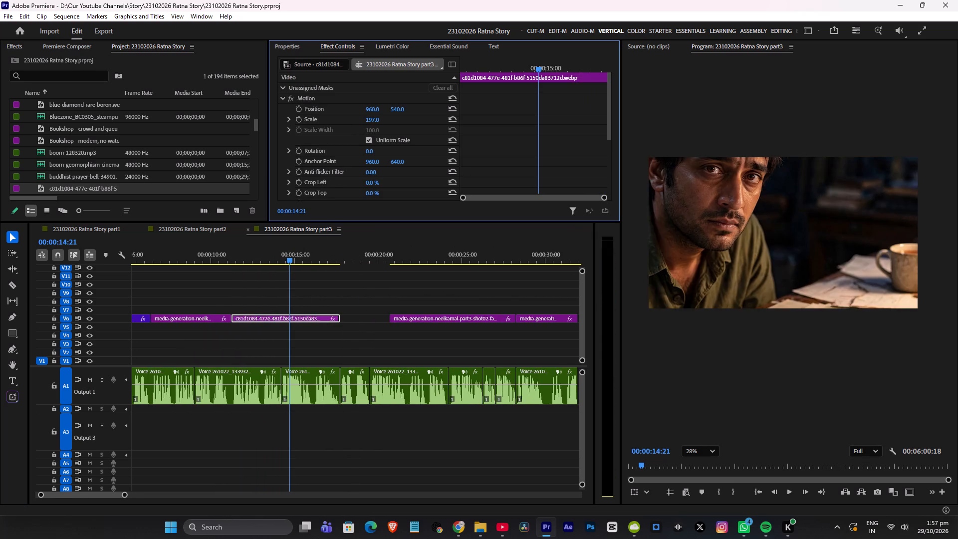
pyautogui.moveTo(420, 122); pyautogui.dragTo(423, 122)
pyautogui.moveTo(374, 108); pyautogui.dragTo(481, 108)
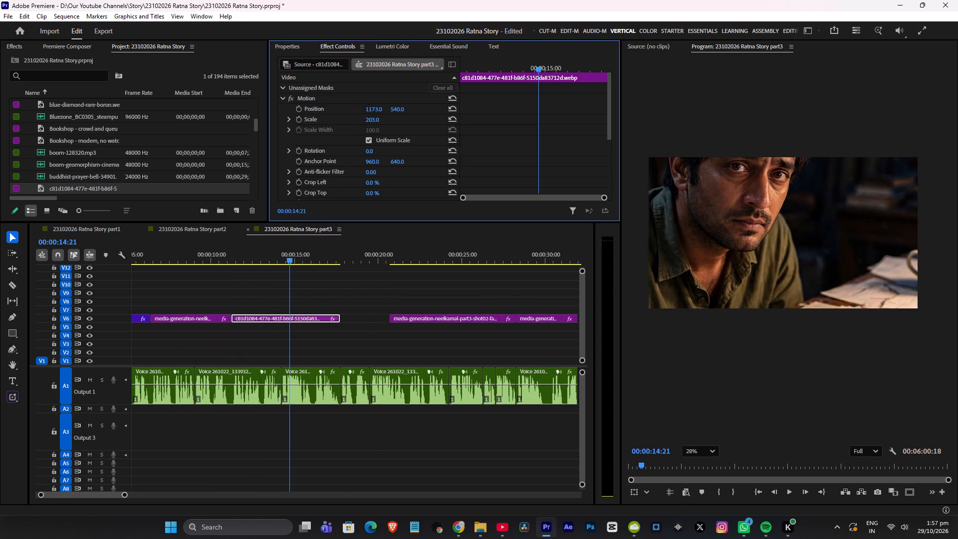
pyautogui.moveTo(481, 108); pyautogui.dragTo(677, 99)
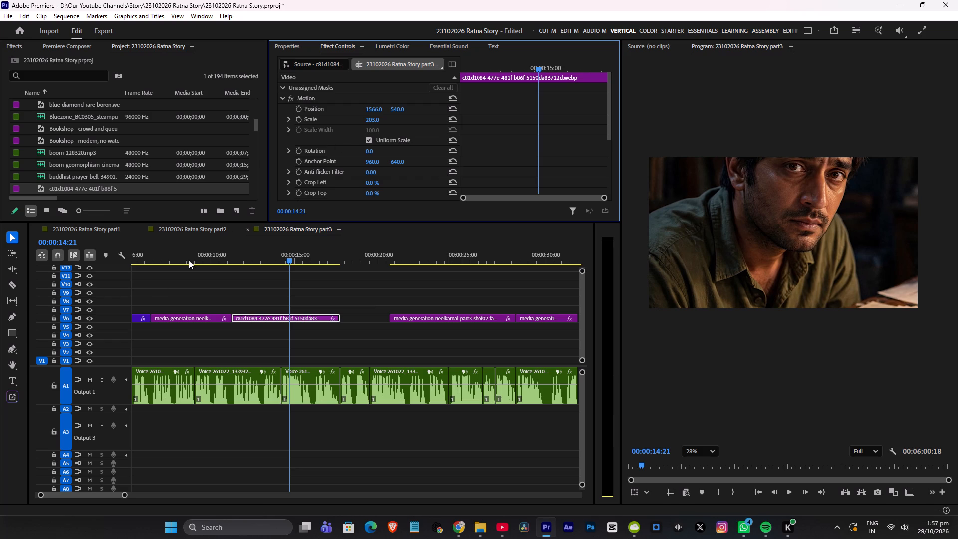
pyautogui.click(211, 255)
pyautogui.press('space')
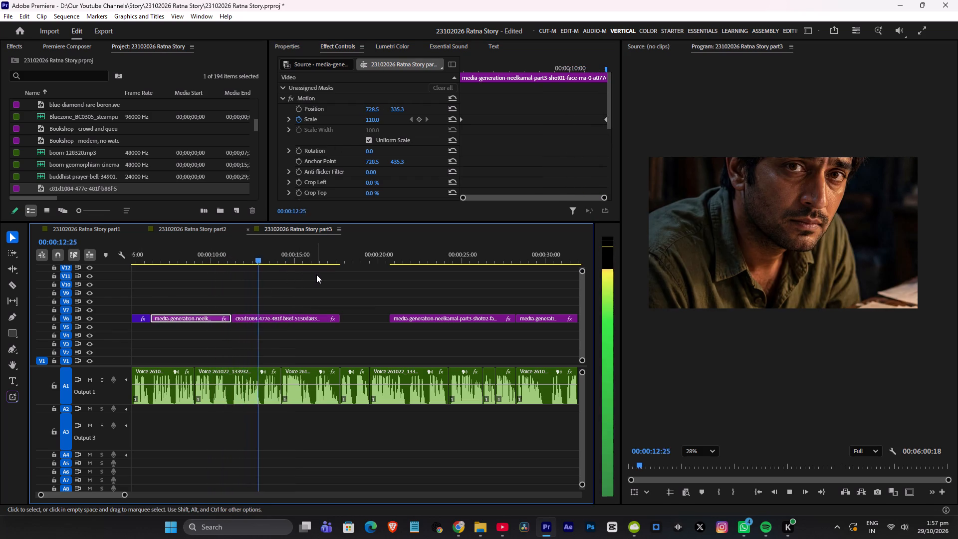
pyautogui.press('space')
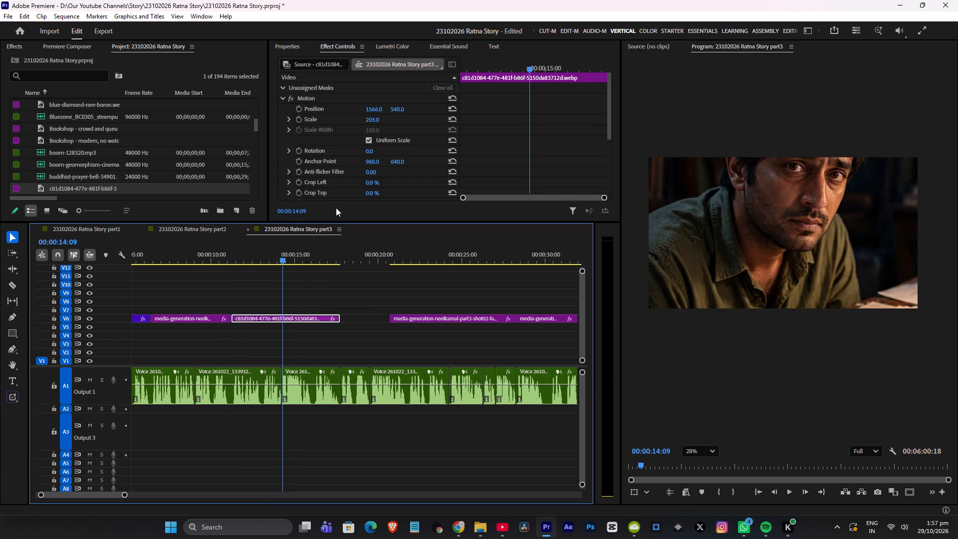
pyautogui.moveTo(398, 108); pyautogui.dragTo(439, 108)
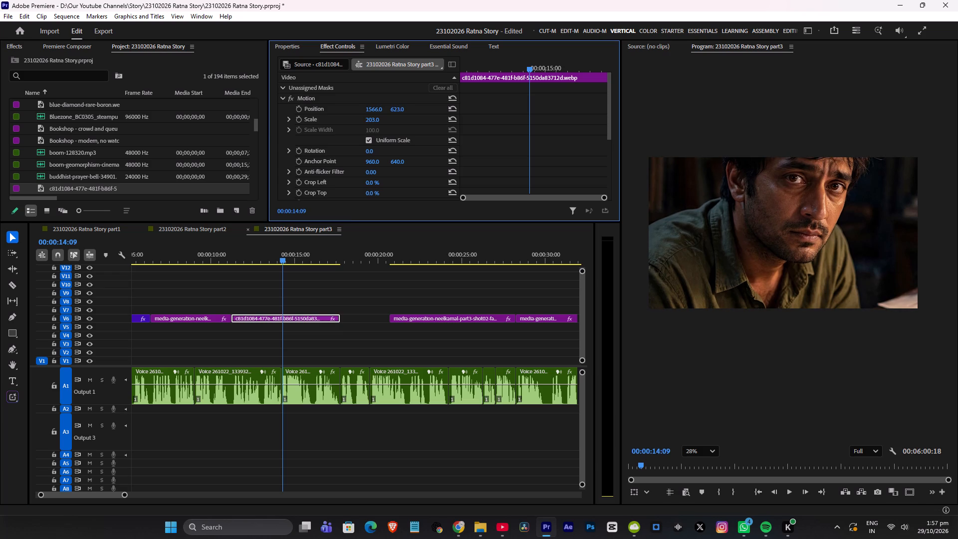
pyautogui.moveTo(439, 108); pyautogui.dragTo(441, 108)
# Keyframe the c81d1084 clip's scale from 203 at its start to 213 at its end and play back the zoom.
pyautogui.click(298, 119)
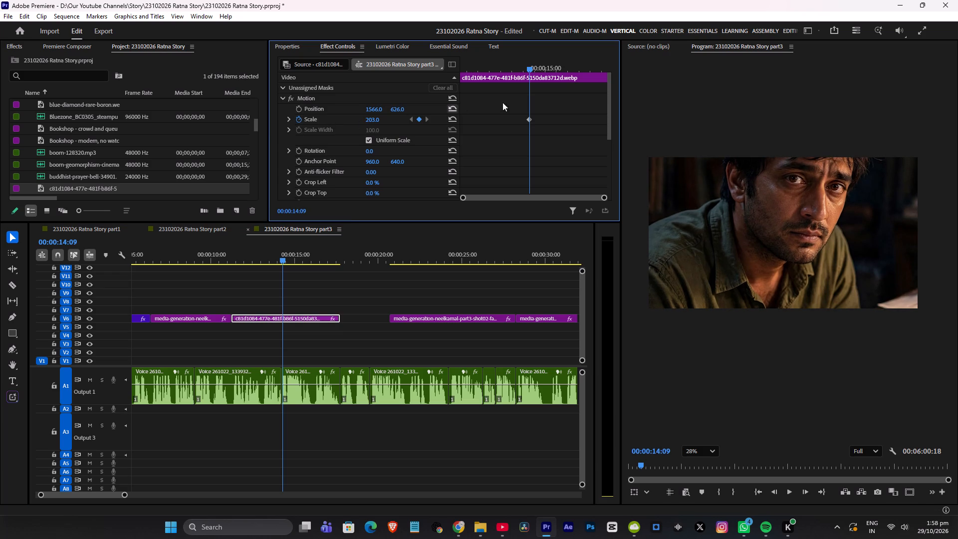
pyautogui.moveTo(533, 68); pyautogui.dragTo(421, 84)
pyautogui.click(418, 120)
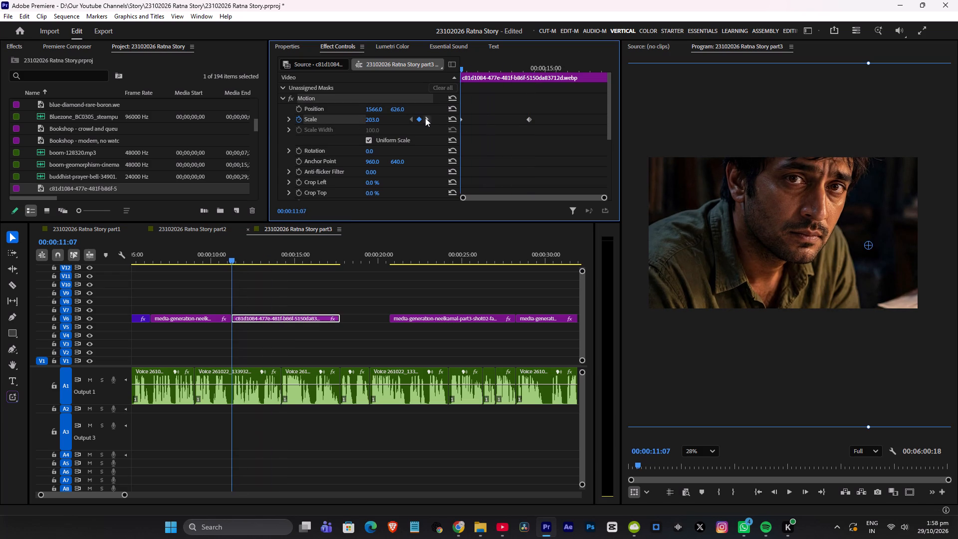
pyautogui.click(426, 118)
pyautogui.click(375, 118)
pyautogui.hotkey('shift', 'Up')
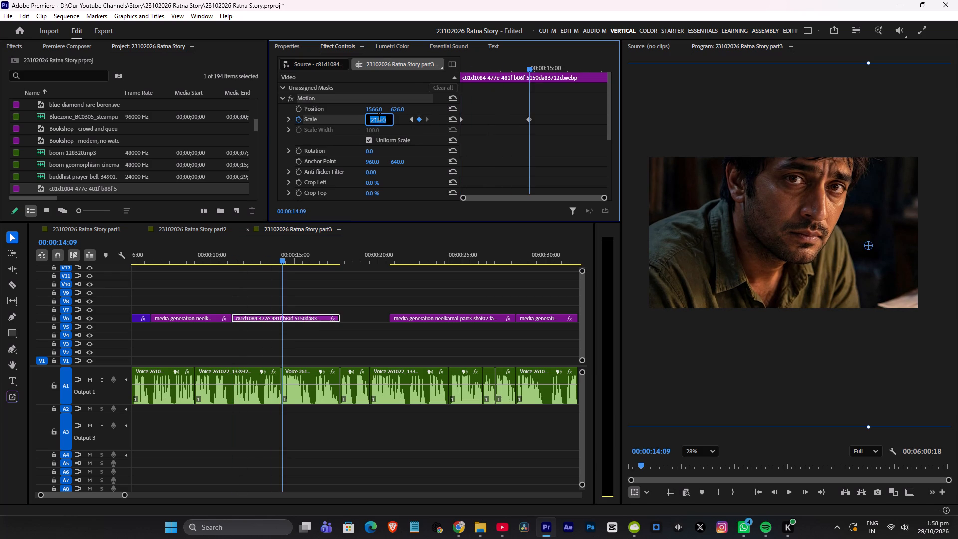
pyautogui.click(522, 130)
pyautogui.moveTo(530, 121); pyautogui.dragTo(778, 123)
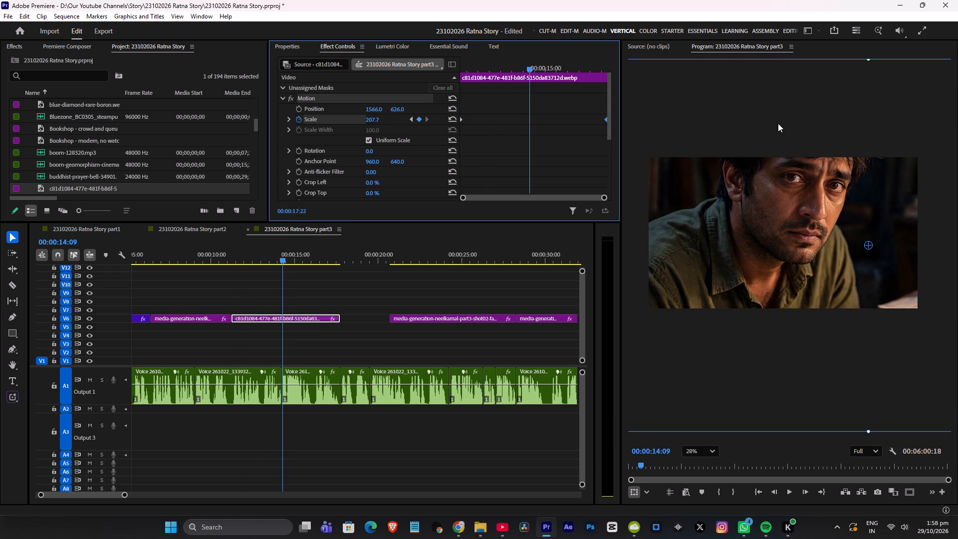
pyautogui.moveTo(778, 123); pyautogui.dragTo(858, 123)
pyautogui.moveTo(232, 251); pyautogui.dragTo(225, 256)
pyautogui.press('space')
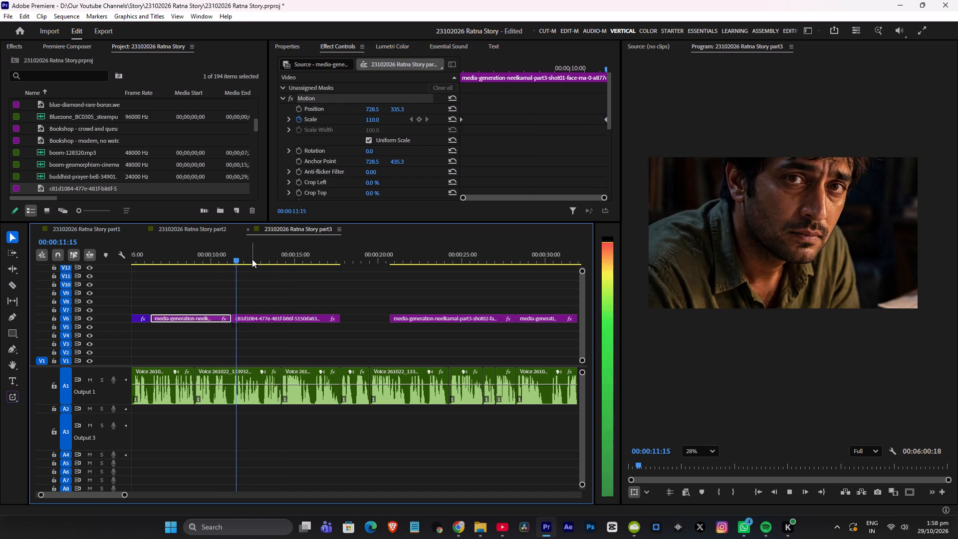
pyautogui.keyDown('alt'); pyautogui.scroll(-4, 317, 265); pyautogui.keyUp('alt')
pyautogui.press('space')
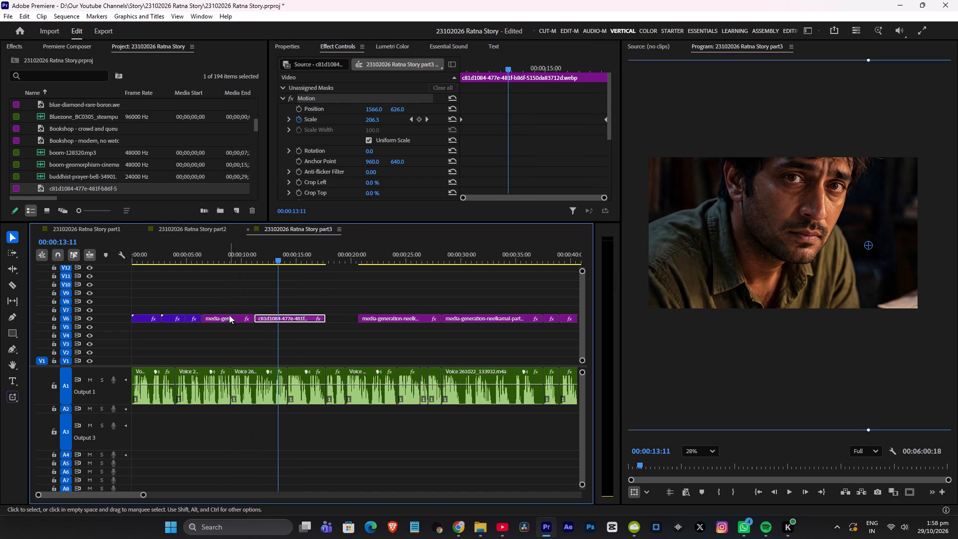
# Copy the Tint effect from the first media-generation clip to the c81d1084 clip, check it in playback, and save the project.
pyautogui.click(225, 322)
pyautogui.scroll(-10, 374, 163)
pyautogui.click(320, 171)
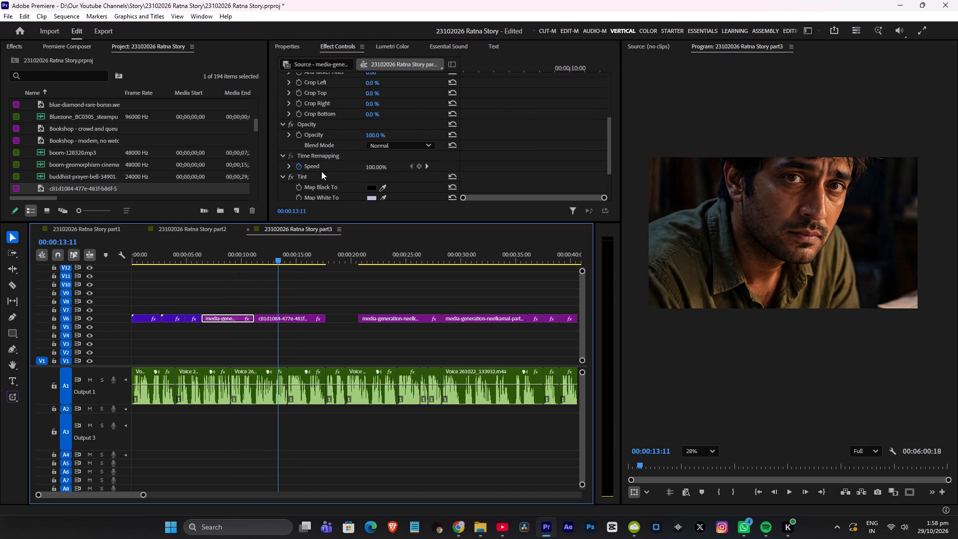
pyautogui.click(322, 175)
pyautogui.hotkey('ctrl', 'c')
pyautogui.click(295, 316)
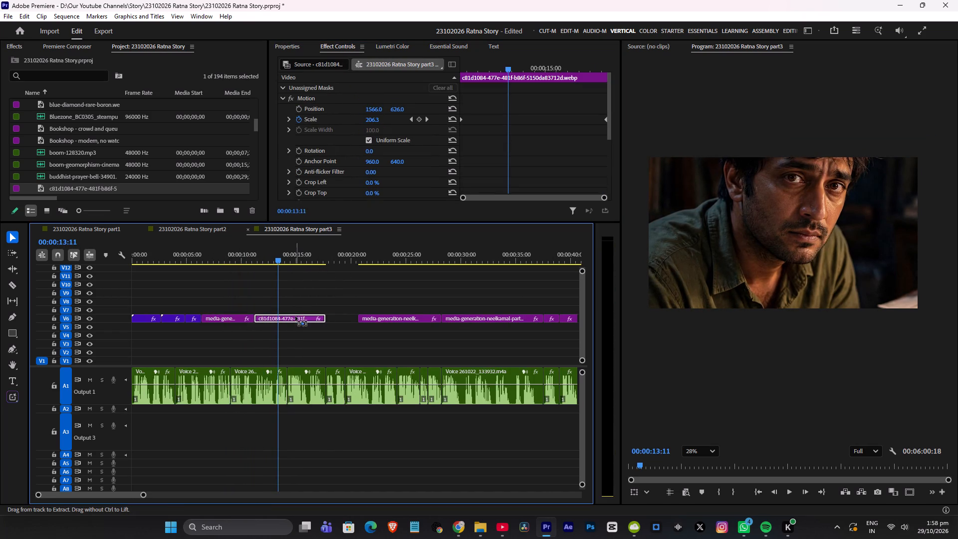
pyautogui.hotkey('ctrl', 'v')
pyautogui.click(233, 256)
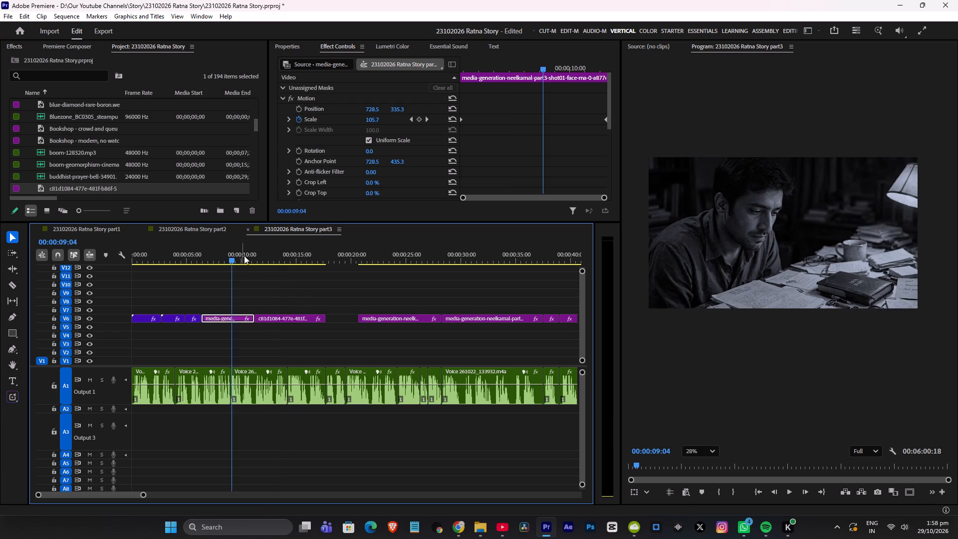
pyautogui.press('space')
pyautogui.keyDown('alt'); pyautogui.scroll(-4, 299, 260); pyautogui.keyUp('alt')
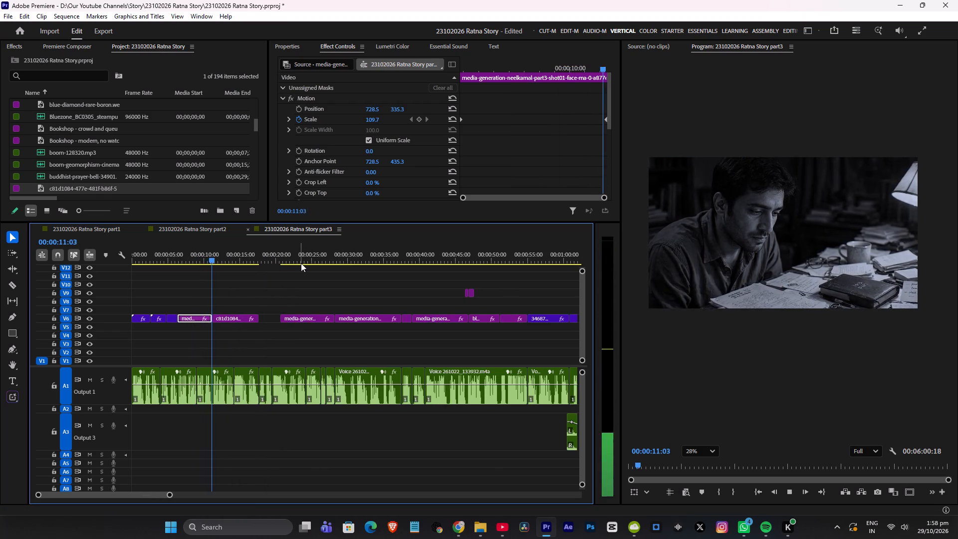
pyautogui.hotkey('ctrl', 's')
pyautogui.press('space')
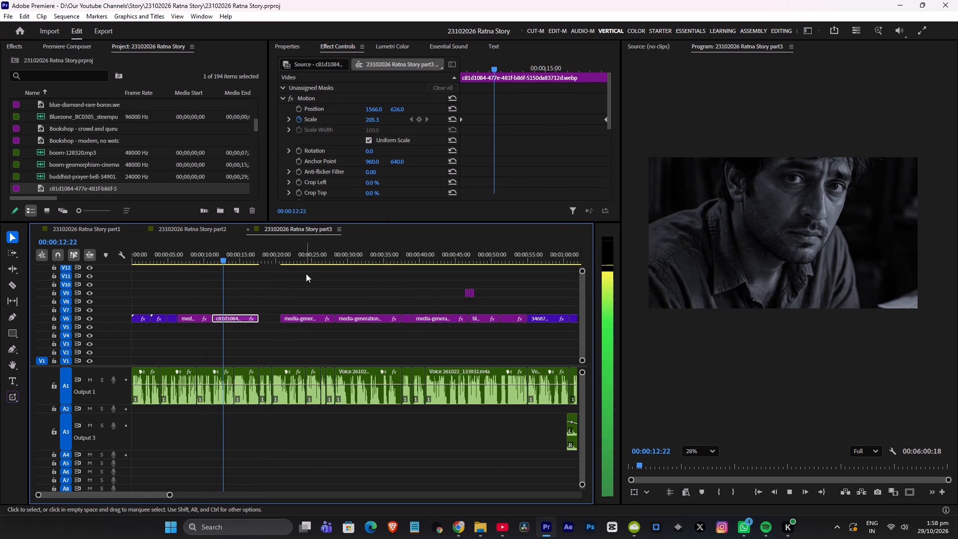
# Play back part3 from the c81d1084 clip through the empty stretch to the shot02 clip, and save the project.
pyautogui.keyDown('alt'); pyautogui.scroll(-4, 326, 274); pyautogui.keyUp('alt')
pyautogui.scroll(7, 250, 281)
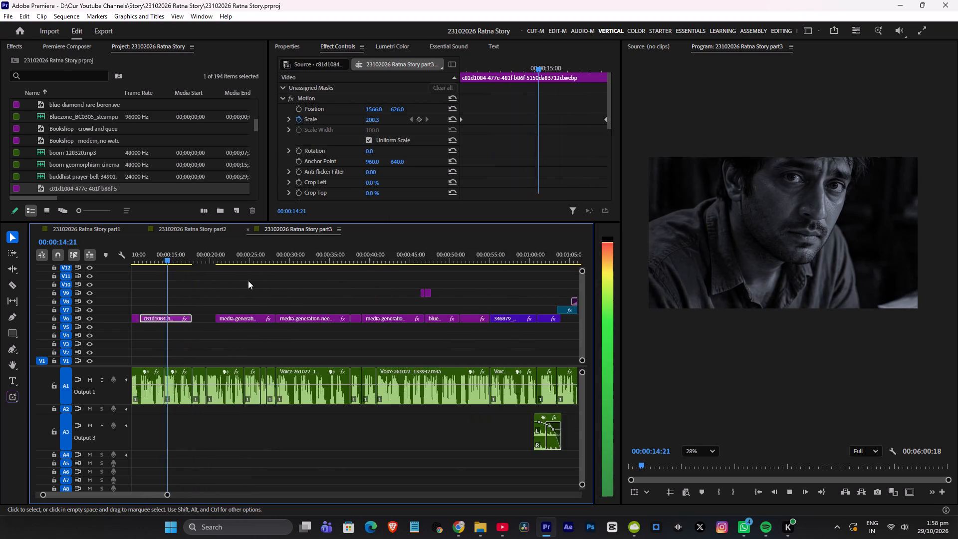
pyautogui.scroll(4, 248, 280)
pyautogui.hotkey('ctrl', 's')
pyautogui.press('space')
pyautogui.keyDown('alt'); pyautogui.scroll(6, 298, 276); pyautogui.keyUp('alt')
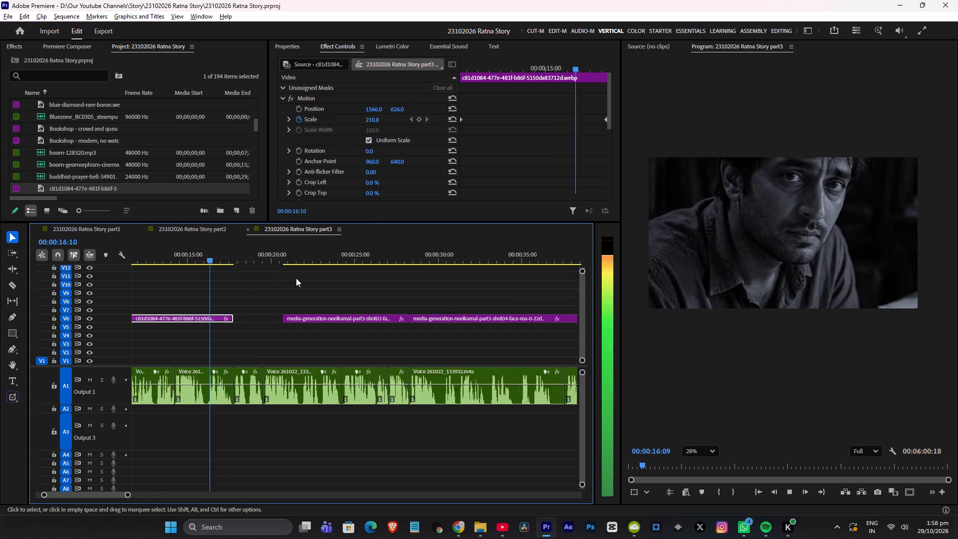
pyautogui.keyDown('alt'); pyautogui.scroll(7, 296, 278); pyautogui.keyUp('alt')
pyautogui.scroll(-1, 348, 281)
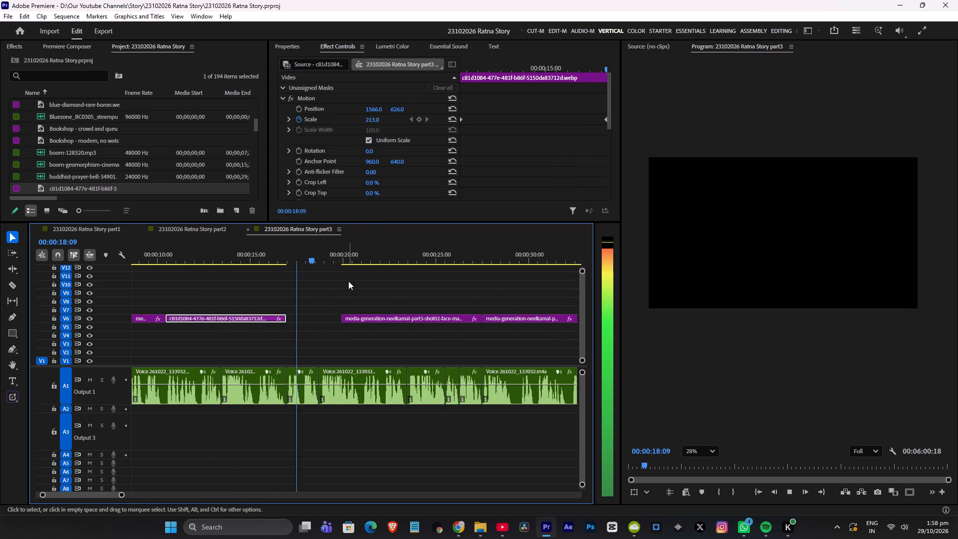
pyautogui.scroll(-3, 348, 281)
pyautogui.keyDown('alt'); pyautogui.scroll(-4, 349, 282); pyautogui.keyUp('alt')
pyautogui.press('space')
pyautogui.click(311, 257)
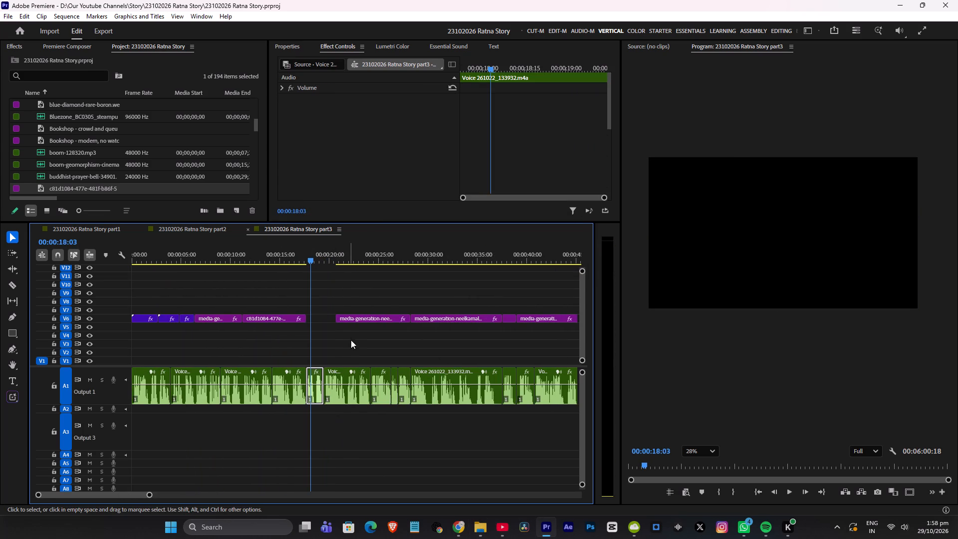
pyautogui.hotkey('ctrl', 's')
pyautogui.keyDown('alt'); pyautogui.scroll(3, 339, 329); pyautogui.keyUp('alt')
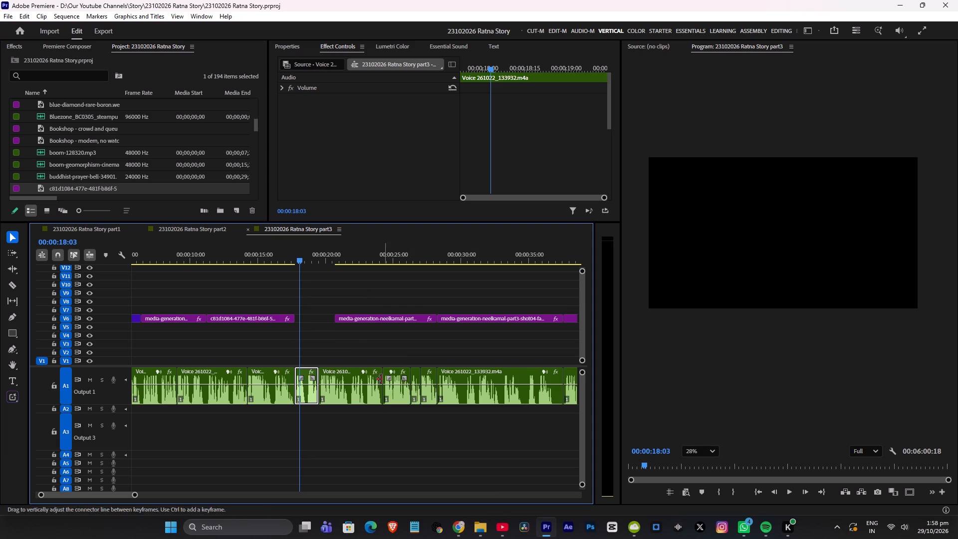
pyautogui.click(294, 255)
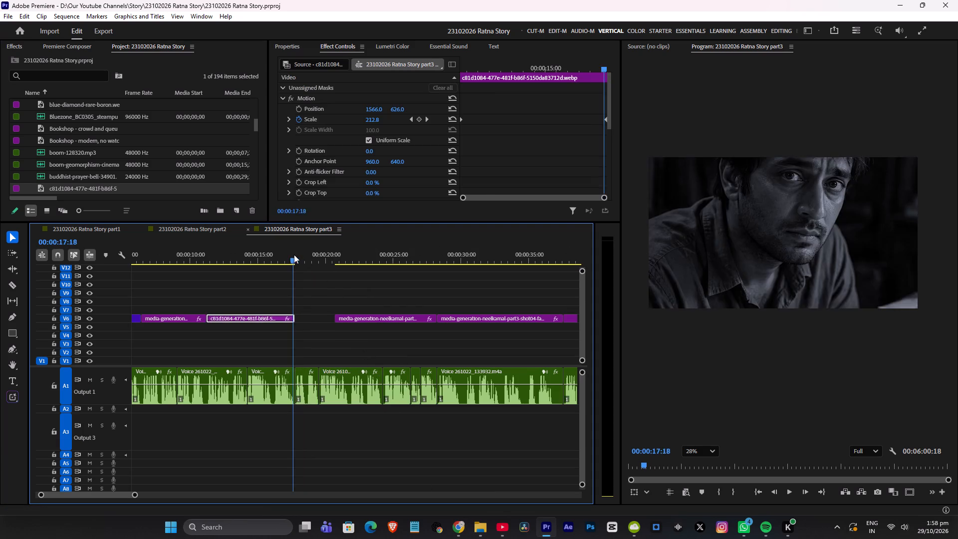
pyautogui.press('space')
pyautogui.keyDown('alt'); pyautogui.scroll(5, 319, 285); pyautogui.keyUp('alt')
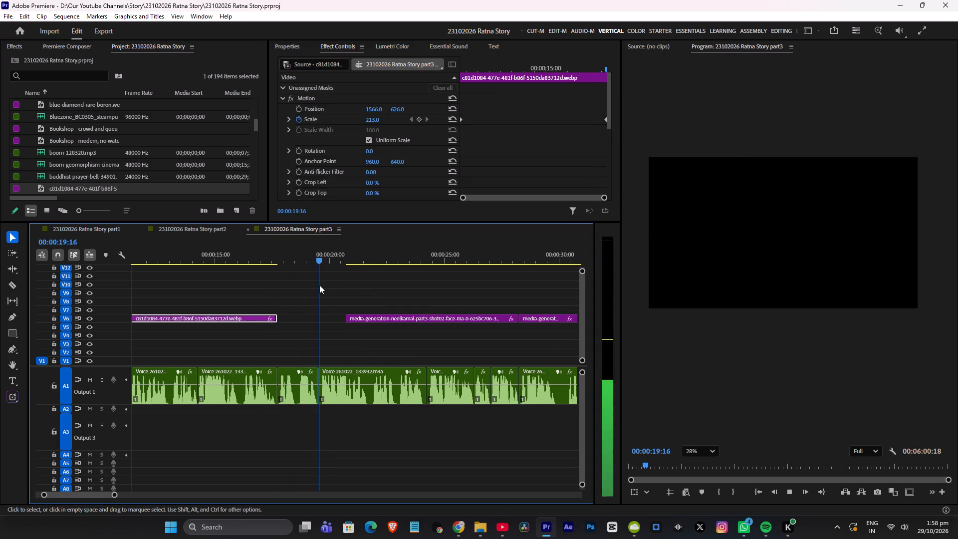
pyautogui.scroll(-4, 319, 285)
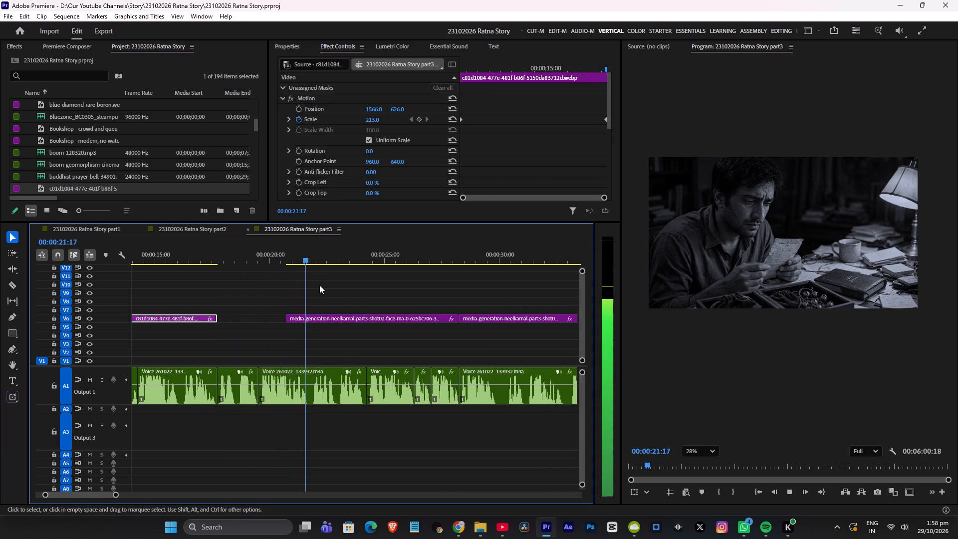
pyautogui.keyDown('alt'); pyautogui.scroll(-3, 319, 282); pyautogui.keyUp('alt')
pyautogui.press('space')
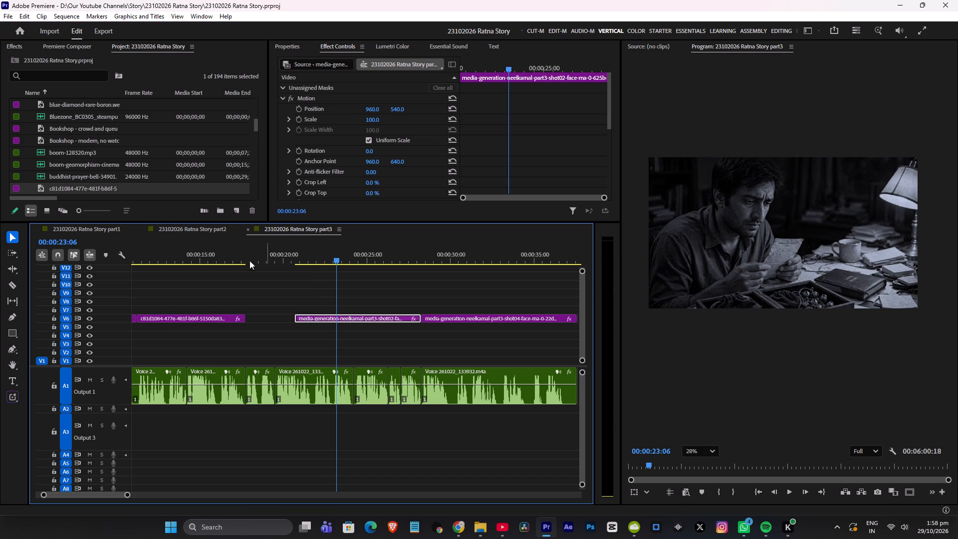
# Look through the part1 and part2 sequences, sampling several passages of part2 for a reusable element.
pyautogui.click(104, 228)
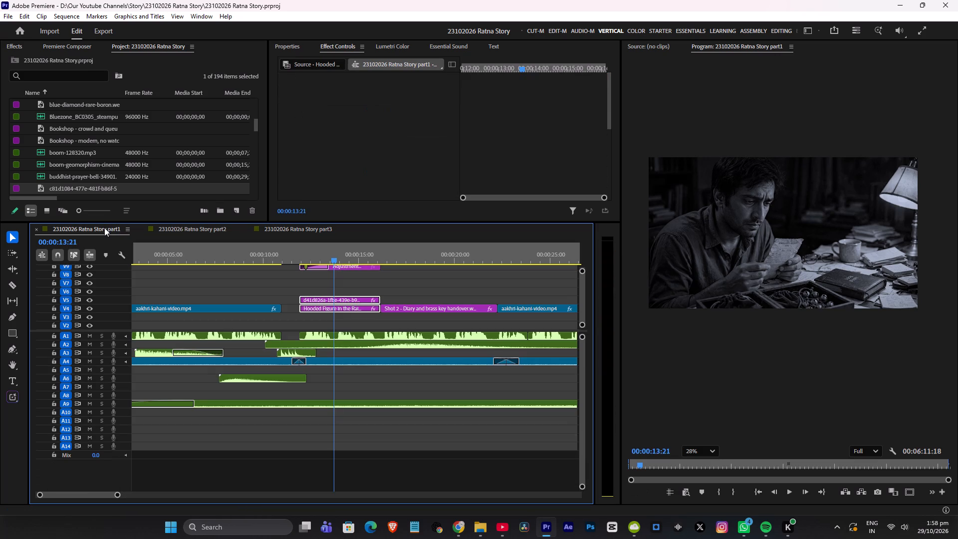
pyautogui.keyDown('alt'); pyautogui.scroll(-7, 410, 302); pyautogui.keyUp('alt')
pyautogui.click(184, 229)
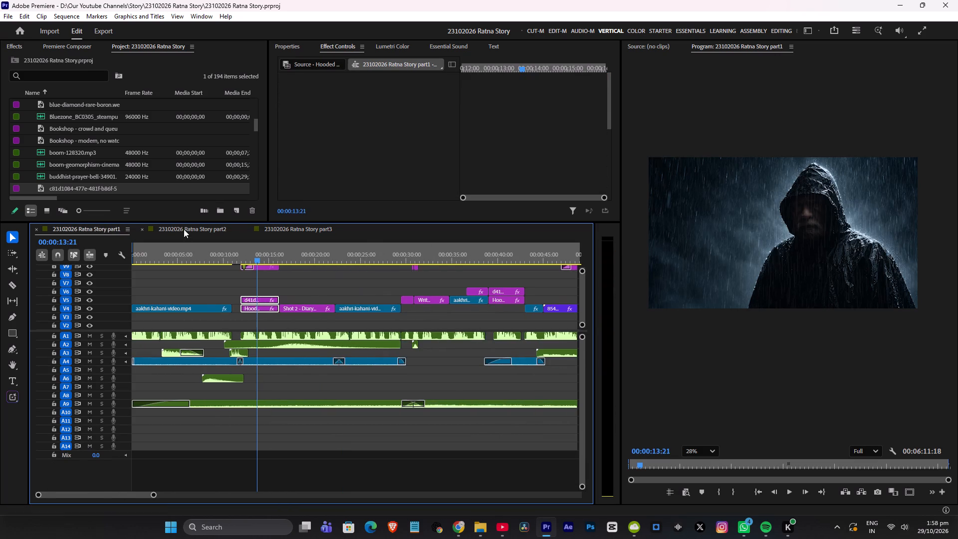
pyautogui.keyDown('alt'); pyautogui.scroll(-6, 381, 311); pyautogui.keyUp('alt')
pyautogui.moveTo(353, 254); pyautogui.dragTo(272, 264)
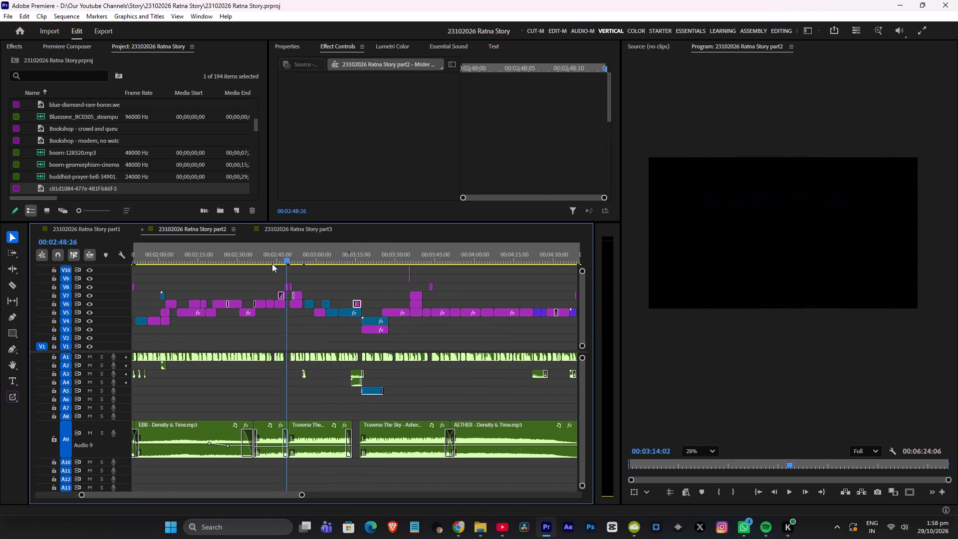
pyautogui.moveTo(272, 264); pyautogui.dragTo(227, 271)
pyautogui.scroll(-5, 356, 314)
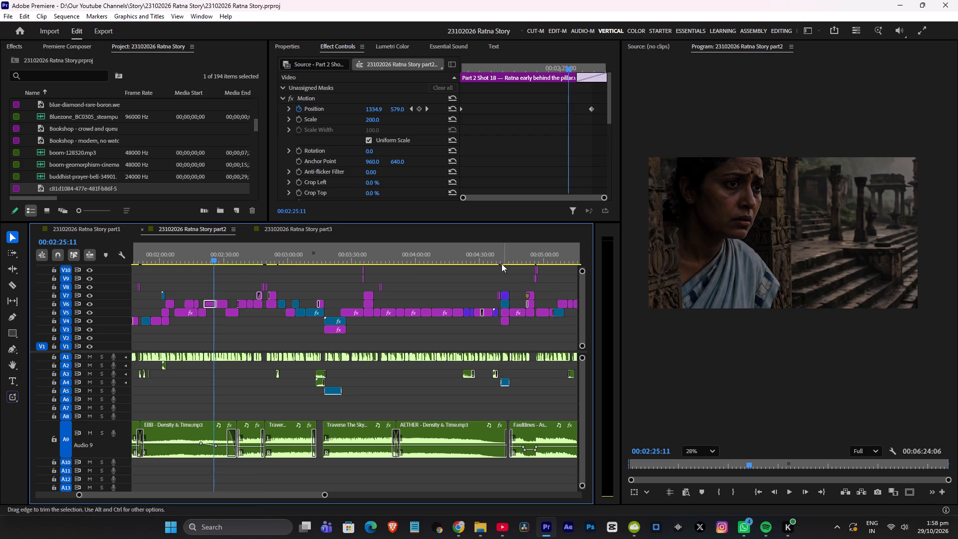
pyautogui.click(500, 263)
pyautogui.press('space')
pyautogui.keyDown('alt'); pyautogui.scroll(6, 527, 281); pyautogui.keyUp('alt')
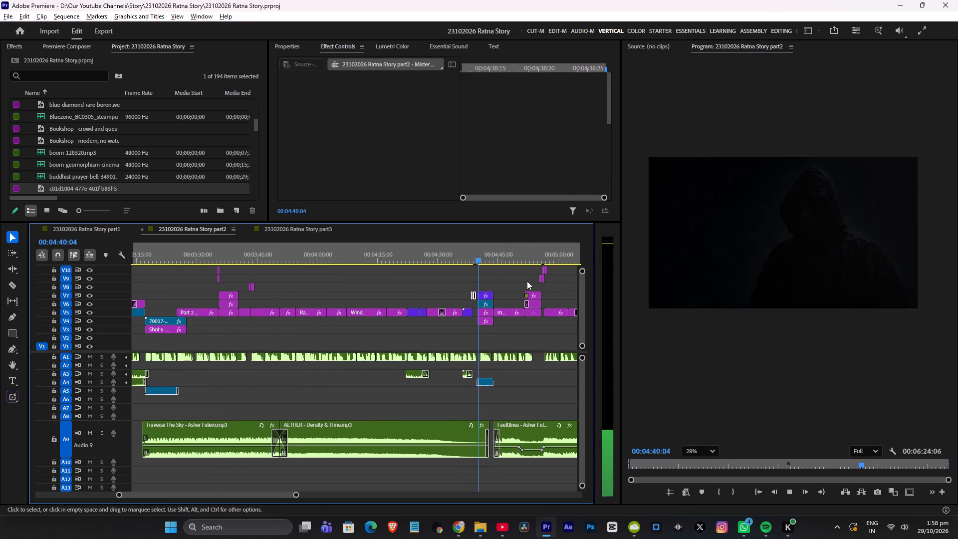
pyautogui.keyDown('alt'); pyautogui.scroll(-10, 527, 281); pyautogui.keyUp('alt')
pyautogui.press('space')
pyautogui.moveTo(260, 255); pyautogui.dragTo(243, 260)
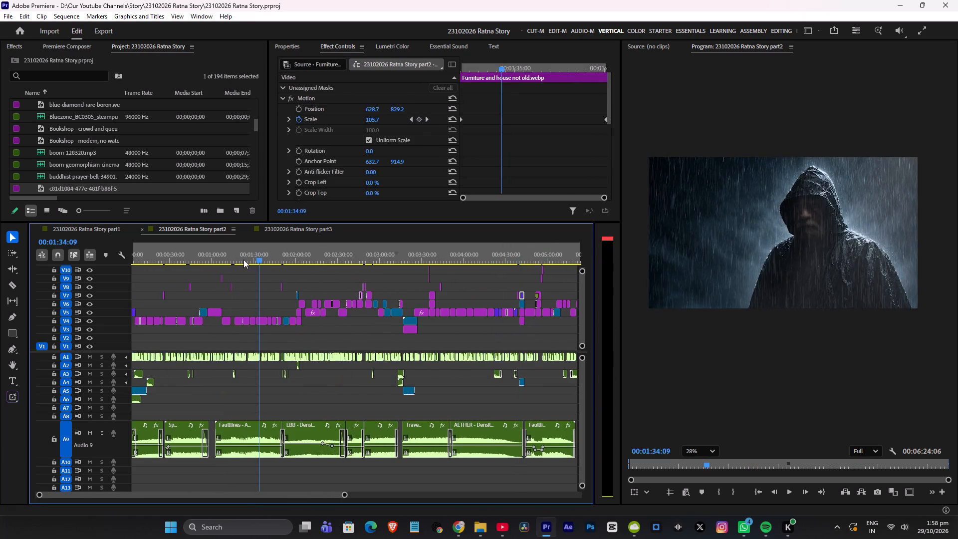
pyautogui.moveTo(243, 260); pyautogui.dragTo(232, 266)
pyautogui.press('space')
pyautogui.keyDown('alt'); pyautogui.scroll(4, 239, 280); pyautogui.keyUp('alt')
pyautogui.scroll(5, 247, 283)
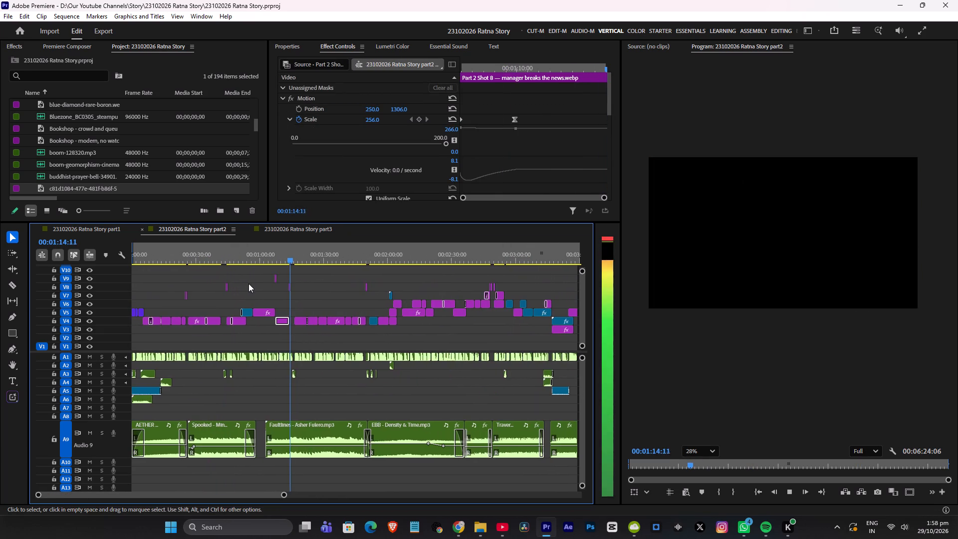
pyautogui.scroll(1, 377, 287)
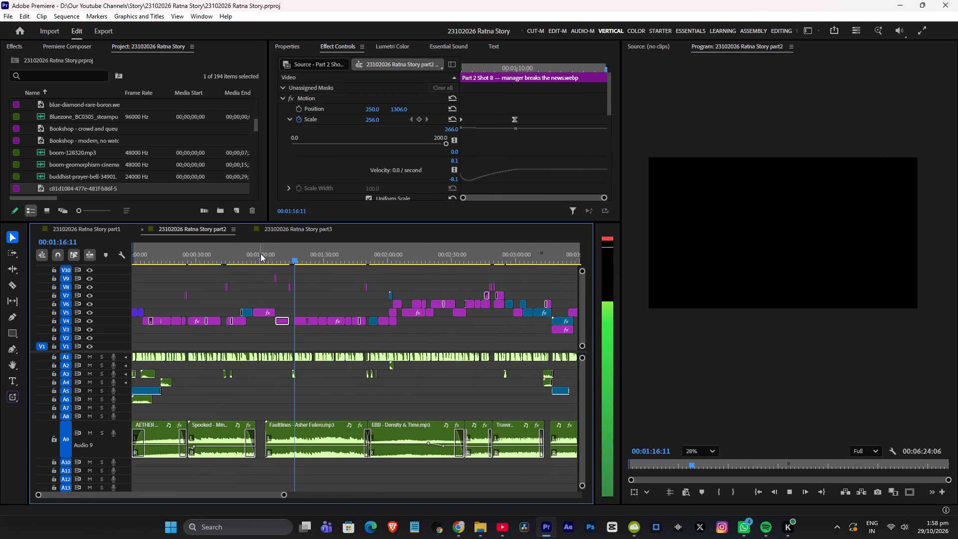
pyautogui.moveTo(262, 253); pyautogui.dragTo(224, 265)
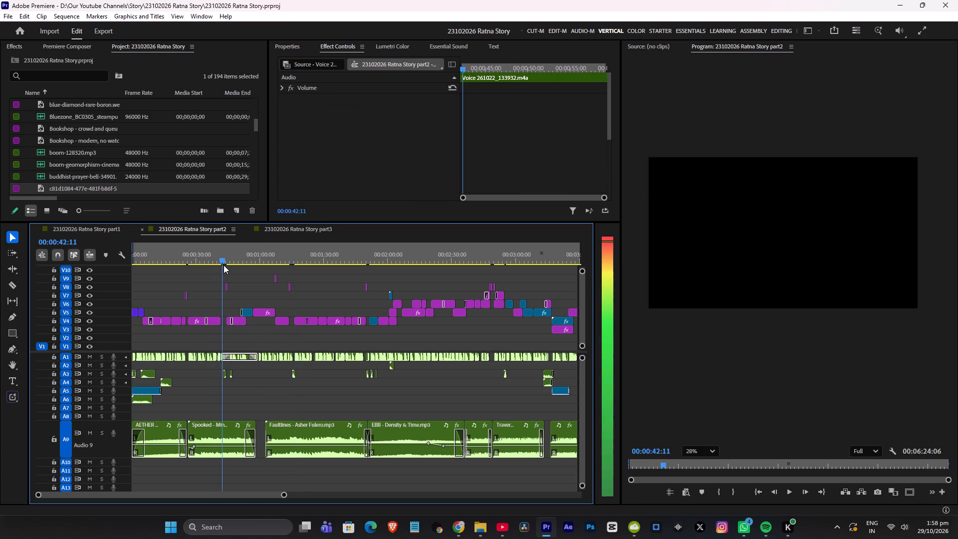
pyautogui.moveTo(224, 265); pyautogui.dragTo(465, 261)
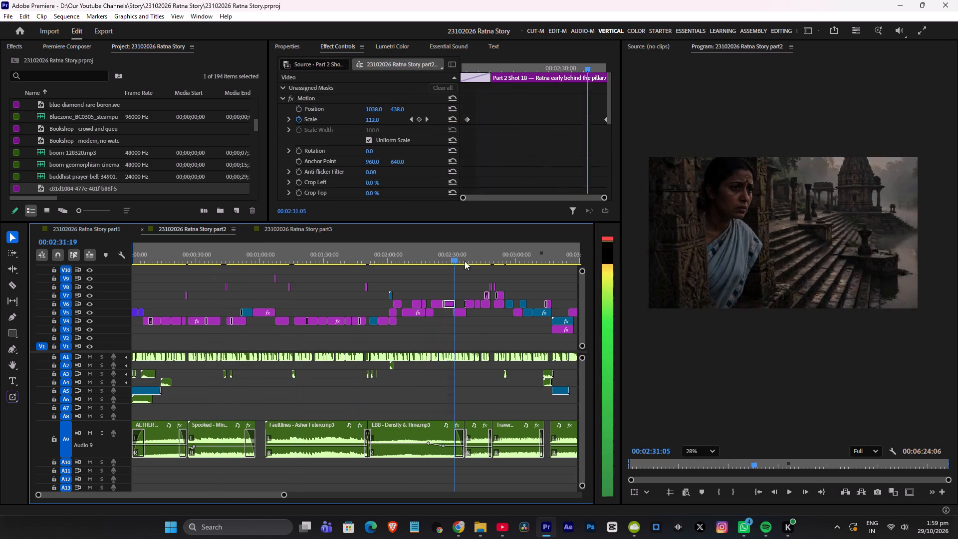
pyautogui.moveTo(465, 261); pyautogui.dragTo(491, 261)
pyautogui.press('space')
pyautogui.keyDown('alt'); pyautogui.scroll(3, 523, 281); pyautogui.keyUp('alt')
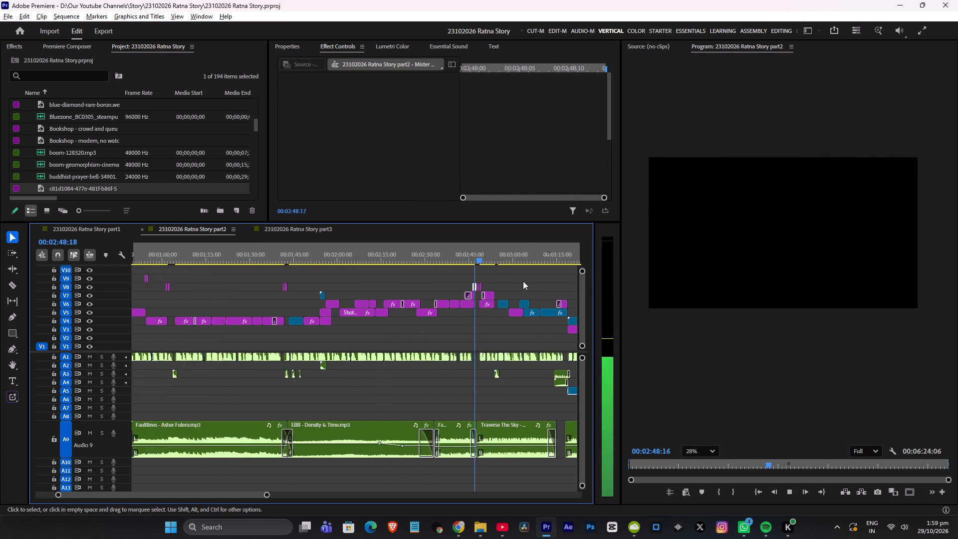
pyautogui.keyDown('alt'); pyautogui.scroll(14, 523, 281); pyautogui.keyUp('alt')
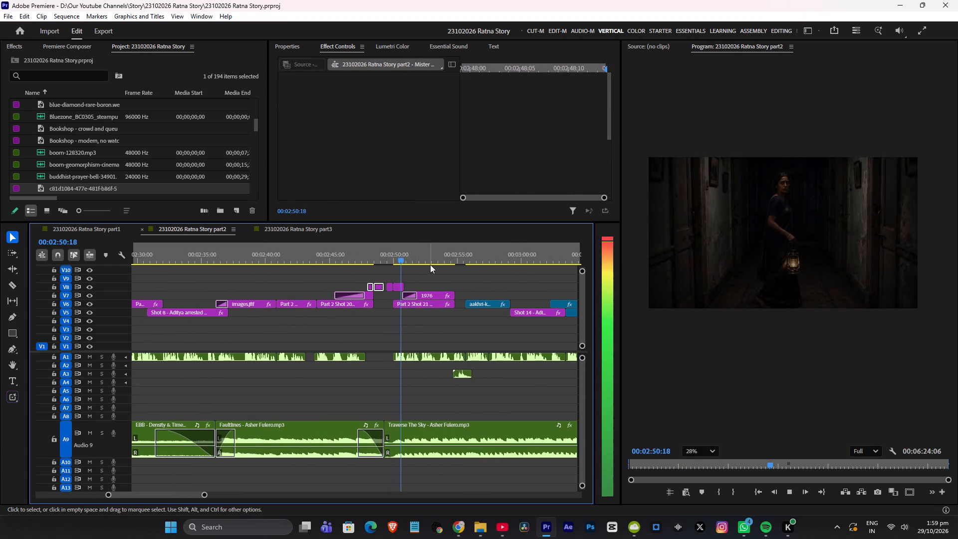
# Scan part2 backwards to the box-opening scene near 00:01:50 and listen to its sound effects.
pyautogui.moveTo(463, 252); pyautogui.dragTo(190, 292)
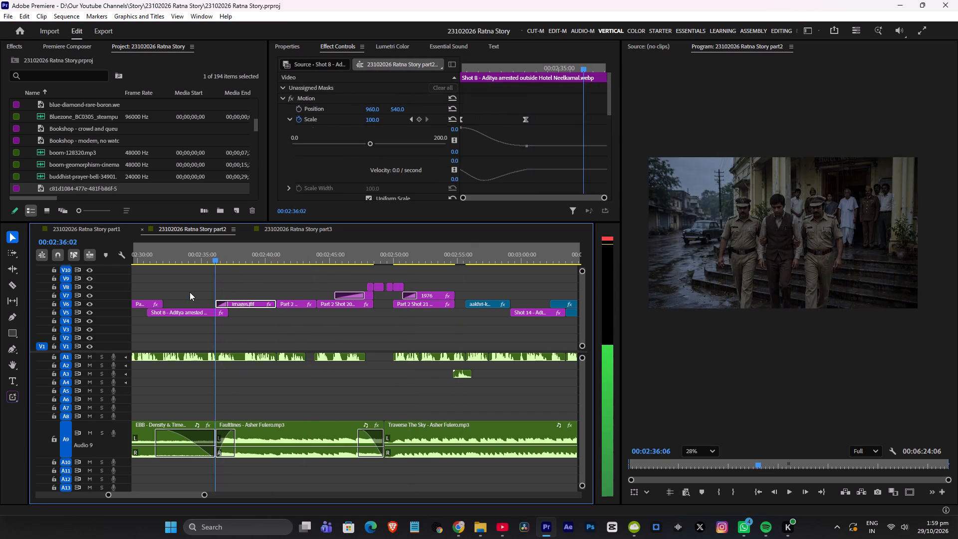
pyautogui.moveTo(190, 292); pyautogui.dragTo(189, 292)
pyautogui.scroll(15, 223, 311)
pyautogui.moveTo(322, 257); pyautogui.dragTo(211, 274)
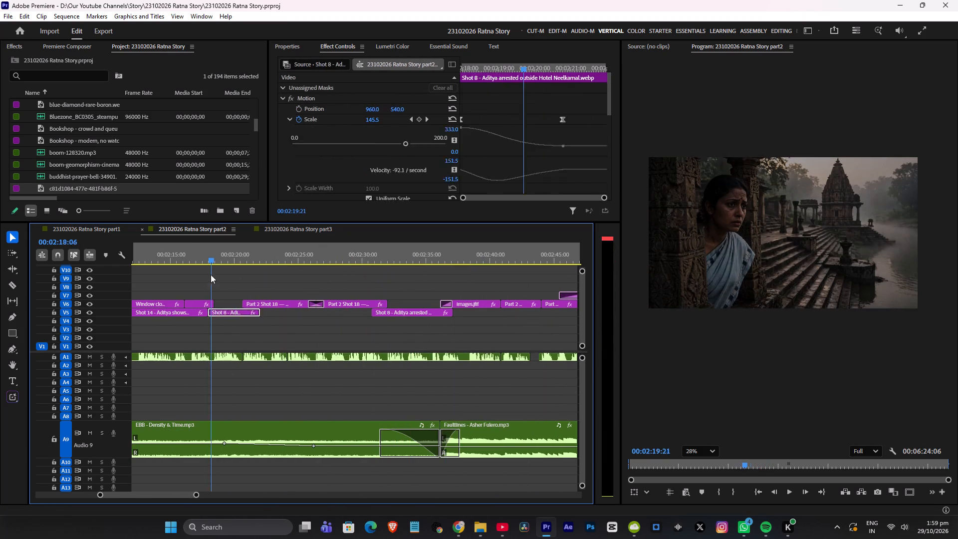
pyautogui.moveTo(211, 274); pyautogui.dragTo(207, 275)
pyautogui.scroll(7, 242, 288)
pyautogui.moveTo(291, 253); pyautogui.dragTo(361, 282)
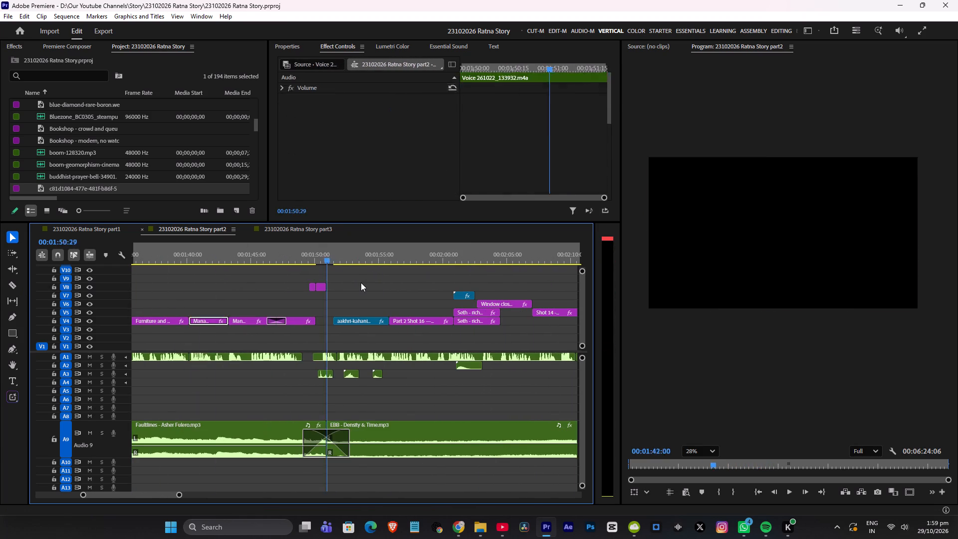
pyautogui.moveTo(361, 282); pyautogui.dragTo(323, 285)
pyautogui.press('space')
pyautogui.keyDown('alt'); pyautogui.scroll(8, 352, 304); pyautogui.keyUp('alt')
pyautogui.press('space')
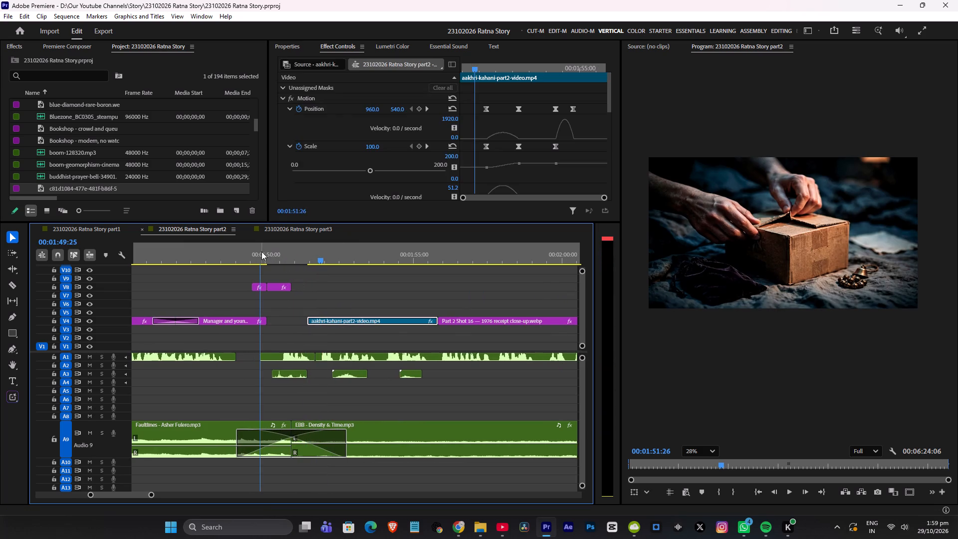
pyautogui.click(261, 252)
pyautogui.press('space')
pyautogui.press('space')
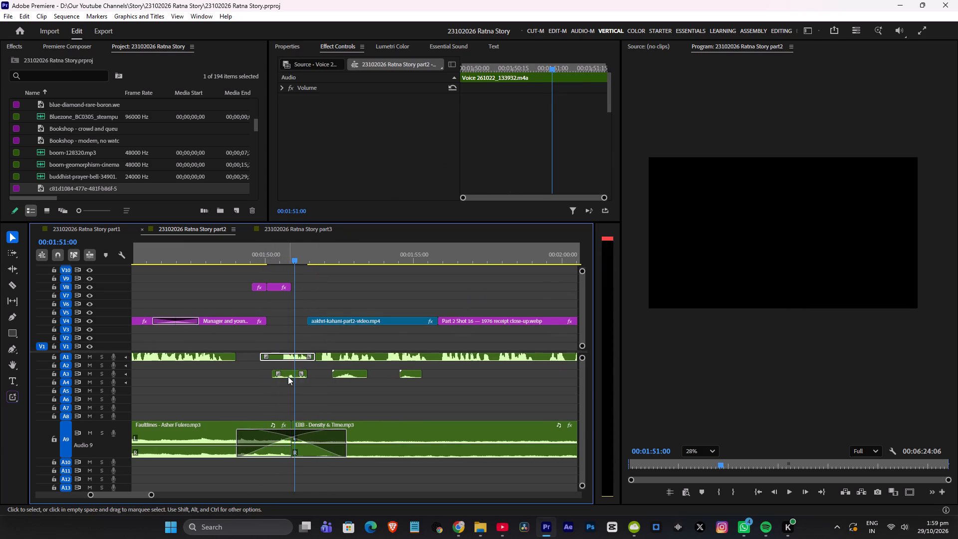
# Copy the paper-box-open sound effect from A3 in part2 and paste it into part3 just after the c81d1084 clip.
pyautogui.click(288, 376)
pyautogui.hotkey('ctrl', 'c')
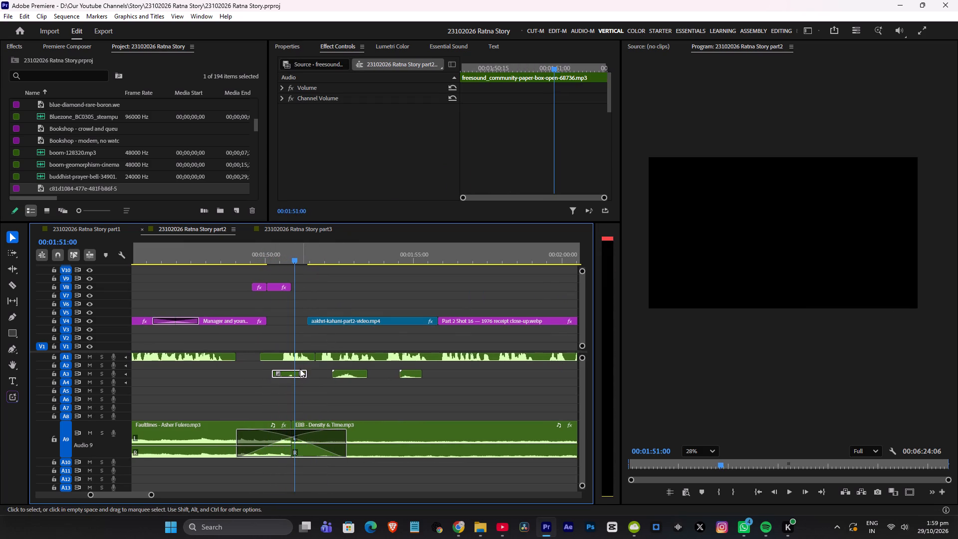
pyautogui.click(316, 252)
pyautogui.press('space')
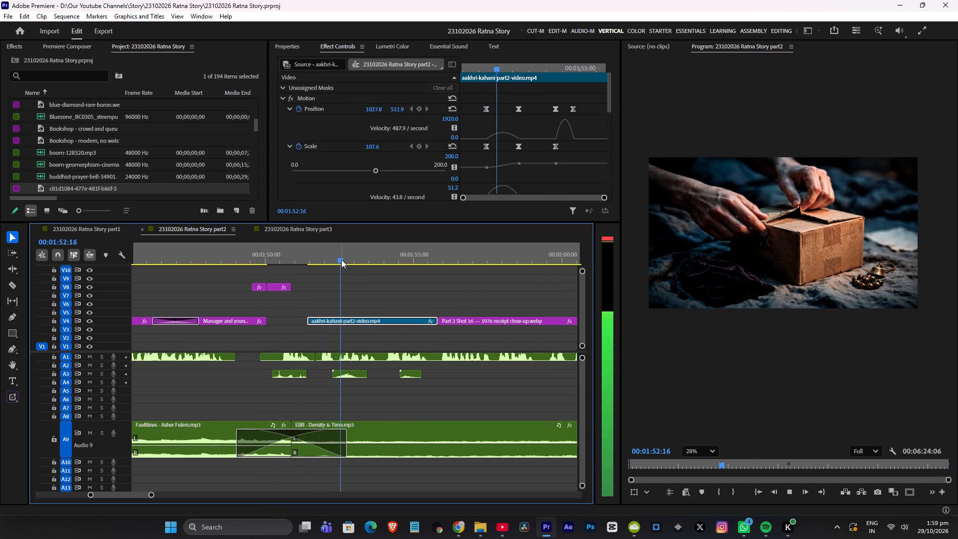
pyautogui.press('space')
pyautogui.click(281, 233)
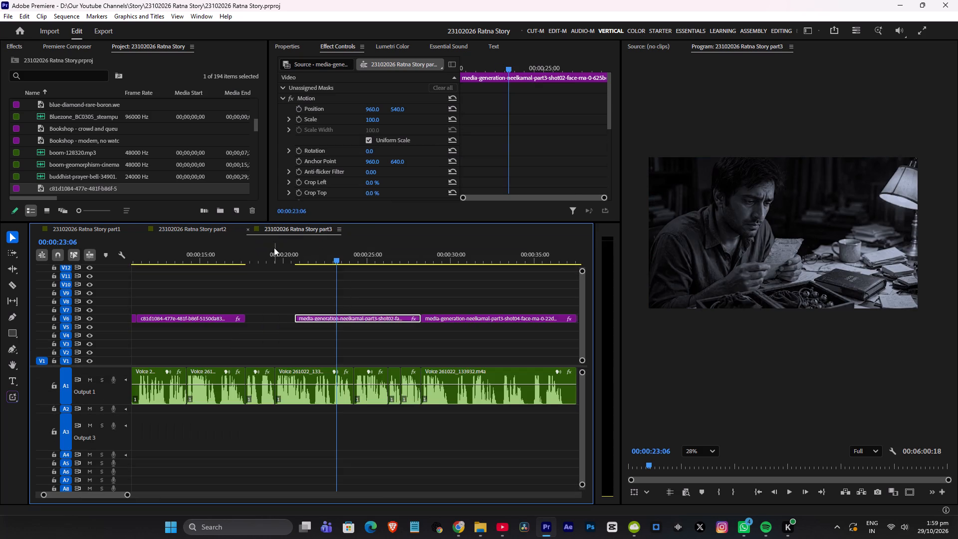
pyautogui.moveTo(269, 248); pyautogui.dragTo(249, 259)
pyautogui.click(302, 294)
pyautogui.hotkey('ctrl', 'v')
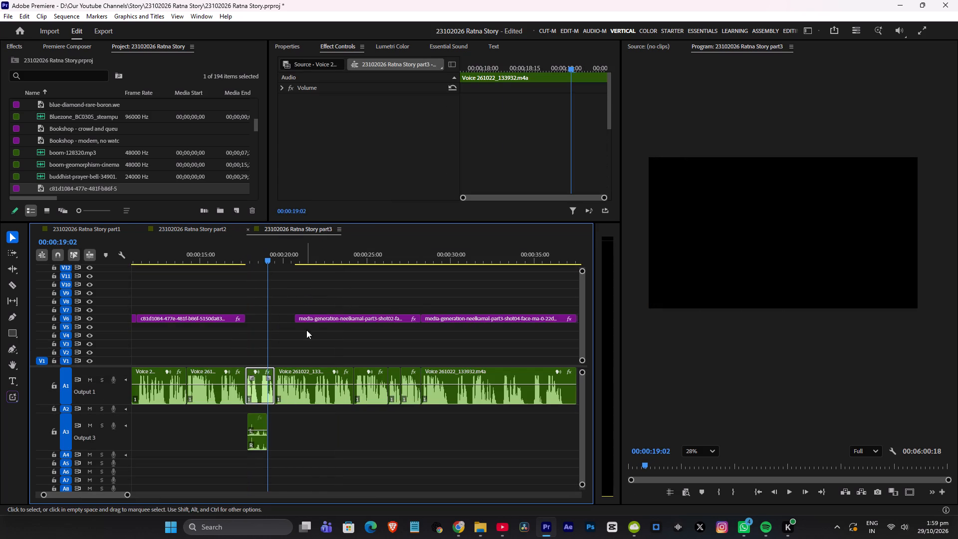
# Move the pasted paper-box-open sound 1:19 later on A3, to the start of the next voice-over clip, play it back and save the project.
pyautogui.keyDown('alt'); pyautogui.scroll(8, 256, 333); pyautogui.keyUp('alt')
pyautogui.press('space')
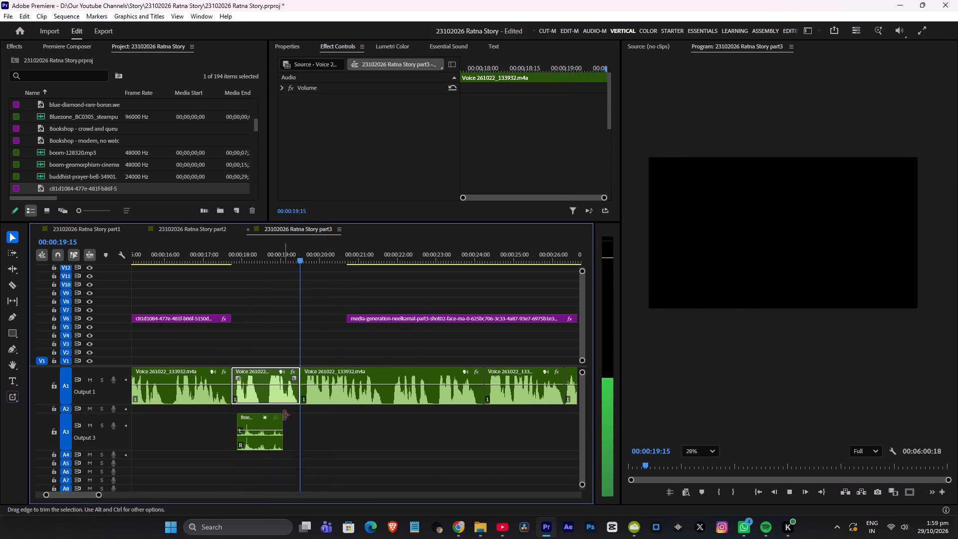
pyautogui.press('space')
pyautogui.moveTo(258, 418); pyautogui.dragTo(319, 417)
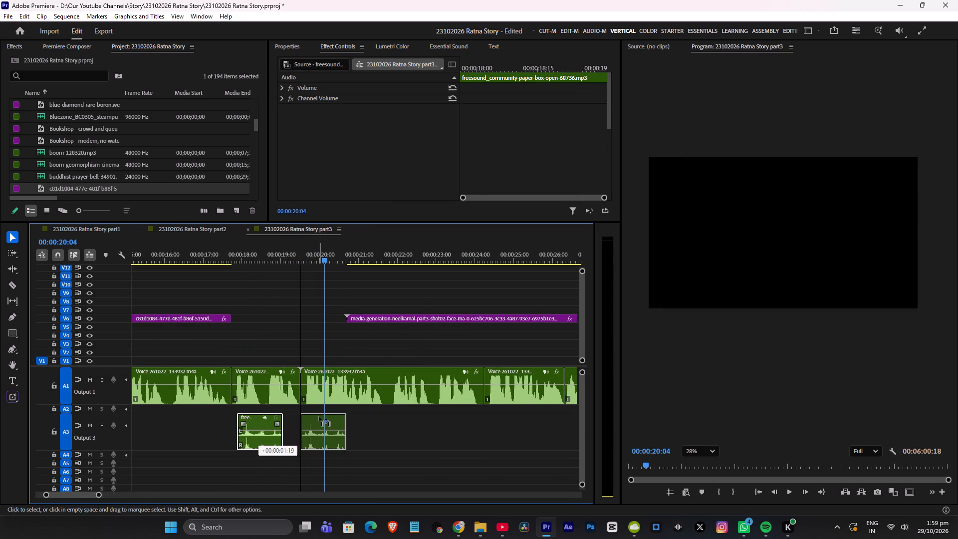
pyautogui.moveTo(319, 417); pyautogui.dragTo(319, 416)
pyautogui.press('space')
pyautogui.moveTo(310, 252); pyautogui.dragTo(299, 261)
pyautogui.press('space')
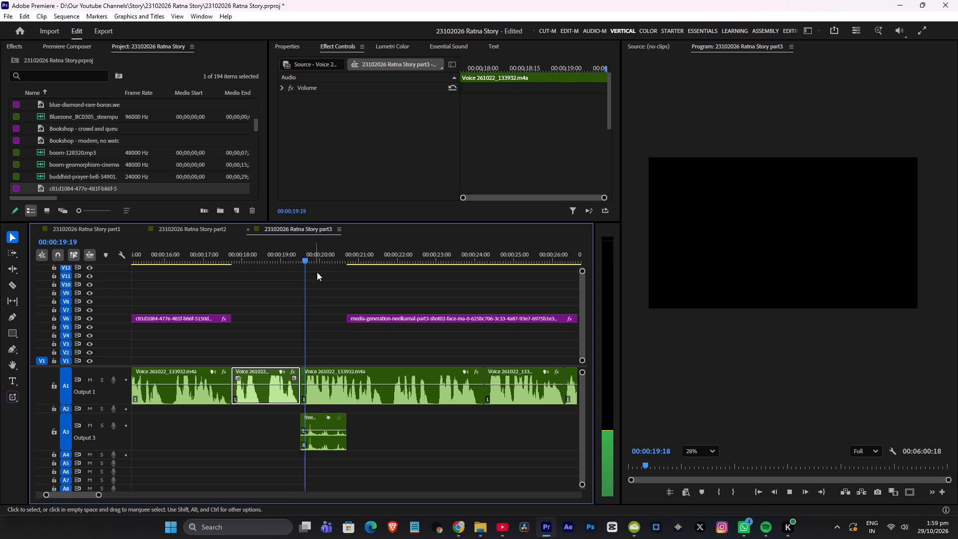
pyautogui.press('space')
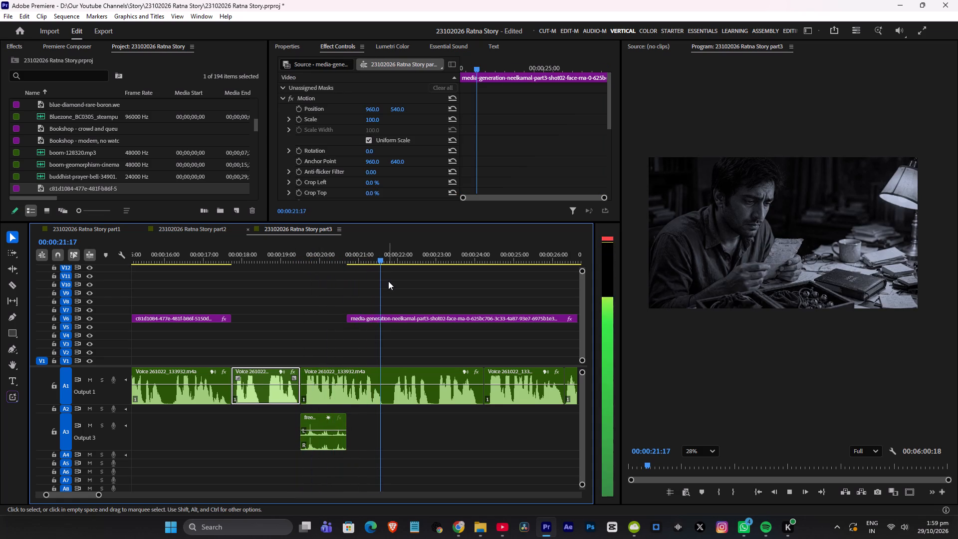
pyautogui.hotkey('ctrl', 's')
pyautogui.keyDown('alt'); pyautogui.scroll(-5, 382, 310); pyautogui.keyUp('alt')
pyautogui.click(261, 252)
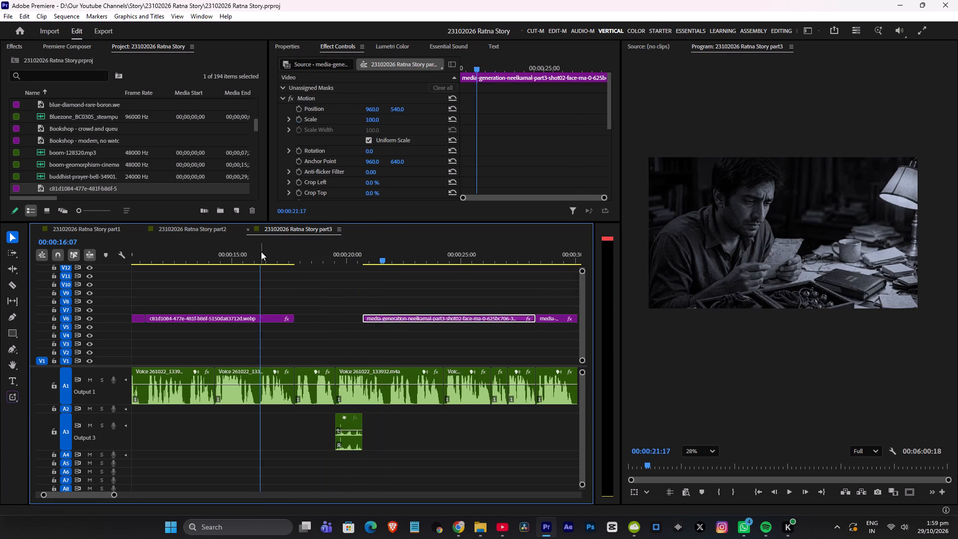
# Extend the c81d1084 clip on V6 to the start of the paper-box-open sound, play the passage back and save the project.
pyautogui.press('space')
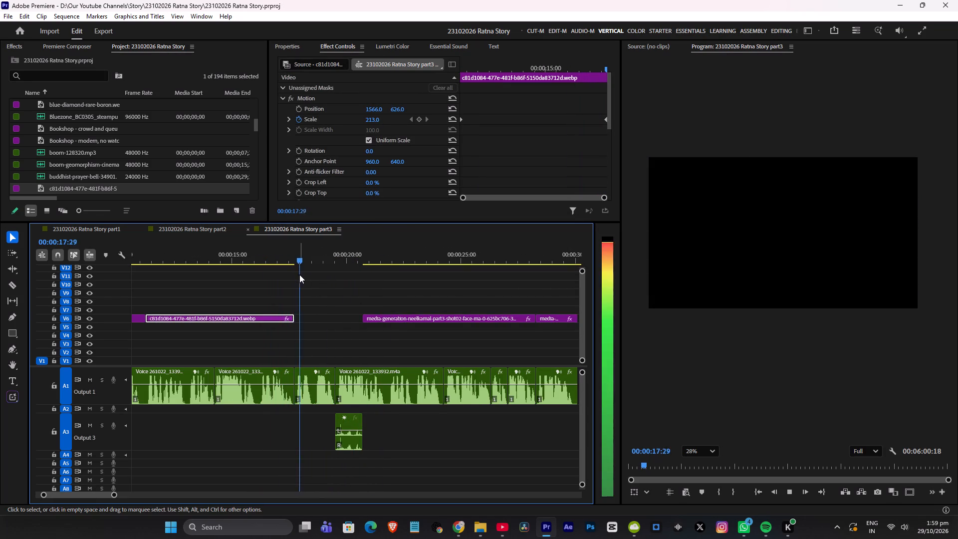
pyautogui.press('space')
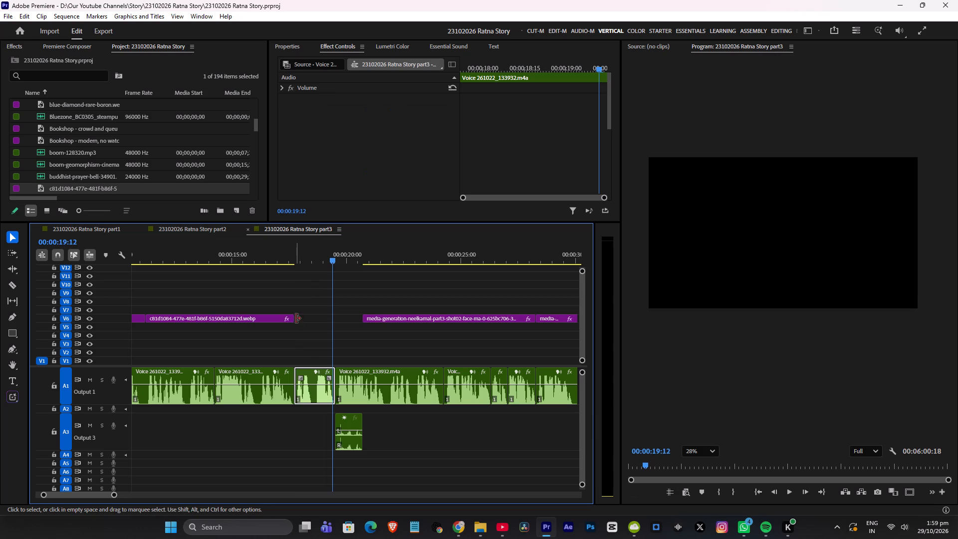
pyautogui.moveTo(296, 318); pyautogui.dragTo(341, 315)
pyautogui.click(298, 255)
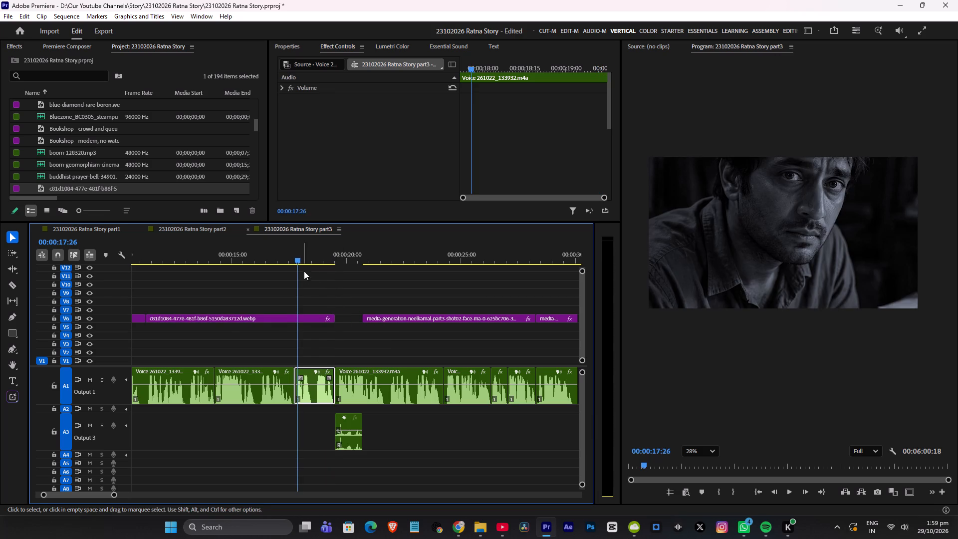
pyautogui.press('space')
pyautogui.keyDown('alt'); pyautogui.scroll(-3, 385, 311); pyautogui.keyUp('alt')
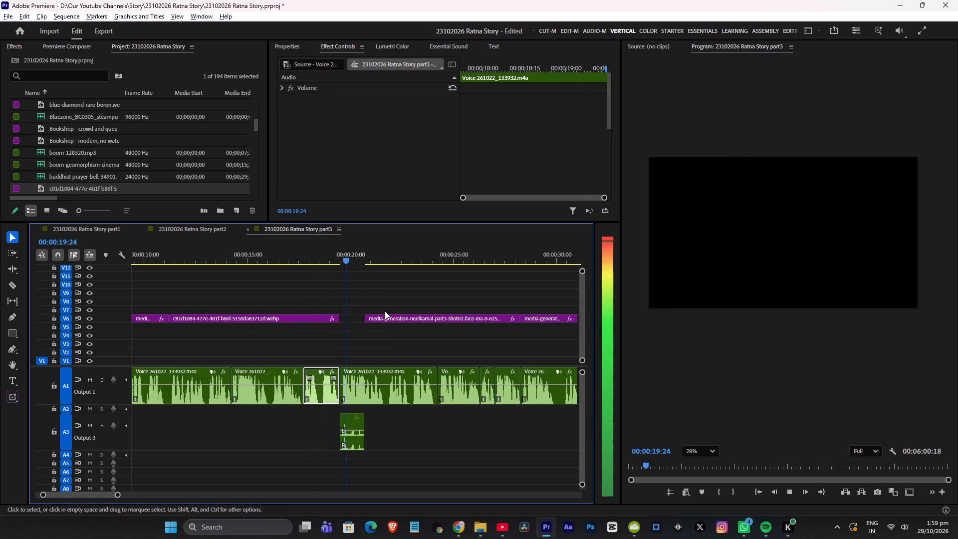
pyautogui.keyDown('alt'); pyautogui.scroll(-10, 385, 311); pyautogui.keyUp('alt')
pyautogui.hotkey('ctrl', 's')
pyautogui.press('space')
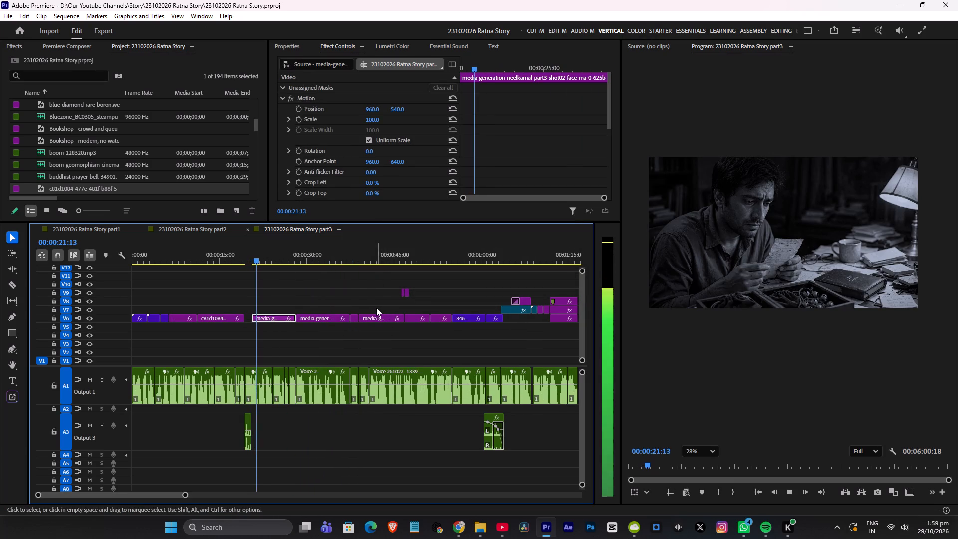
pyautogui.hotkey('ctrl', 's')
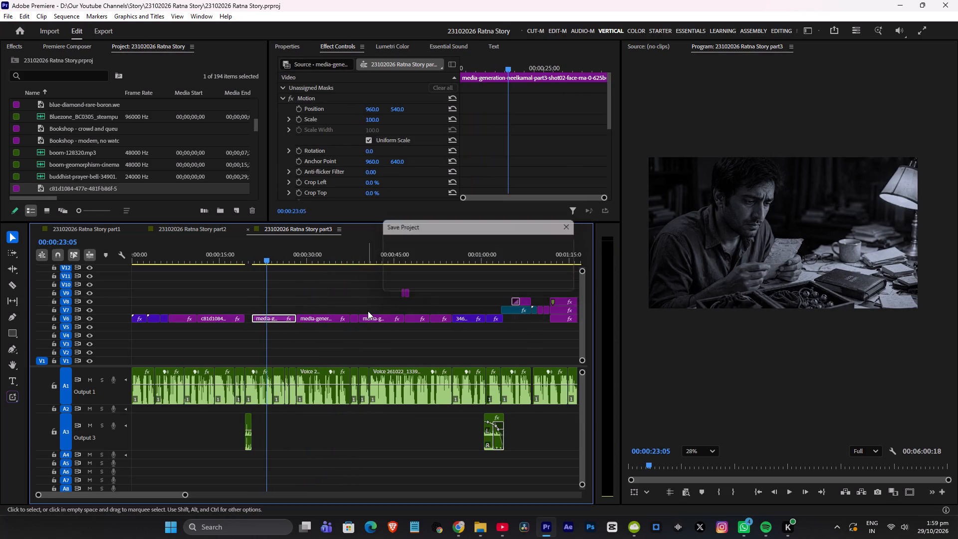
# Play through the receipt-reading clip on V6 and inspect the writing on the jeweller's receipt full-screen and enlarged.
pyautogui.press('space')
pyautogui.keyDown('alt'); pyautogui.scroll(4, 347, 317); pyautogui.keyUp('alt')
pyautogui.press('space')
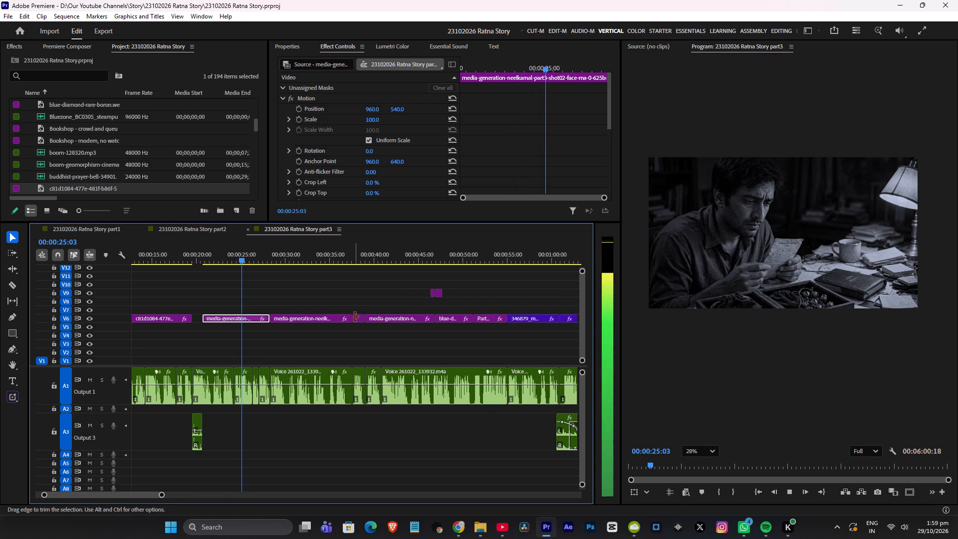
pyautogui.hotkey('ctrl', '`')
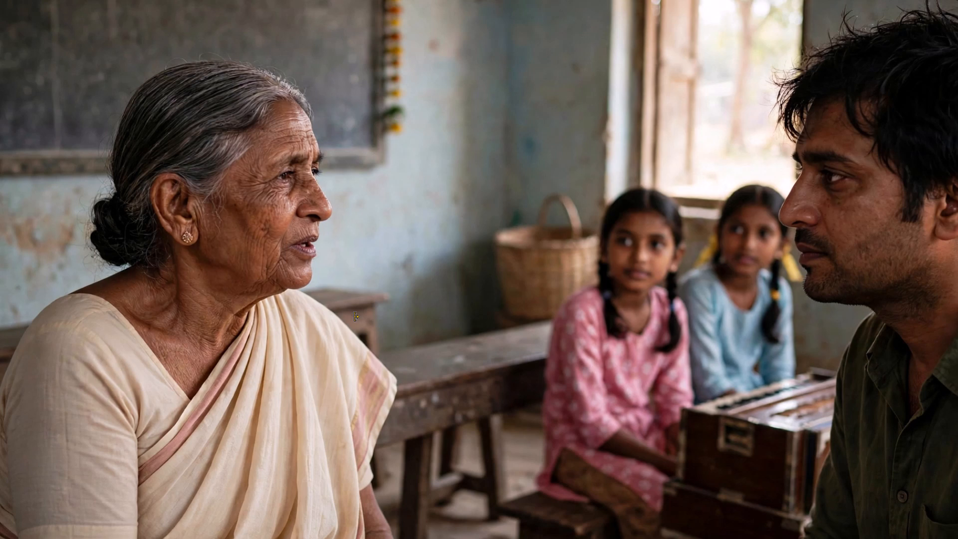
pyautogui.hotkey('ctrl', '`')
pyautogui.hotkey('ctrl', '`')
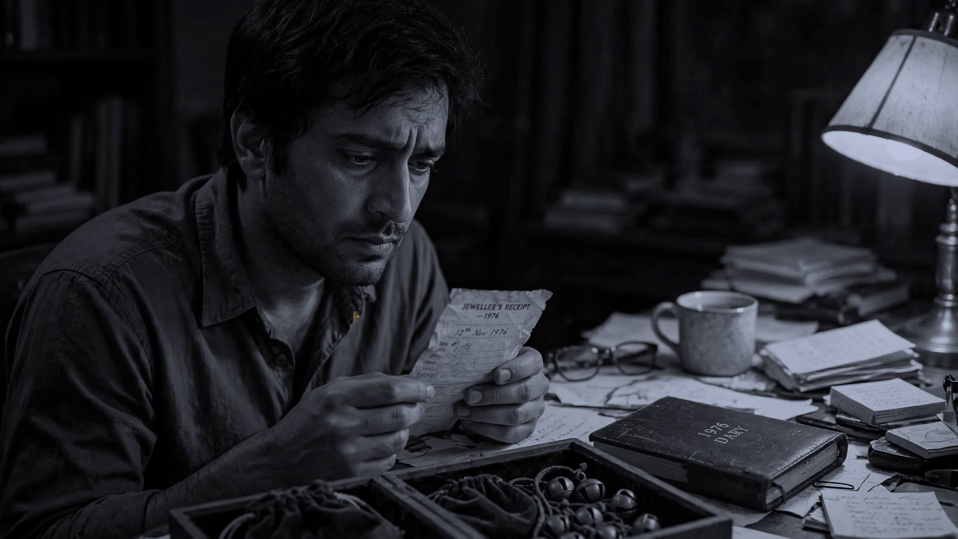
pyautogui.hotkey('ctrl', '`')
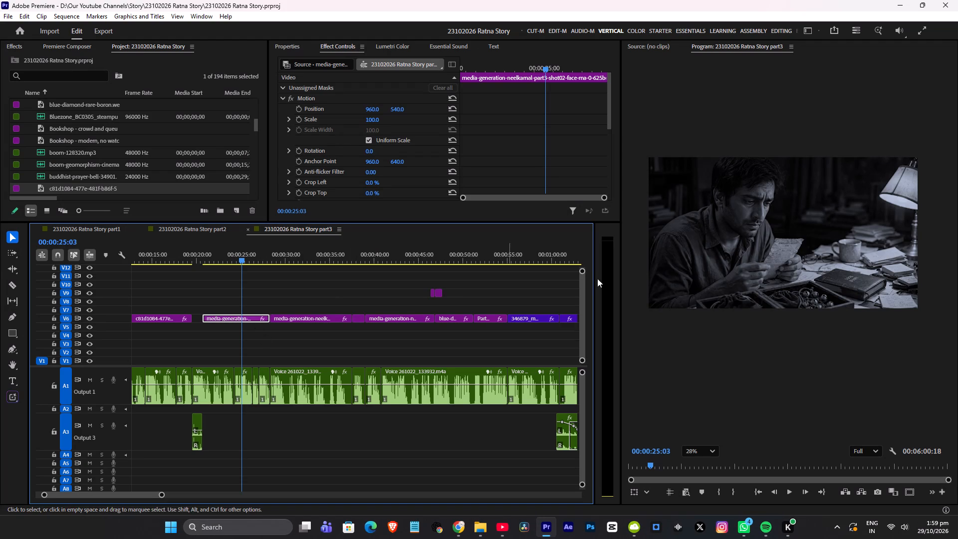
pyautogui.scroll(14, 766, 238)
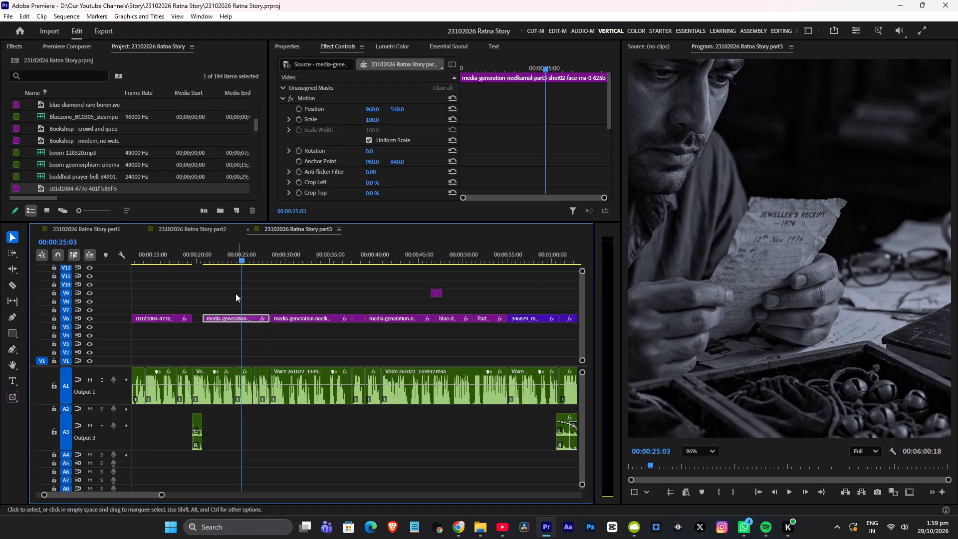
# Apply a Gaussian Blur to the receipt-reading clip on V6 and set its amount to 5.
pyautogui.hotkey('alt', 'space')
pyautogui.write('gaus')
pyautogui.click(415, 310)
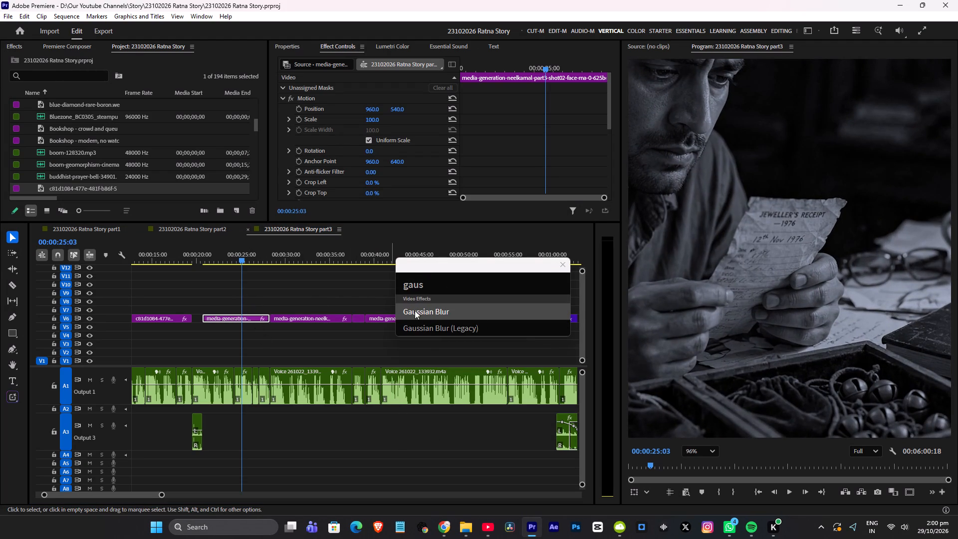
pyautogui.scroll(-13, 521, 112)
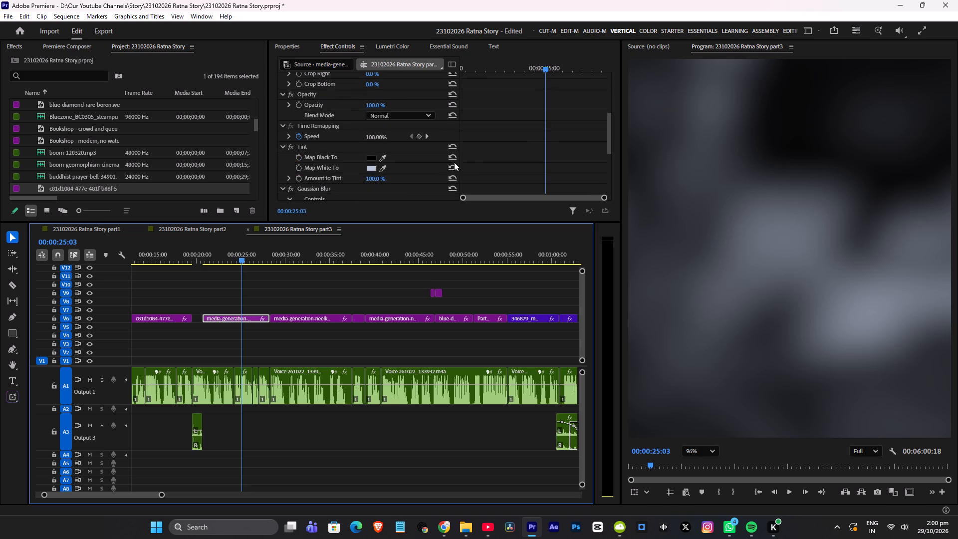
pyautogui.scroll(-9, 360, 180)
pyautogui.click(370, 147)
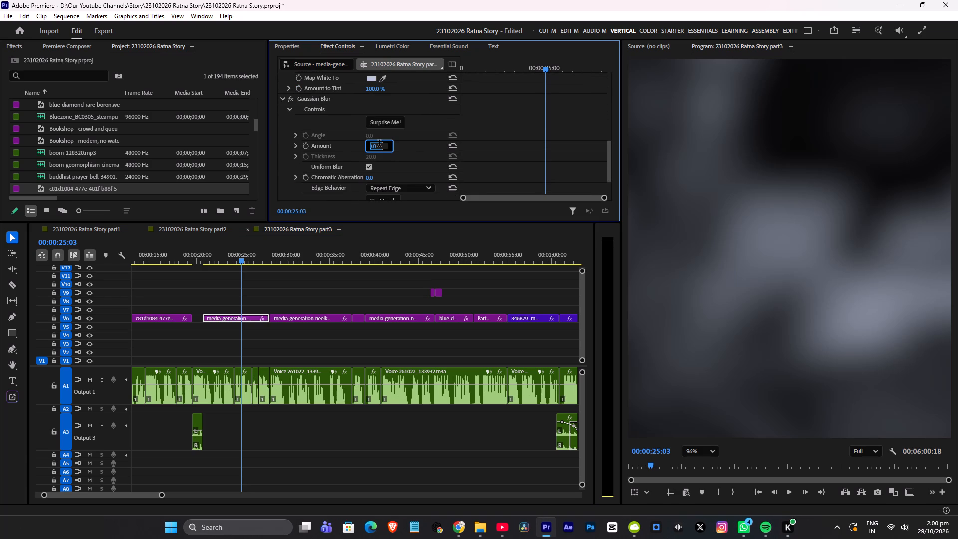
pyautogui.press('5')
pyautogui.press('Return')
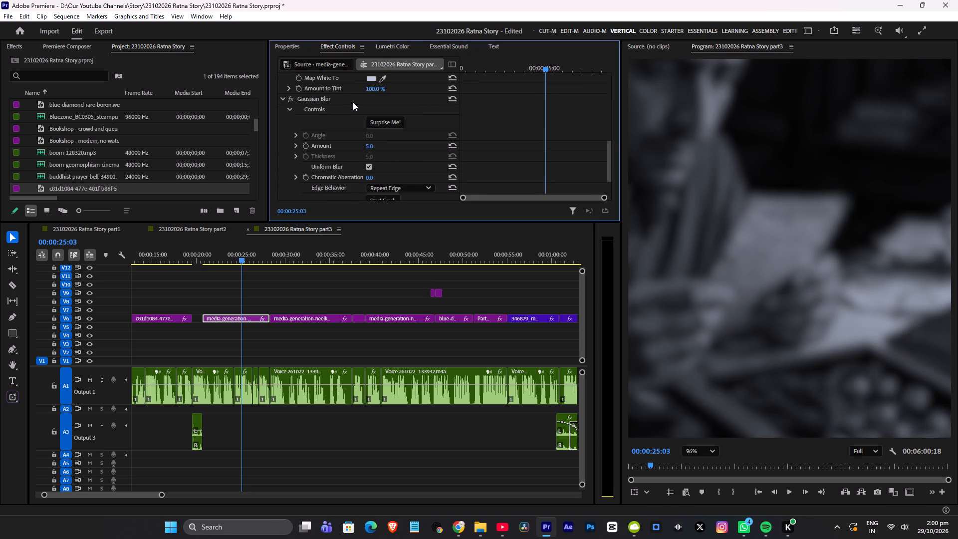
# Draw a rectangle mask for the Gaussian Blur and move it over the "12th Nov" handwriting on the receipt.
pyautogui.click(351, 101)
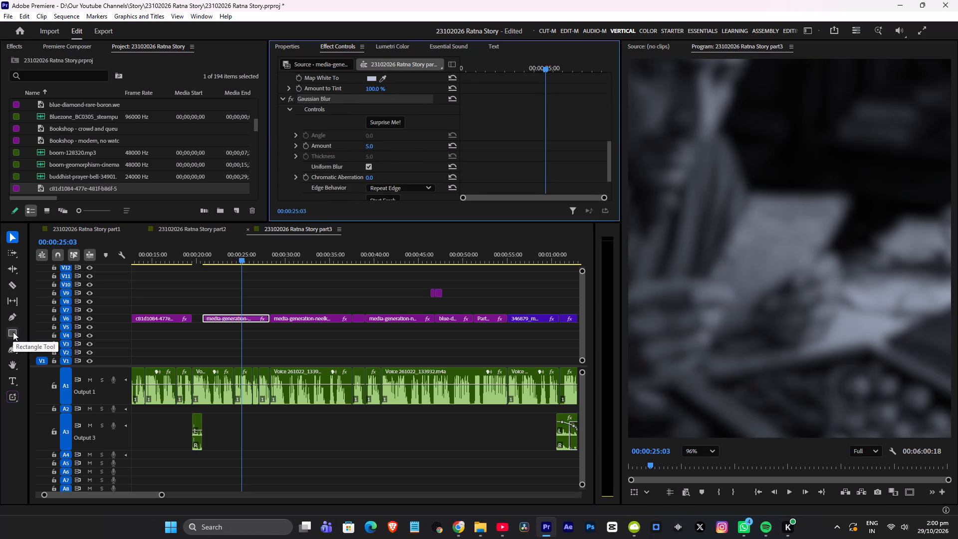
pyautogui.click(13, 332)
pyautogui.click(11, 348)
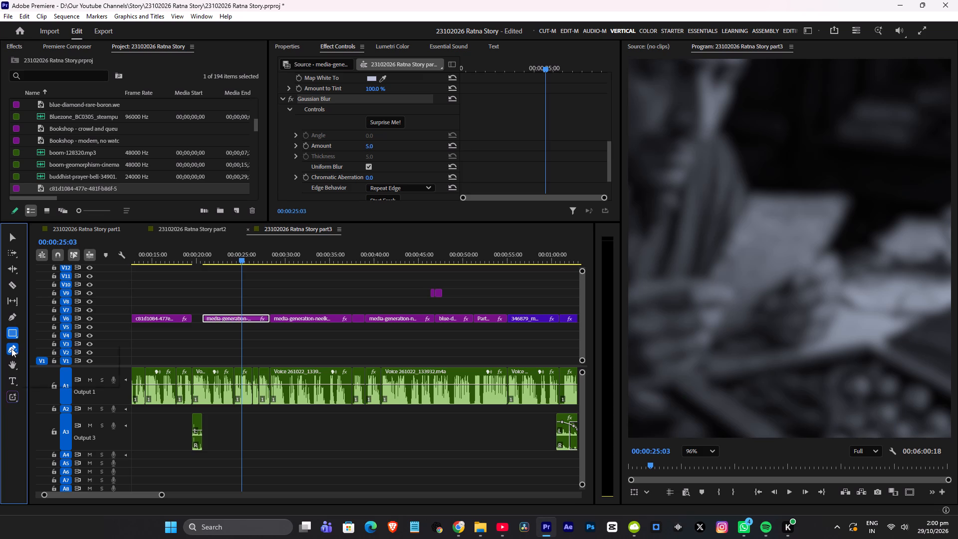
pyautogui.click(63, 369)
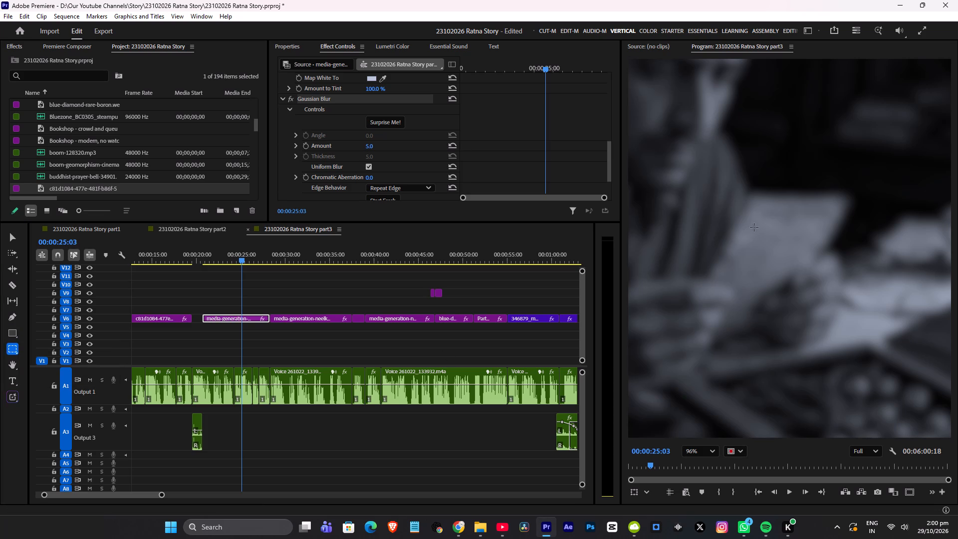
pyautogui.moveTo(747, 230); pyautogui.dragTo(802, 249)
pyautogui.scroll(2, 803, 243)
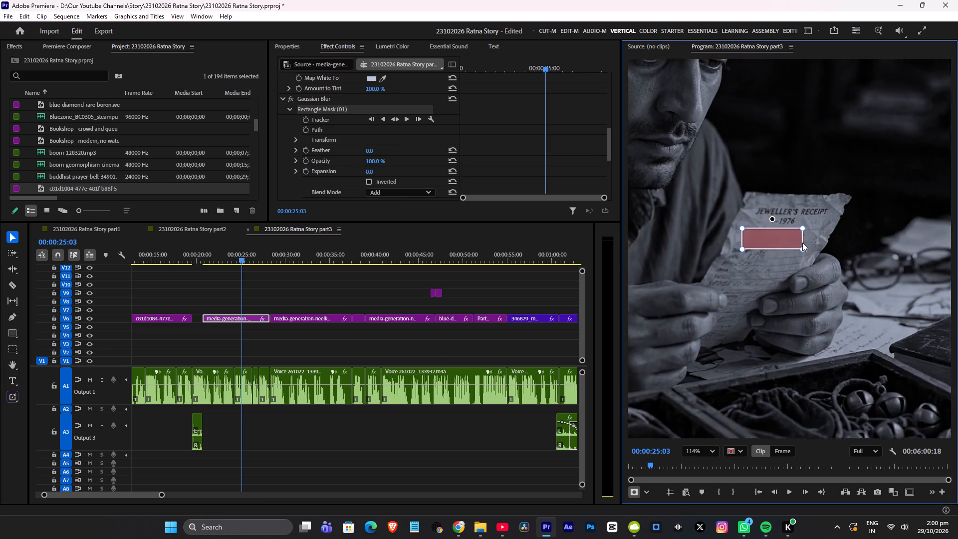
pyautogui.scroll(4, 802, 243)
pyautogui.moveTo(755, 239); pyautogui.dragTo(743, 255)
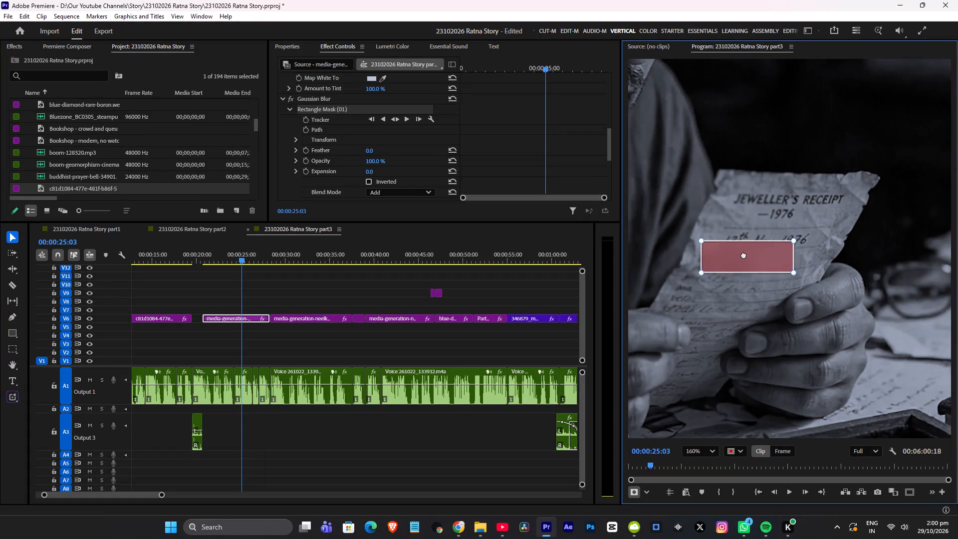
pyautogui.moveTo(743, 255); pyautogui.dragTo(729, 237)
# Reshape the mask's four corners into a slanted shape that tightly covers "12th Nov" and leaves the handwritten 1976 clear.
pyautogui.moveTo(778, 254); pyautogui.dragTo(778, 248)
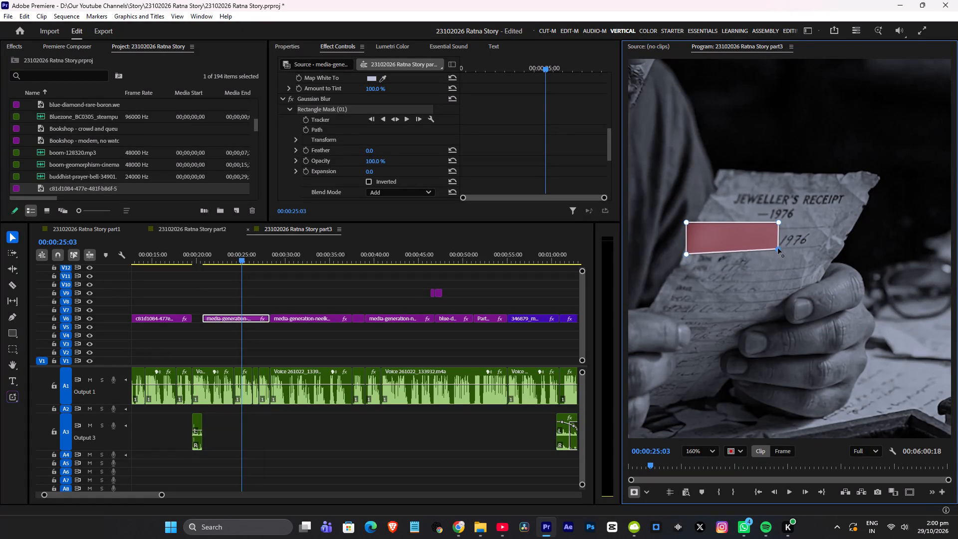
pyautogui.moveTo(778, 248); pyautogui.dragTo(775, 246)
pyautogui.moveTo(778, 220); pyautogui.dragTo(775, 232)
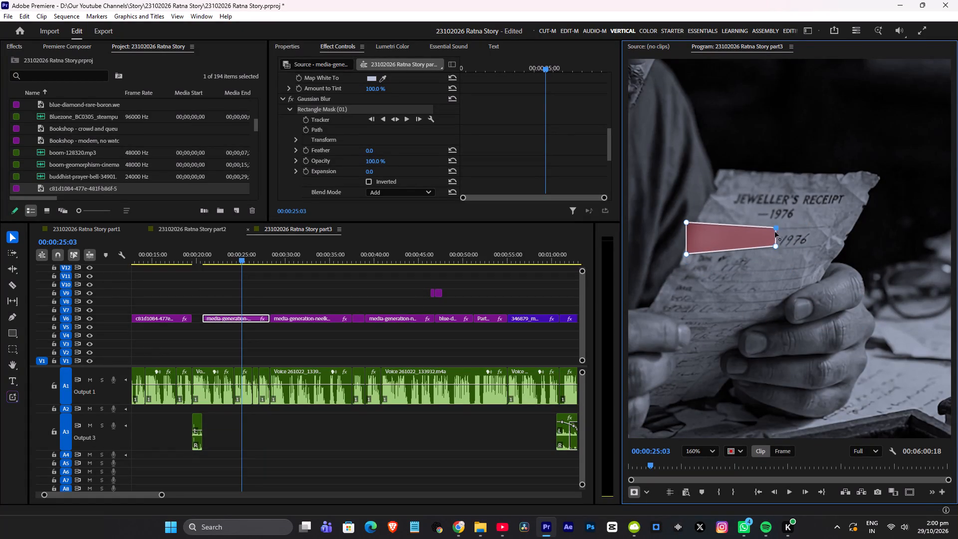
pyautogui.moveTo(775, 232); pyautogui.dragTo(778, 229)
pyautogui.moveTo(687, 222); pyautogui.dragTo(727, 266)
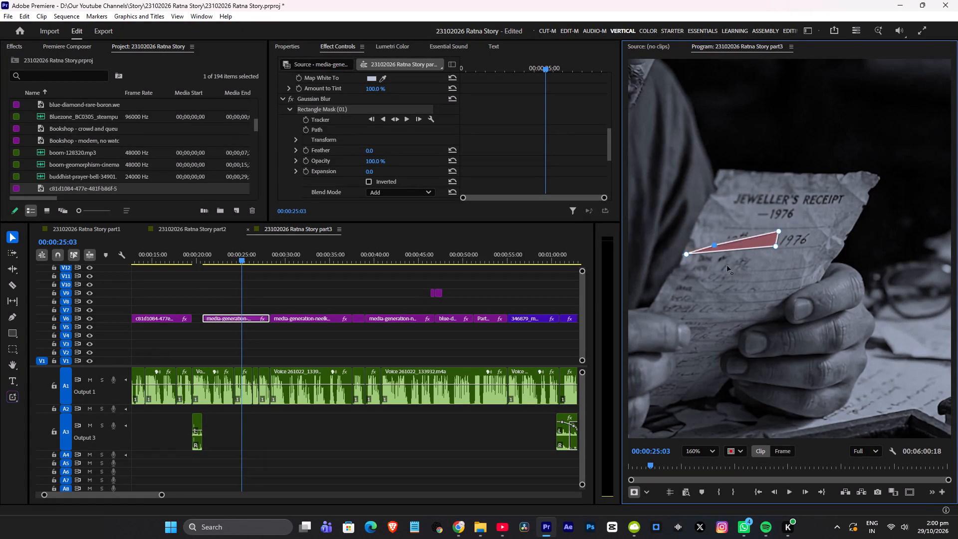
pyautogui.moveTo(727, 266); pyautogui.dragTo(728, 230)
pyautogui.moveTo(688, 254); pyautogui.dragTo(720, 246)
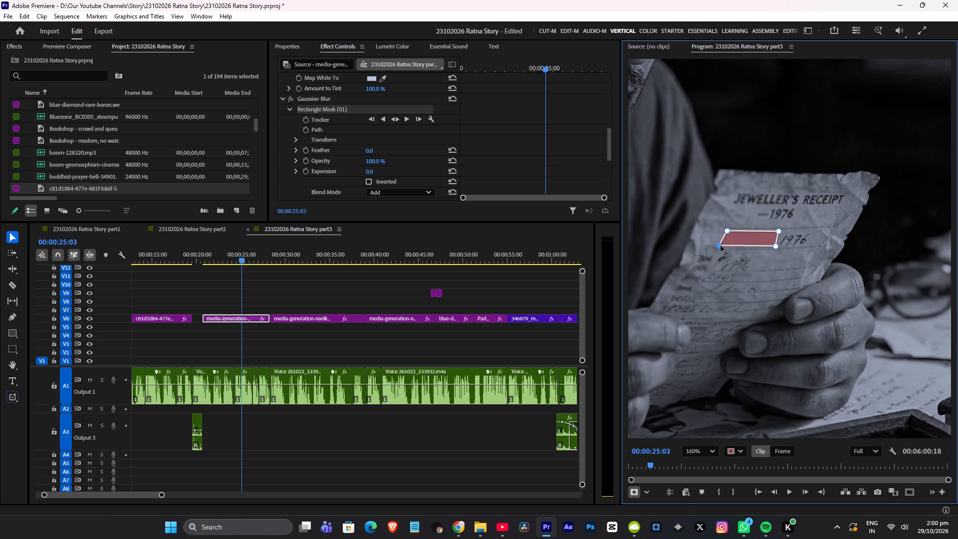
pyautogui.moveTo(720, 246); pyautogui.dragTo(720, 247)
pyautogui.scroll(5, 777, 229)
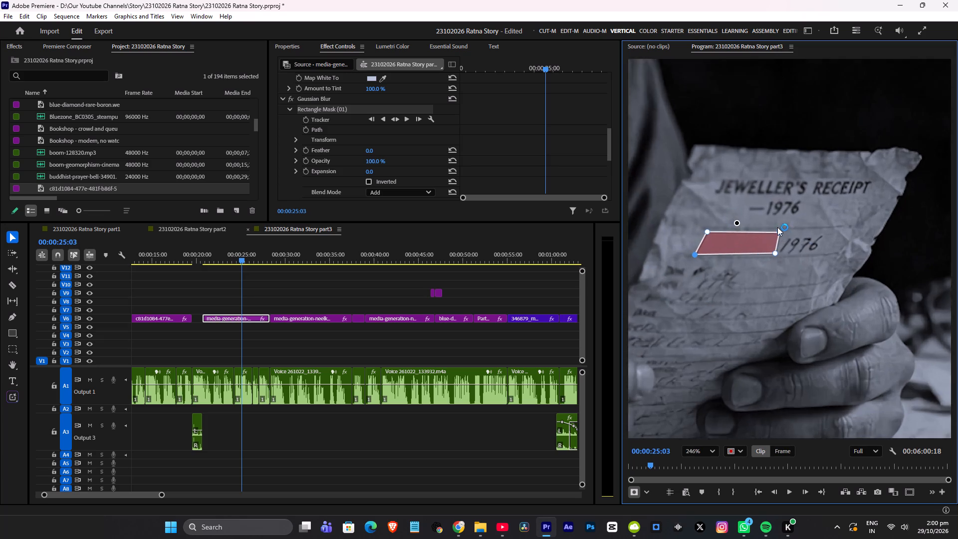
pyautogui.scroll(2, 777, 227)
pyautogui.moveTo(780, 235); pyautogui.dragTo(789, 235)
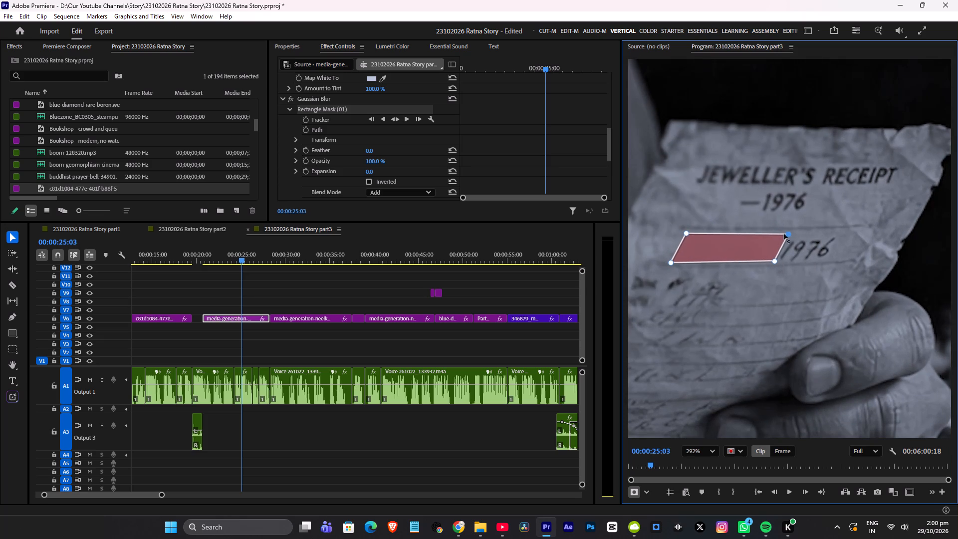
# Set the blur mask's feather to 10, after trying 20, and its expansion to 3.
pyautogui.scroll(-5, 373, 162)
pyautogui.click(373, 99)
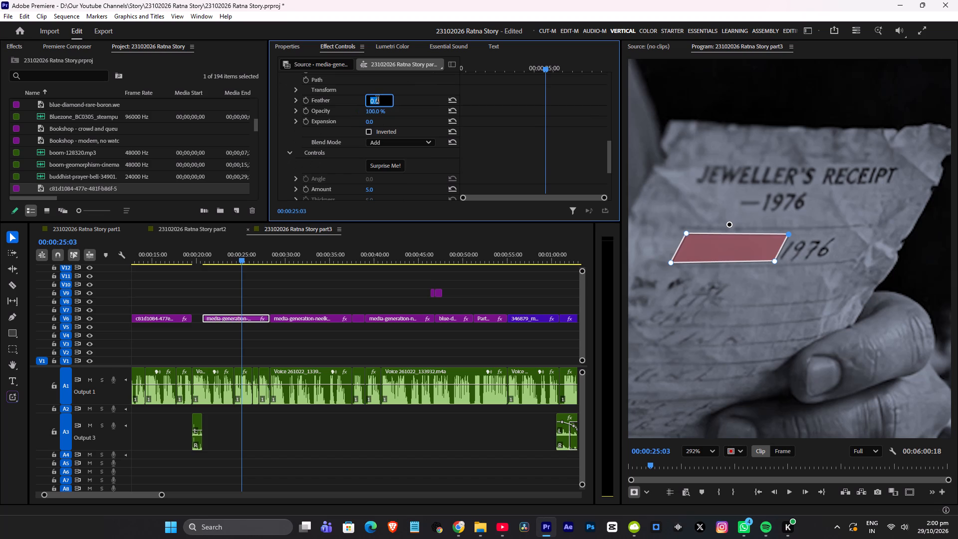
pyautogui.write('20')
pyautogui.press('Return')
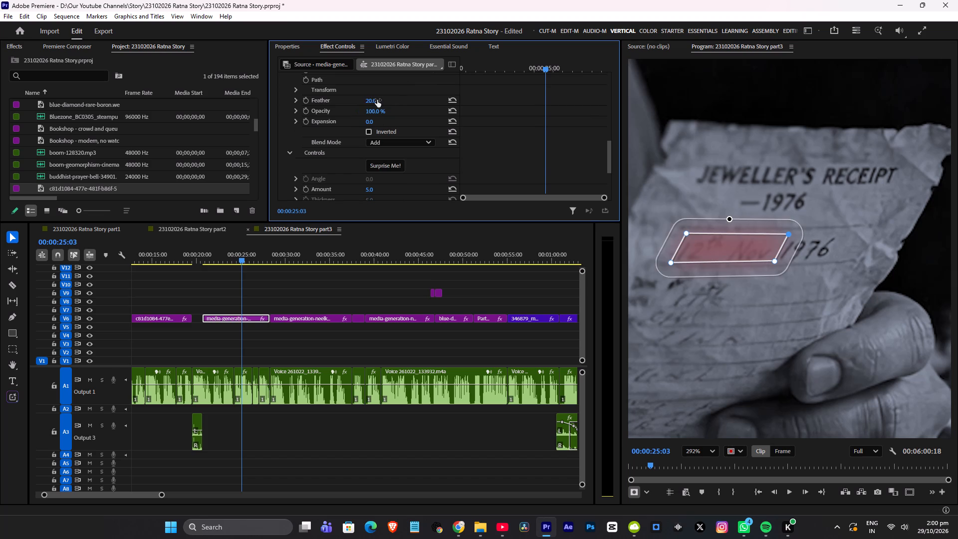
pyautogui.click(377, 100)
pyautogui.write('10')
pyautogui.press('Return')
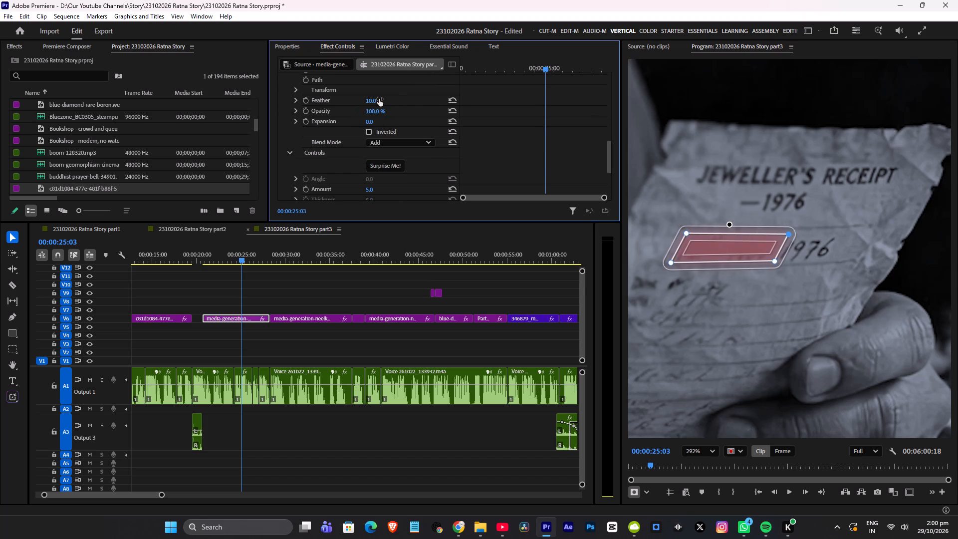
pyautogui.click(418, 98)
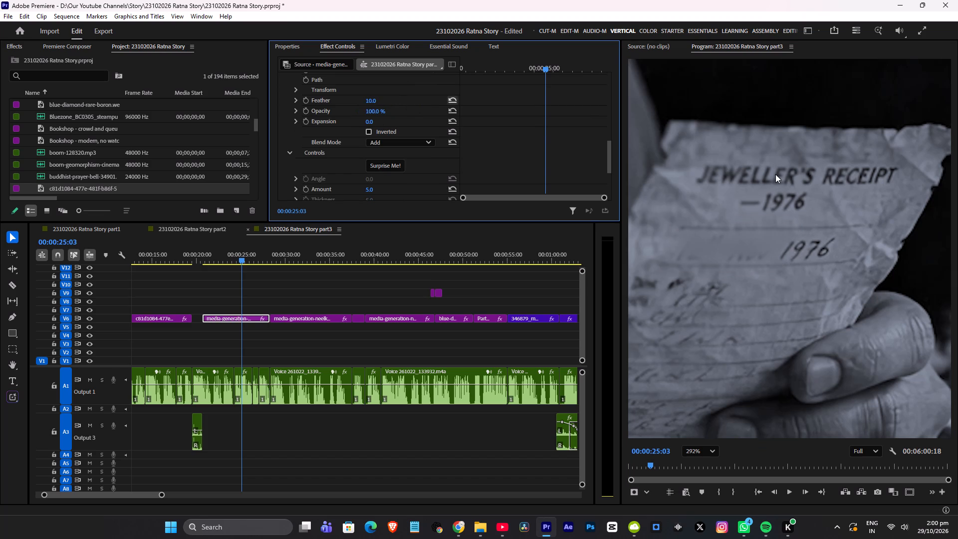
pyautogui.scroll(-3, 775, 175)
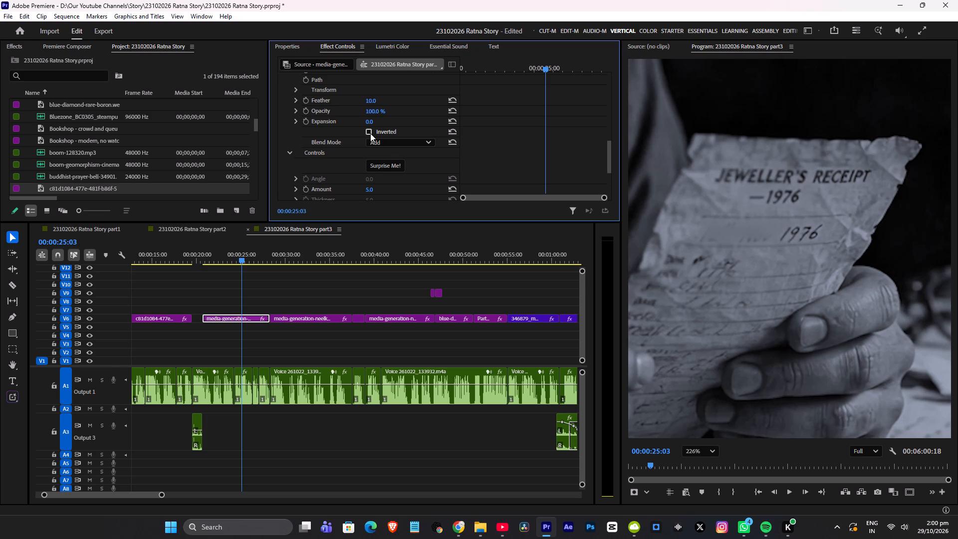
pyautogui.click(371, 122)
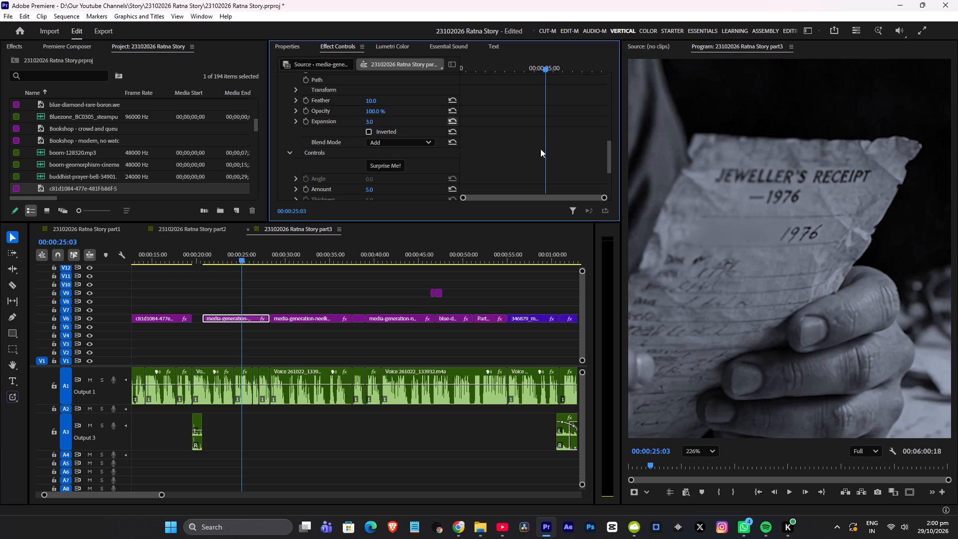
# Play back the blurred receipt-reading clip from about 00:00:21 with the whole frame fitted in the preview, and save the project.
pyautogui.scroll(-9, 786, 237)
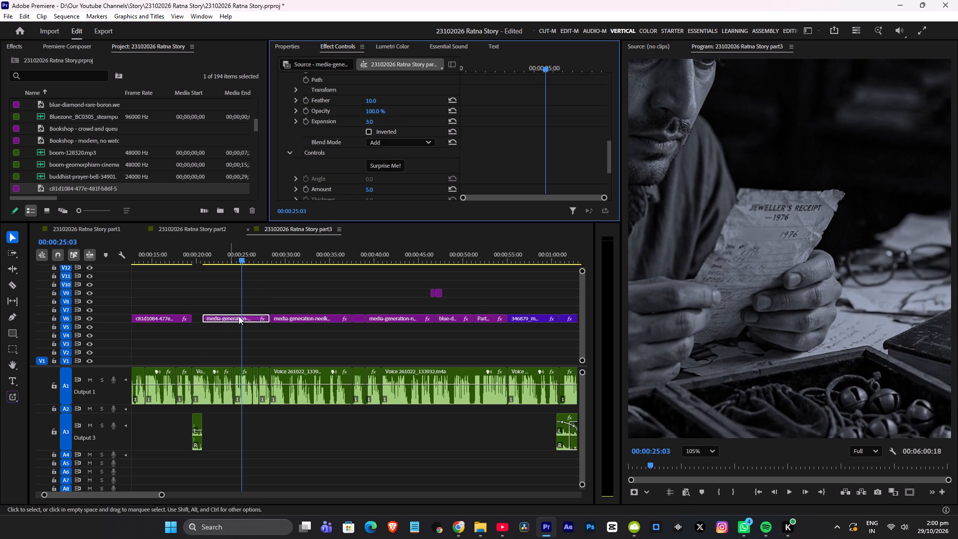
pyautogui.click(254, 289)
pyautogui.click(204, 255)
pyautogui.press('space')
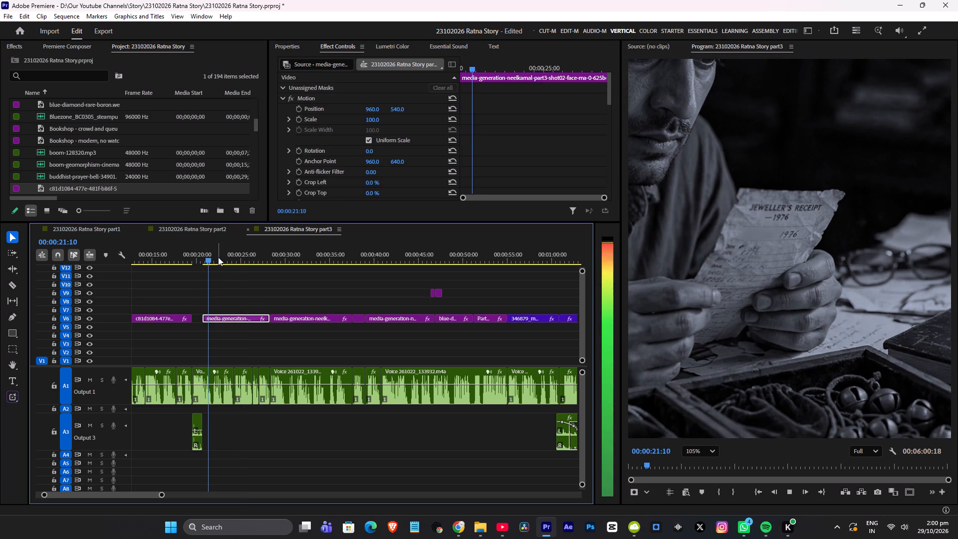
pyautogui.scroll(-4, 828, 284)
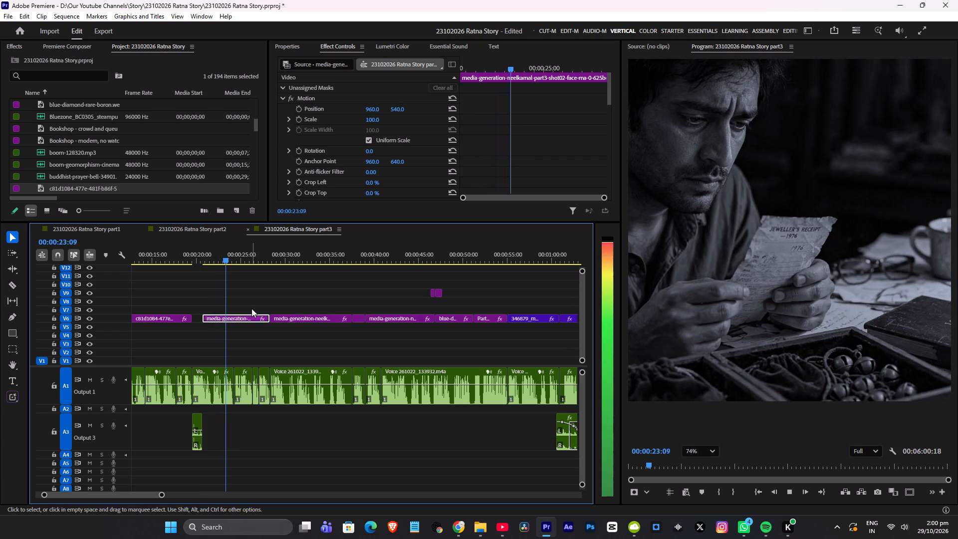
pyautogui.click(708, 453)
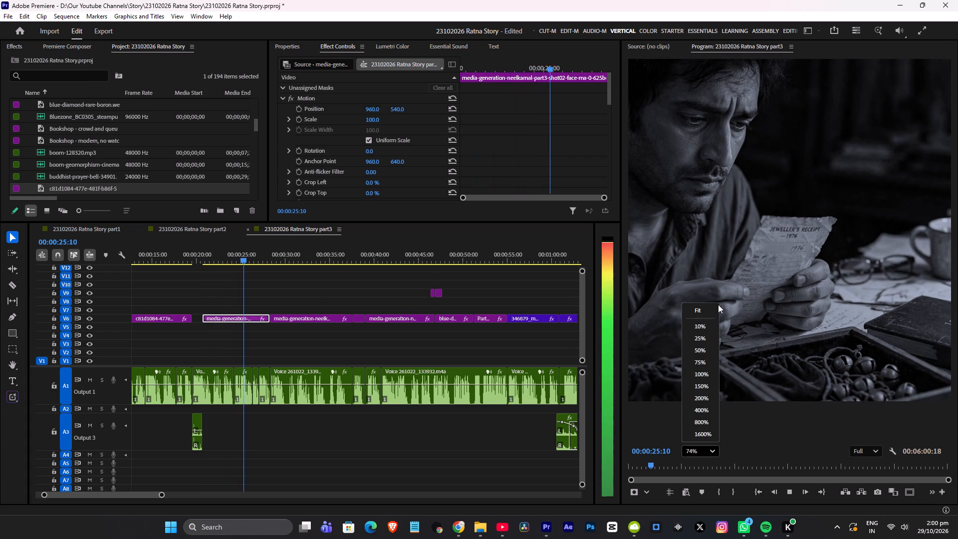
pyautogui.click(714, 308)
pyautogui.hotkey('ctrl', 's')
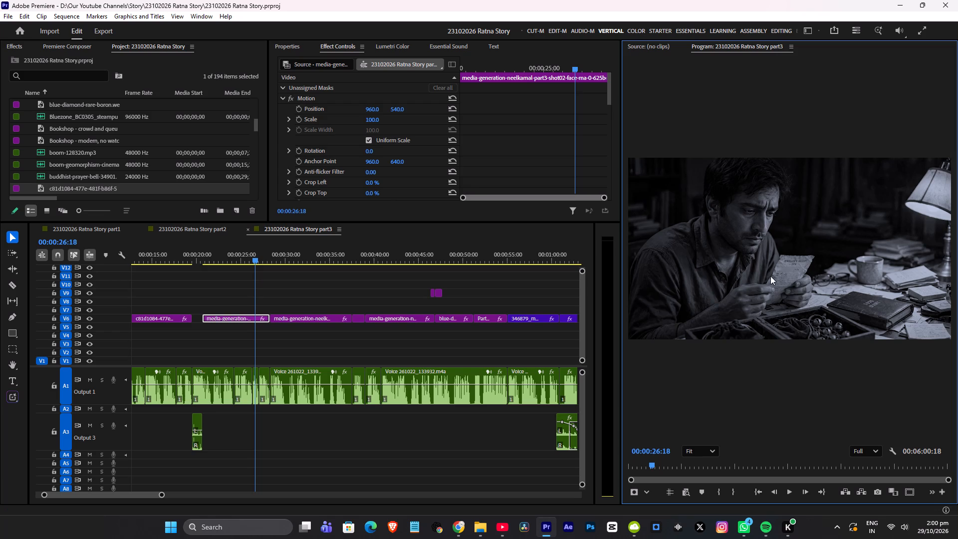
# Add Position and Scale keyframes to the receipt-reading clip at 00:00:26:18 and at its start, 00:00:20:21.
pyautogui.scroll(-1, 778, 258)
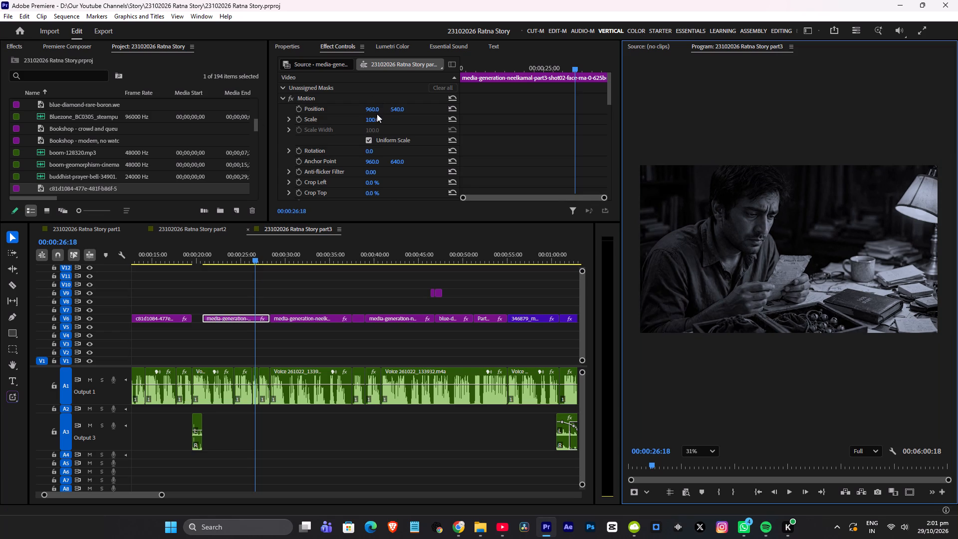
pyautogui.click(295, 108)
pyautogui.click(300, 123)
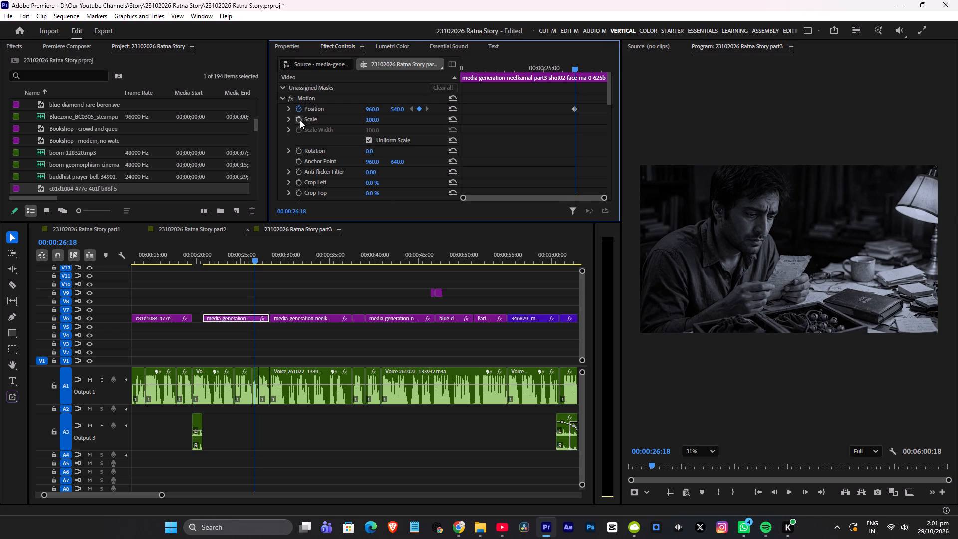
pyautogui.click(300, 120)
pyautogui.moveTo(568, 68); pyautogui.dragTo(435, 85)
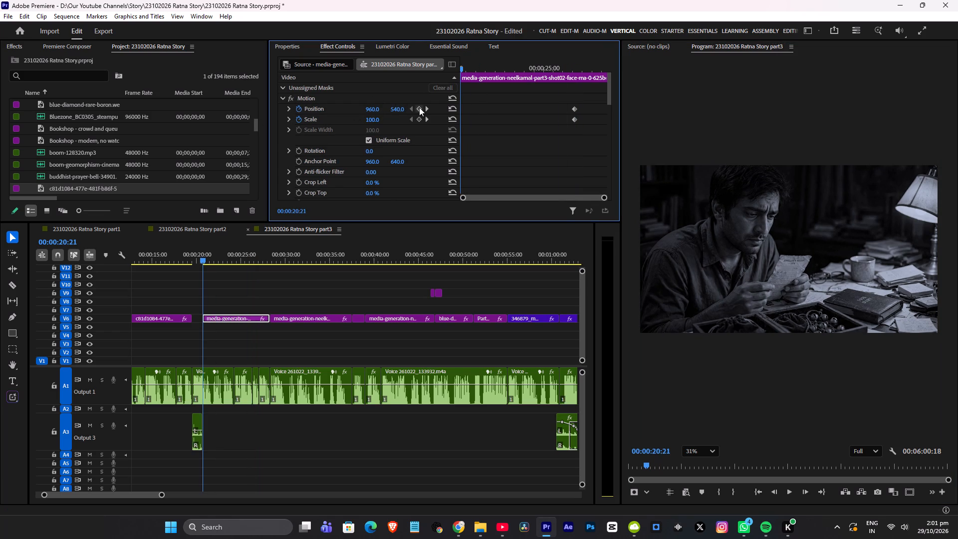
pyautogui.click(419, 107)
pyautogui.click(420, 120)
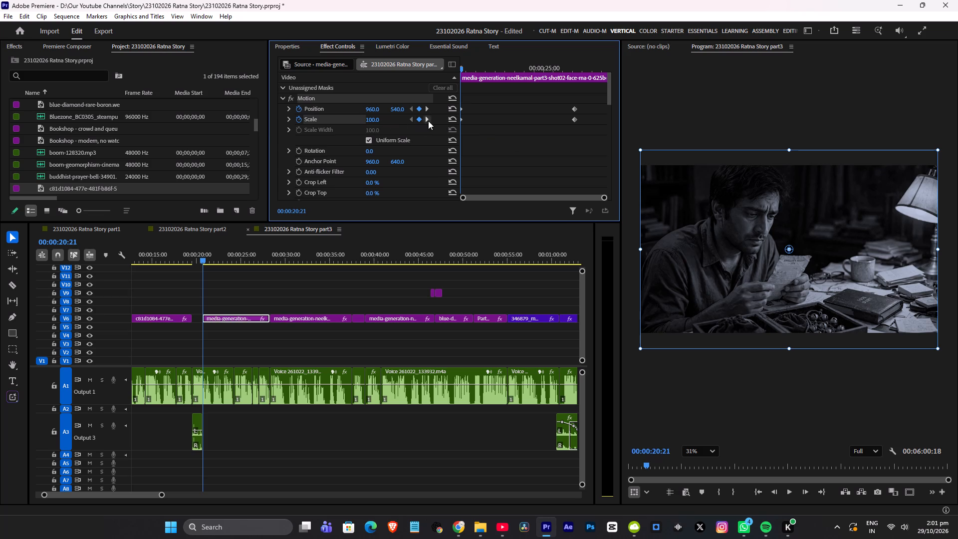
# Remove the receipt-reading clip's Scale animation and set its scale to 105.
pyautogui.click(300, 118)
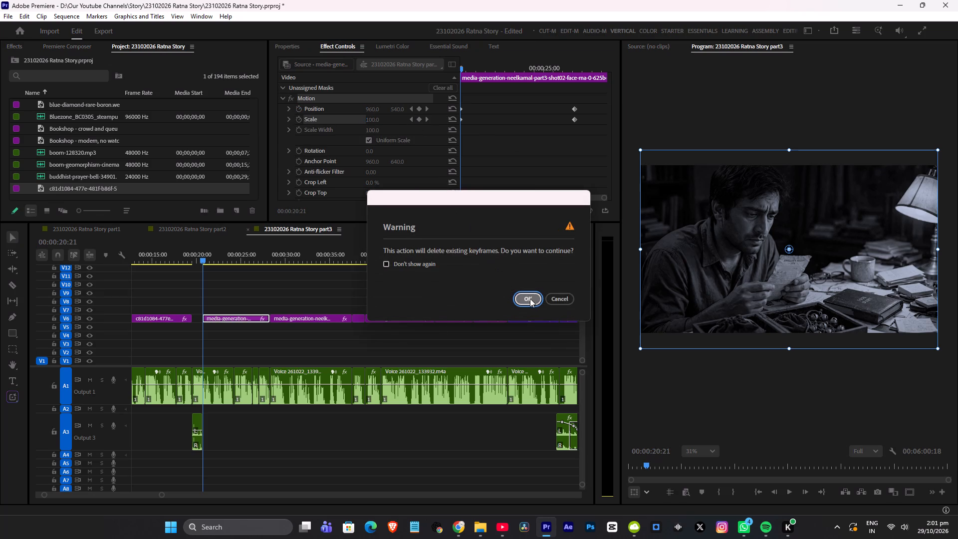
pyautogui.click(530, 298)
pyautogui.click(372, 119)
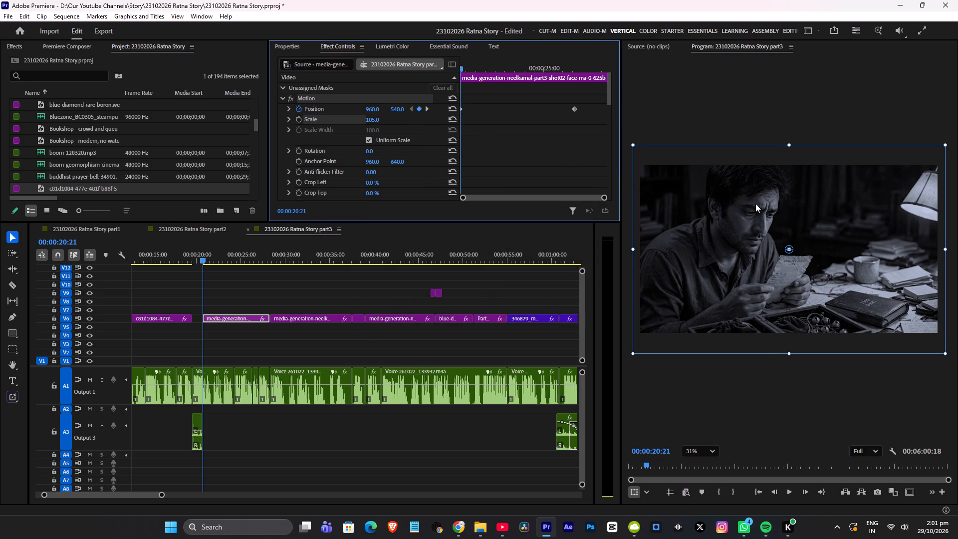
# Reframe the receipt-reading clip to about 995, 652 at the first Position keyframe and about 937, 431 at the second.
pyautogui.moveTo(807, 249); pyautogui.dragTo(803, 244)
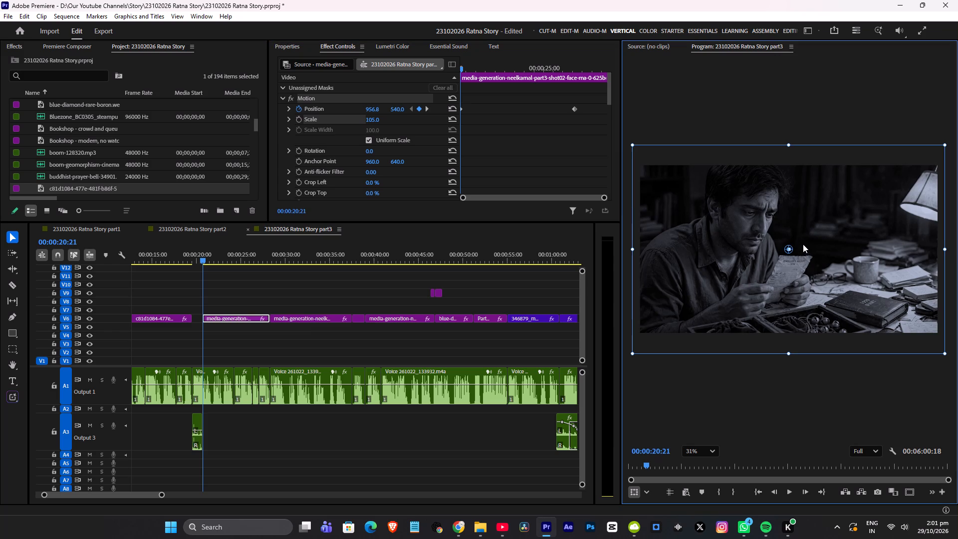
pyautogui.moveTo(803, 244); pyautogui.dragTo(801, 230)
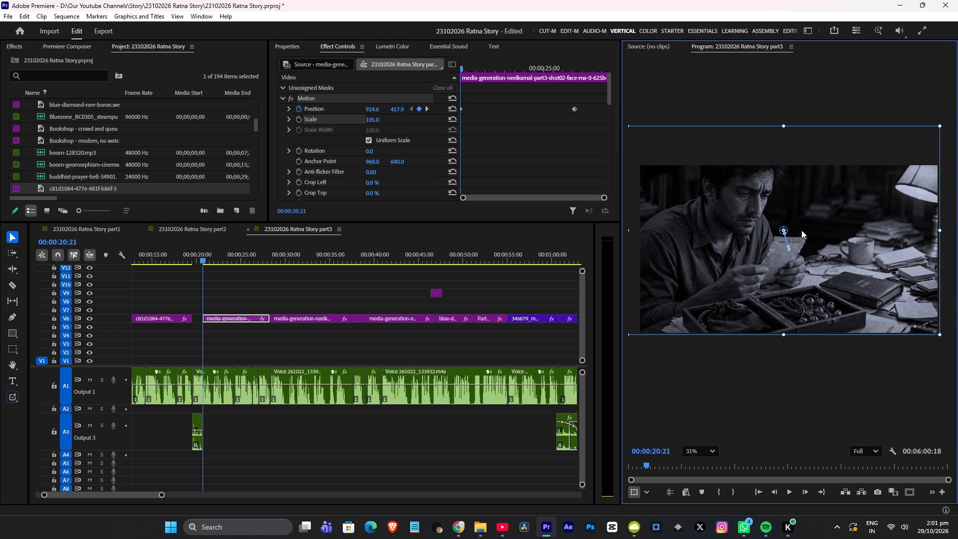
pyautogui.moveTo(801, 230); pyautogui.dragTo(813, 268)
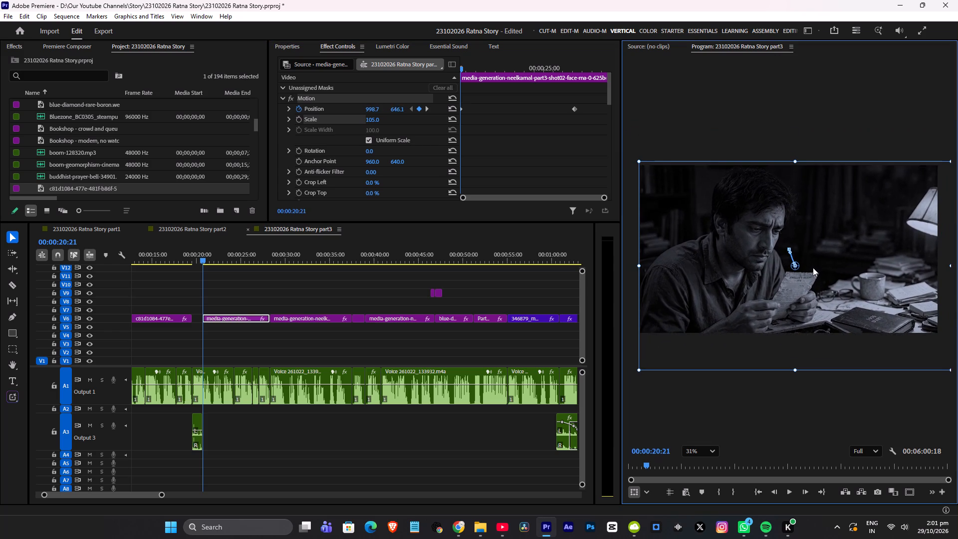
pyautogui.moveTo(813, 268); pyautogui.dragTo(813, 266)
pyautogui.click(769, 231)
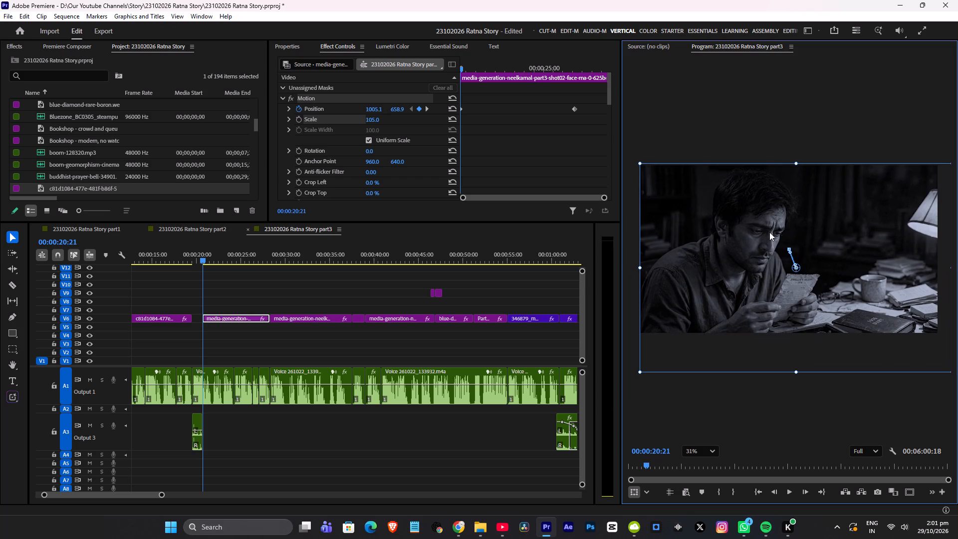
pyautogui.click(429, 110)
pyautogui.moveTo(802, 239); pyautogui.dragTo(801, 216)
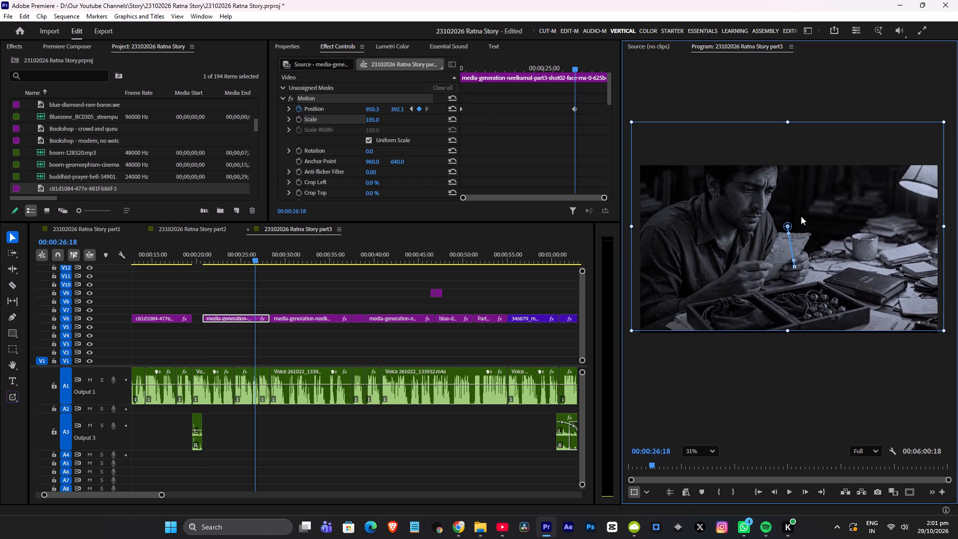
pyautogui.moveTo(801, 216); pyautogui.dragTo(799, 222)
# Play back the receipt clip's pan, move its second Position keyframe to the end of the clip, and save the project.
pyautogui.click(201, 255)
pyautogui.press('space')
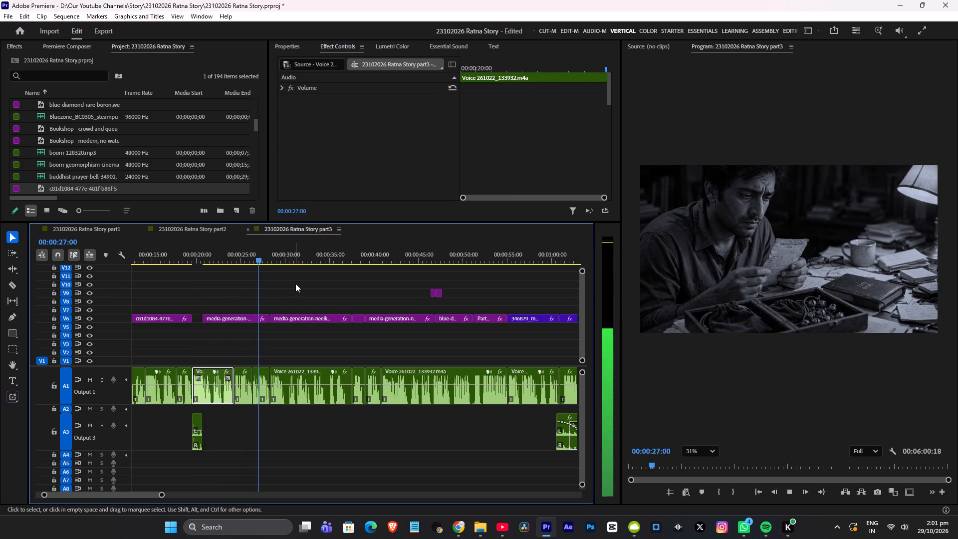
pyautogui.press('space')
pyautogui.moveTo(576, 107); pyautogui.dragTo(694, 110)
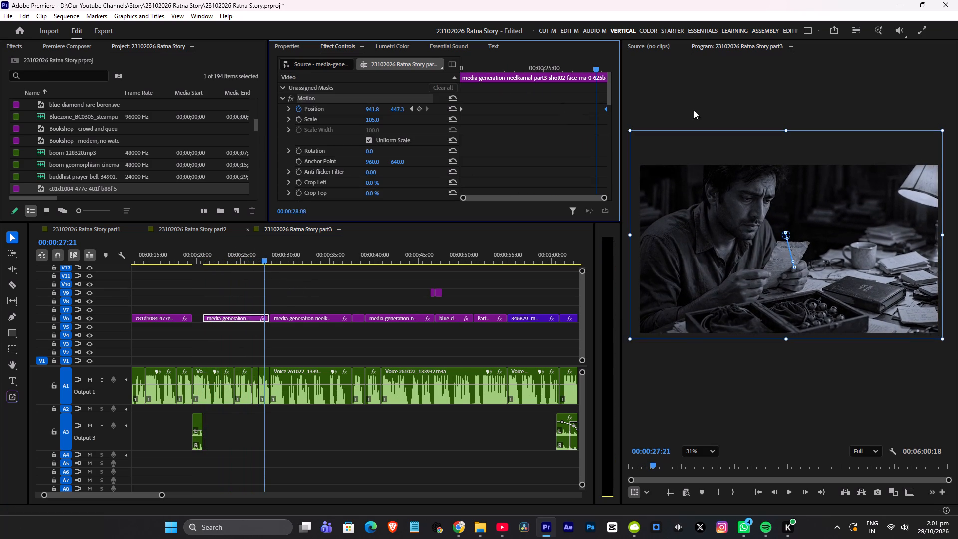
pyautogui.moveTo(694, 110); pyautogui.dragTo(726, 109)
pyautogui.press('space')
pyautogui.hotkey('ctrl', 's')
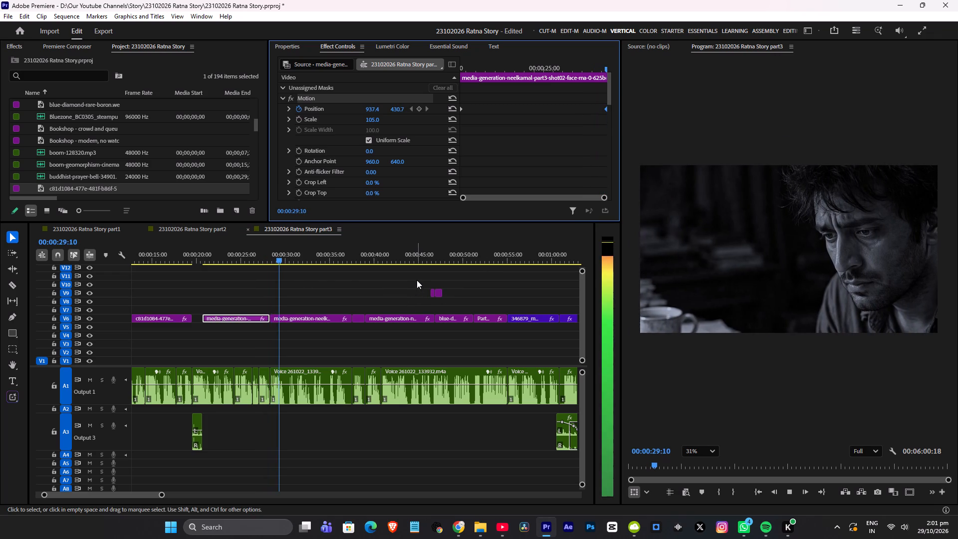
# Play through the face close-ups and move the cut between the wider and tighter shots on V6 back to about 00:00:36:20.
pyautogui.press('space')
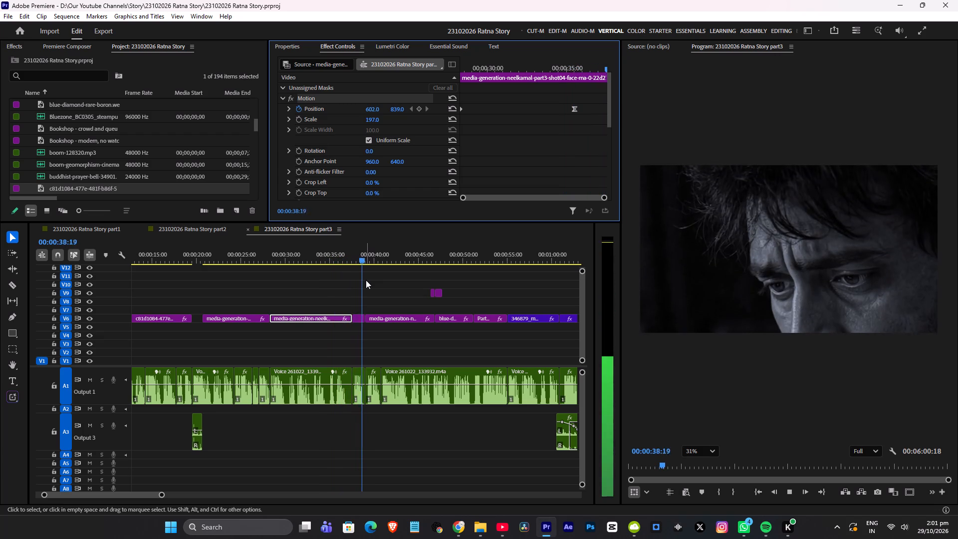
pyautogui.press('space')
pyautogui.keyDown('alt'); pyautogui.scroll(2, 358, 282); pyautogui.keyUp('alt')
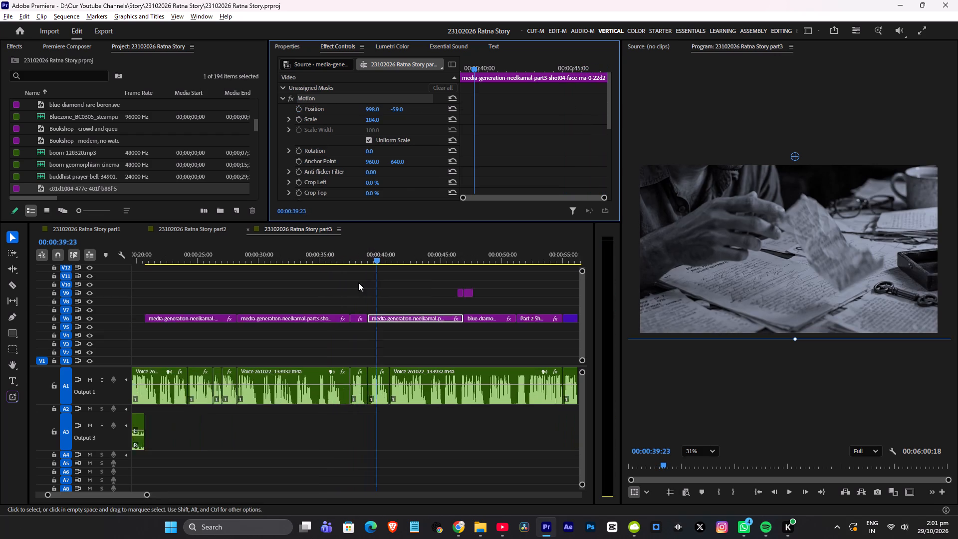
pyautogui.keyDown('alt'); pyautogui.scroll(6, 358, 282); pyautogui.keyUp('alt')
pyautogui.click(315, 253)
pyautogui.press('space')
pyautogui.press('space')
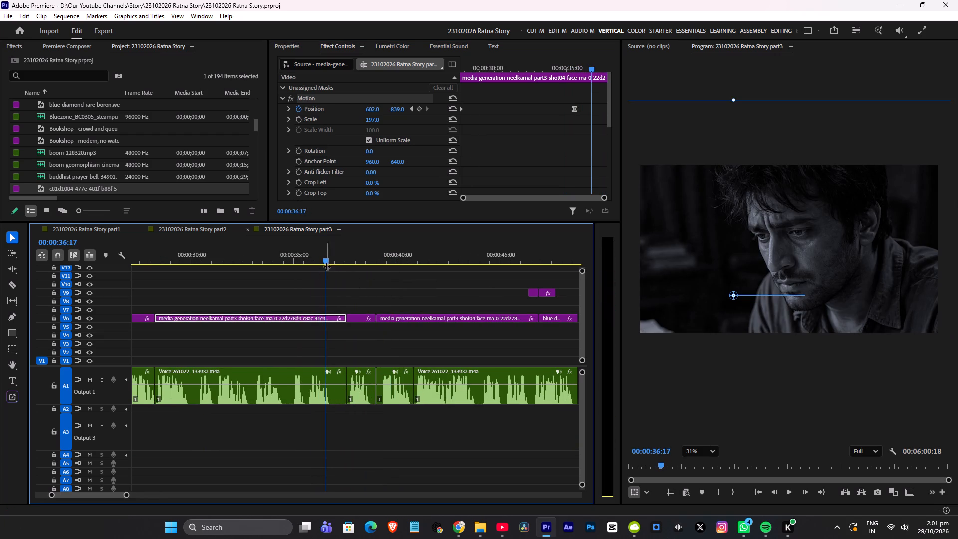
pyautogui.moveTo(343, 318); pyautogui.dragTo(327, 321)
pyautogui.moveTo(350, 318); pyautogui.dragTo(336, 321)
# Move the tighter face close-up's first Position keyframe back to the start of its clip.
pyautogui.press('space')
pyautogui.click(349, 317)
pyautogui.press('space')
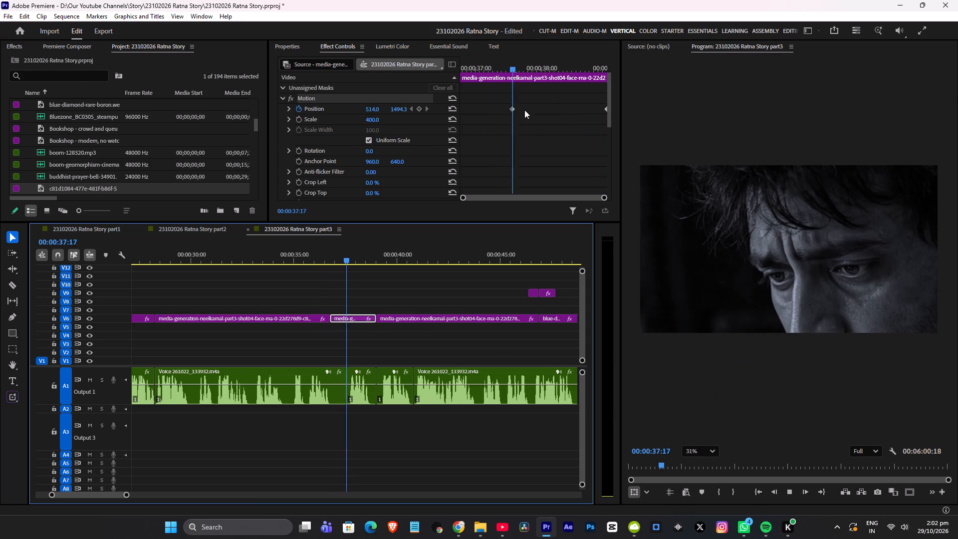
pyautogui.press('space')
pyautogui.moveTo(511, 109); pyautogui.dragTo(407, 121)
# Play back the cut between the two face close-ups and move it earlier to 00:00:36:02, leaving no gap.
pyautogui.click(319, 255)
pyautogui.press('space')
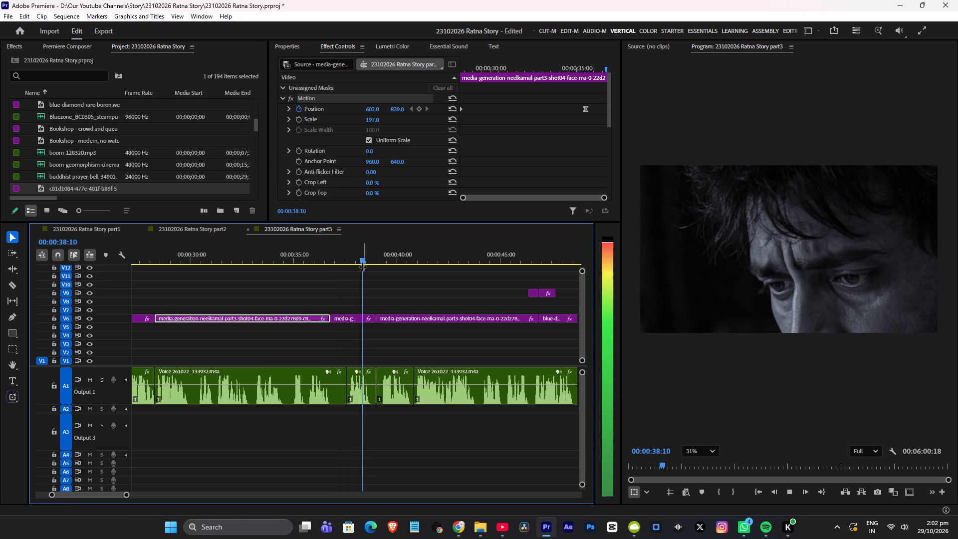
pyautogui.press('space')
pyautogui.click(302, 255)
pyautogui.press('space')
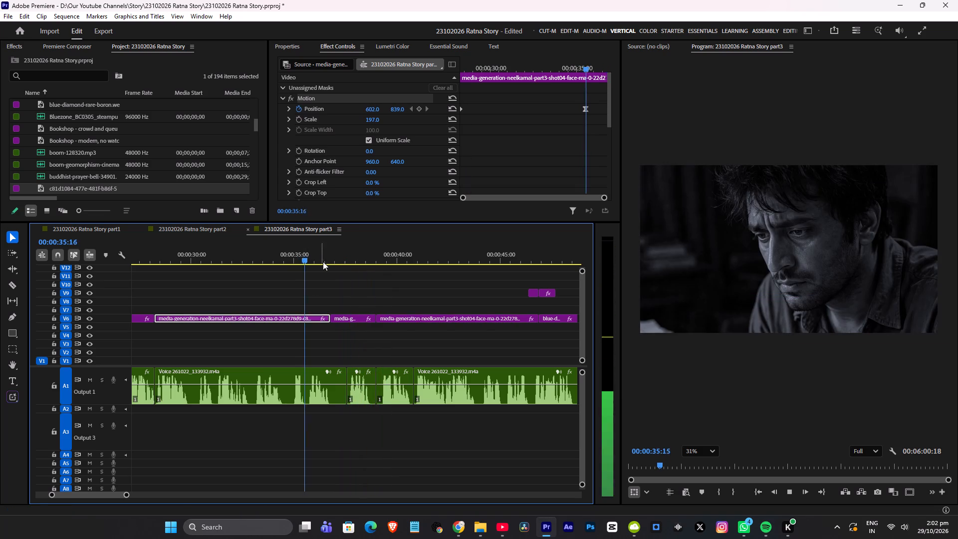
pyautogui.press('space')
pyautogui.moveTo(300, 253); pyautogui.dragTo(317, 253)
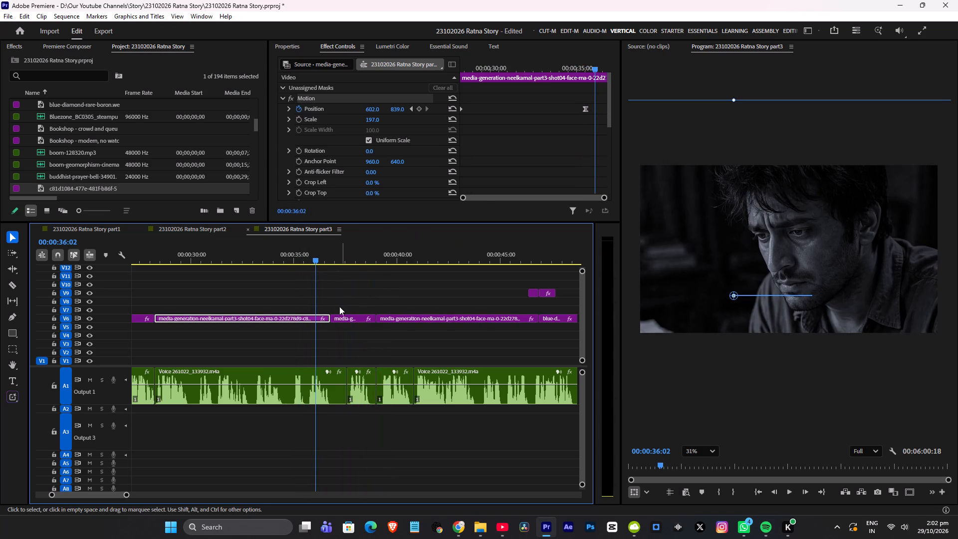
pyautogui.moveTo(327, 317); pyautogui.dragTo(315, 320)
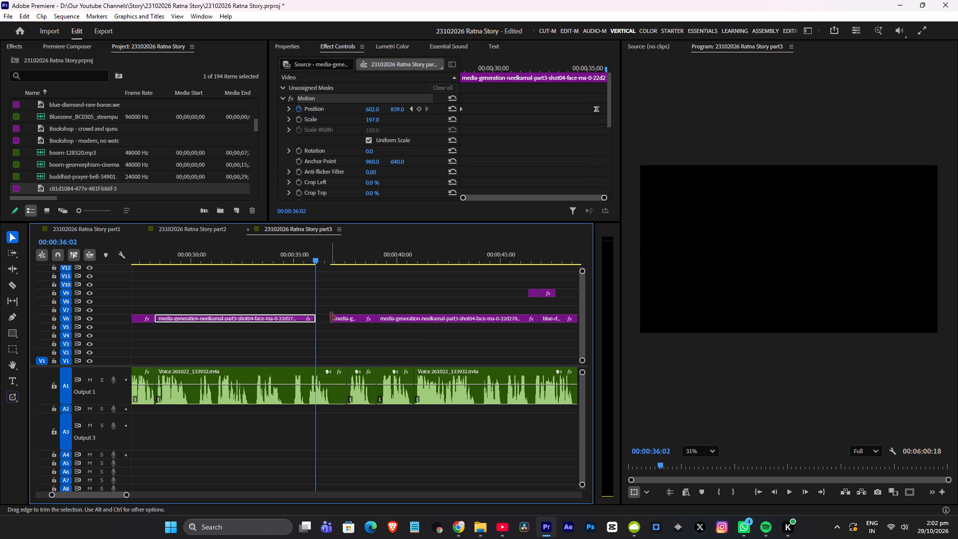
pyautogui.moveTo(331, 317); pyautogui.dragTo(315, 323)
# Move the wider face close-up's last Position keyframe to the end of its trimmed clip and play back the cut.
pyautogui.click(298, 318)
pyautogui.moveTo(596, 110); pyautogui.dragTo(695, 111)
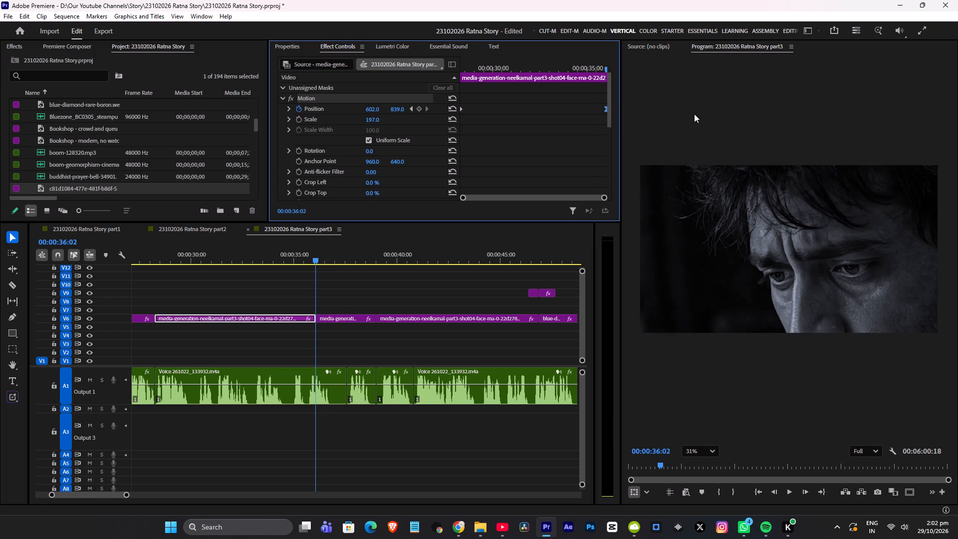
pyautogui.press('space')
pyautogui.press('space')
pyautogui.click(297, 248)
pyautogui.press('space')
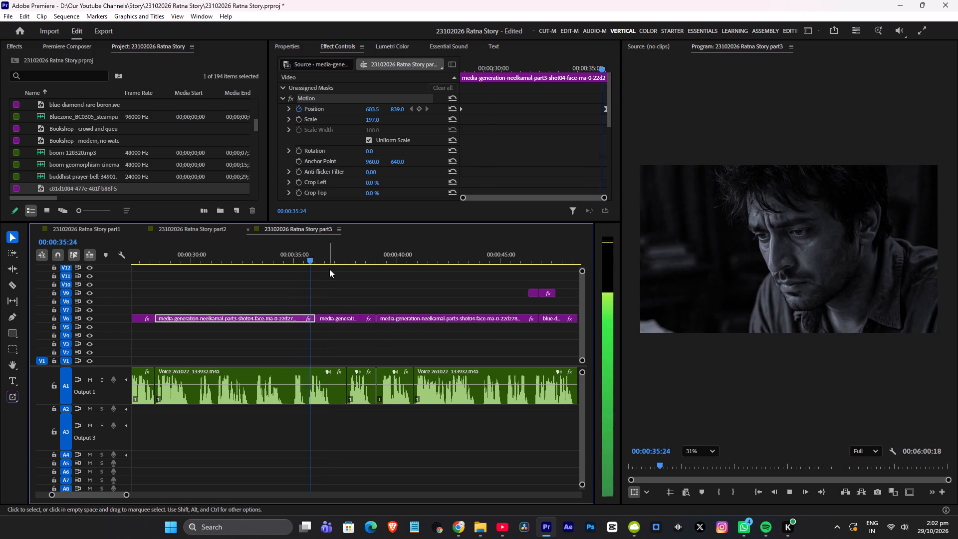
pyautogui.press('space')
# Move the tighter face close-up's first Position keyframe to the start of its extended clip and play back the transition.
pyautogui.moveTo(494, 108); pyautogui.dragTo(460, 108)
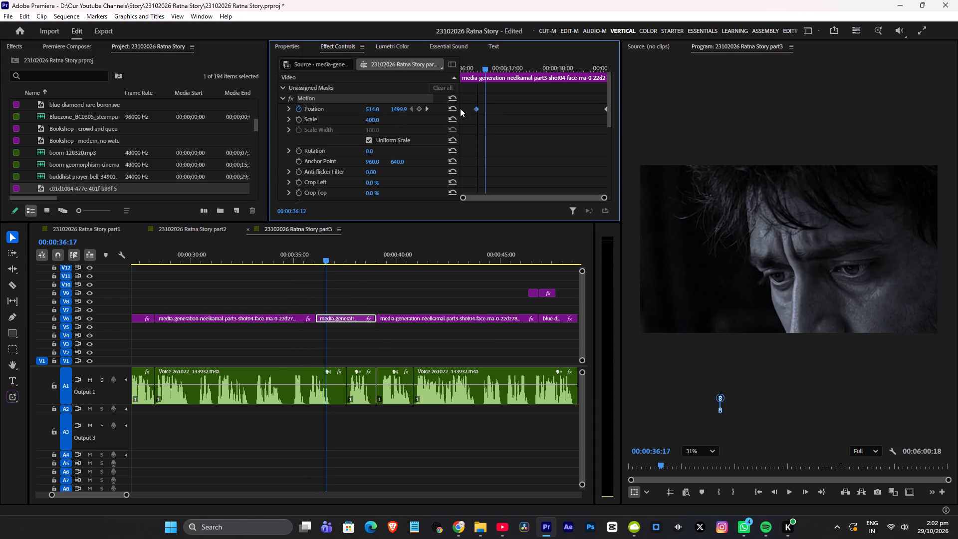
pyautogui.moveTo(460, 108); pyautogui.dragTo(341, 110)
pyautogui.click(296, 258)
pyautogui.press('space')
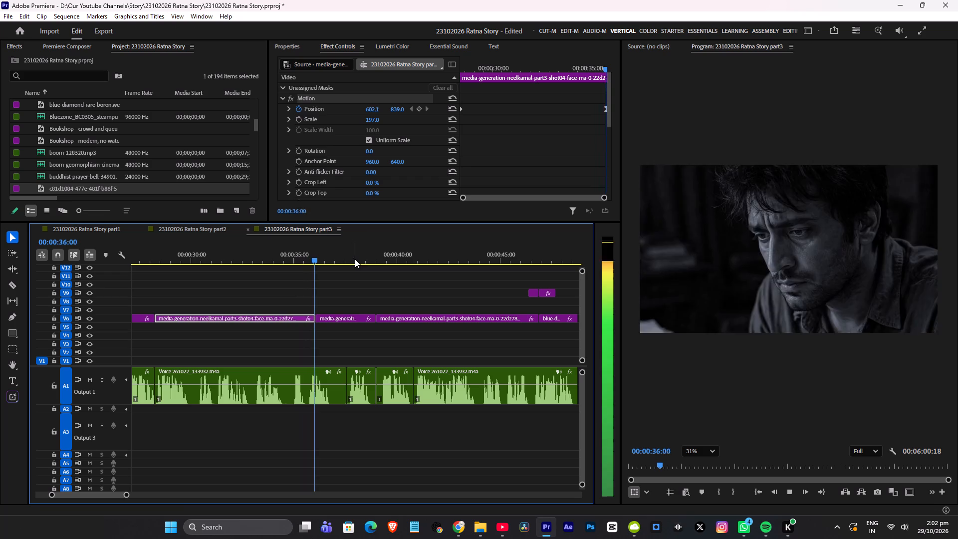
pyautogui.press('space')
# Set the wider face close-up's last Position keyframe to Linear temporal interpolation and play back the movement into the cut.
pyautogui.click(301, 319)
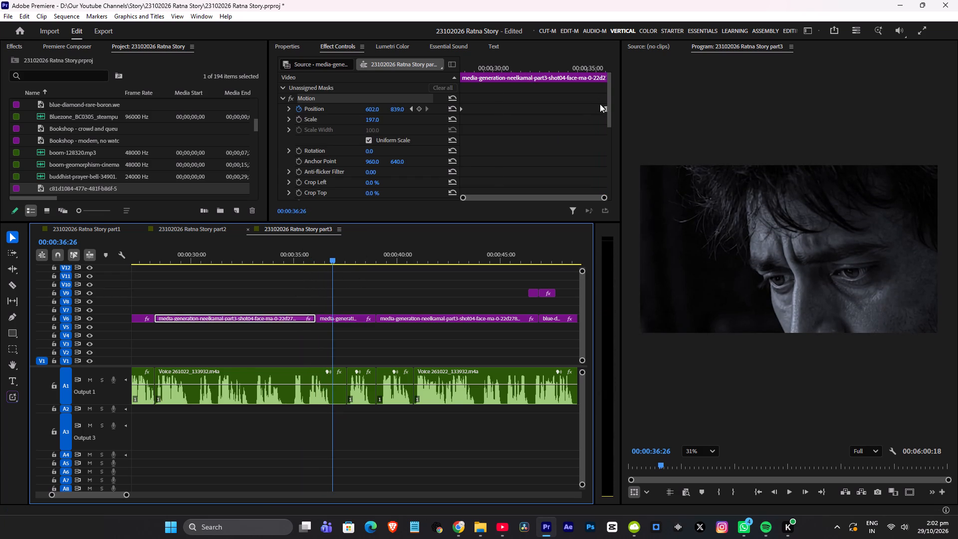
pyautogui.rightClick(605, 110)
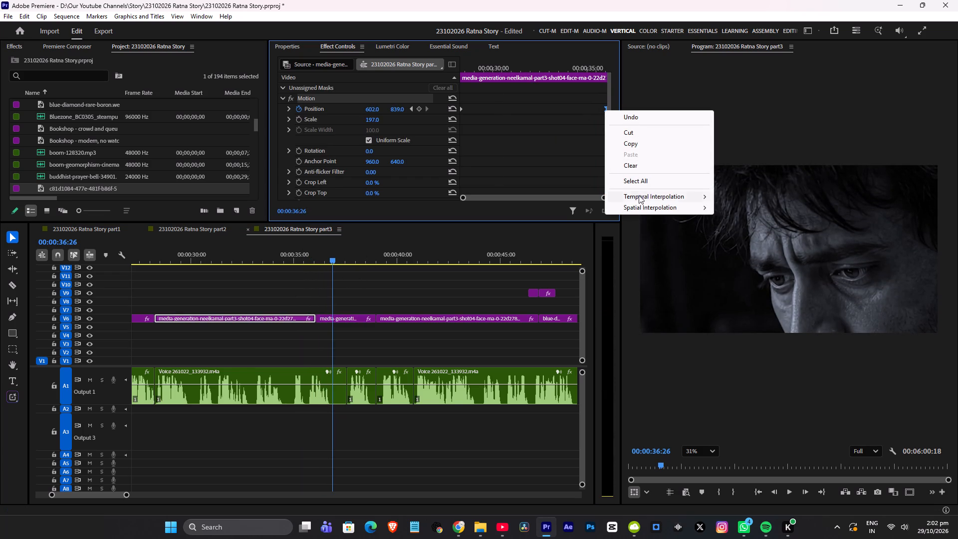
pyautogui.click(640, 197)
pyautogui.click(733, 198)
pyautogui.click(278, 251)
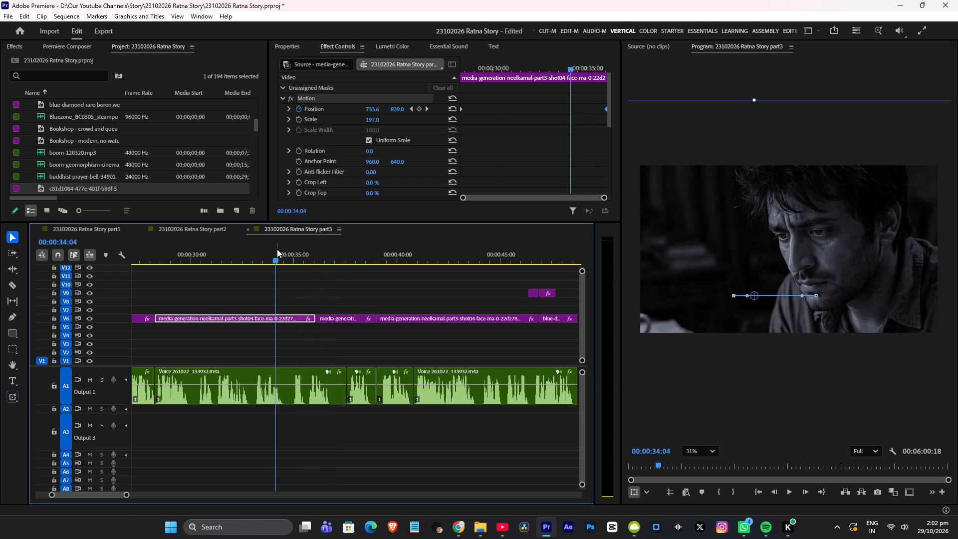
pyautogui.press('space')
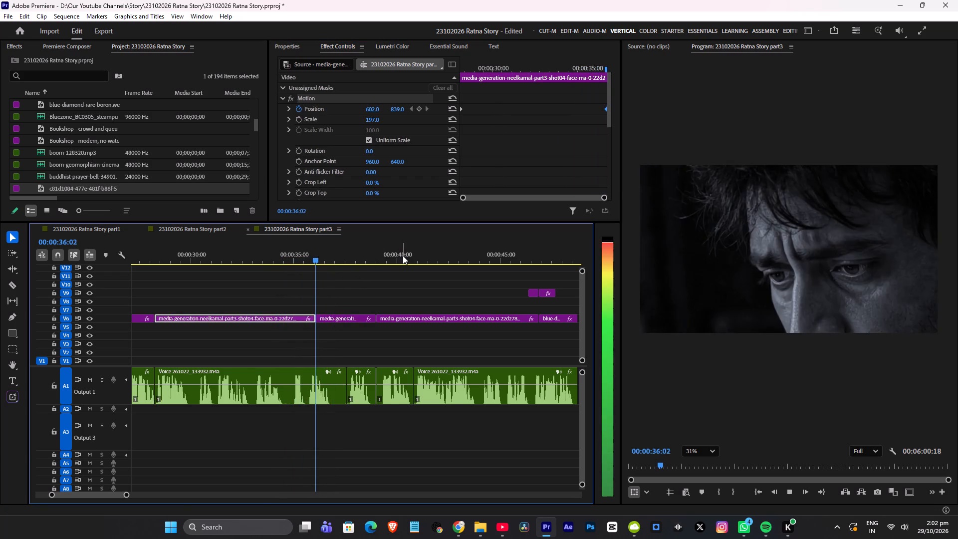
# Play back the cut from the wider to the tighter face close-up several times to check how the movement carries over.
pyautogui.press('space')
pyautogui.click(302, 319)
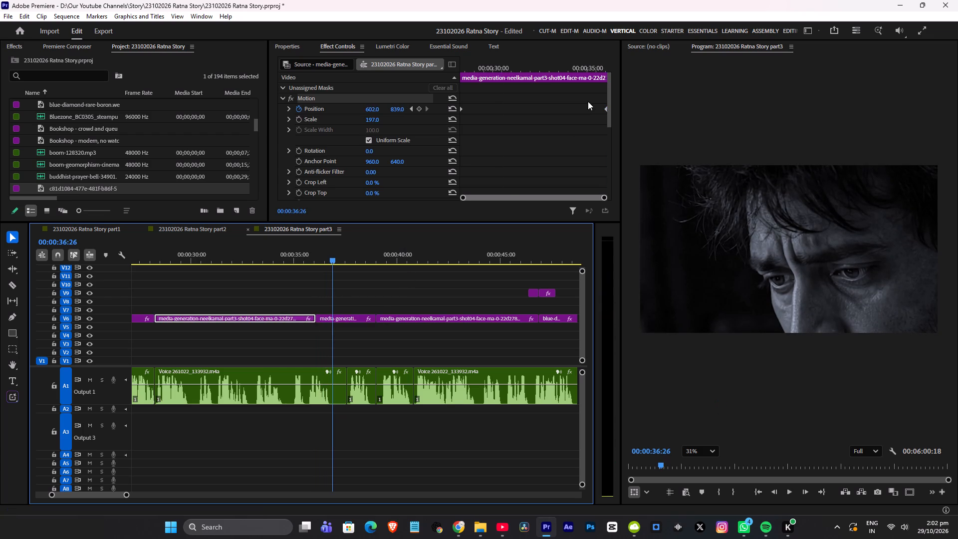
pyautogui.moveTo(606, 107); pyautogui.dragTo(630, 107)
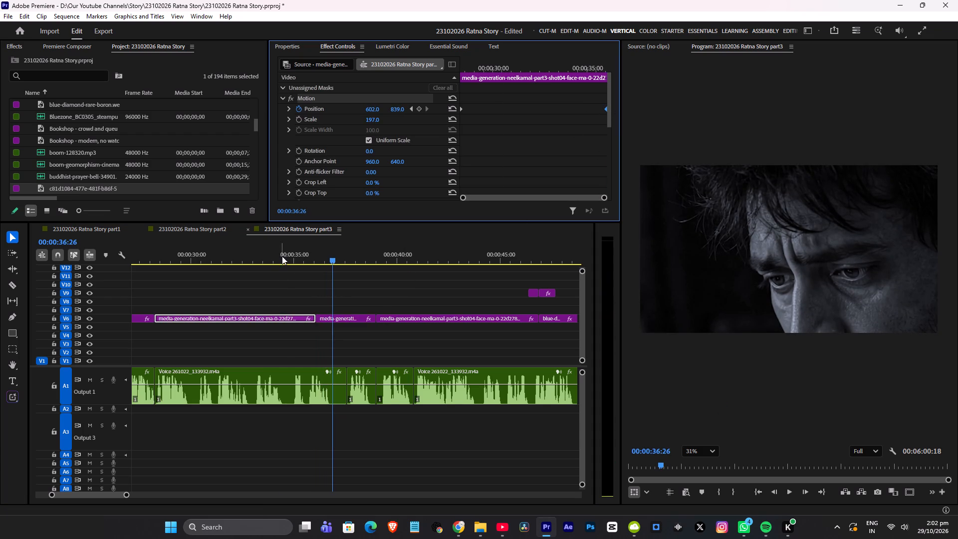
pyautogui.click(282, 256)
pyautogui.press('space')
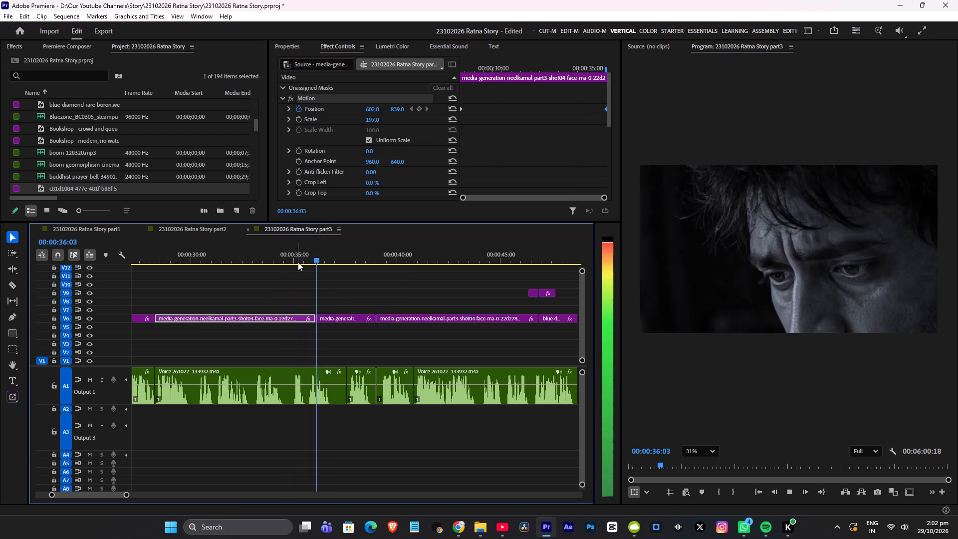
pyautogui.press('space')
pyautogui.click(302, 248)
pyautogui.press('space')
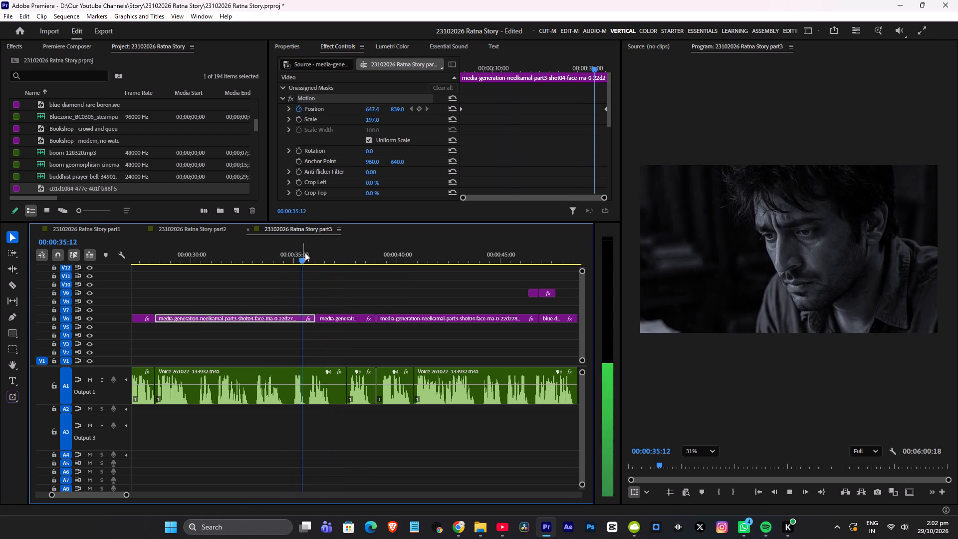
pyautogui.press('space')
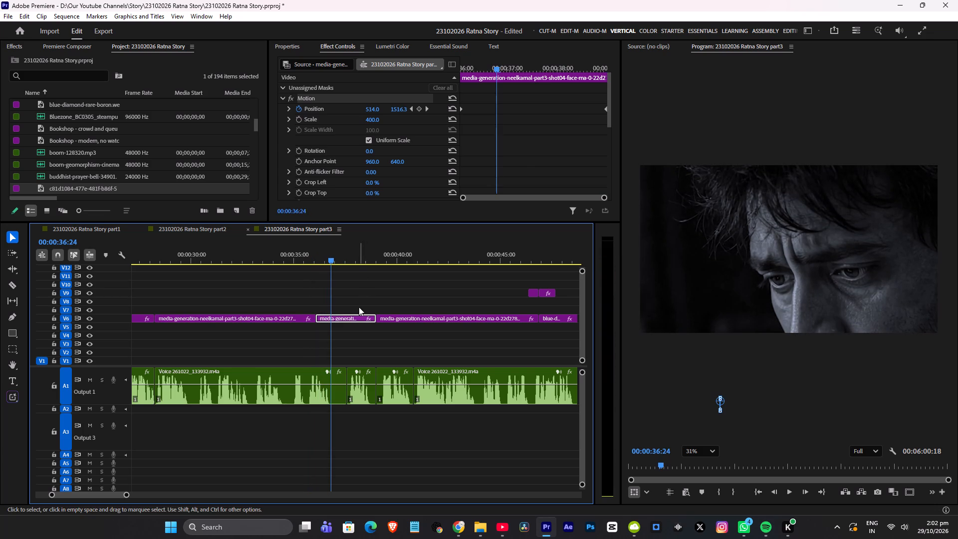
# Swap the tighter face close-up's first and last Position keyframes to reverse its movement, play back the result and save the project.
pyautogui.moveTo(462, 107); pyautogui.dragTo(562, 110)
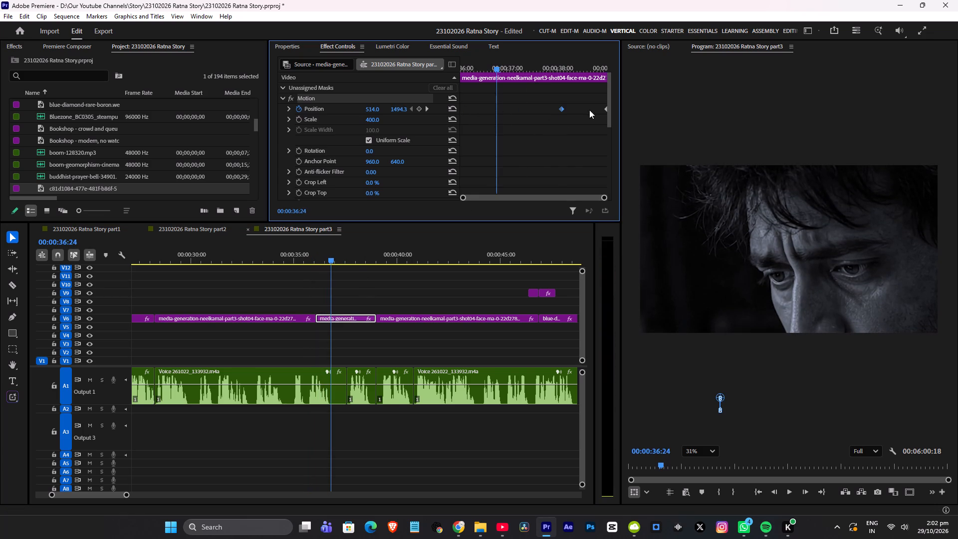
pyautogui.moveTo(605, 108); pyautogui.dragTo(417, 110)
pyautogui.moveTo(563, 109); pyautogui.dragTo(725, 117)
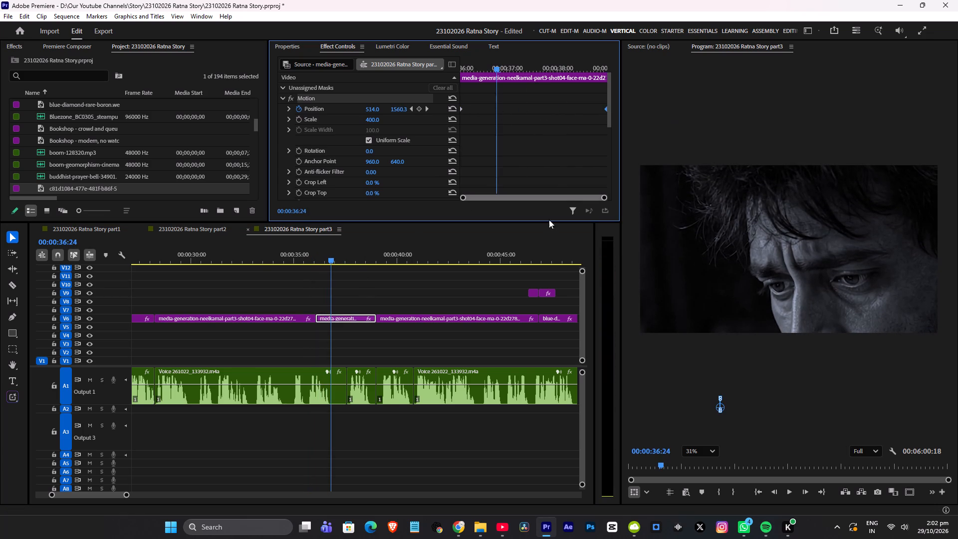
pyautogui.click(297, 249)
pyautogui.press('space')
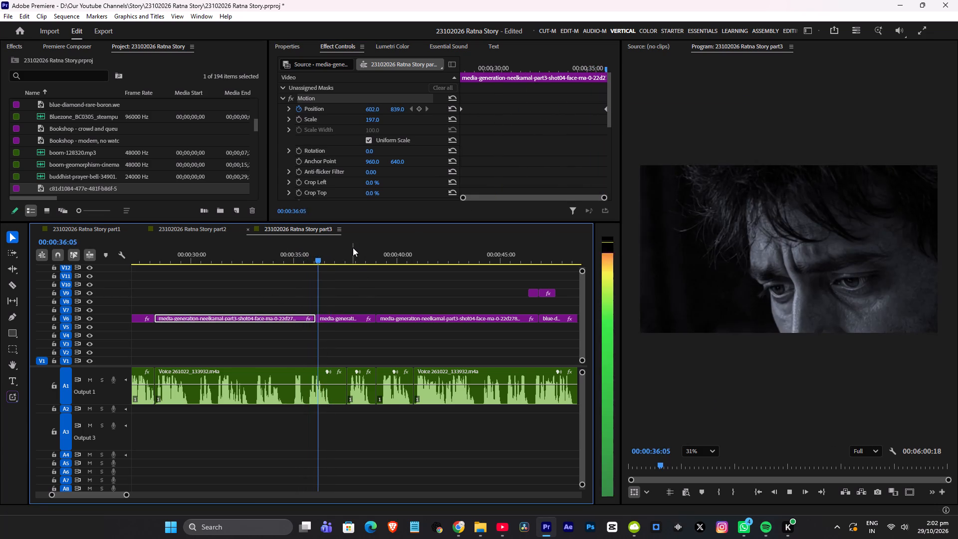
pyautogui.scroll(-2, 415, 272)
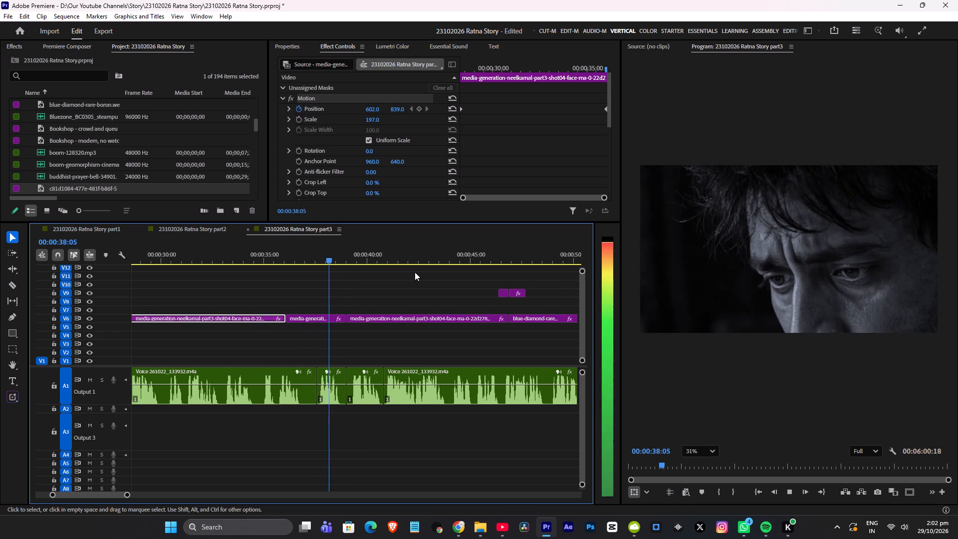
pyautogui.scroll(-7, 415, 272)
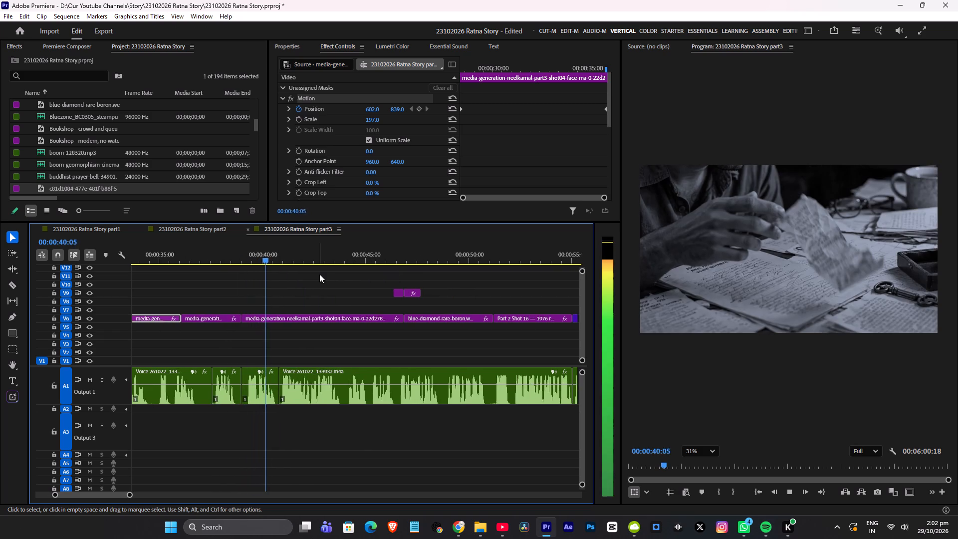
pyautogui.hotkey('ctrl', 's')
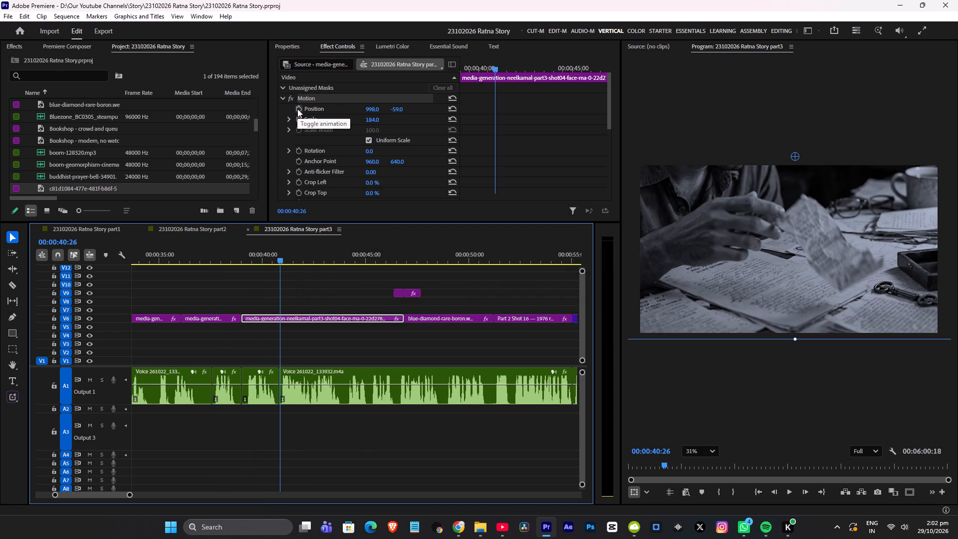
# Animate the hands-and-letter shot's Position from 489, -59 at the clip start to 998, -59 at 00:00:40:26.
pyautogui.scroll(-4, 805, 215)
pyautogui.scroll(2, 786, 215)
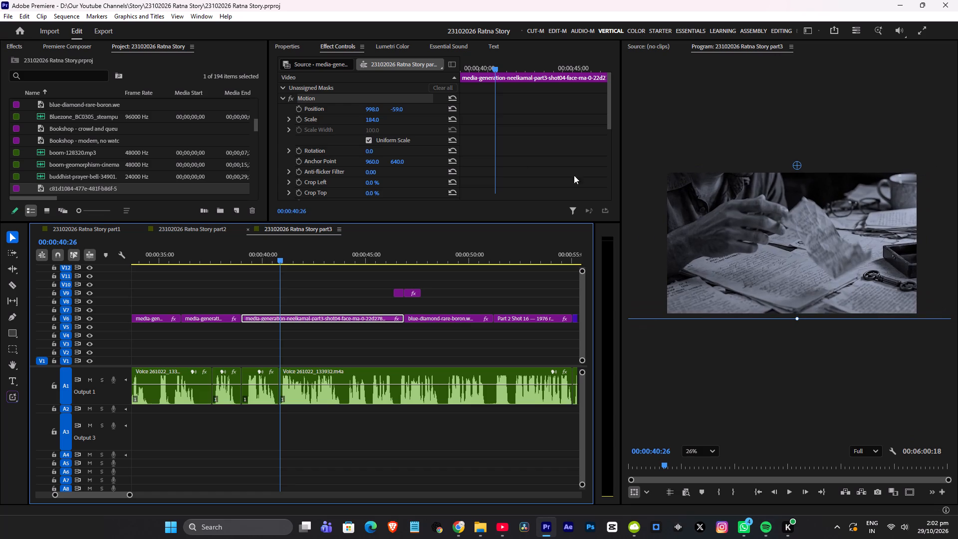
pyautogui.click(299, 110)
pyautogui.moveTo(496, 66); pyautogui.dragTo(458, 73)
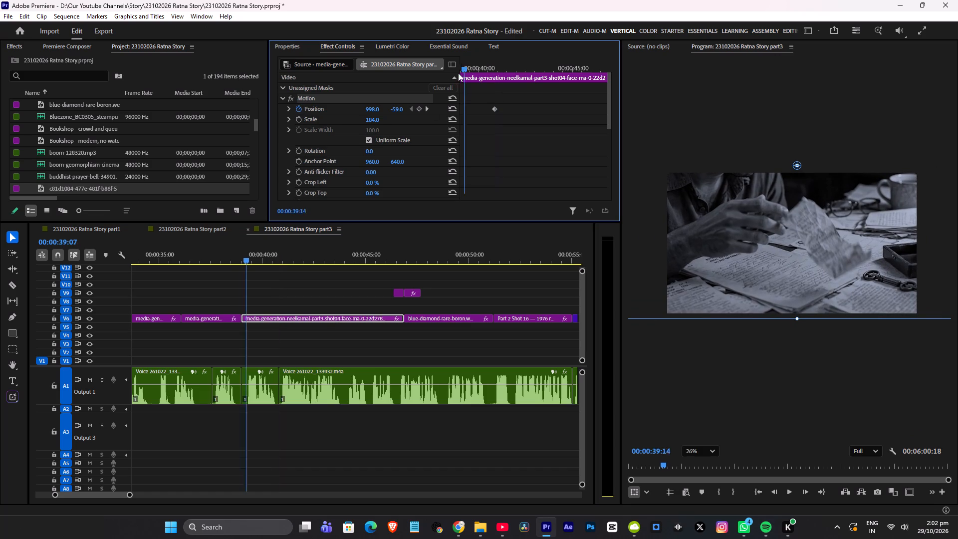
pyautogui.moveTo(458, 73); pyautogui.dragTo(410, 82)
pyautogui.moveTo(374, 107); pyautogui.dragTo(214, 124)
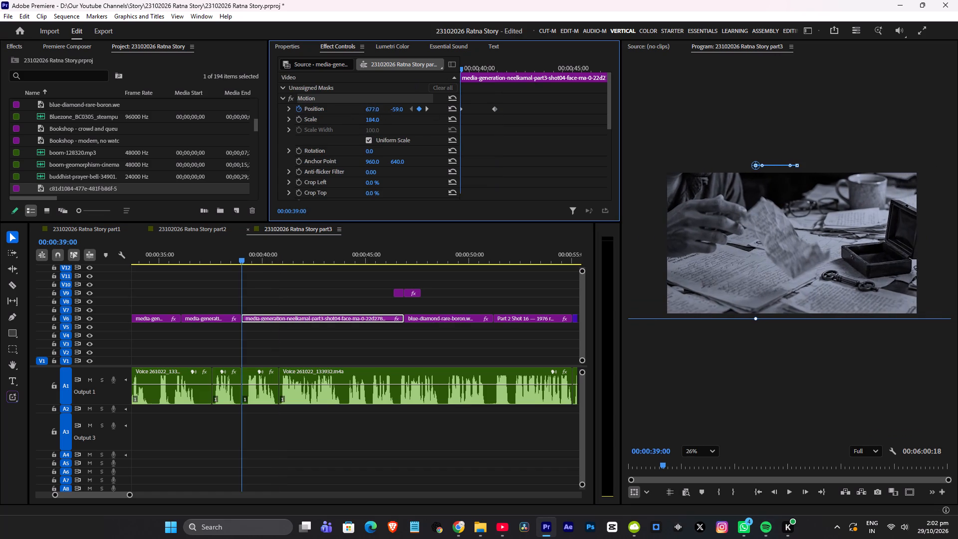
pyautogui.moveTo(214, 124); pyautogui.dragTo(213, 125)
pyautogui.press('space')
pyautogui.press('space')
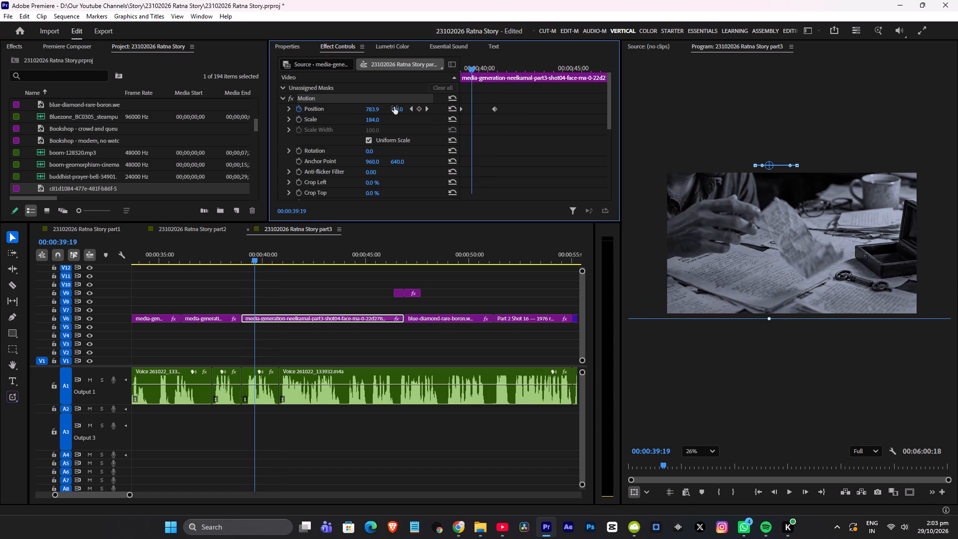
pyautogui.moveTo(475, 67); pyautogui.dragTo(410, 77)
pyautogui.moveTo(373, 106); pyautogui.dragTo(279, 109)
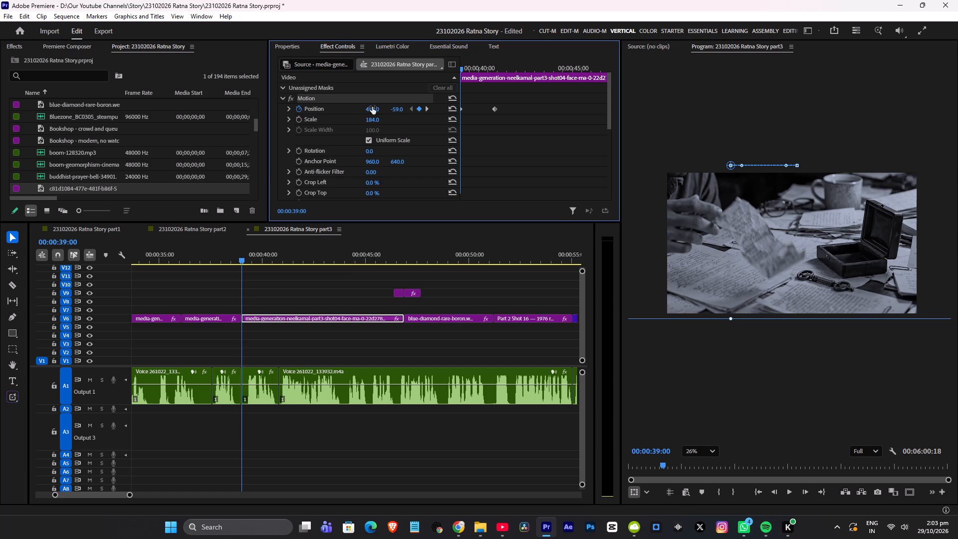
# Ease the letter shot's ending Position keyframe, lengthen its incoming velocity handle for a softer stop, save the project and play it back.
pyautogui.click(495, 108)
pyautogui.press('F7')
pyautogui.click(288, 109)
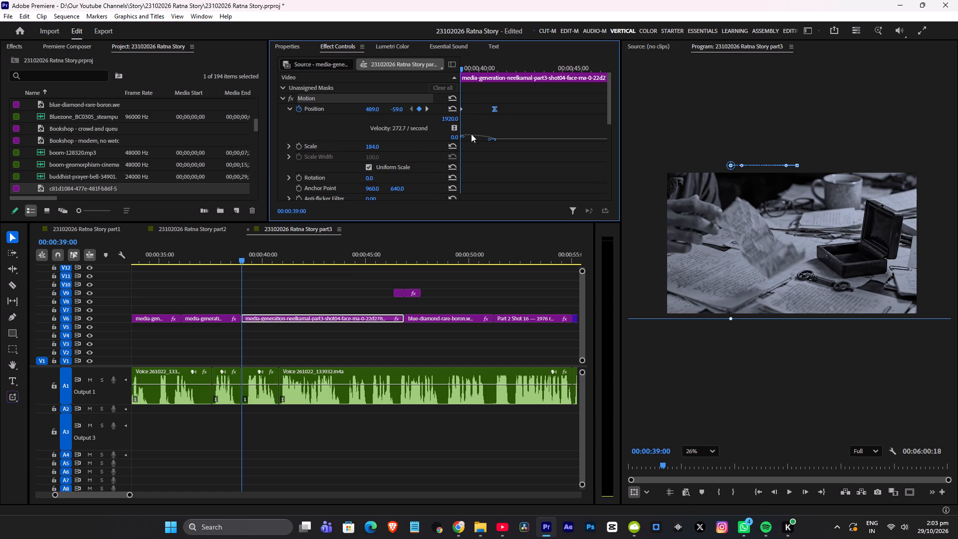
pyautogui.keyDown('shift'); pyautogui.moveTo(489, 139); pyautogui.dragTo(480, 139); pyautogui.keyUp('shift')
pyautogui.click(495, 109)
pyautogui.moveTo(488, 139); pyautogui.dragTo(481, 139)
pyautogui.hotkey('ctrl', 's')
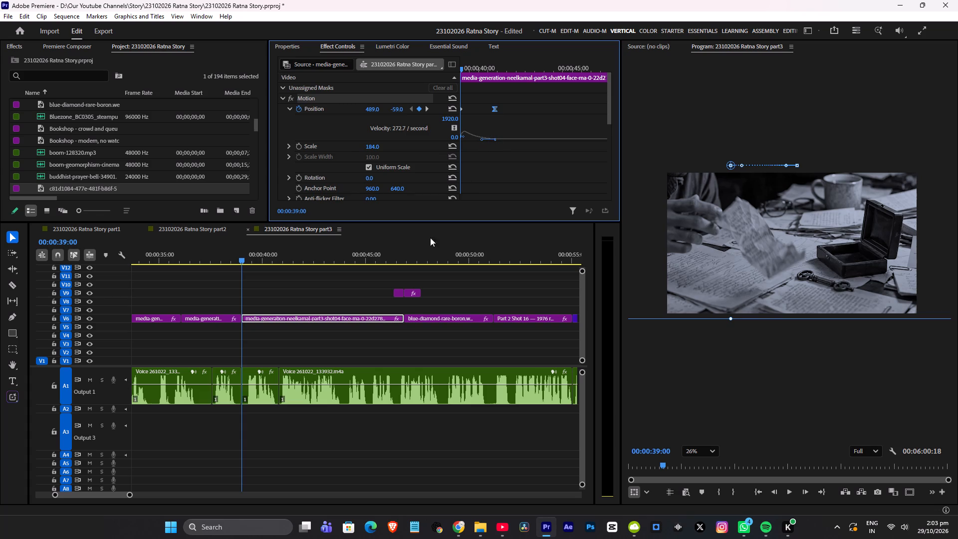
pyautogui.click(225, 255)
pyautogui.press('space')
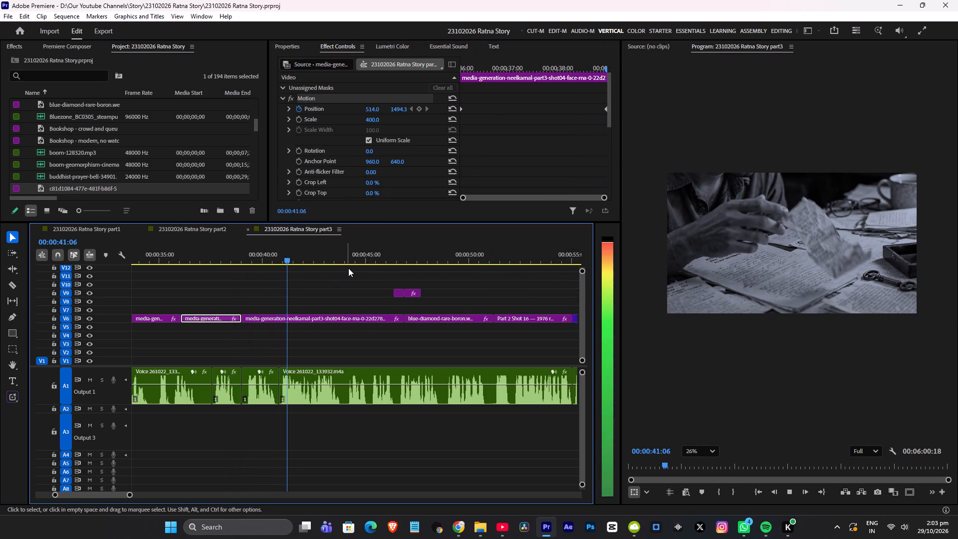
pyautogui.press('space')
# Move the letter shot's eased Position keyframe earlier to about 00:00:40:00 and play back the faster opening slide.
pyautogui.moveTo(492, 108); pyautogui.dragTo(479, 110)
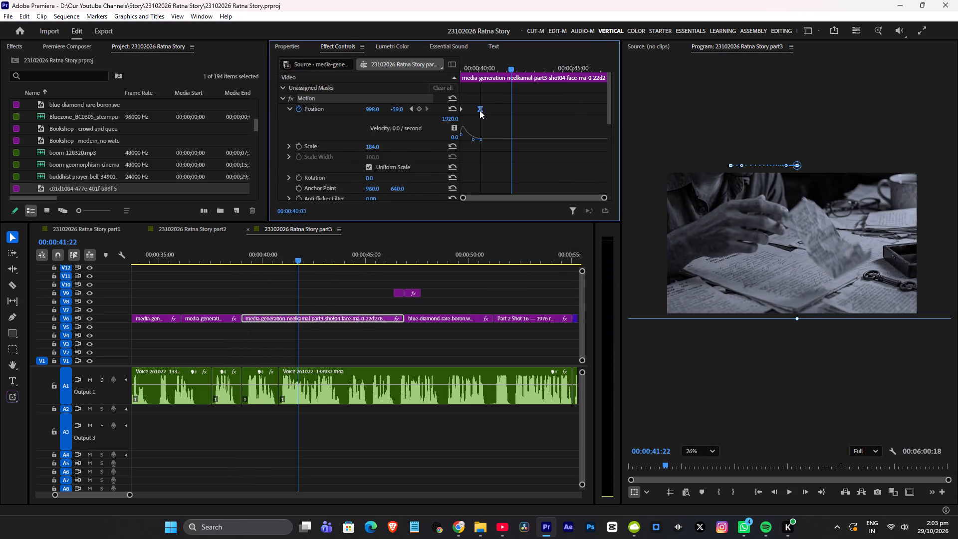
pyautogui.moveTo(479, 110); pyautogui.dragTo(479, 110)
pyautogui.click(227, 259)
pyautogui.press('space')
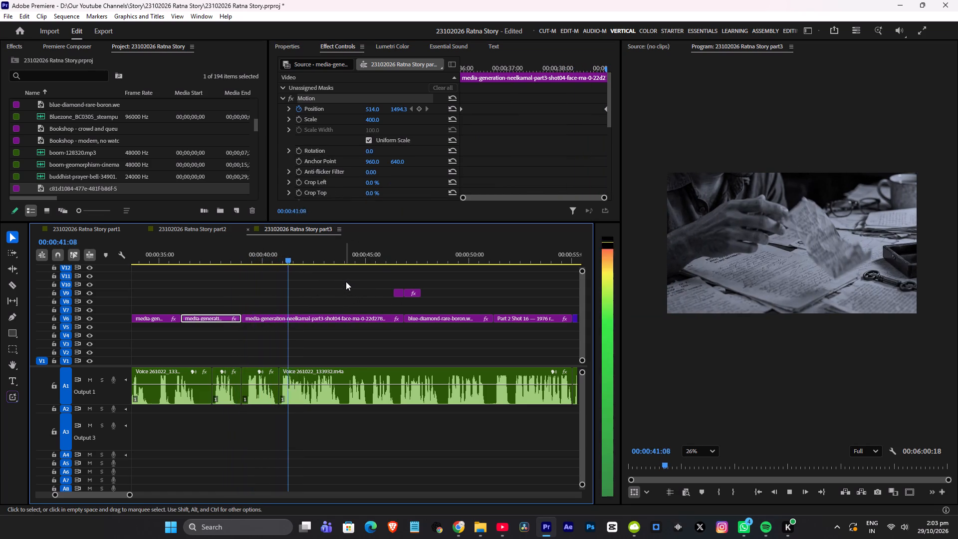
pyautogui.press('space')
# Add a holding Position keyframe at about 00:00:42 and another at 00:00:46:03 set to 1259, 620, moving up to the man's face.
pyautogui.click(386, 262)
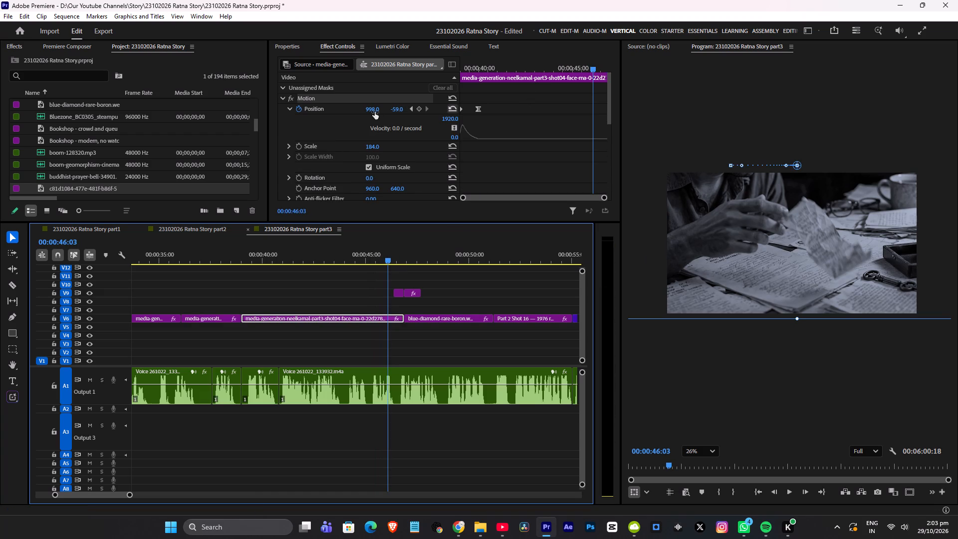
pyautogui.click(422, 108)
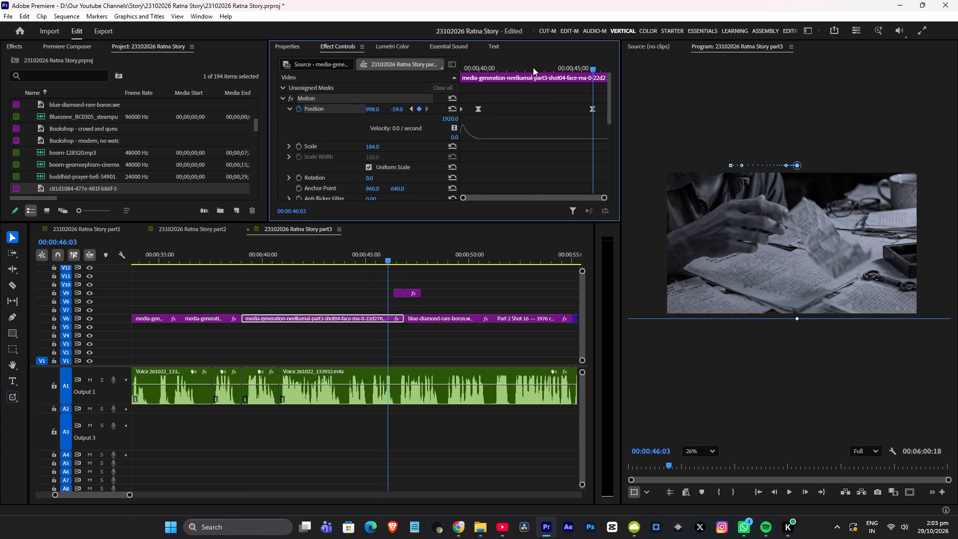
pyautogui.click(516, 67)
pyautogui.click(419, 108)
pyautogui.click(425, 107)
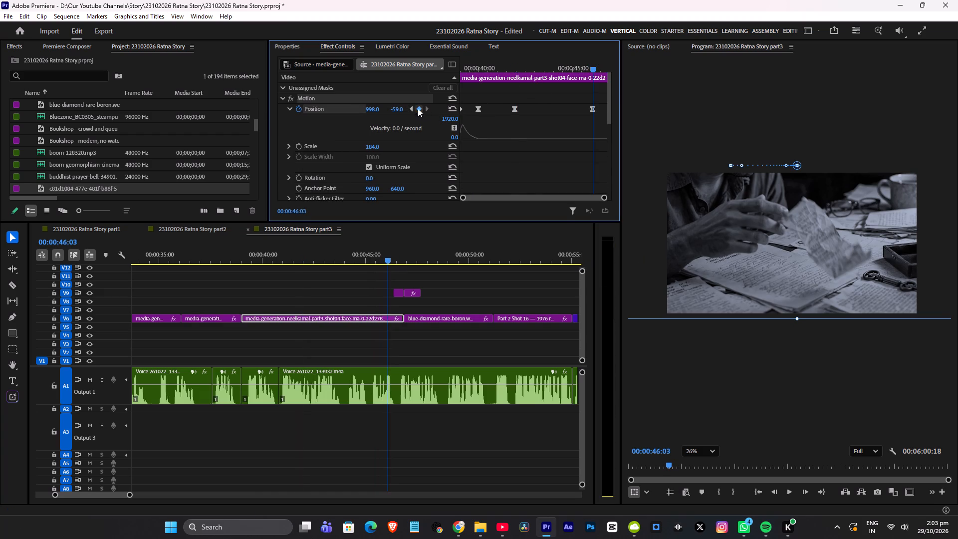
pyautogui.moveTo(375, 108); pyautogui.dragTo(573, 109)
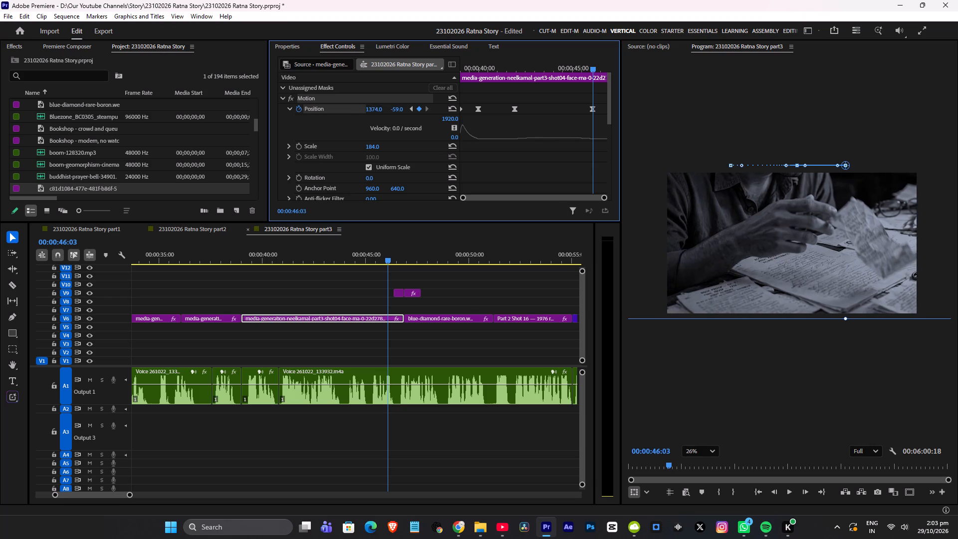
pyautogui.moveTo(573, 109); pyautogui.dragTo(506, 127)
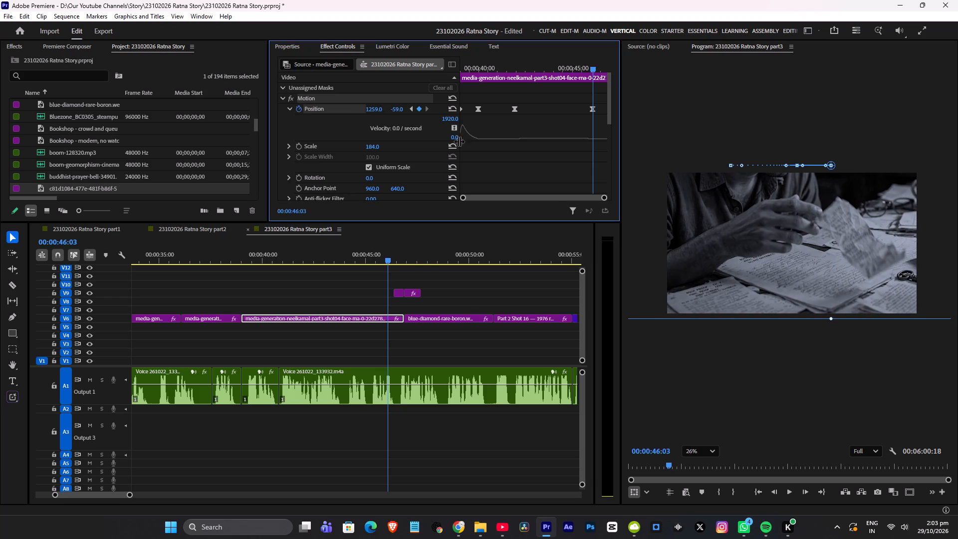
pyautogui.moveTo(397, 108); pyautogui.dragTo(522, 96)
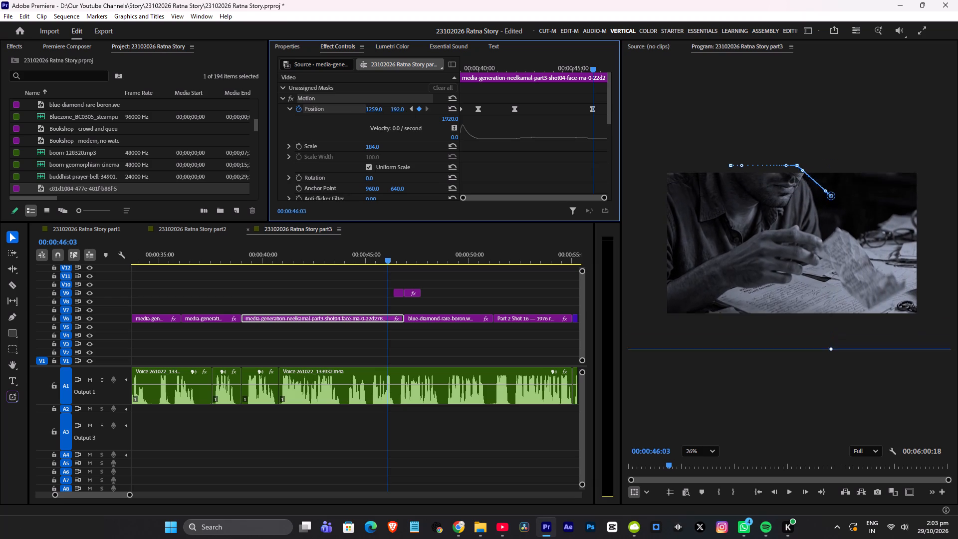
pyautogui.moveTo(522, 96); pyautogui.dragTo(707, 87)
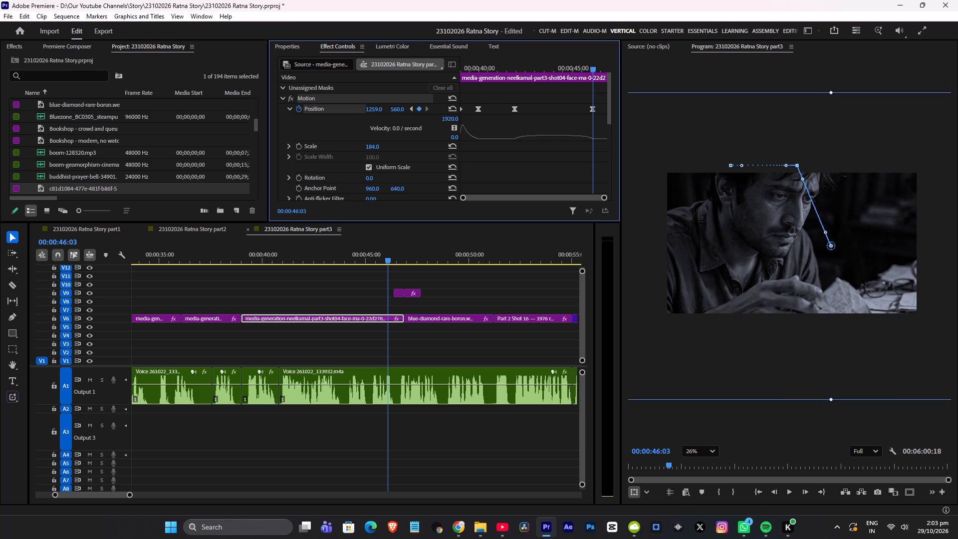
pyautogui.moveTo(707, 87); pyautogui.dragTo(735, 81)
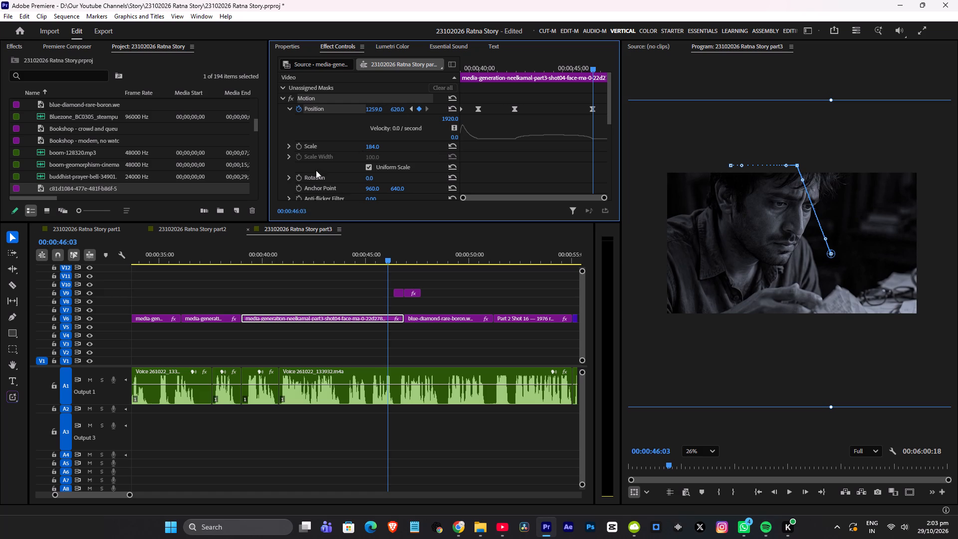
# Lengthen the velocity handles leaving the 00:00:42 Position keyframe and entering the 00:00:46:03 one for a softer move, save and play back.
pyautogui.click(517, 109)
pyautogui.moveTo(526, 139); pyautogui.dragTo(535, 138)
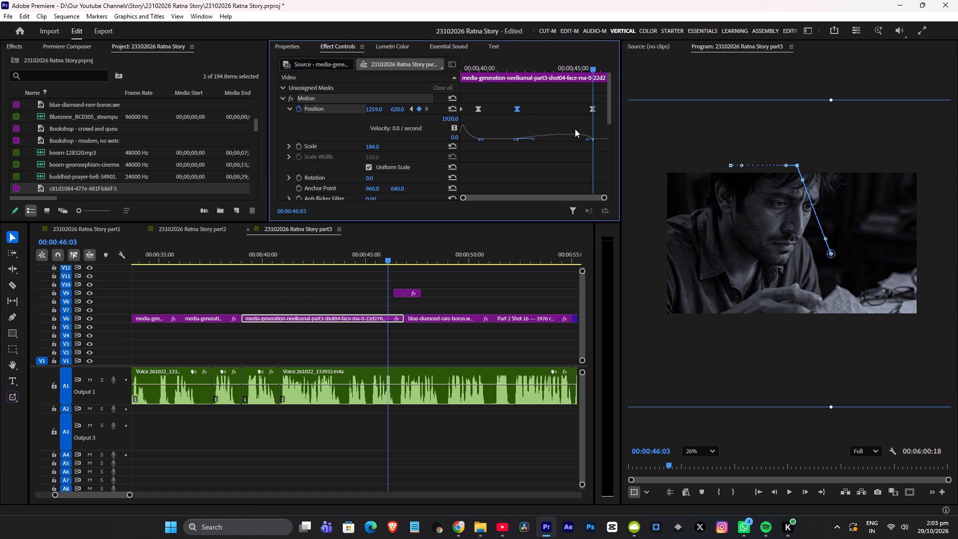
pyautogui.hotkey('ctrl', 'z')
pyautogui.moveTo(525, 140); pyautogui.dragTo(529, 140)
pyautogui.moveTo(529, 140); pyautogui.dragTo(531, 139)
pyautogui.click(591, 110)
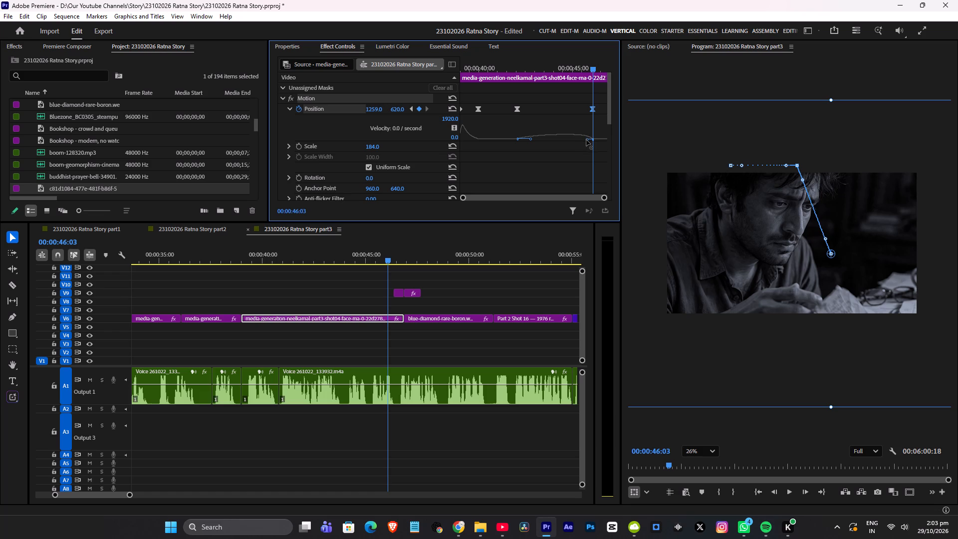
pyautogui.moveTo(586, 140); pyautogui.dragTo(575, 140)
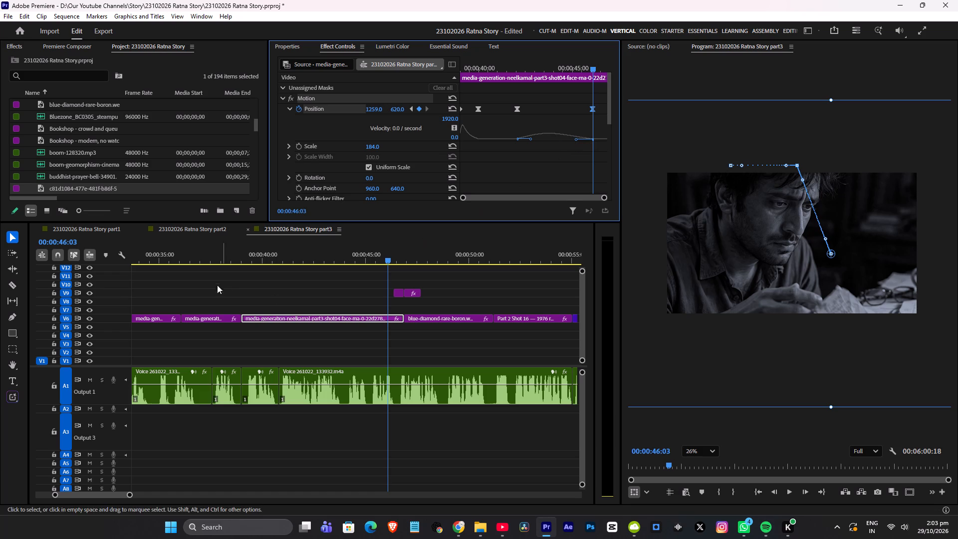
pyautogui.click(232, 254)
pyautogui.press('space')
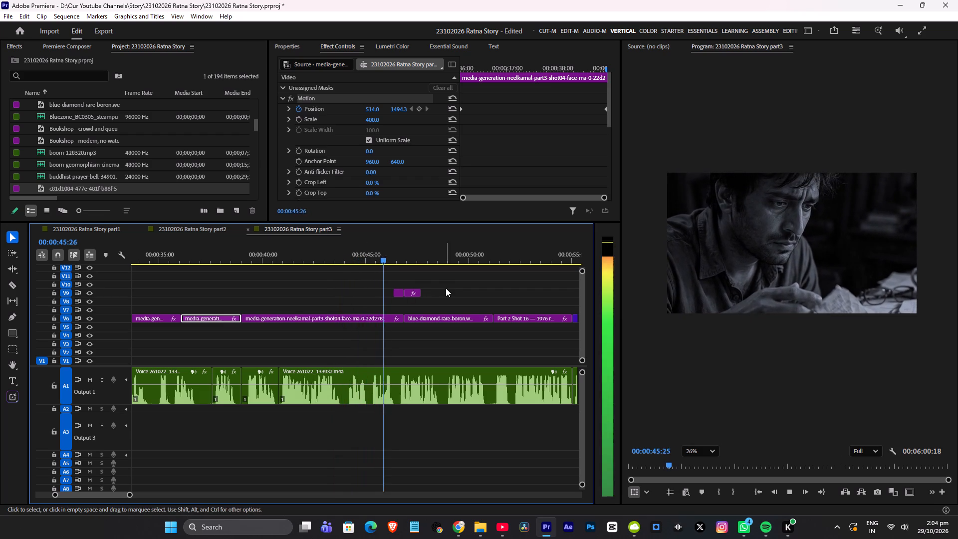
pyautogui.scroll(-3, 426, 284)
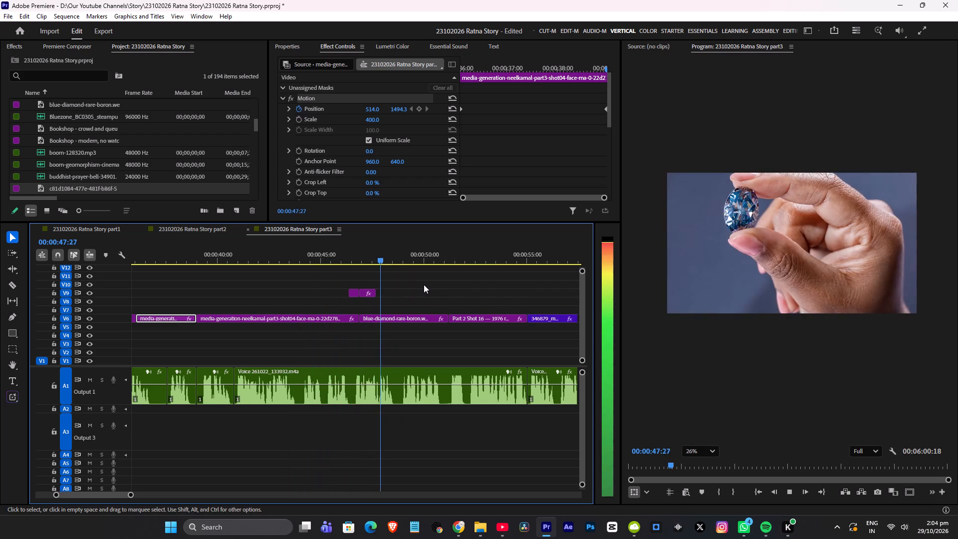
pyautogui.keyDown('alt'); pyautogui.scroll(-7, 415, 284); pyautogui.keyUp('alt')
pyautogui.hotkey('ctrl', 's')
pyautogui.press('space')
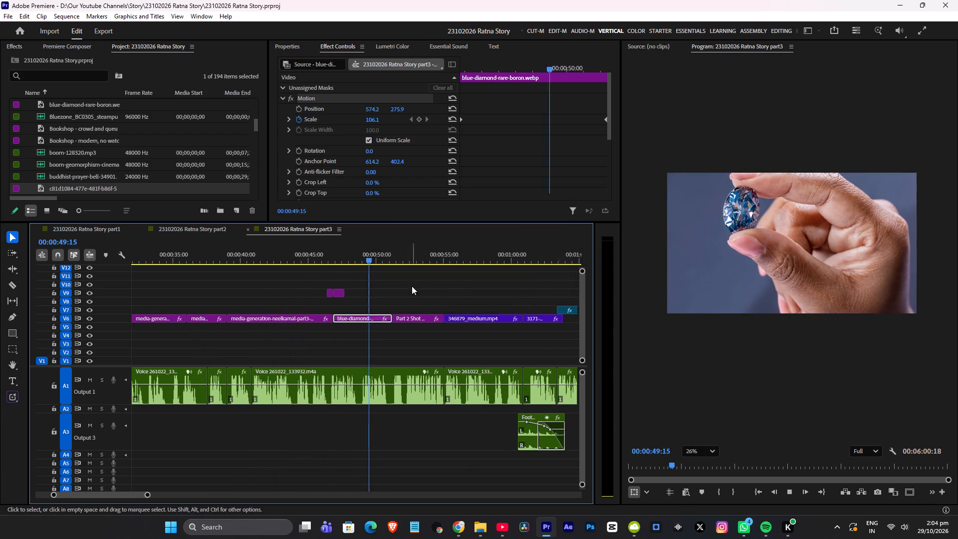
# Add the default video transition at the cut between the blue diamond still and Part 2 Shot 16, and play through it.
pyautogui.scroll(-5, 412, 286)
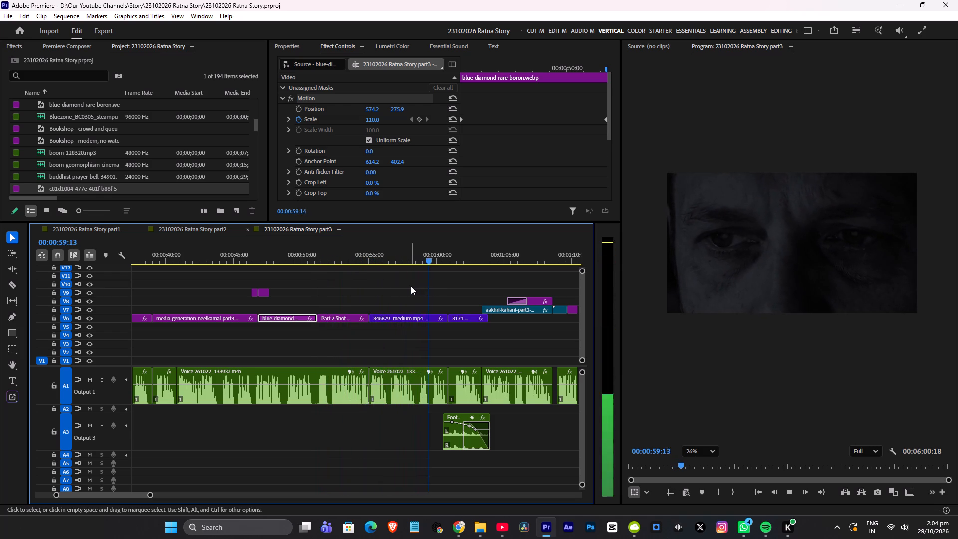
pyautogui.press('space')
pyautogui.press('space')
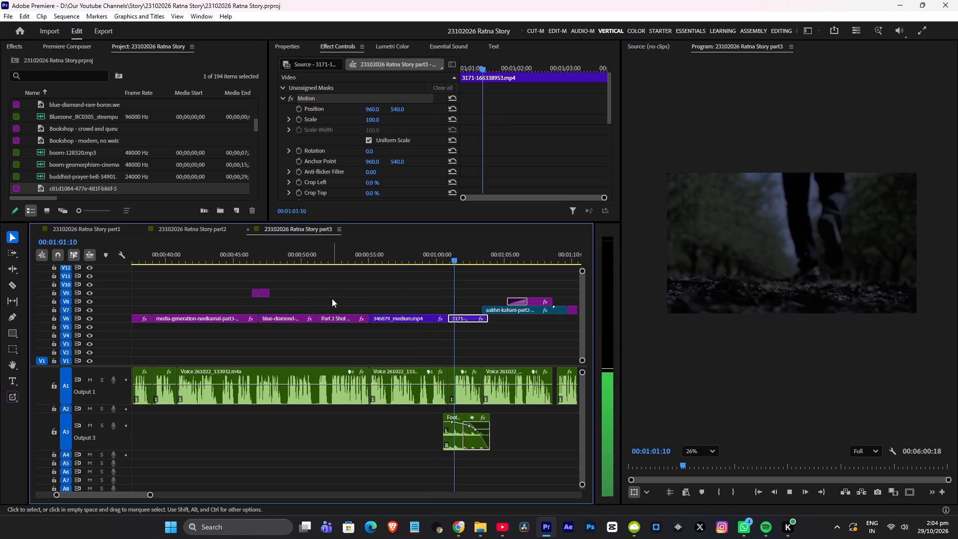
pyautogui.click(296, 254)
pyautogui.click(317, 320)
pyautogui.hotkey('ctrl', 'd')
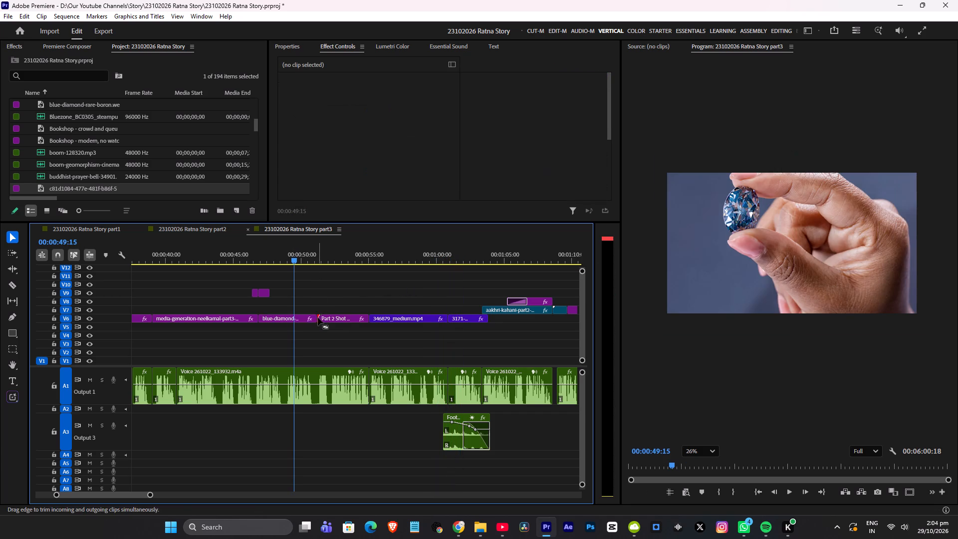
pyautogui.press('space')
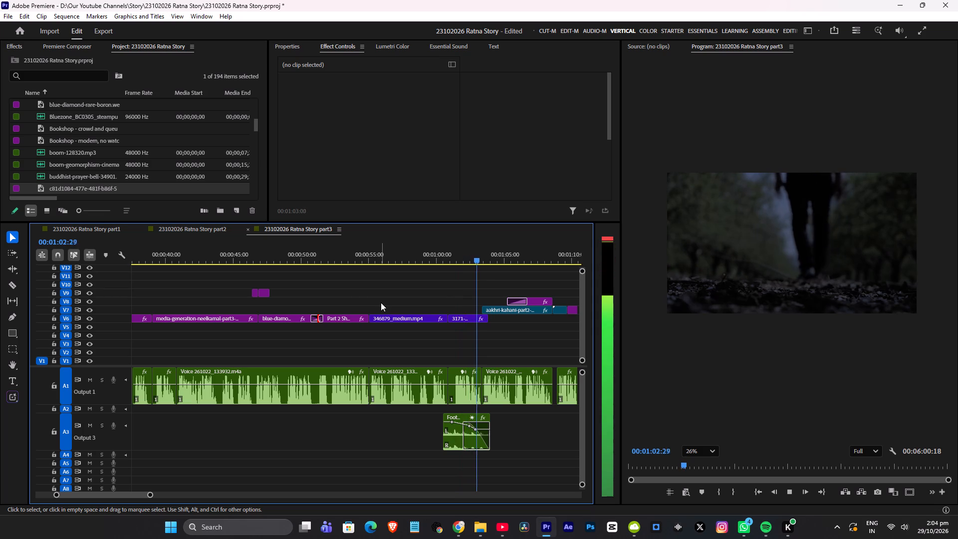
pyautogui.press('space')
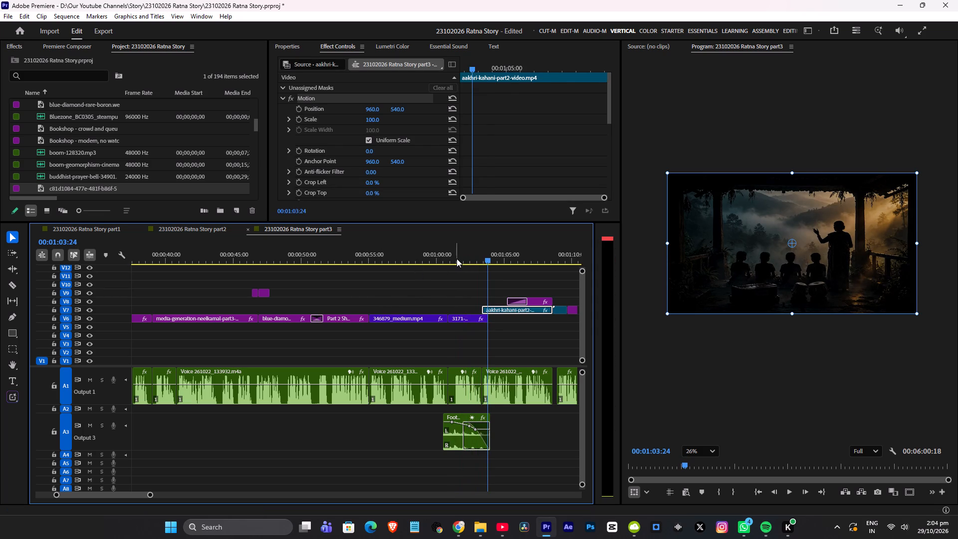
# Add Premiere Composer's Pan transition at the 00:01:00:26 cut, move its layers to V9 and V10, lower its sound, save and play back.
pyautogui.click(457, 259)
pyautogui.hotkey('shift', 'Up')
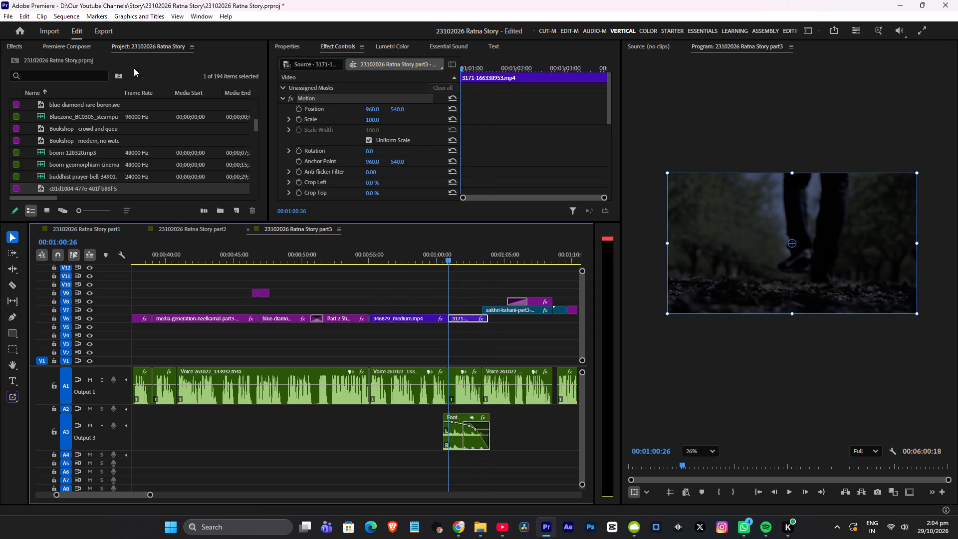
pyautogui.click(79, 47)
pyautogui.scroll(3, 200, 139)
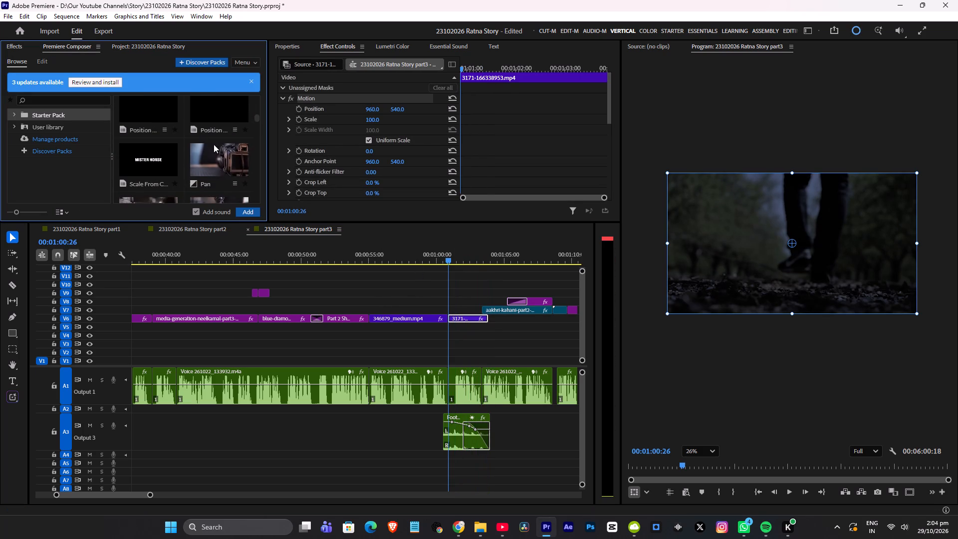
pyautogui.doubleClick(218, 154)
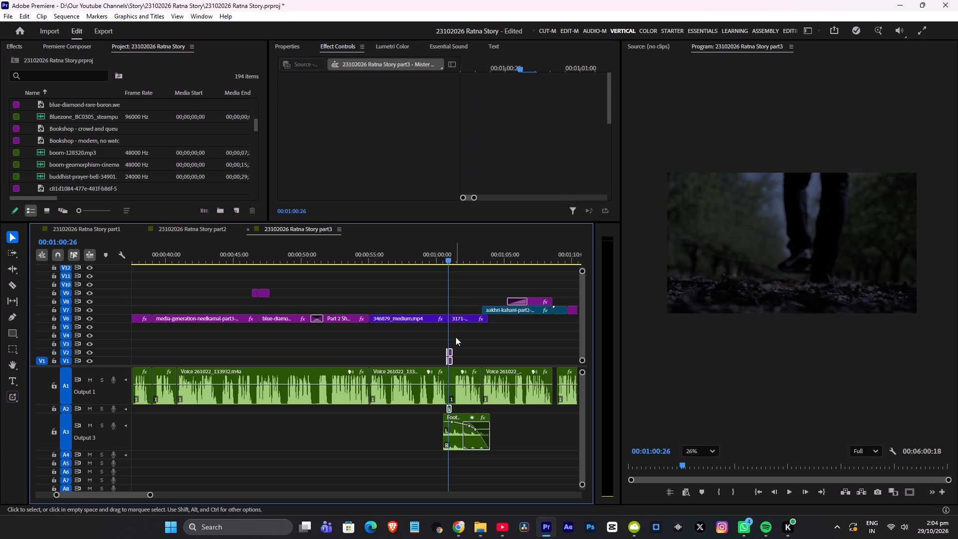
pyautogui.keyDown('shift'); pyautogui.moveTo(451, 351); pyautogui.dragTo(452, 284); pyautogui.keyUp('shift')
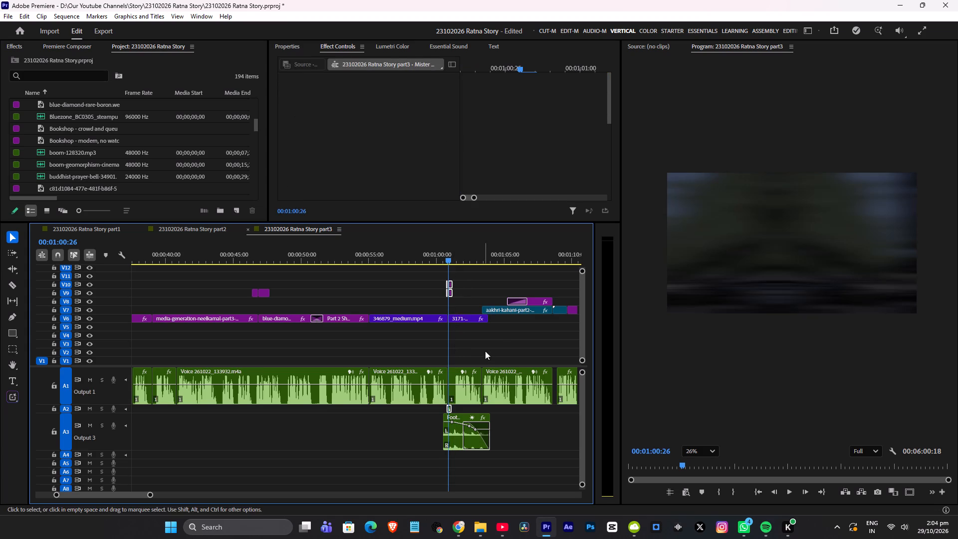
pyautogui.write('{{')
pyautogui.hotkey('ctrl', 's')
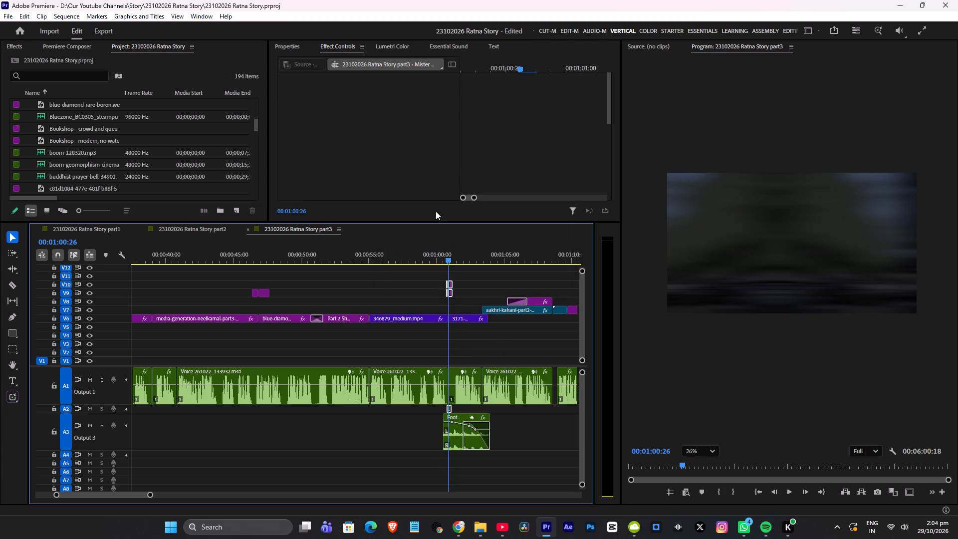
pyautogui.click(441, 249)
pyautogui.press('space')
pyautogui.scroll(-2, 485, 276)
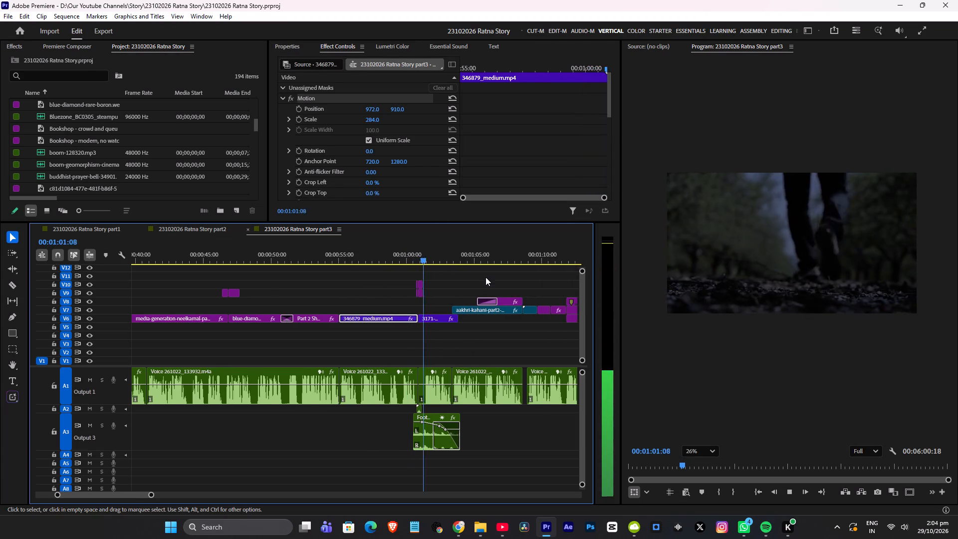
pyautogui.scroll(-1, 485, 277)
pyautogui.hotkey('ctrl', 's')
pyautogui.press('space')
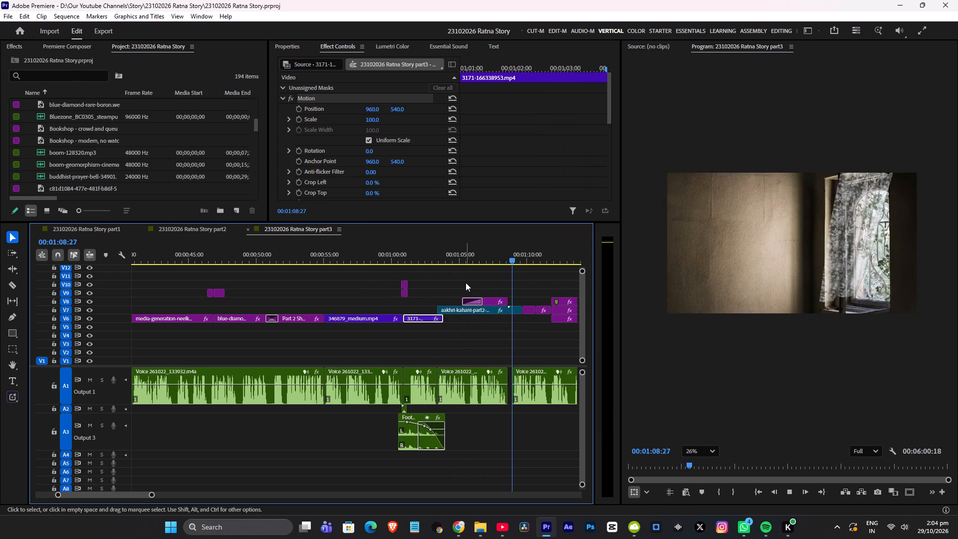
# Move the Neelkamal title to start with aakhri-kahani-part2-video.mp4, extend it to that clip's end, save and play it back.
pyautogui.press('space')
pyautogui.moveTo(489, 300); pyautogui.dragTo(474, 299)
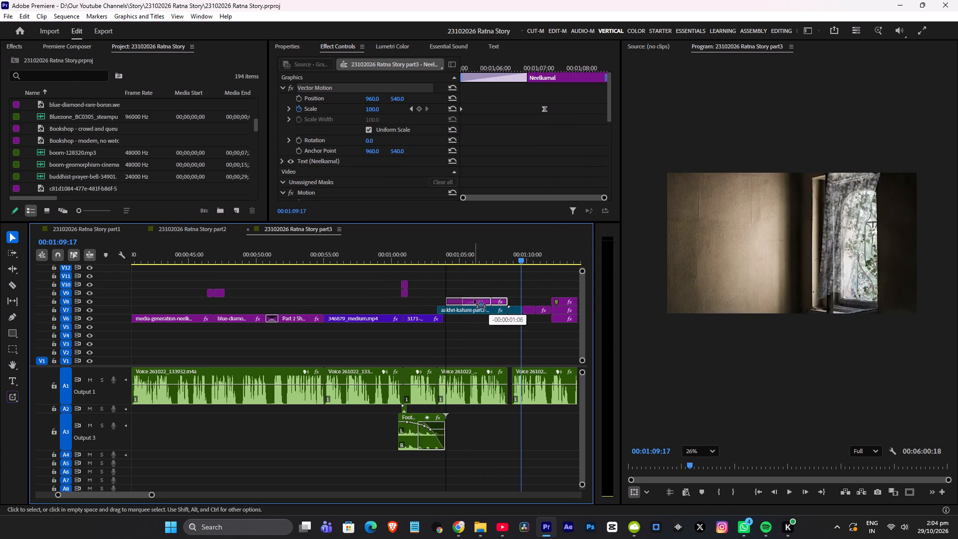
pyautogui.moveTo(474, 299); pyautogui.dragTo(466, 302)
pyautogui.moveTo(485, 302); pyautogui.dragTo(490, 301)
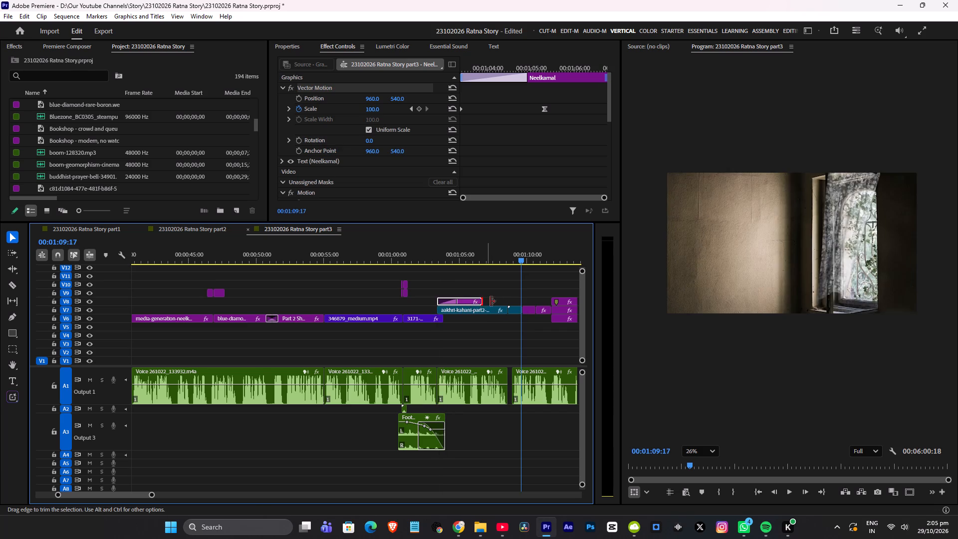
pyautogui.moveTo(490, 301); pyautogui.dragTo(507, 299)
pyautogui.click(427, 253)
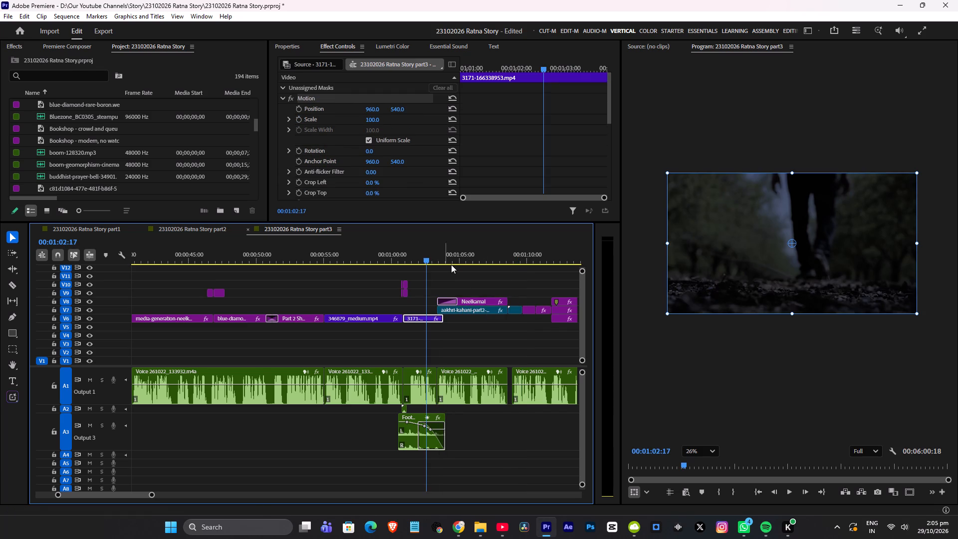
pyautogui.hotkey('ctrl', 's')
pyautogui.press('space')
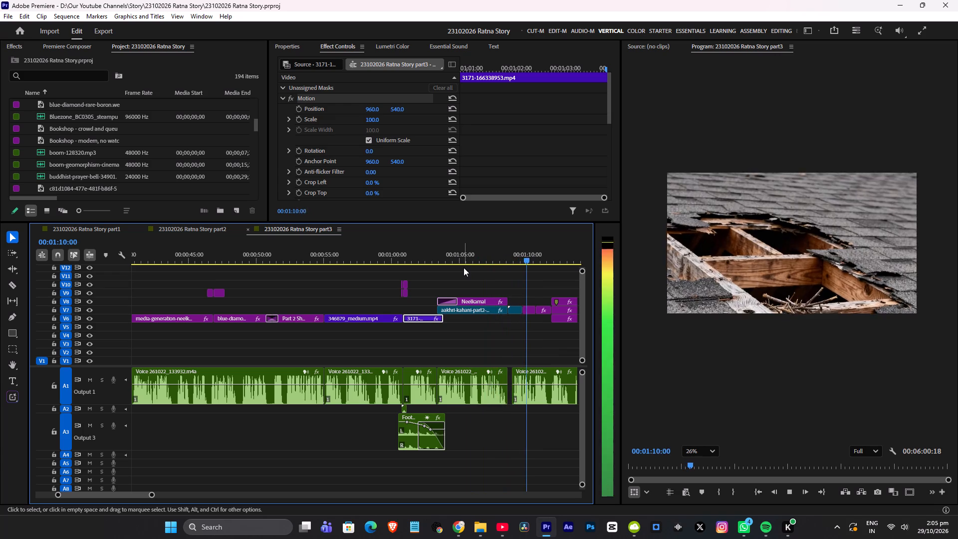
pyautogui.press('space')
# Set Highlights, Shadows and Whites to -100 in the Lumetri basic correction of the 90447-626004877.mp4 window clip, leaving Tint at 0.
pyautogui.scroll(-4, 535, 290)
pyautogui.scroll(3, 451, 301)
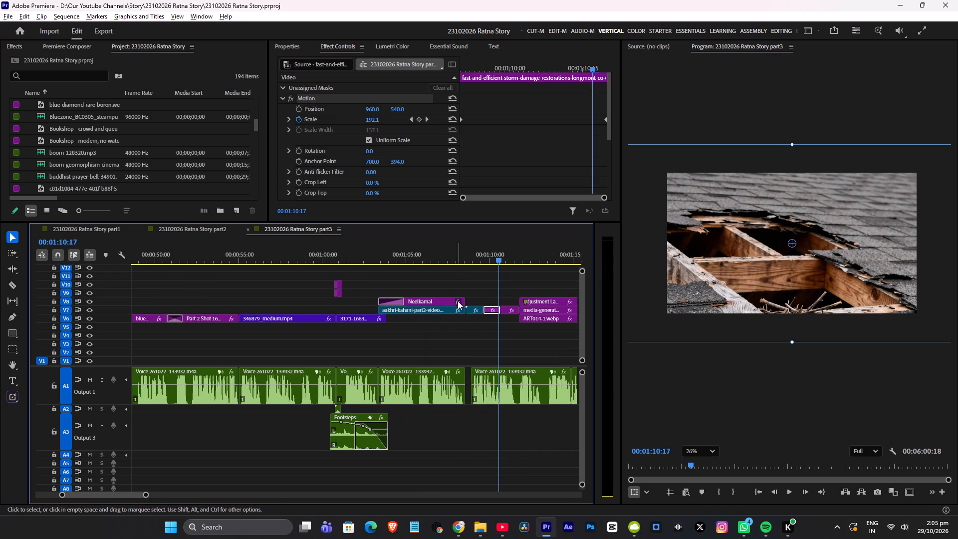
pyautogui.scroll(2, 458, 301)
pyautogui.click(484, 255)
pyautogui.scroll(-3, 491, 270)
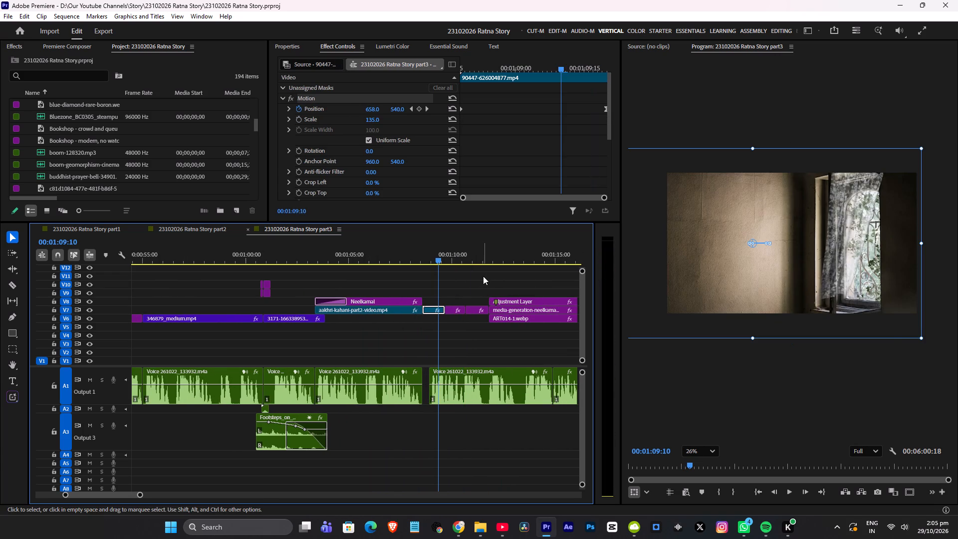
pyautogui.click(396, 46)
pyautogui.scroll(-5, 414, 156)
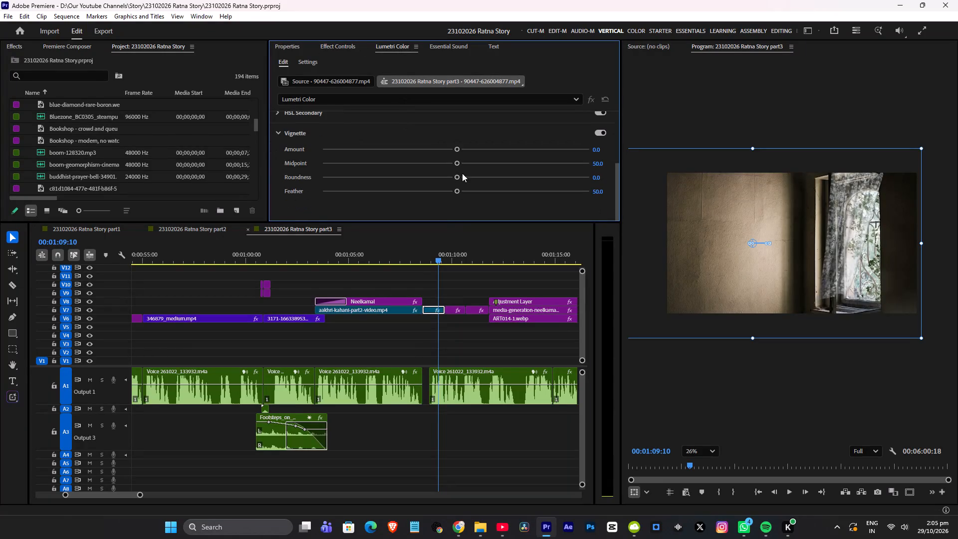
pyautogui.scroll(9, 385, 135)
pyautogui.click(278, 121)
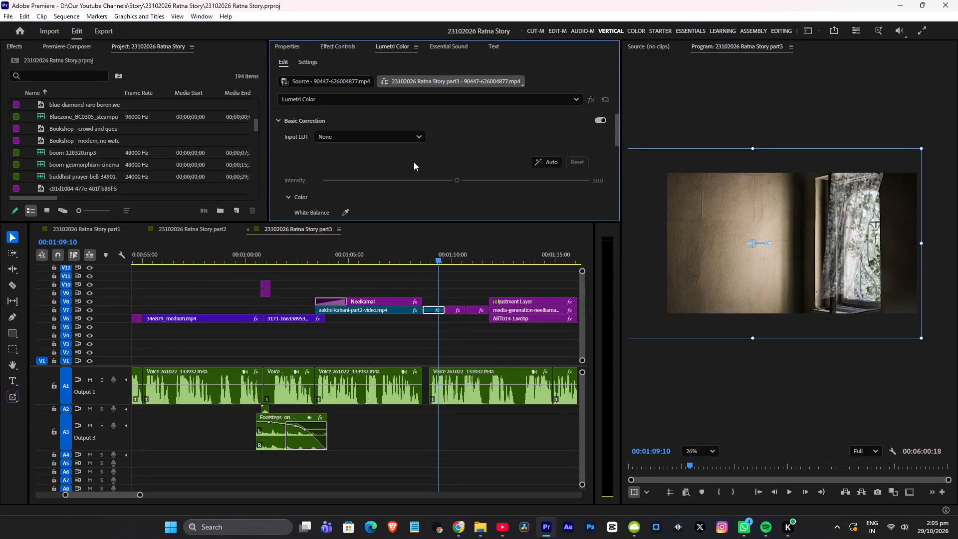
pyautogui.scroll(-14, 419, 180)
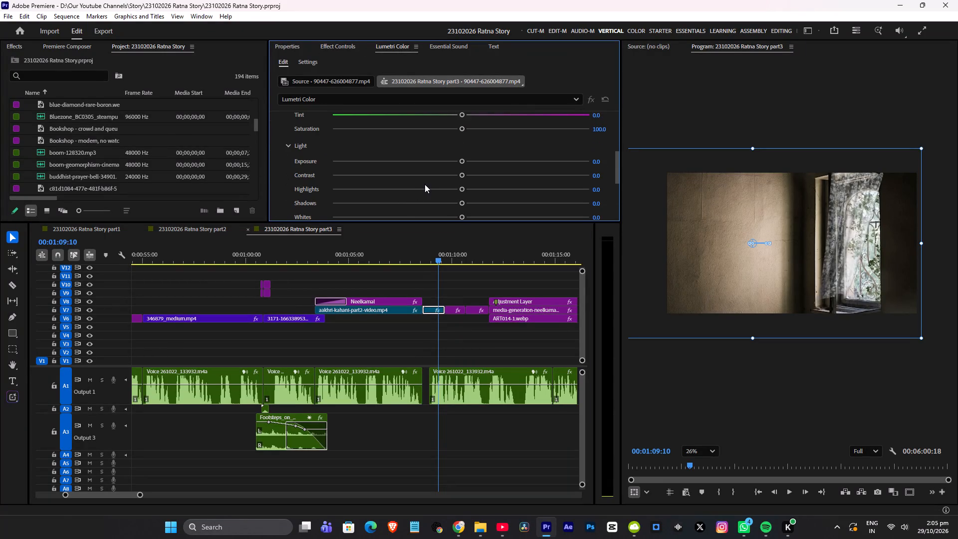
pyautogui.scroll(-2, 428, 185)
pyautogui.scroll(1, 429, 181)
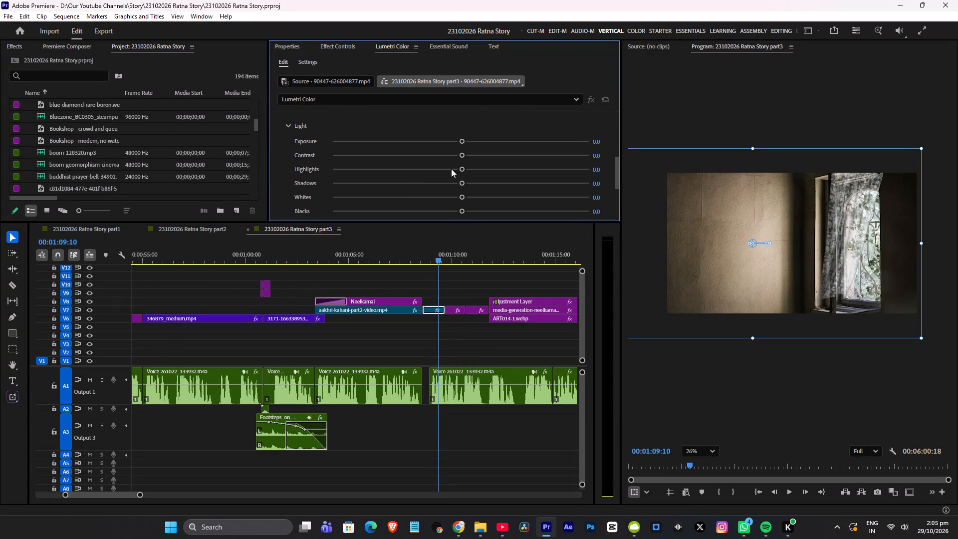
pyautogui.scroll(10, 450, 168)
pyautogui.moveTo(463, 193); pyautogui.dragTo(442, 194)
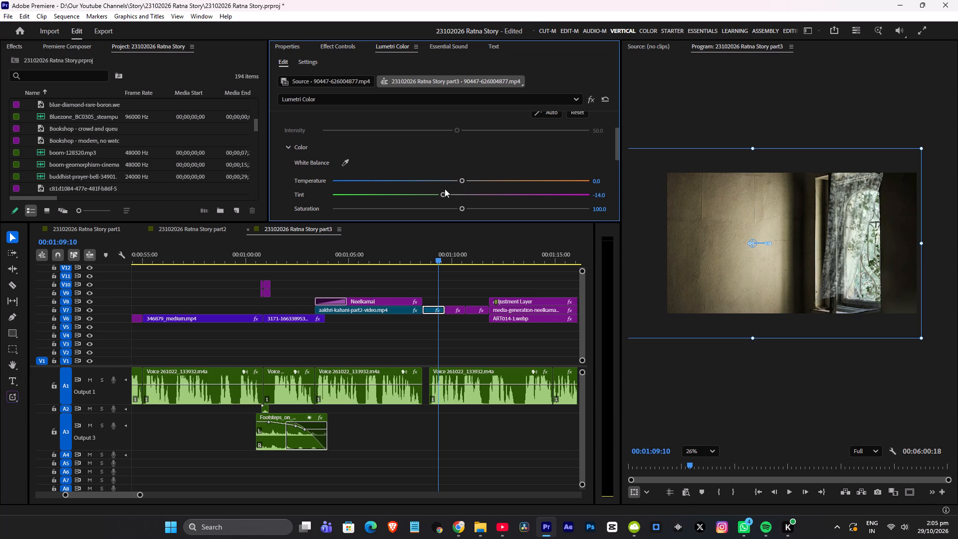
pyautogui.doubleClick(459, 193)
pyautogui.scroll(-9, 438, 188)
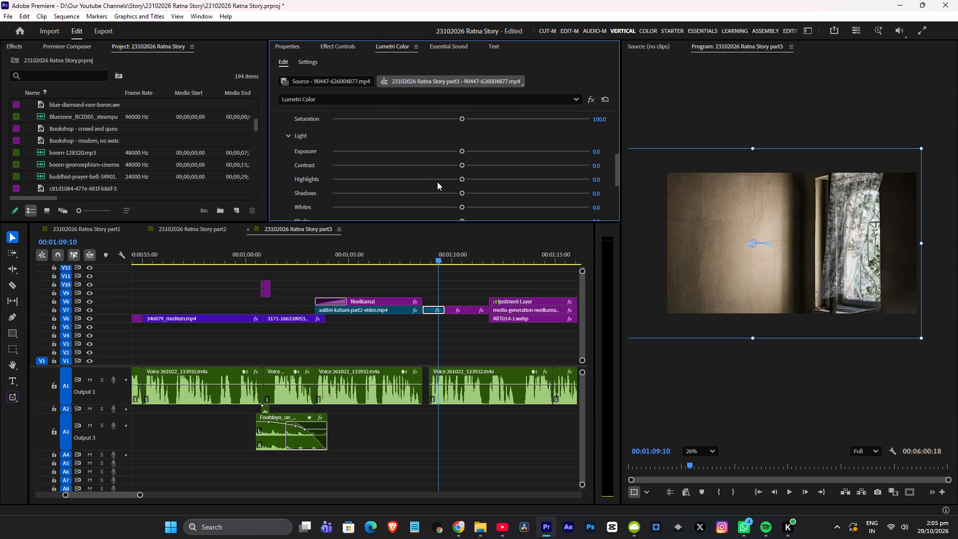
pyautogui.moveTo(464, 177); pyautogui.dragTo(216, 182)
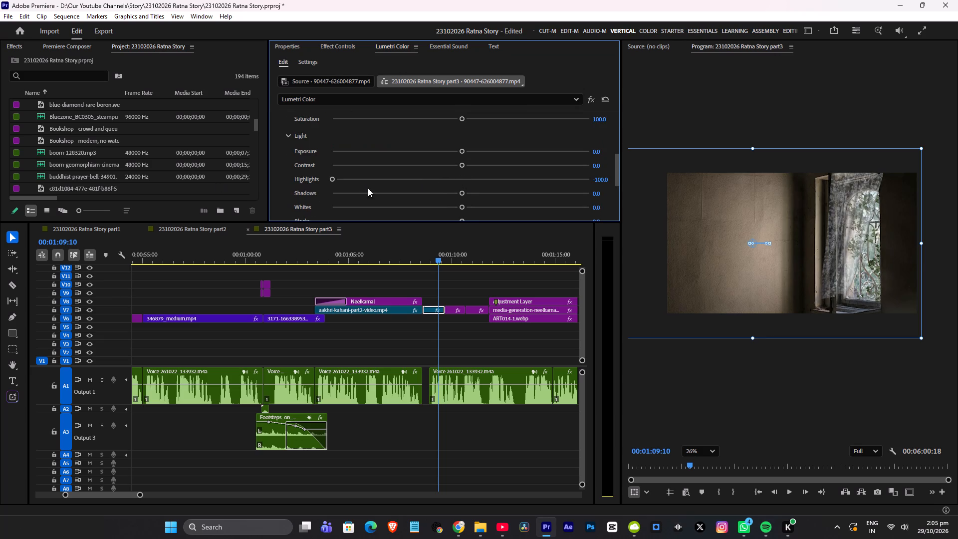
pyautogui.moveTo(461, 192); pyautogui.dragTo(111, 192)
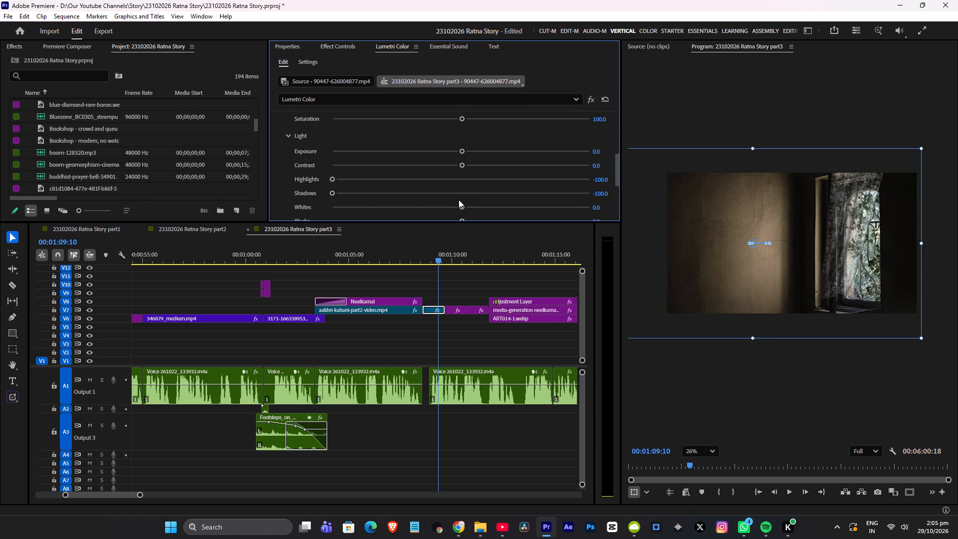
pyautogui.moveTo(462, 206); pyautogui.dragTo(251, 212)
# Lower the window clip's Saturation to about 54 and its Blacks to about -47.
pyautogui.scroll(-2, 387, 174)
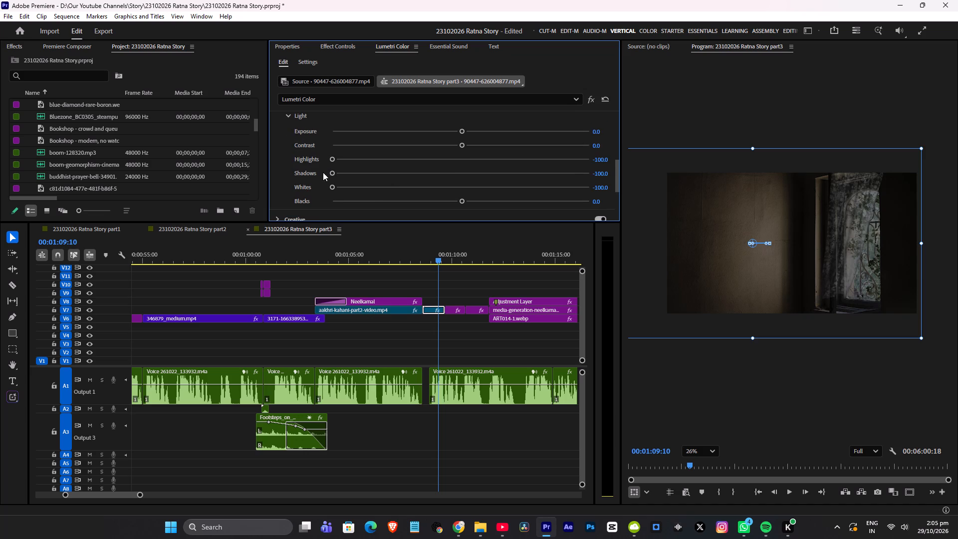
pyautogui.scroll(3, 397, 165)
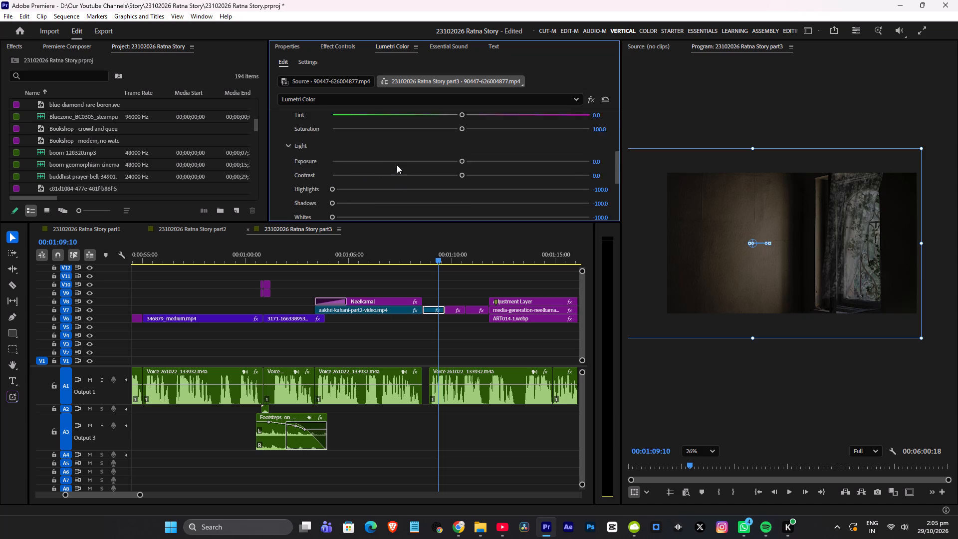
pyautogui.scroll(1, 397, 165)
pyautogui.moveTo(462, 136); pyautogui.dragTo(410, 142)
pyautogui.moveTo(409, 137); pyautogui.dragTo(401, 138)
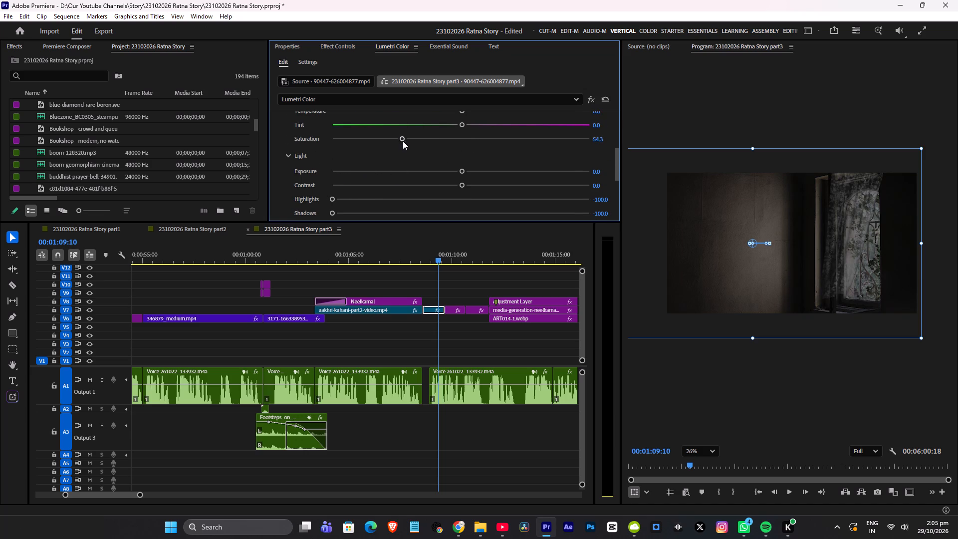
pyautogui.scroll(-6, 409, 151)
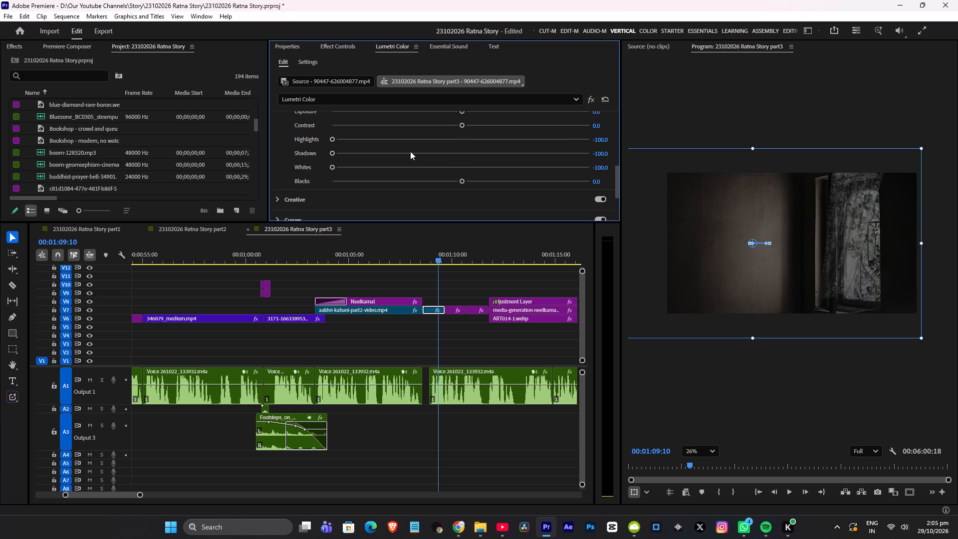
pyautogui.moveTo(461, 181); pyautogui.dragTo(382, 183)
pyautogui.moveTo(382, 183); pyautogui.dragTo(399, 183)
pyautogui.scroll(2, 422, 179)
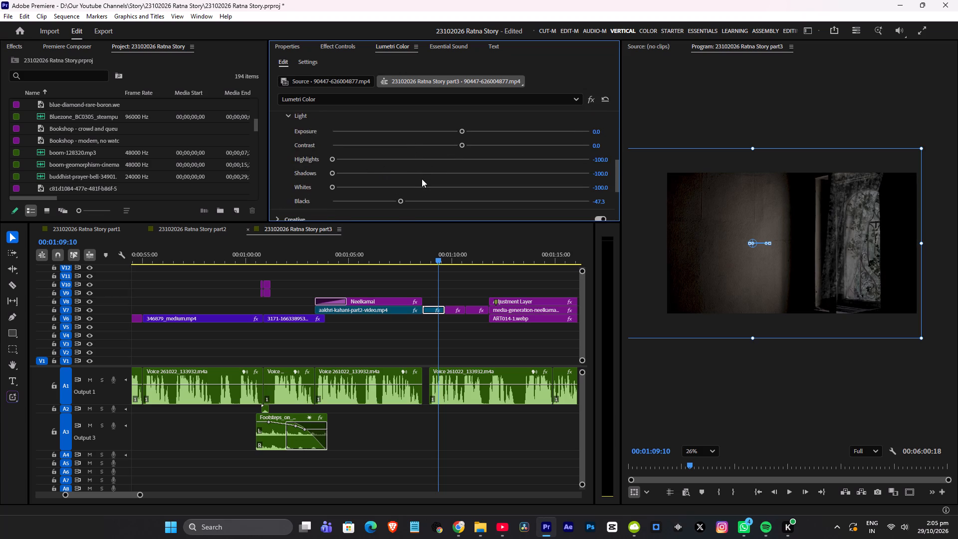
pyautogui.scroll(11, 422, 179)
# Copy the window clip's Lumetri Color effect onto the damaged roof still and the image.jfif harmonium still, and save.
pyautogui.click(333, 42)
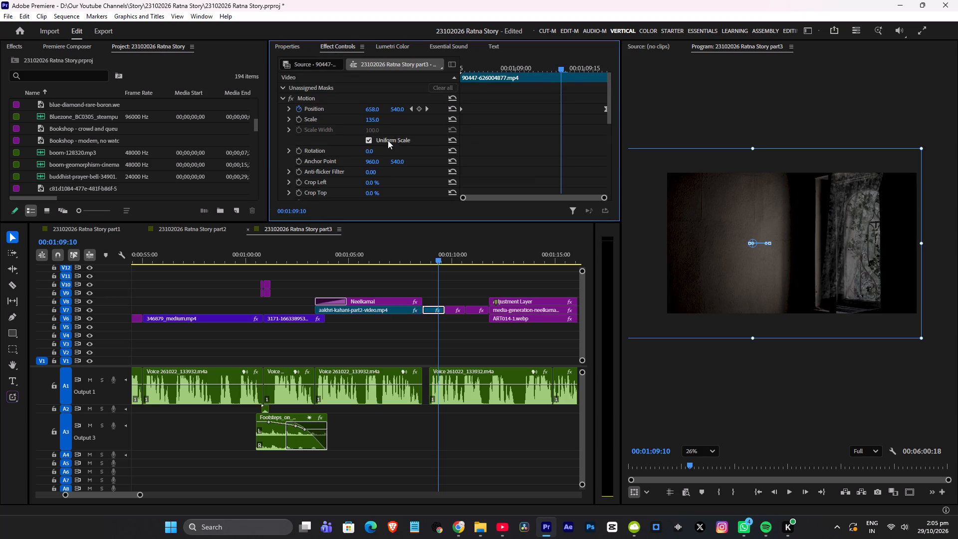
pyautogui.scroll(-11, 385, 147)
pyautogui.click(325, 168)
pyautogui.hotkey('ctrl', 'c')
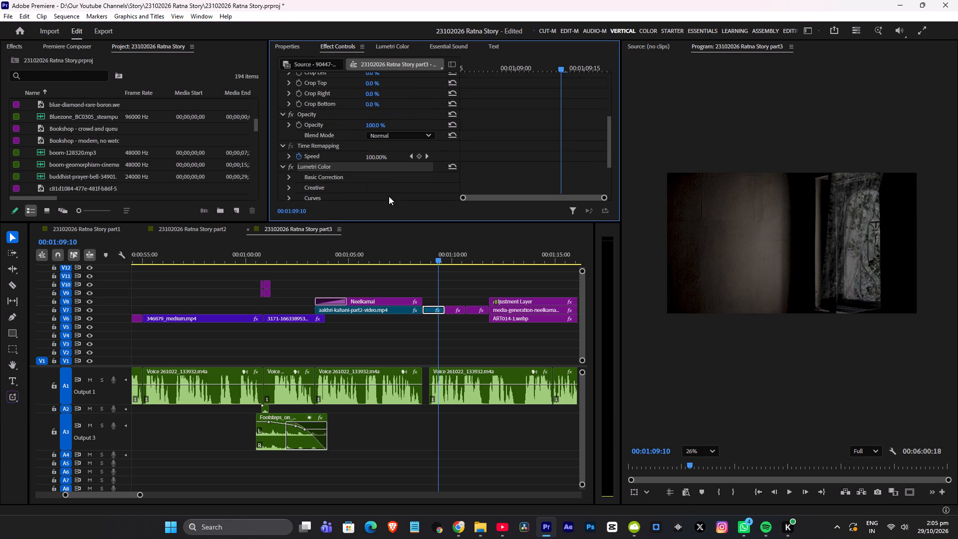
pyautogui.click(456, 260)
pyautogui.hotkey('ctrl', 'v')
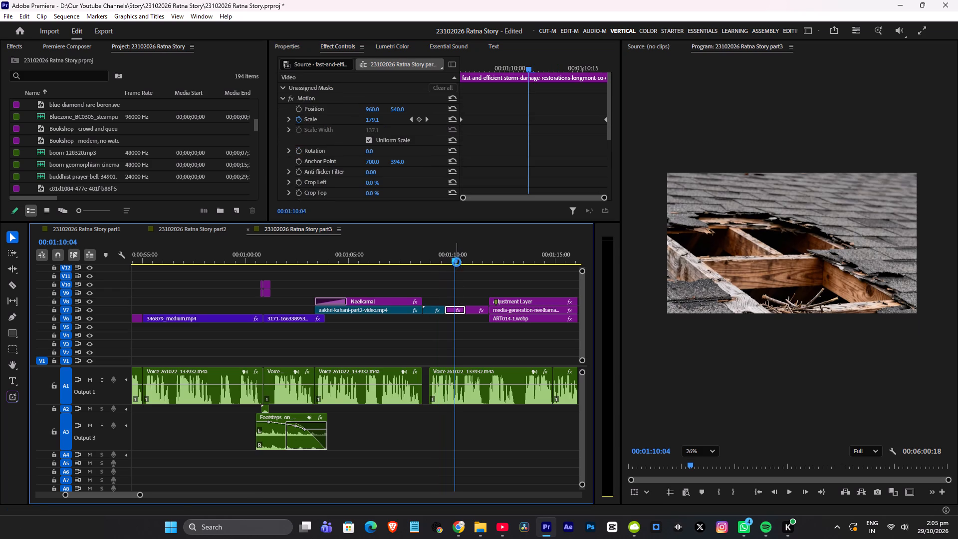
pyautogui.scroll(-2, 468, 267)
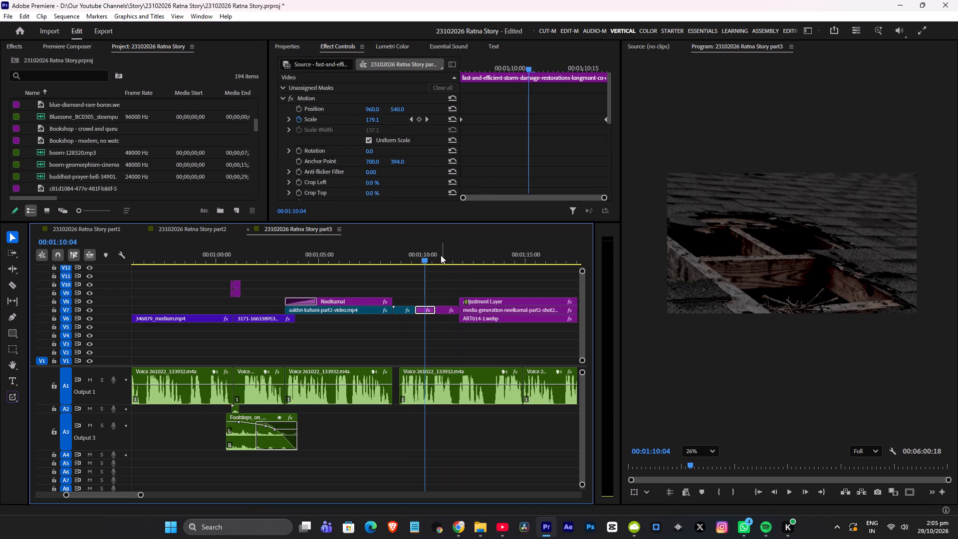
pyautogui.click(441, 255)
pyautogui.hotkey('ctrl', 'v')
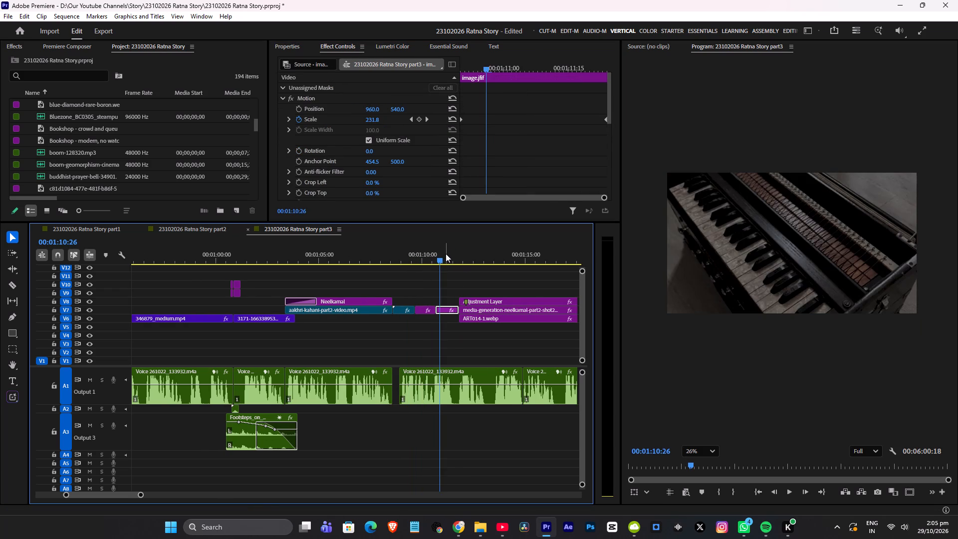
pyautogui.hotkey('ctrl', 's')
# Play back from the Neelkamal title through the darkened clips into the Part 3 Shot 12 still to review the grade.
pyautogui.click(286, 257)
pyautogui.press('space')
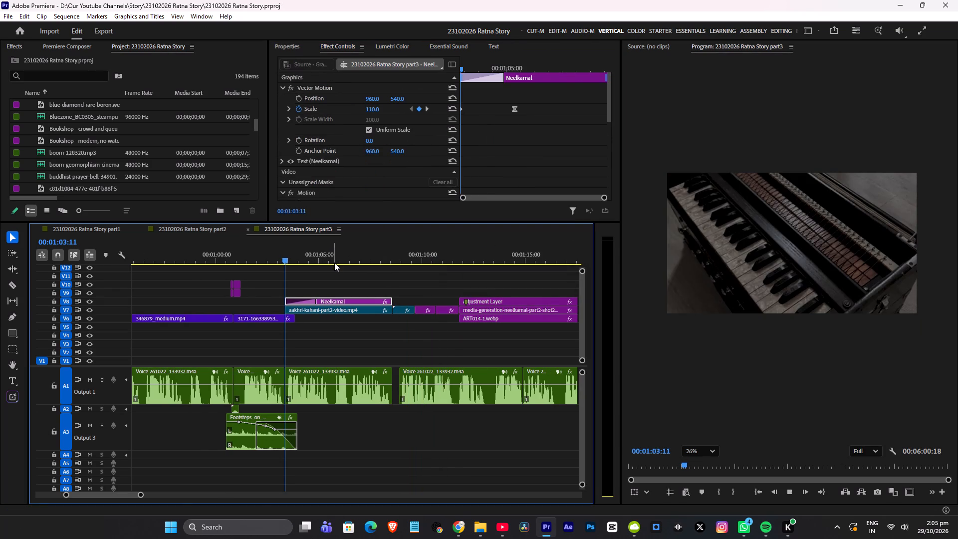
pyautogui.click(376, 258)
pyautogui.press('space')
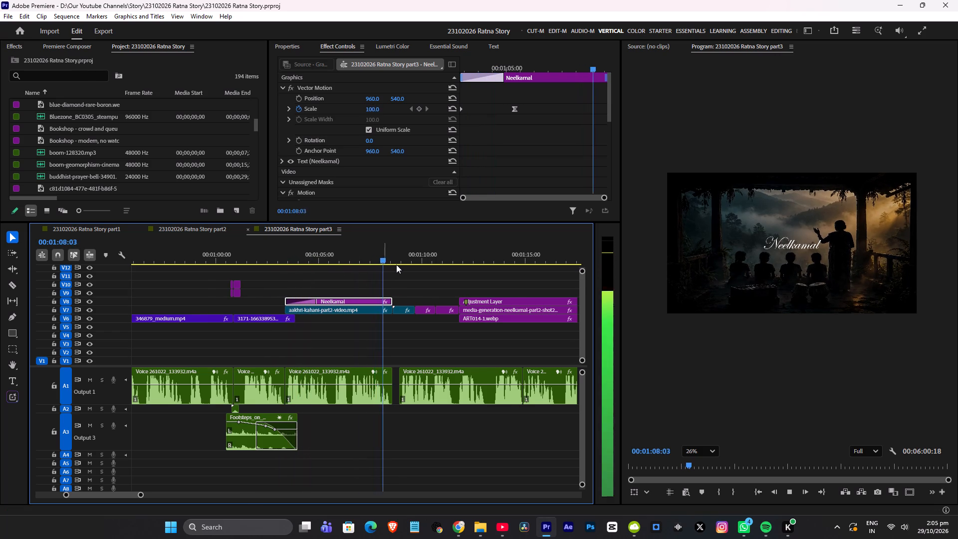
pyautogui.scroll(-8, 397, 265)
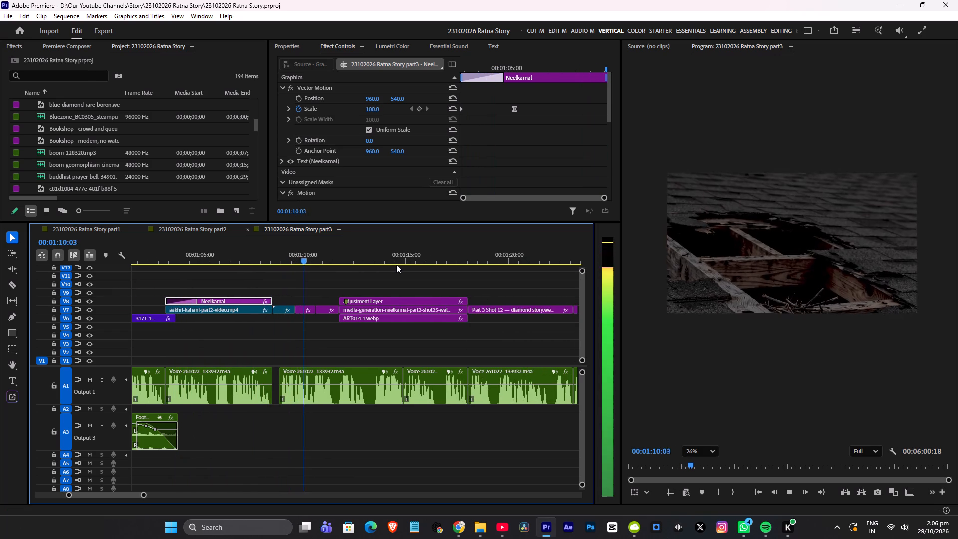
pyautogui.scroll(-2, 396, 265)
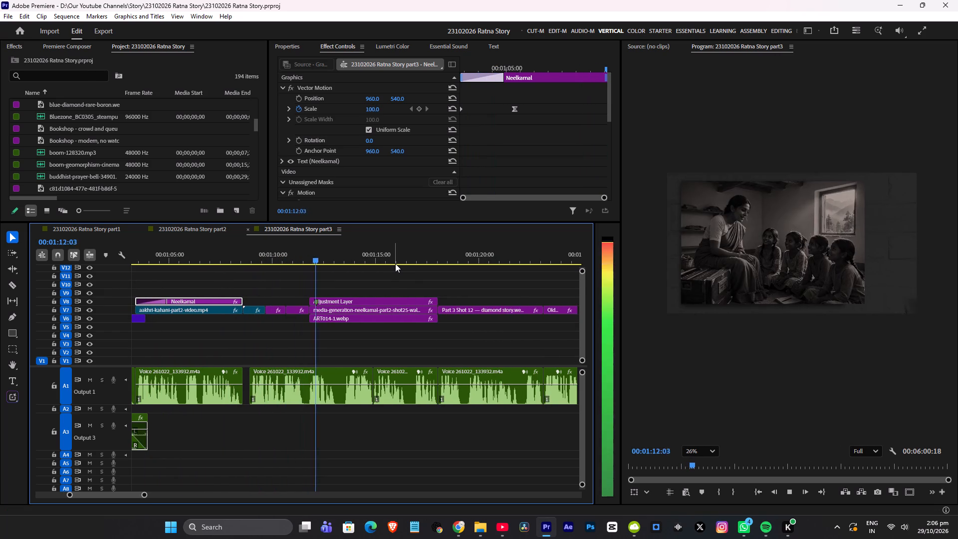
pyautogui.scroll(-3, 391, 269)
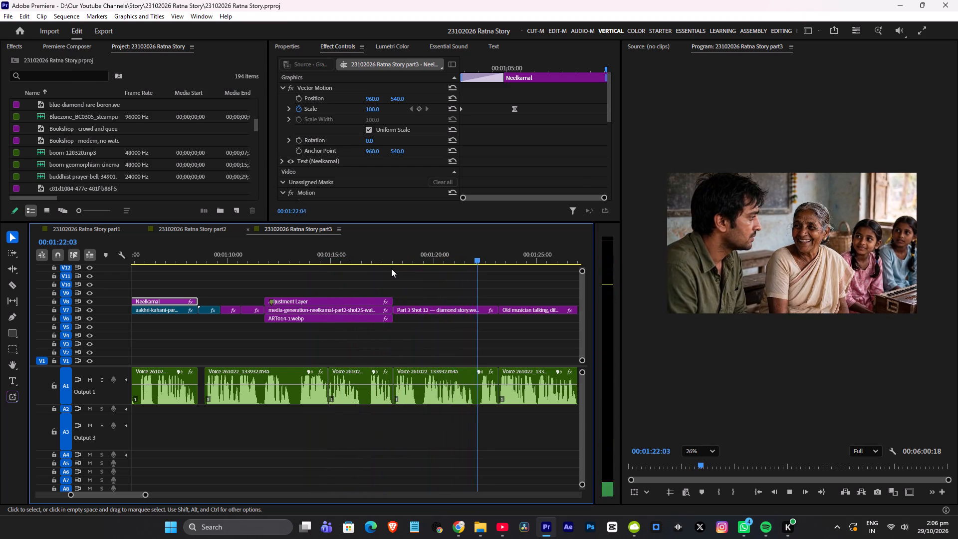
pyautogui.press('space')
# Trim the Adjustment Layer, media-generation still and ART014-1.webp to end at 00:01:16:26, extend Part 3 Shot 12's start back to meet them, and play back.
pyautogui.keyDown('alt'); pyautogui.scroll(3, 411, 304); pyautogui.keyUp('alt')
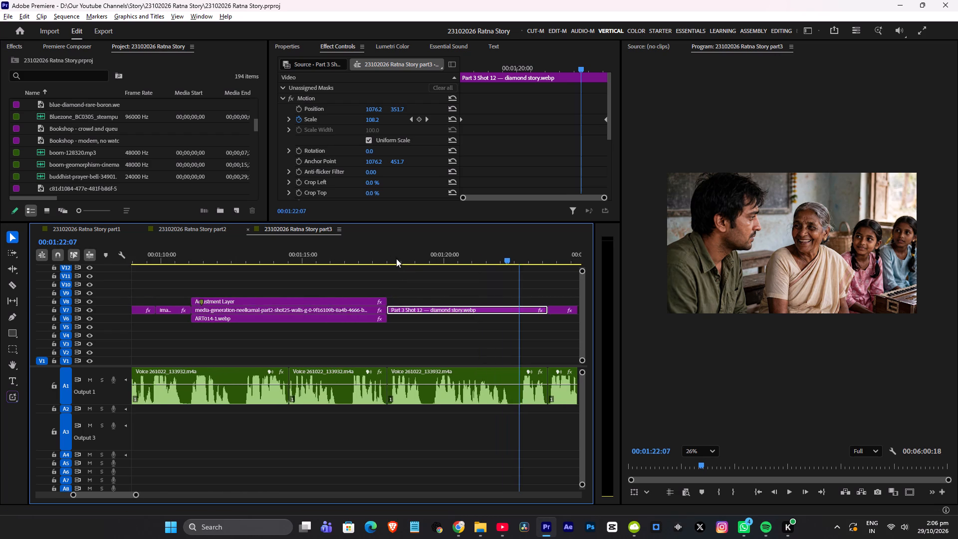
pyautogui.keyDown('alt'); pyautogui.scroll(1, 396, 259); pyautogui.keyUp('alt')
pyautogui.click(350, 259)
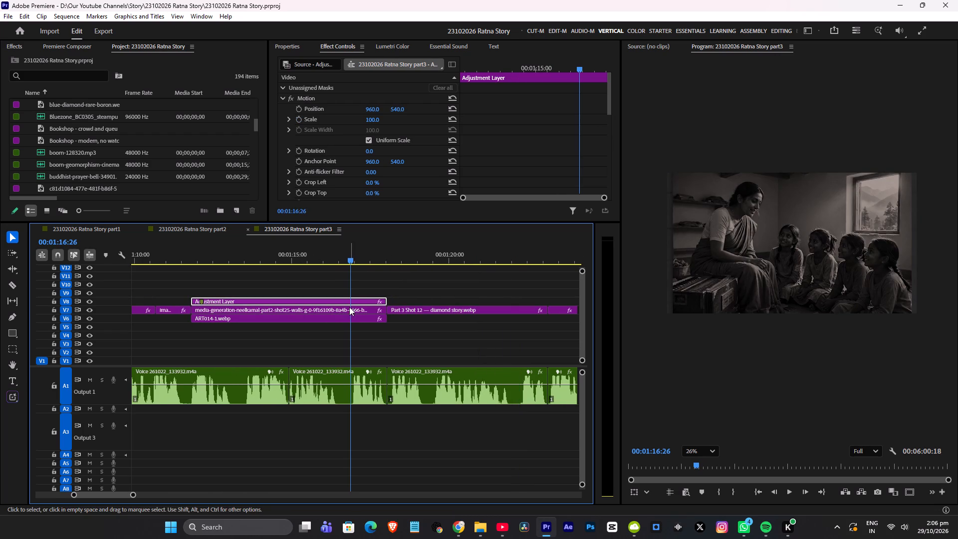
pyautogui.scroll(-16, 532, 112)
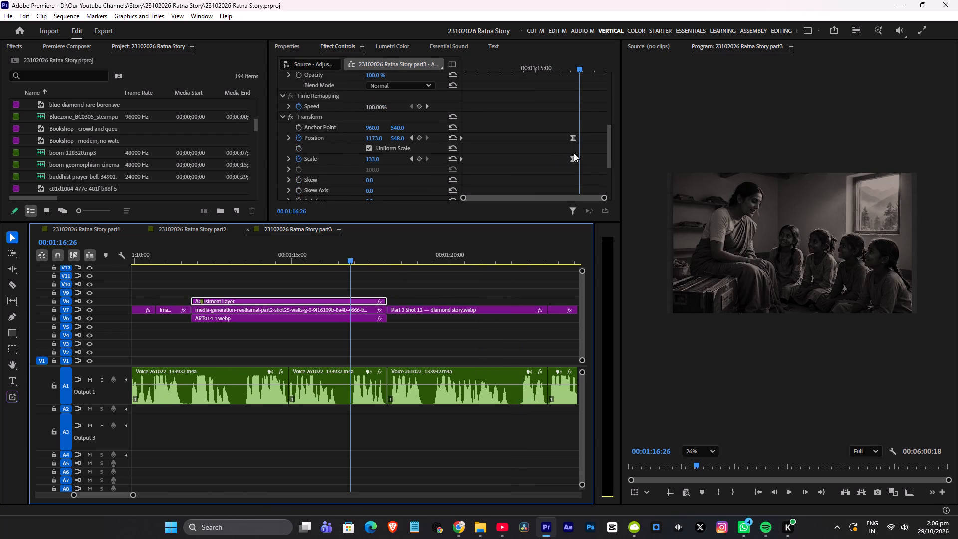
pyautogui.moveTo(373, 288); pyautogui.dragTo(381, 319)
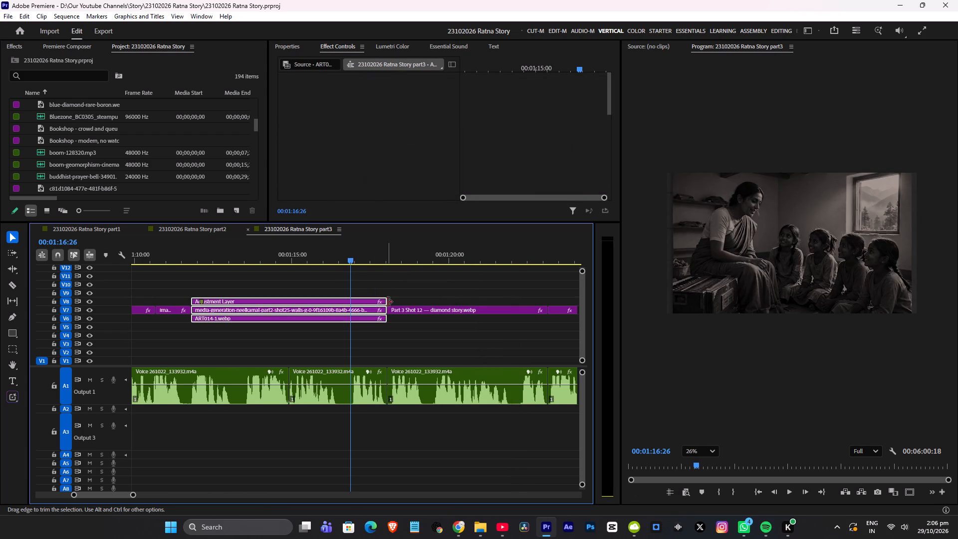
pyautogui.moveTo(386, 302); pyautogui.dragTo(353, 310)
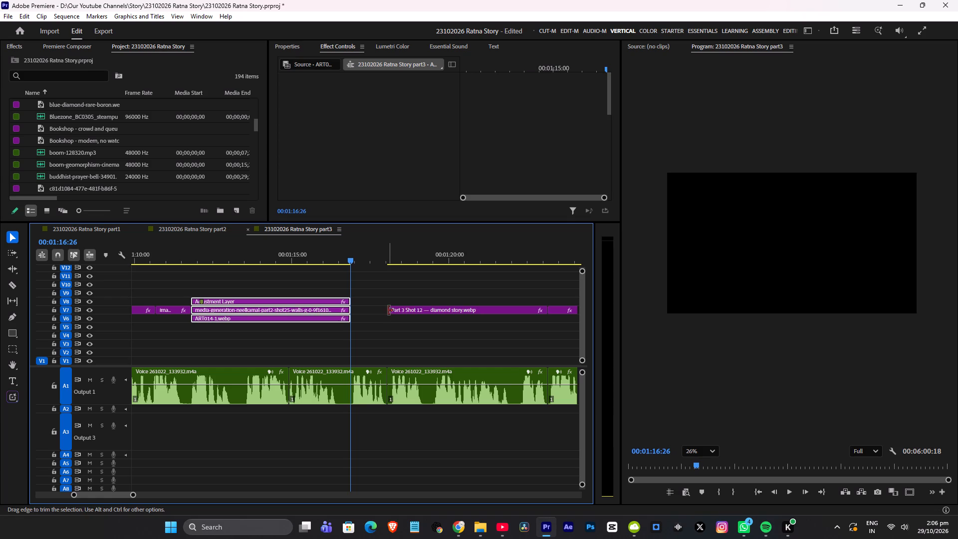
pyautogui.moveTo(388, 310); pyautogui.dragTo(329, 311)
pyautogui.click(257, 255)
pyautogui.press('space')
pyautogui.click(374, 271)
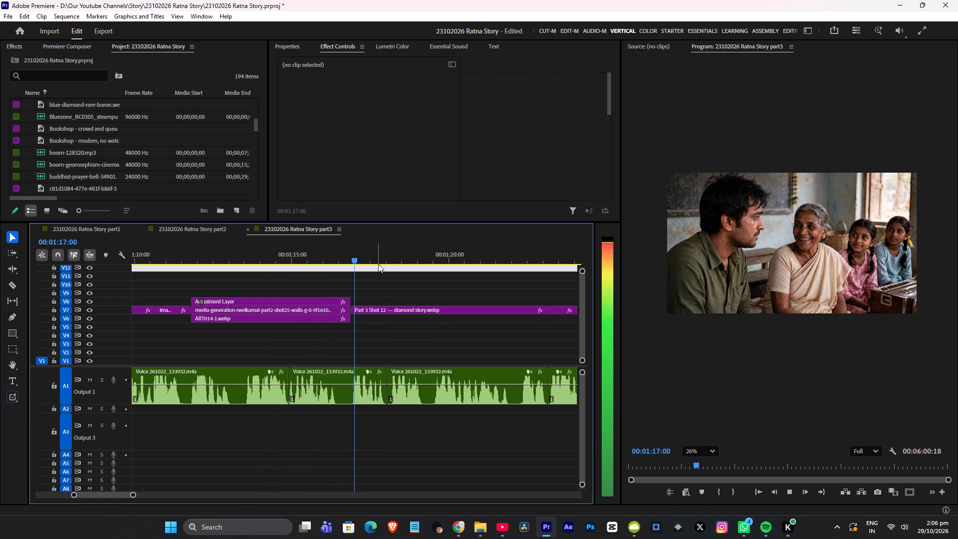
pyautogui.scroll(-2, 429, 295)
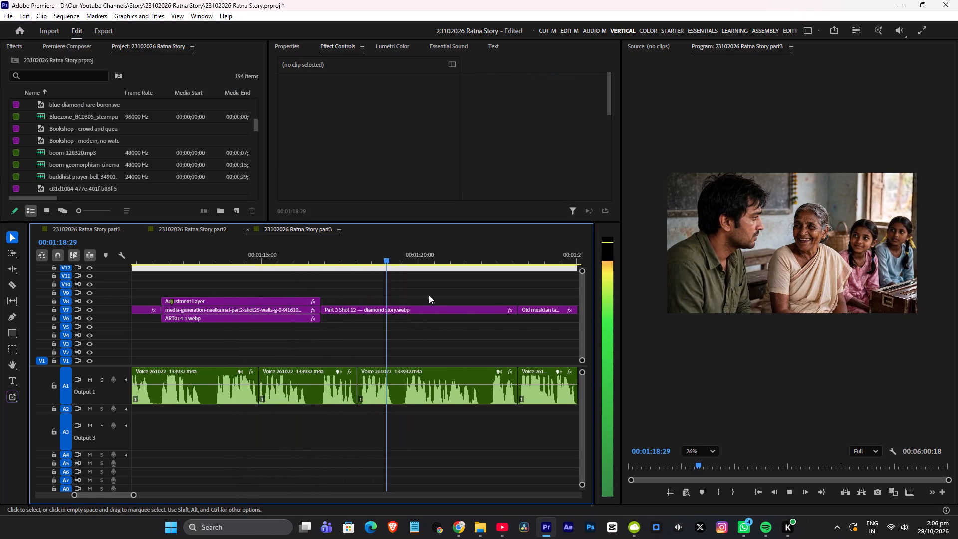
pyautogui.scroll(-1, 429, 295)
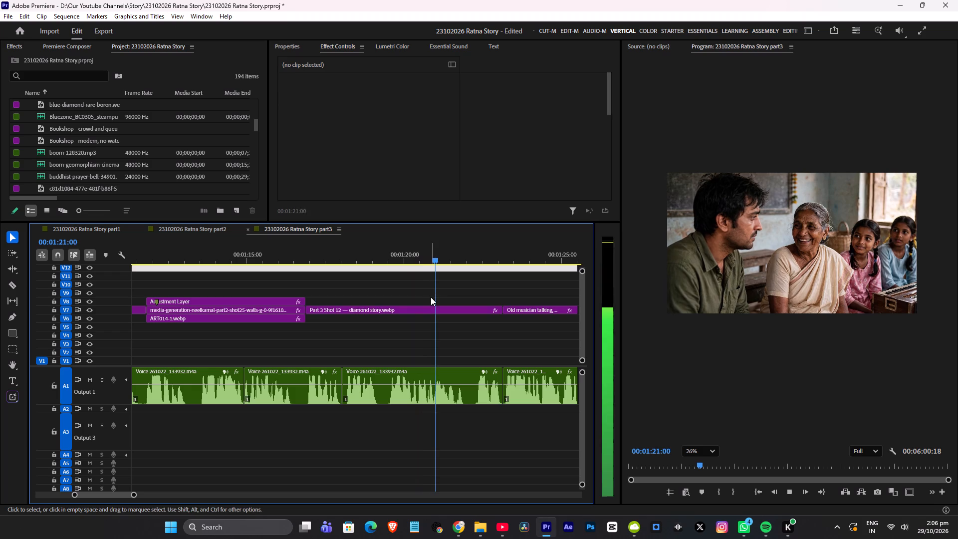
pyautogui.press('space')
# Paste the copied Lumetri Color grade onto the Part 3 Shot 12 diamond story still.
pyautogui.click(407, 312)
pyautogui.hotkey('ctrl', 'v')
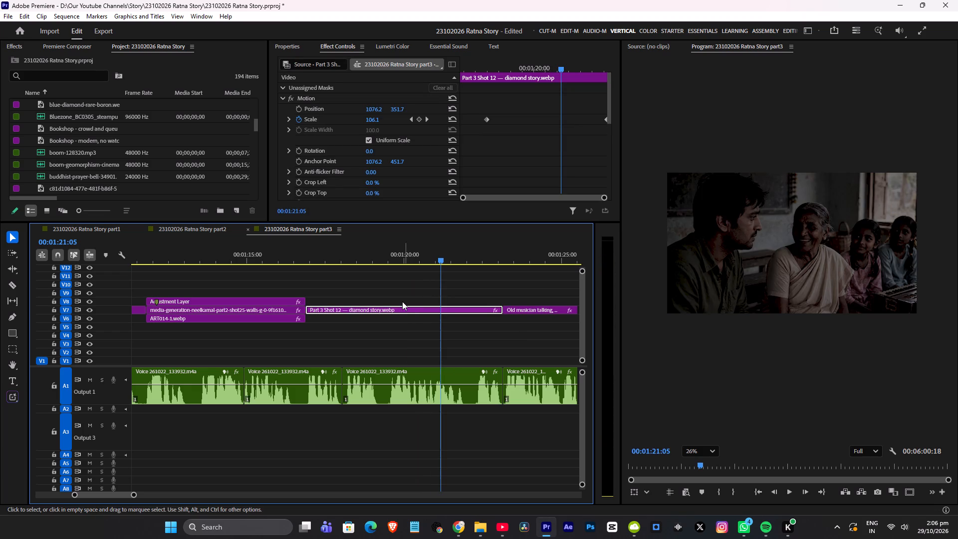
# Save the project and set the Part 3 Shot 12 still's Lumetri Blacks to 0, Shadows to -48.4 and Whites to -37.2.
pyautogui.hotkey('ctrl', 's')
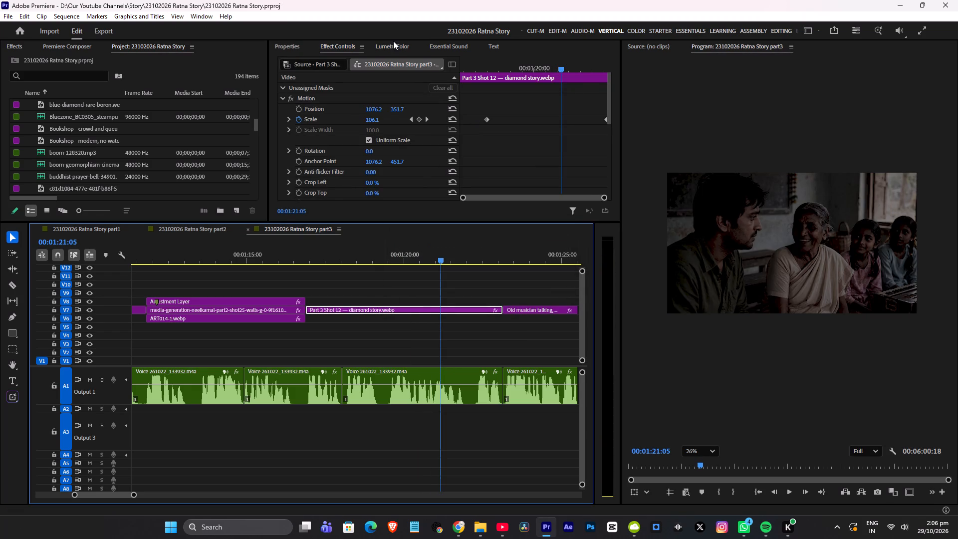
pyautogui.click(393, 41)
pyautogui.scroll(-14, 475, 135)
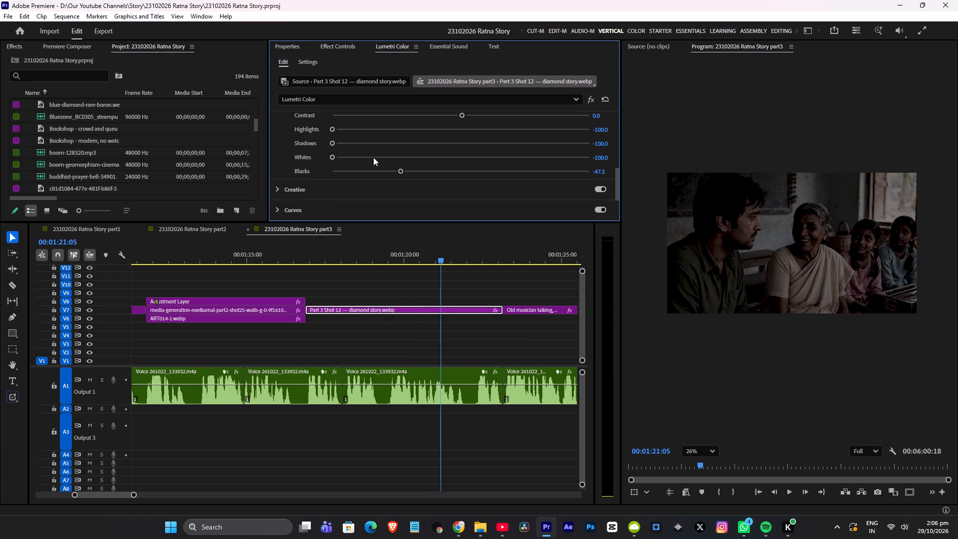
pyautogui.doubleClick(431, 172)
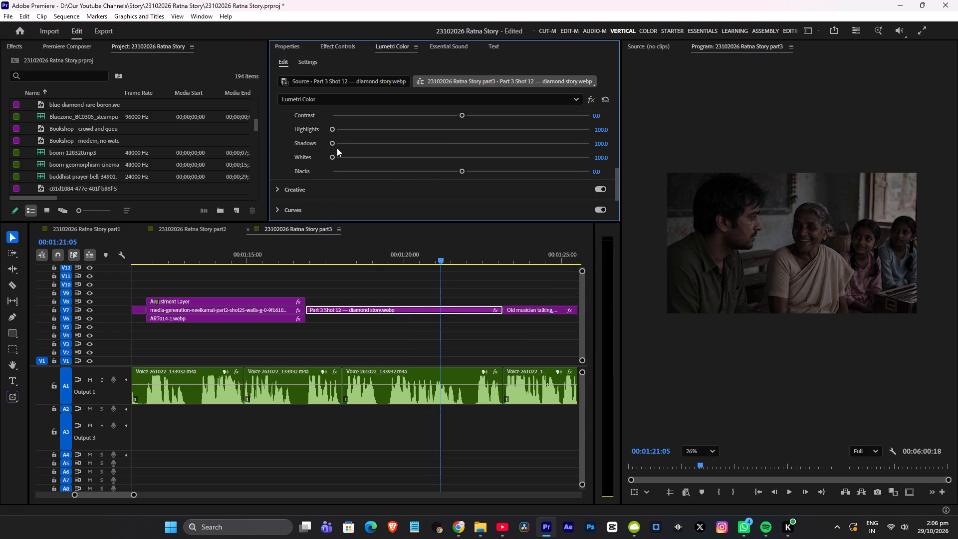
pyautogui.moveTo(333, 142); pyautogui.dragTo(396, 142)
pyautogui.moveTo(396, 142); pyautogui.dragTo(398, 142)
pyautogui.moveTo(332, 157); pyautogui.dragTo(404, 157)
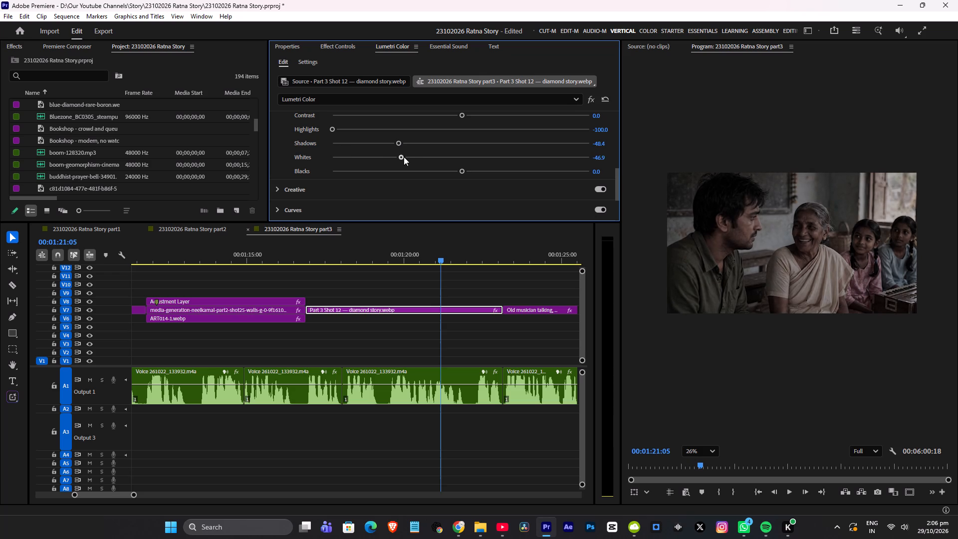
pyautogui.moveTo(404, 157); pyautogui.dragTo(412, 157)
# Set the Lumetri Saturation of the Part 3 Shot 12 still to 70.
pyautogui.scroll(1, 451, 158)
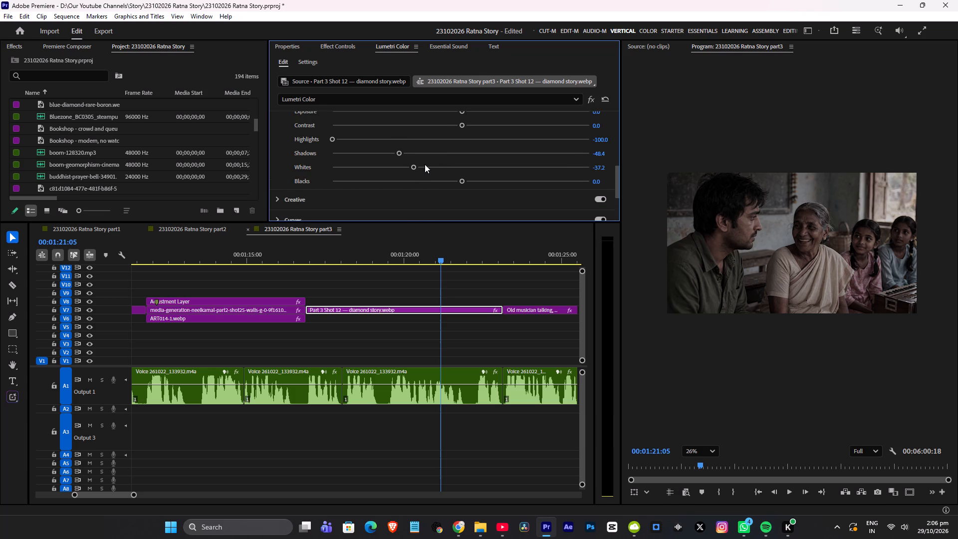
pyautogui.scroll(3, 415, 166)
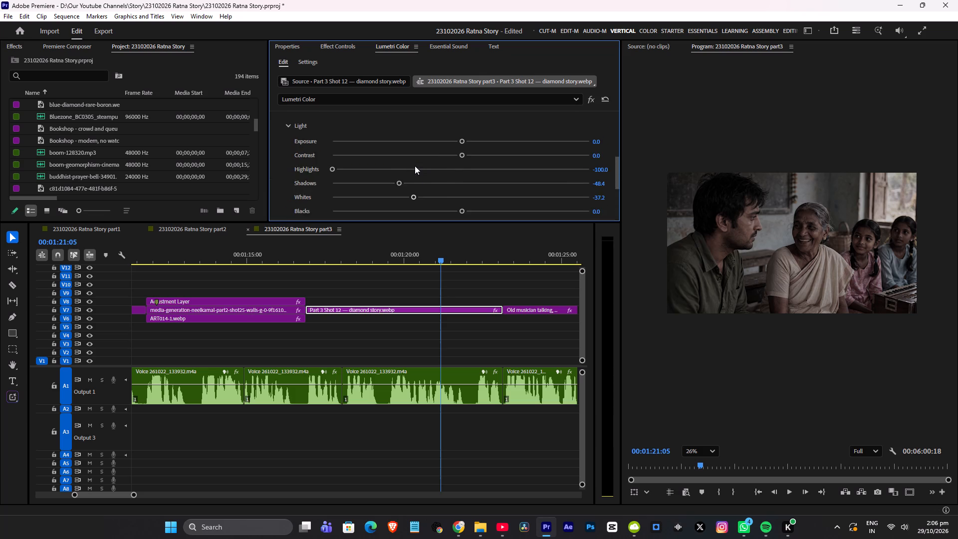
pyautogui.scroll(4, 415, 166)
pyautogui.click(426, 147)
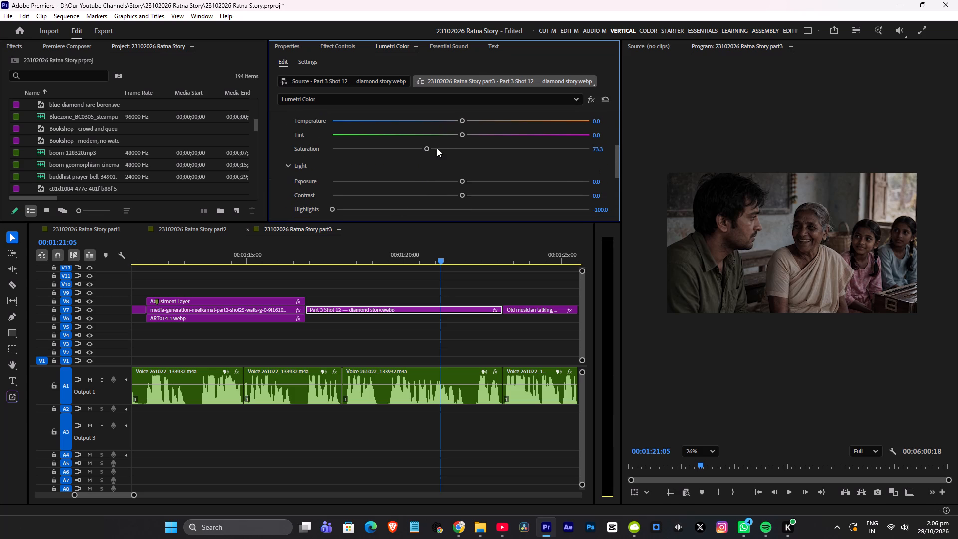
pyautogui.click(598, 149)
pyautogui.write('70')
pyautogui.press('Return')
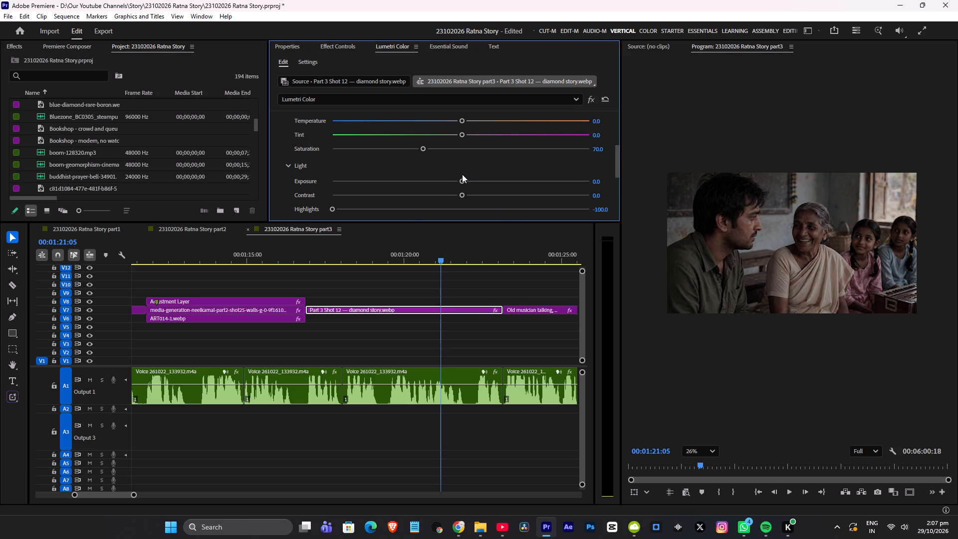
pyautogui.scroll(-2, 462, 174)
pyautogui.scroll(9, 458, 174)
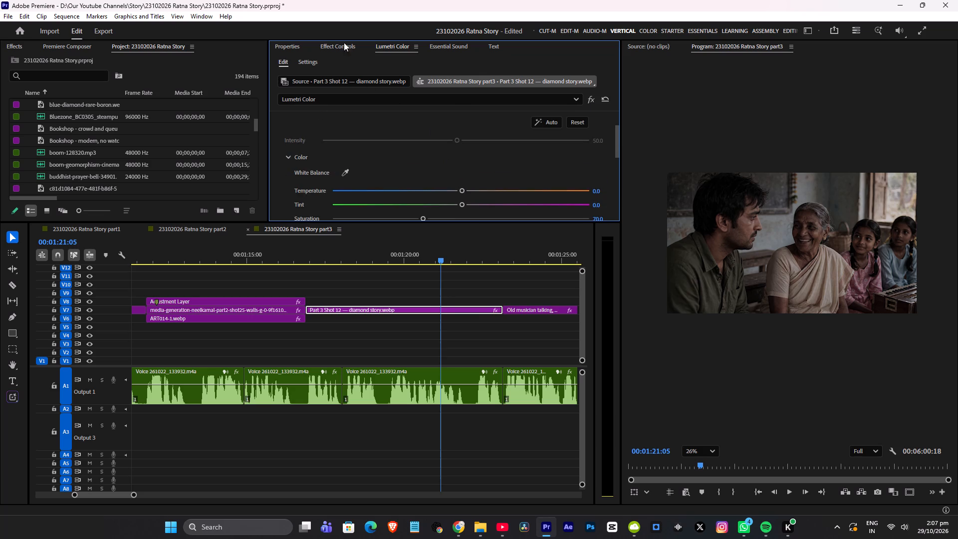
# Copy the adjusted Lumetri Color effect from Part 3 Shot 12 onto the Old musician talking still, and save.
pyautogui.click(341, 45)
pyautogui.scroll(-5, 363, 152)
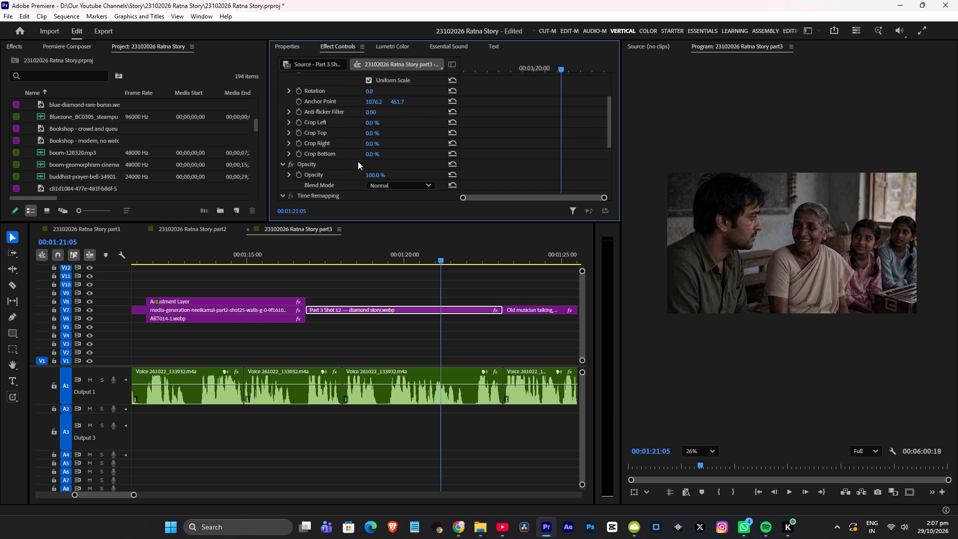
pyautogui.scroll(-10, 358, 161)
pyautogui.click(339, 127)
pyautogui.hotkey('ctrl', 'c')
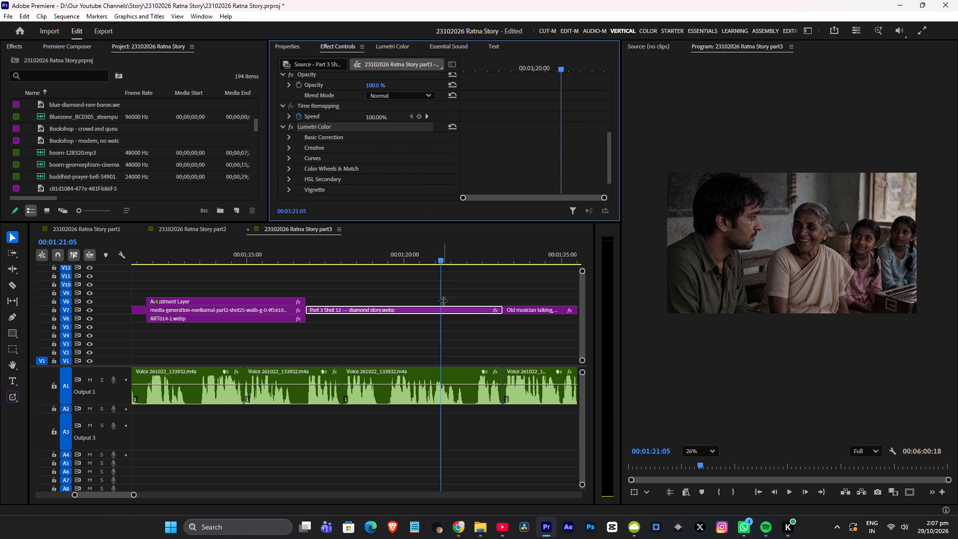
pyautogui.scroll(-5, 443, 300)
pyautogui.click(411, 259)
pyautogui.press('space')
pyautogui.scroll(-9, 439, 271)
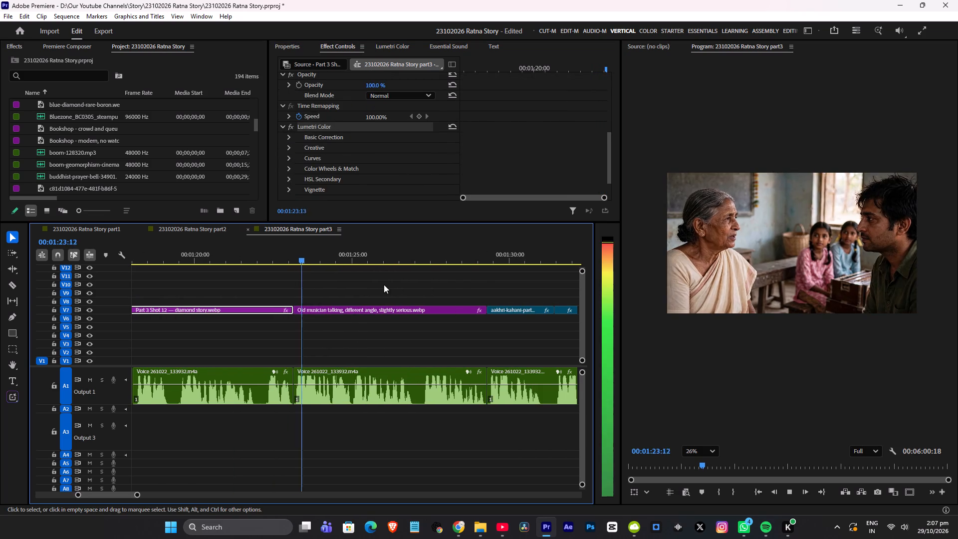
pyautogui.click(379, 308)
pyautogui.hotkey('ctrl', 'v')
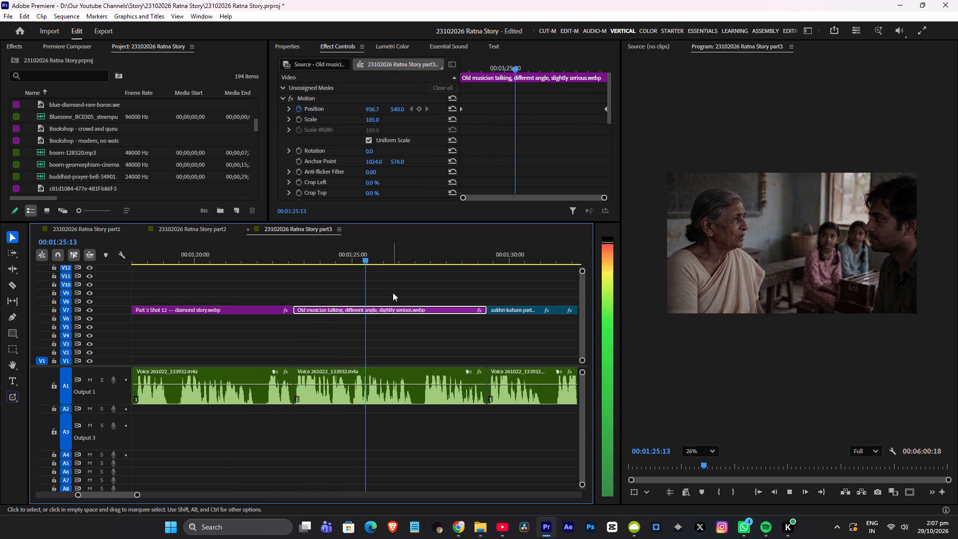
pyautogui.hotkey('ctrl', 's')
# Play back from the Old musician talking still through the aakhri-kahani clips and the media-generation still to review the grade.
pyautogui.press('space')
pyautogui.scroll(-5, 399, 291)
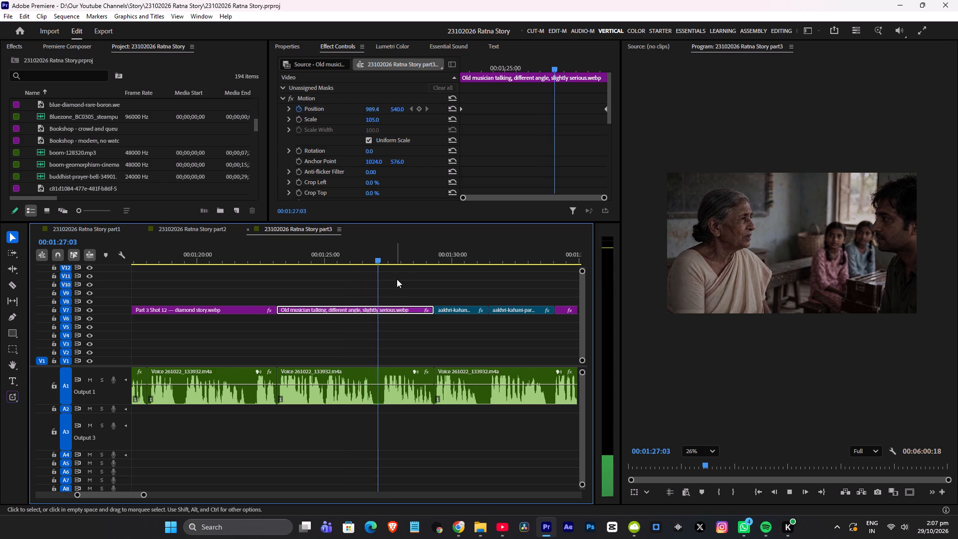
pyautogui.keyDown('alt'); pyautogui.scroll(-9, 405, 277); pyautogui.keyUp('alt')
pyautogui.keyDown('alt'); pyautogui.scroll(5, 395, 295); pyautogui.keyUp('alt')
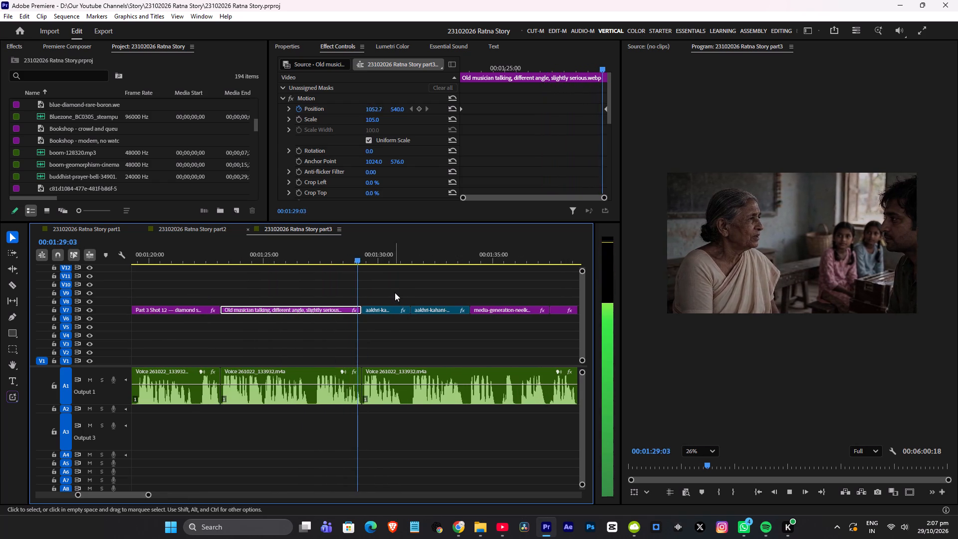
pyautogui.scroll(-2, 396, 294)
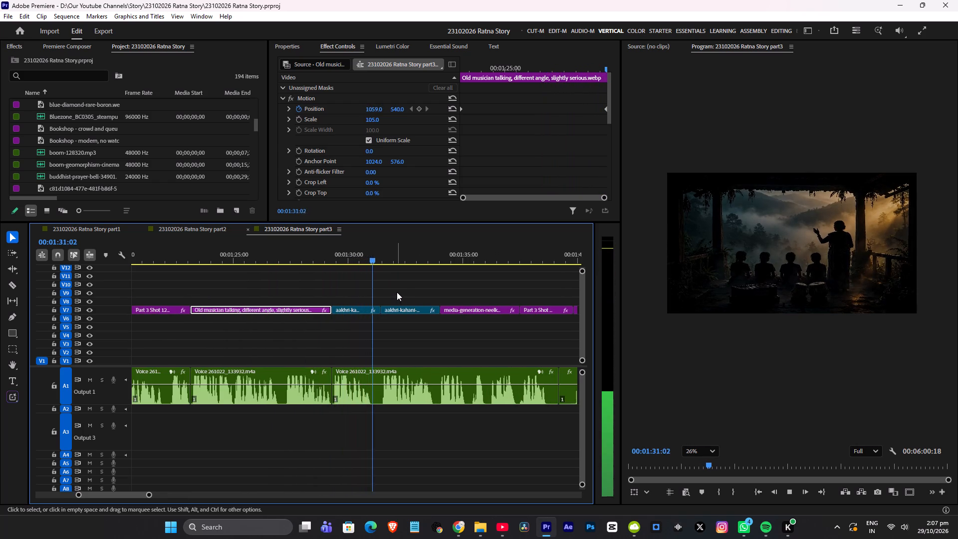
pyautogui.scroll(-4, 399, 291)
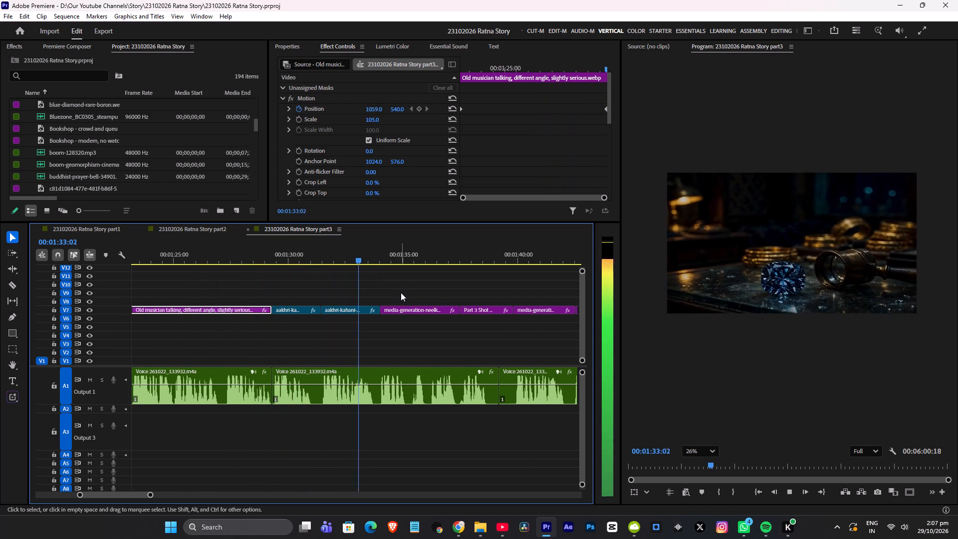
pyautogui.scroll(-6, 399, 293)
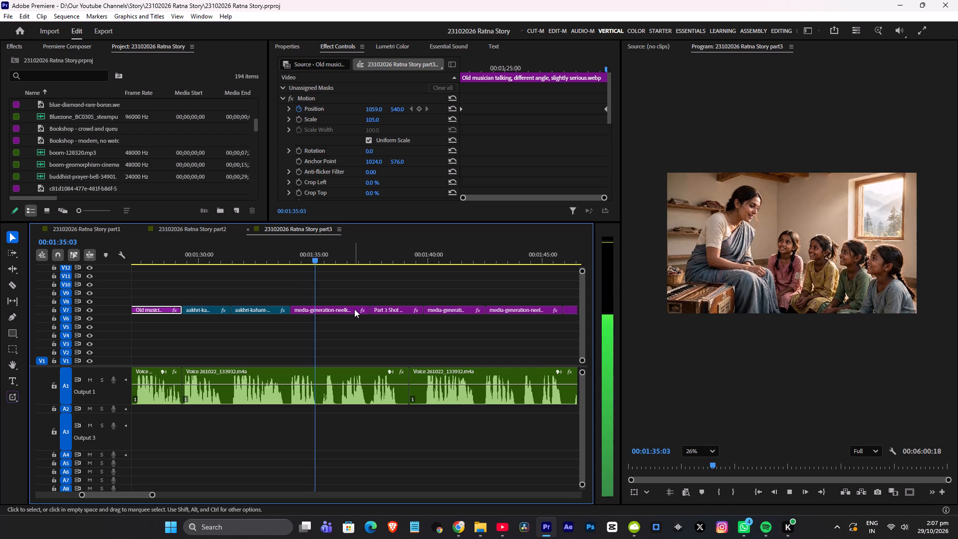
pyautogui.scroll(-3, 352, 297)
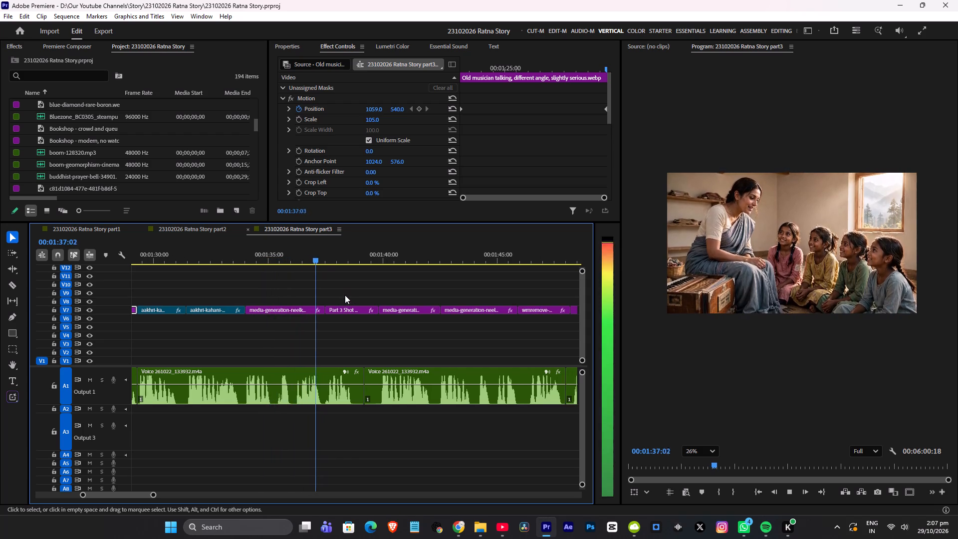
pyautogui.press('space')
# Paste the copied Lumetri Color grade onto the second Part 3 Shot 12 still at 00:01:38:20, play back through the wall clock shot and save.
pyautogui.click(350, 310)
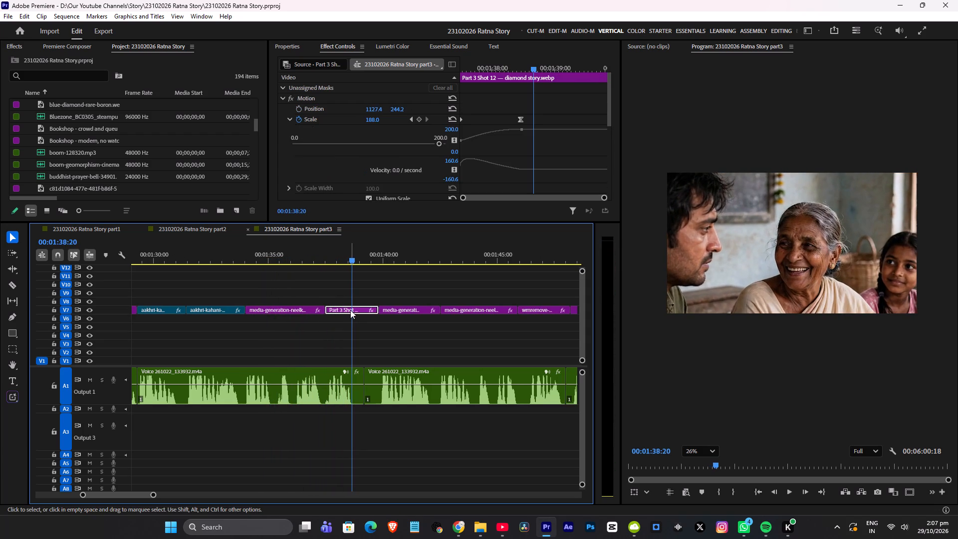
pyautogui.hotkey('ctrl', 'v')
pyautogui.press('space')
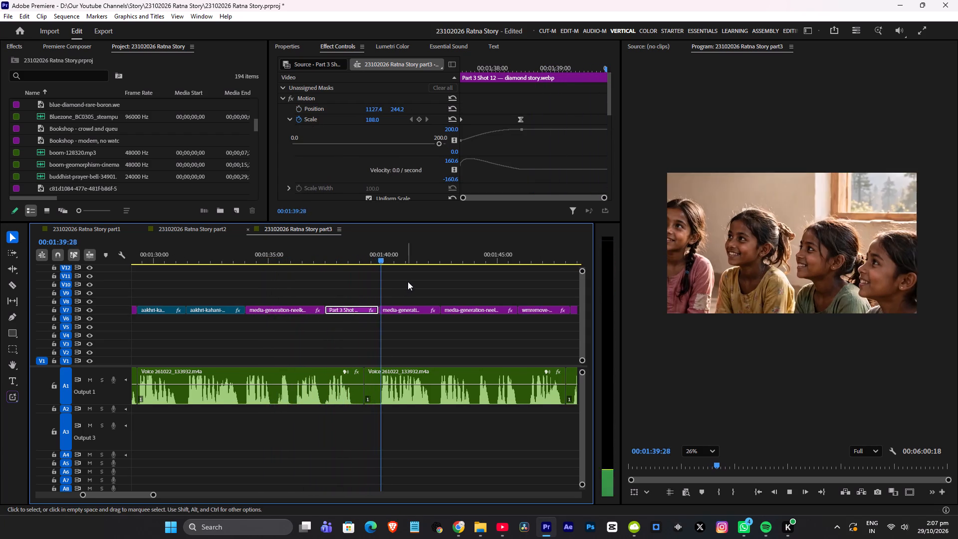
pyautogui.scroll(-4, 408, 282)
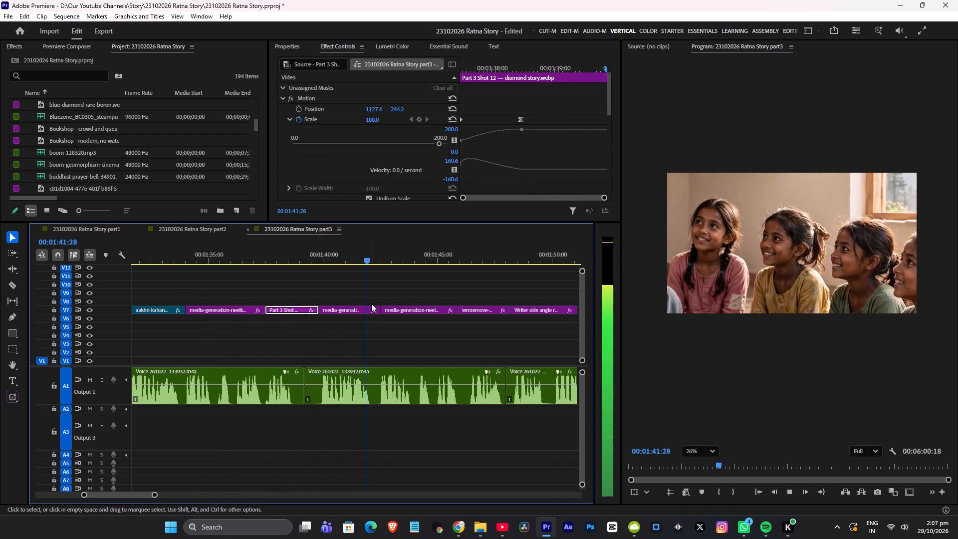
pyautogui.scroll(-7, 374, 303)
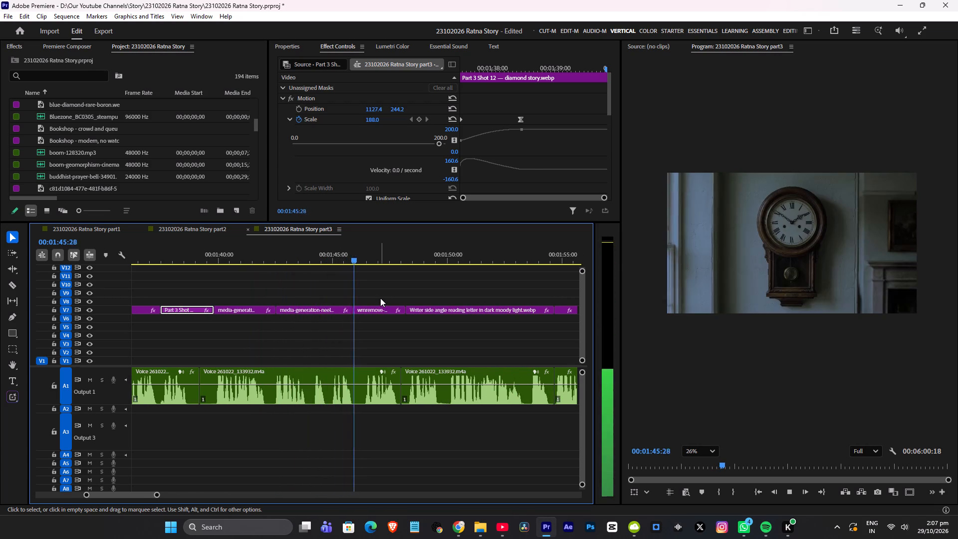
pyautogui.scroll(-3, 380, 297)
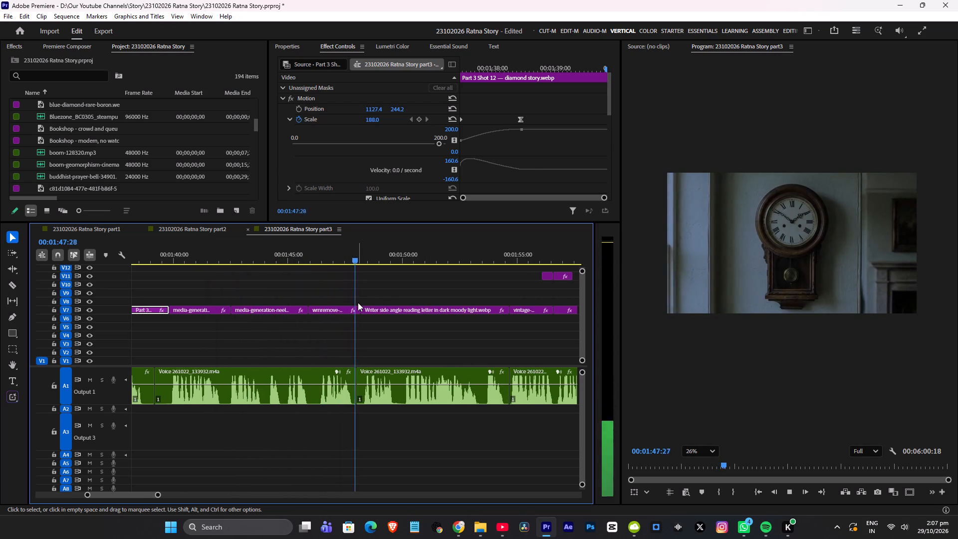
pyautogui.hotkey('ctrl', 's')
# Switch to Spotify, move the current song to 0:51 and minimize the player.
pyautogui.click(765, 531)
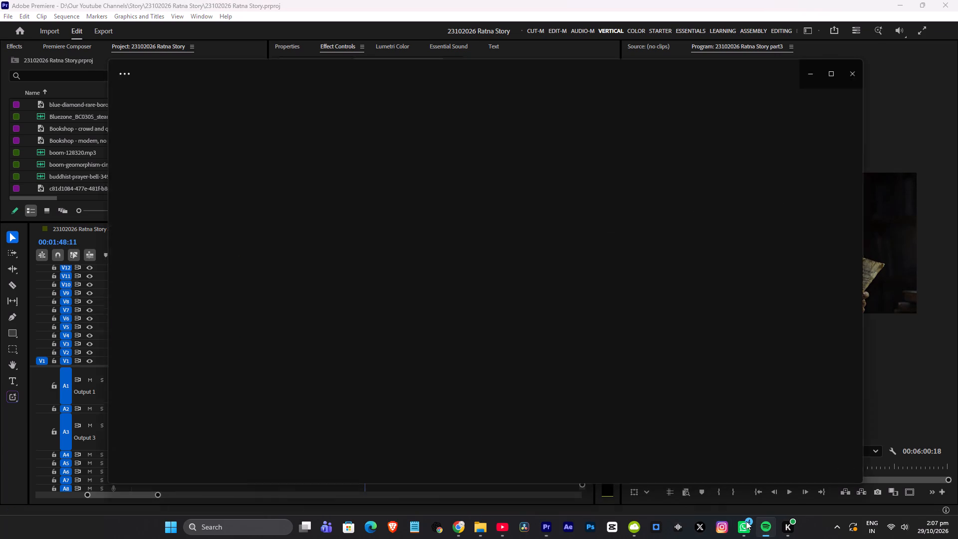
pyautogui.click(423, 469)
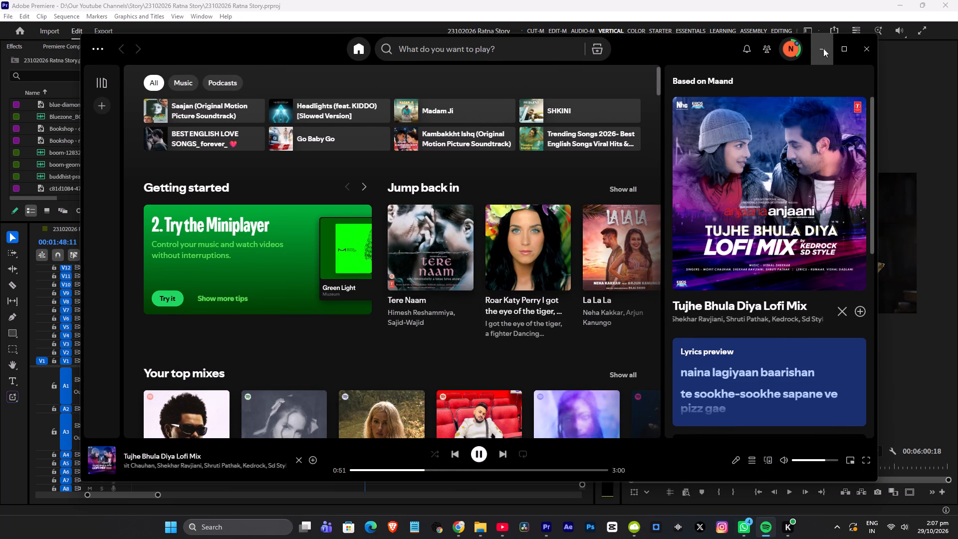
pyautogui.click(823, 46)
# Play back the writer reading letter still through the vintage clock stills to review their look and timing.
pyautogui.click(409, 281)
pyautogui.press('space')
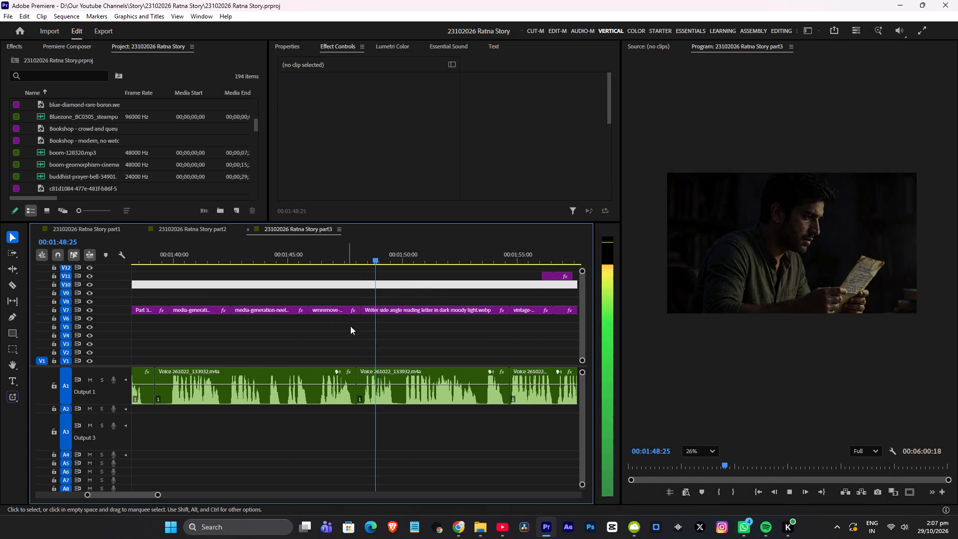
pyautogui.keyDown('alt'); pyautogui.scroll(-10, 357, 317); pyautogui.keyUp('alt')
pyautogui.keyDown('alt'); pyautogui.scroll(3, 347, 269); pyautogui.keyUp('alt')
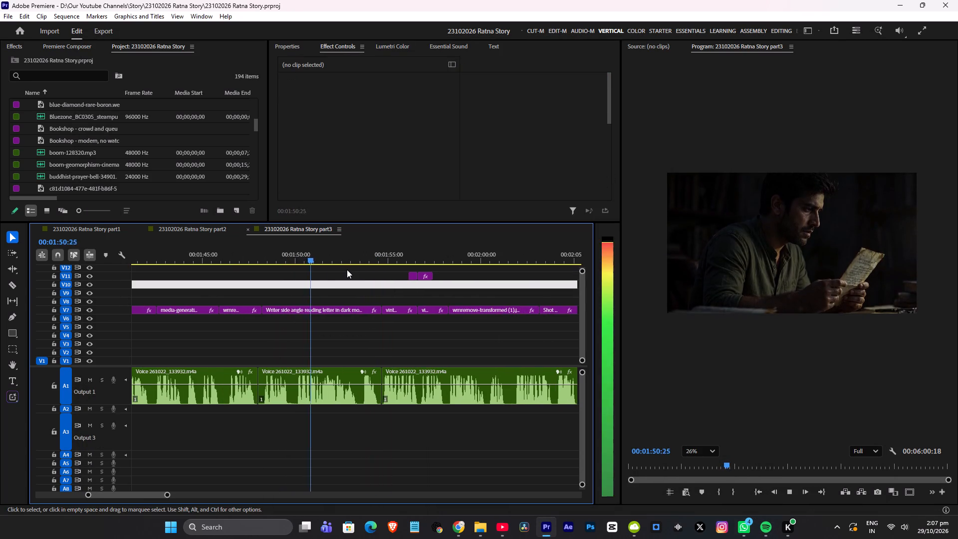
pyautogui.keyDown('alt'); pyautogui.scroll(3, 369, 270); pyautogui.keyUp('alt')
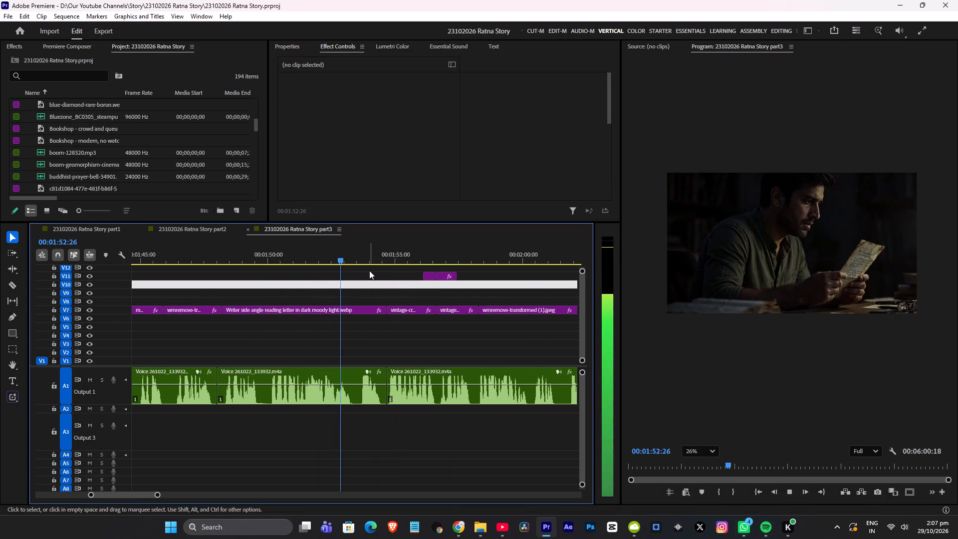
pyautogui.scroll(-7, 369, 270)
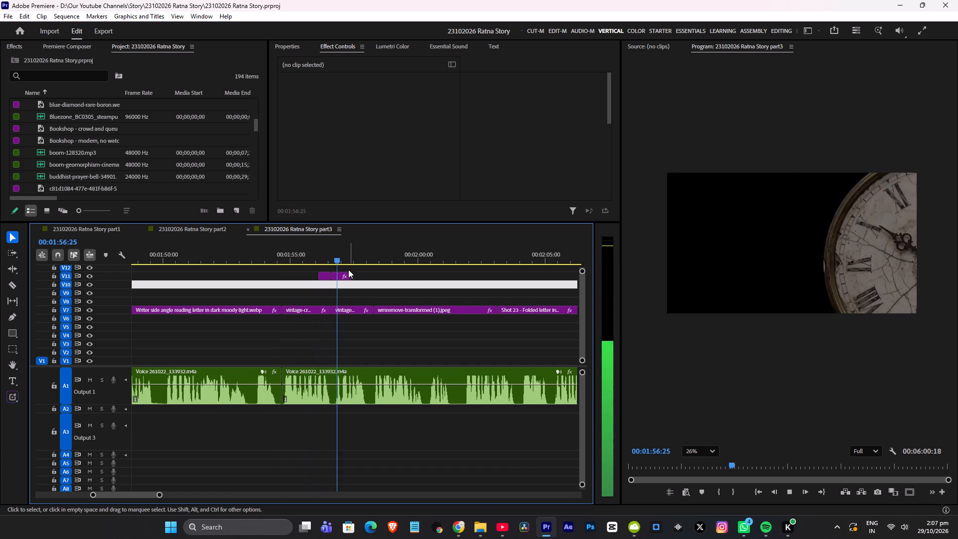
pyautogui.press('space')
# Apply the Tint effect to the first vintage cracked clock still at 00:01:55:19.
pyautogui.click(308, 259)
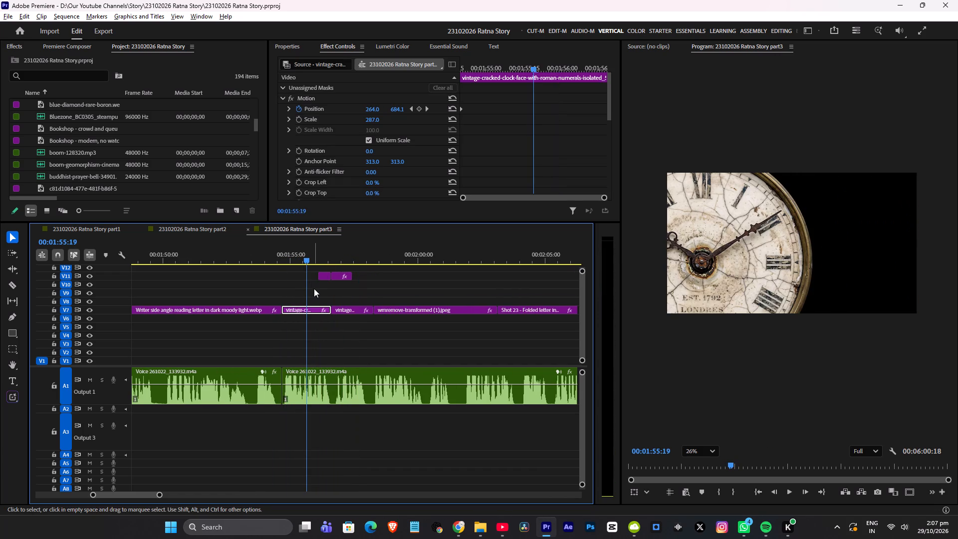
pyautogui.hotkey('alt', 'space')
pyautogui.write('tint')
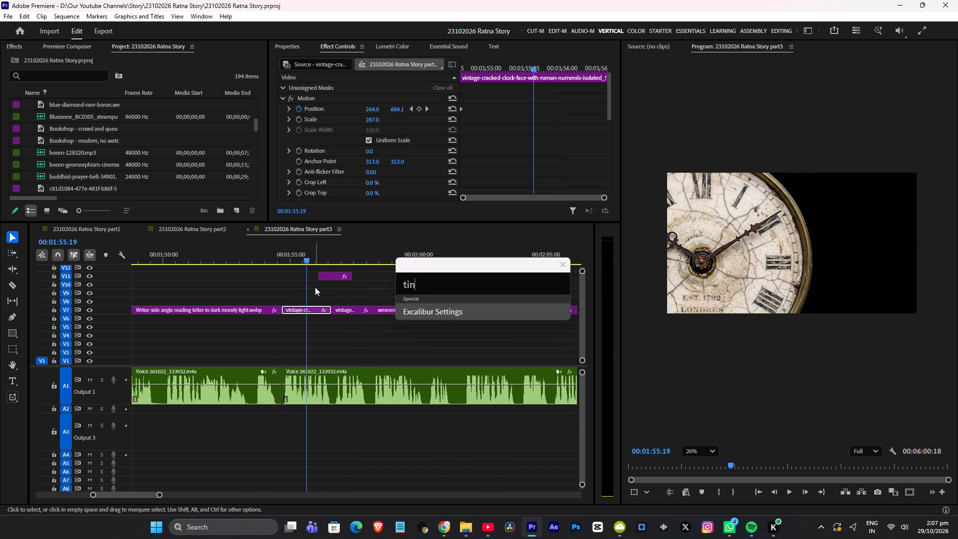
pyautogui.press('Return')
# Apply the Tint effect to the second vintage cracked clock still at 00:01:57:15 and save the project.
pyautogui.click(355, 257)
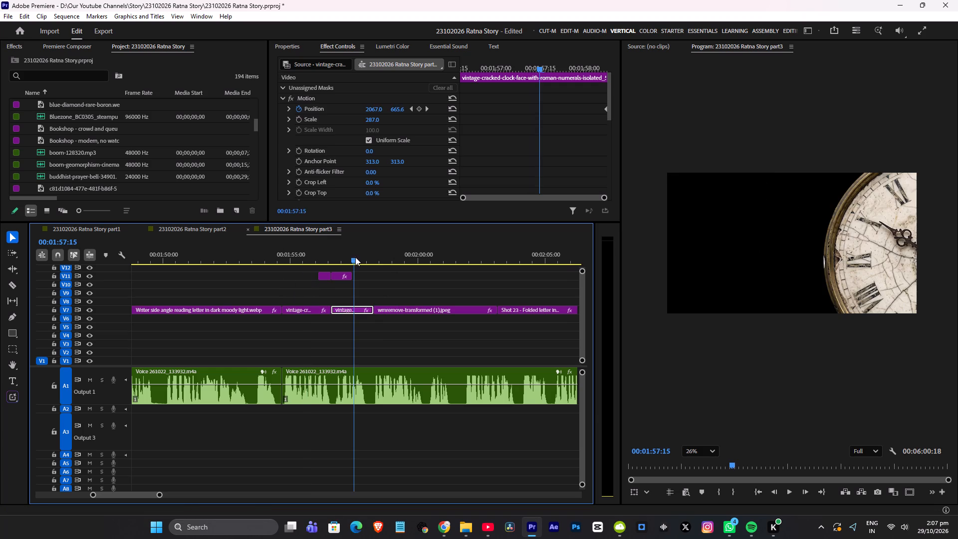
pyautogui.write('tin')
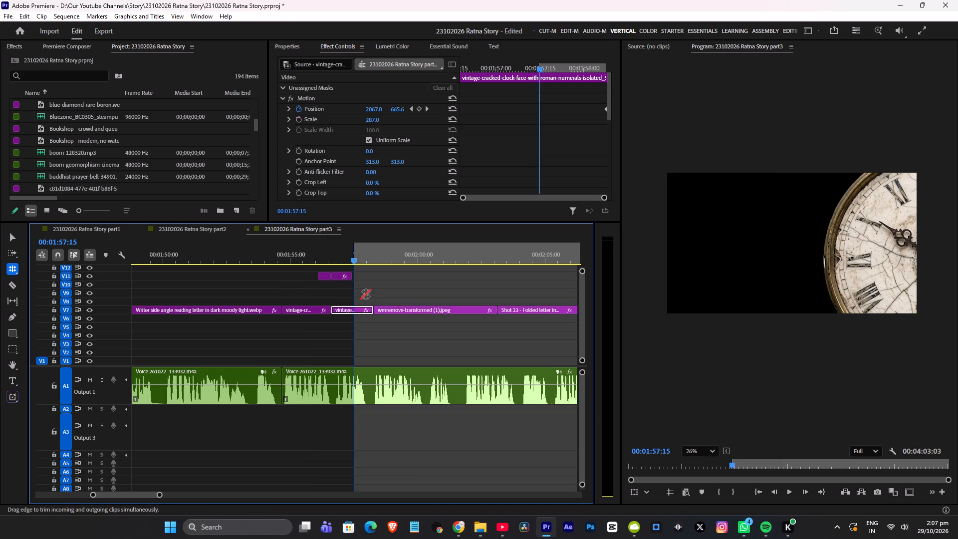
pyautogui.hotkey('ctrl', 'shift', 'x')
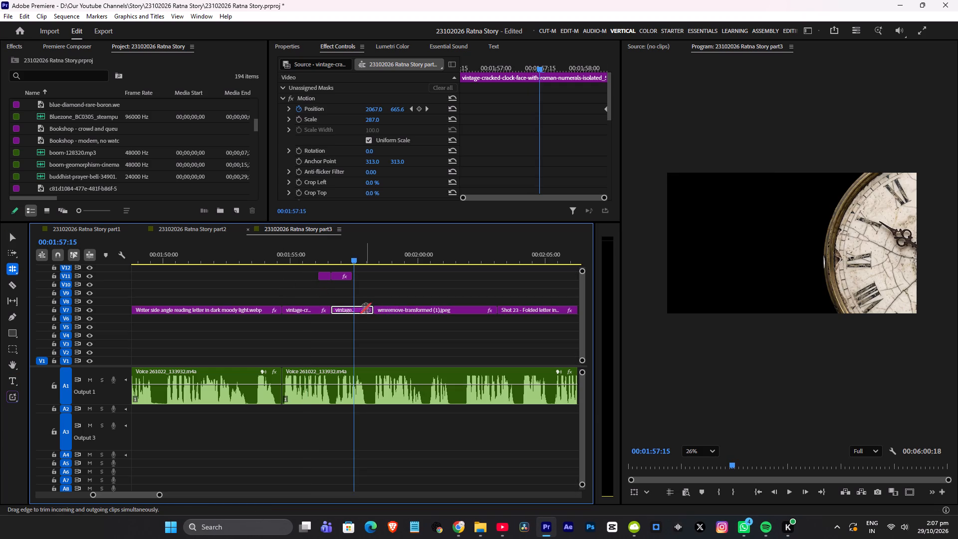
pyautogui.press('v')
pyautogui.click(367, 297)
pyautogui.click(361, 308)
pyautogui.hotkey('alt', 'space')
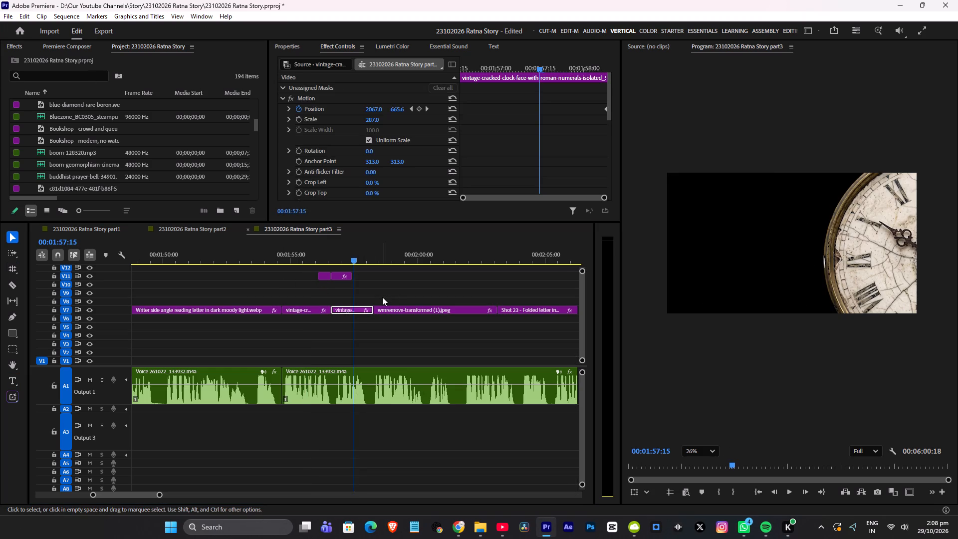
pyautogui.write('tint')
pyautogui.press('Return')
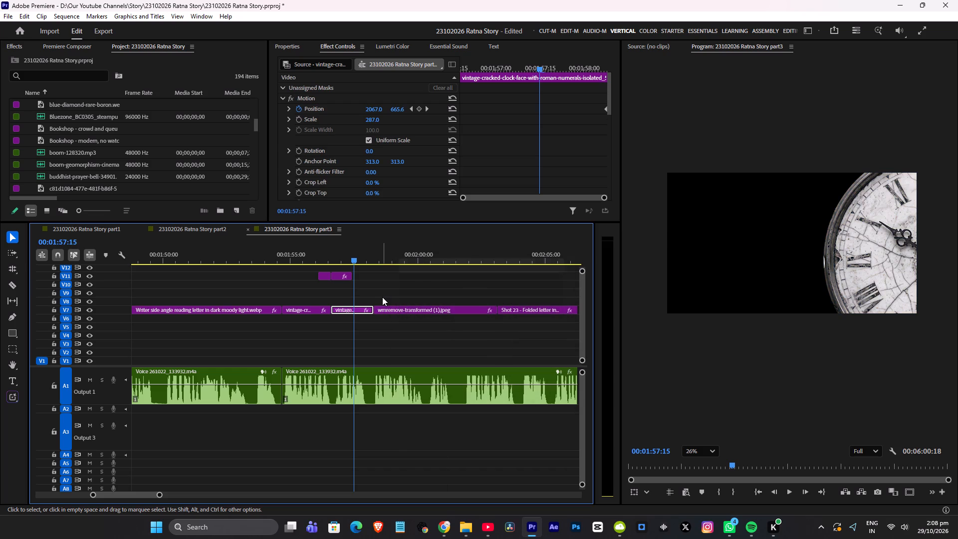
pyautogui.click(276, 259)
pyautogui.hotkey('ctrl', 's')
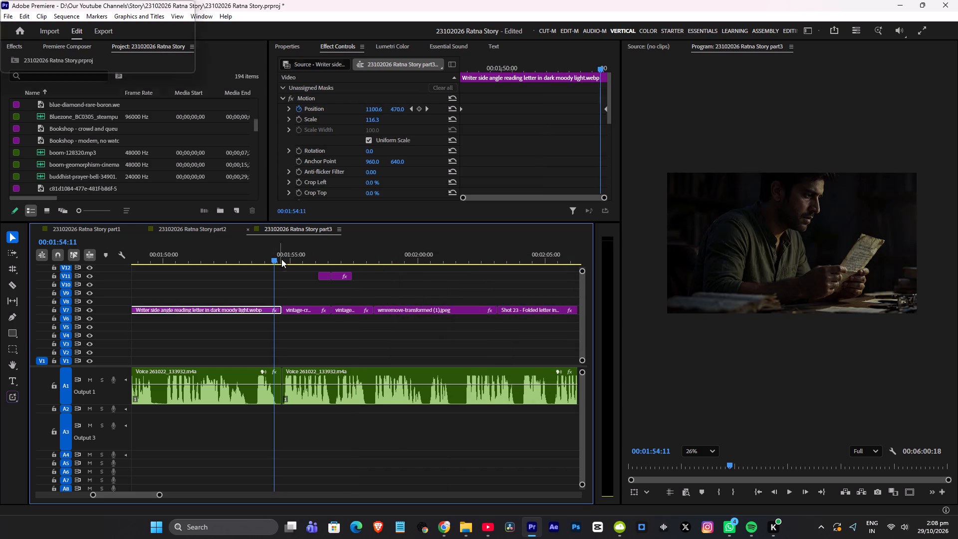
# Play back the two tinted vintage clock stills into the wall clock still several times to review their look and timing.
pyautogui.press('space')
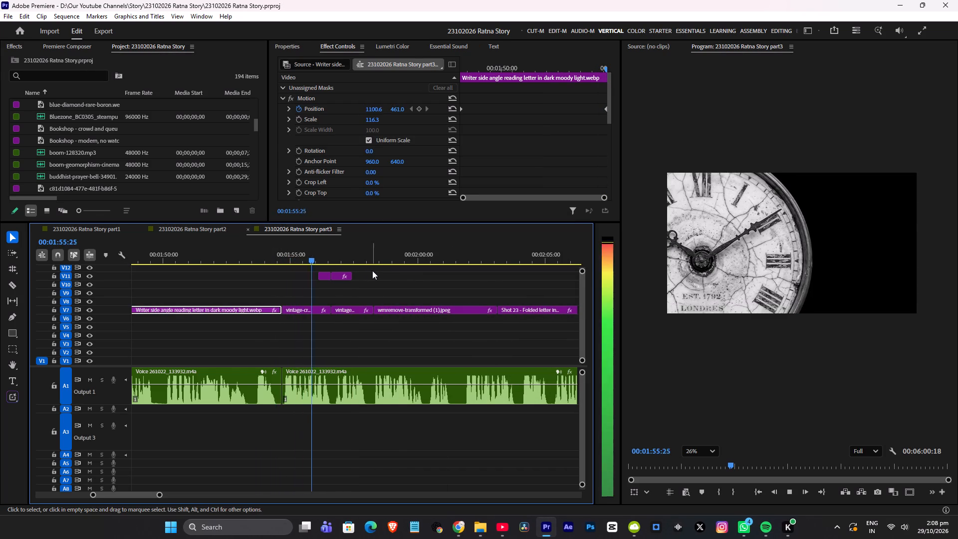
pyautogui.scroll(-5, 372, 270)
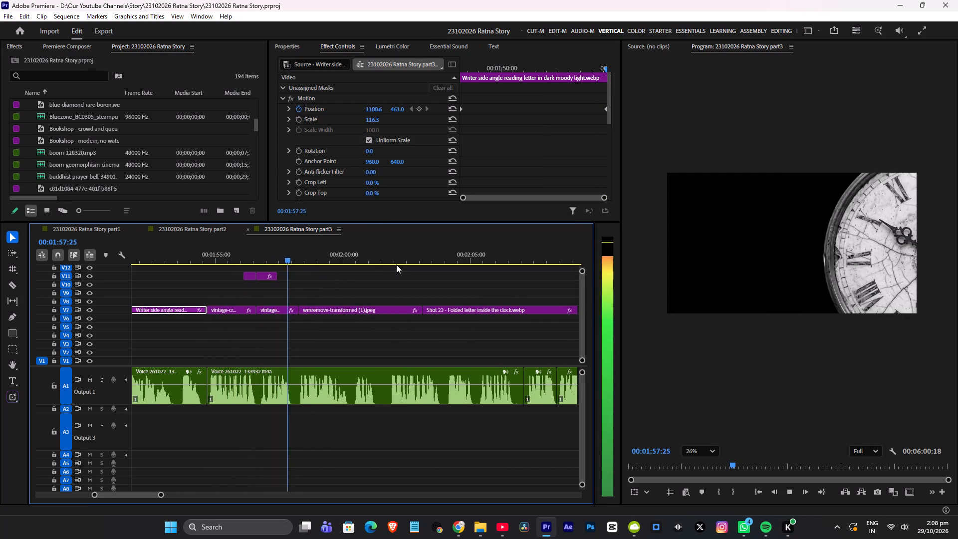
pyautogui.scroll(-3, 395, 266)
pyautogui.press('space')
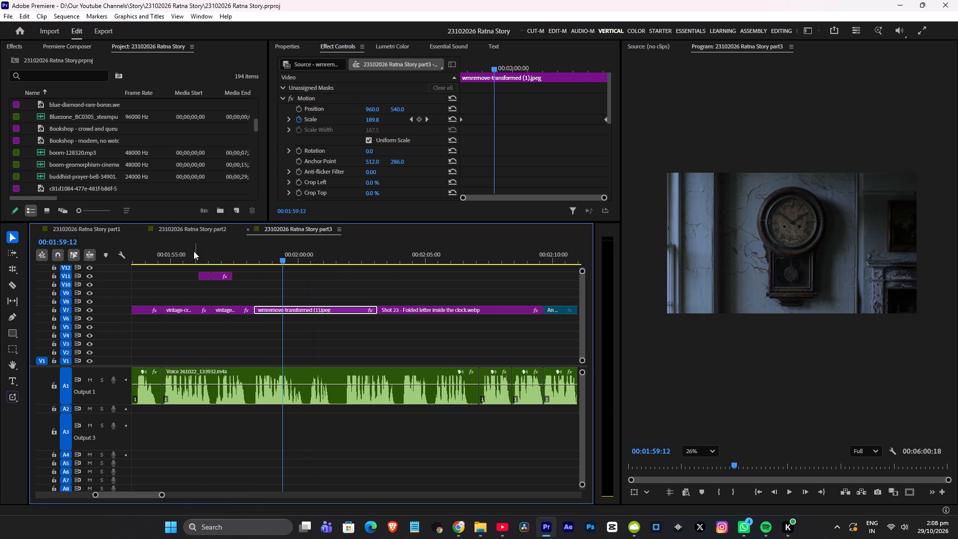
pyautogui.click(194, 251)
pyautogui.press('space')
pyautogui.scroll(3, 264, 274)
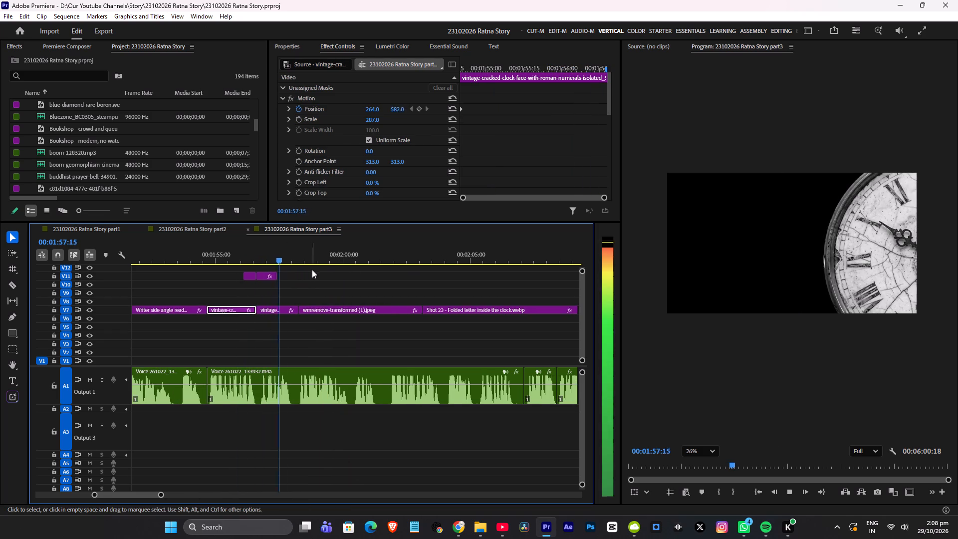
pyautogui.press('space')
pyautogui.click(236, 255)
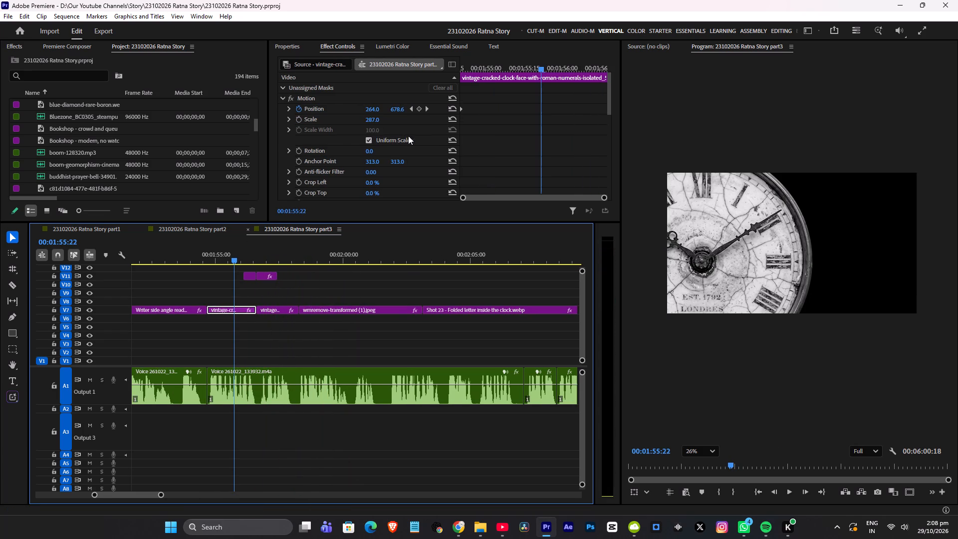
pyautogui.press('space')
pyautogui.press('space')
pyautogui.press('space')
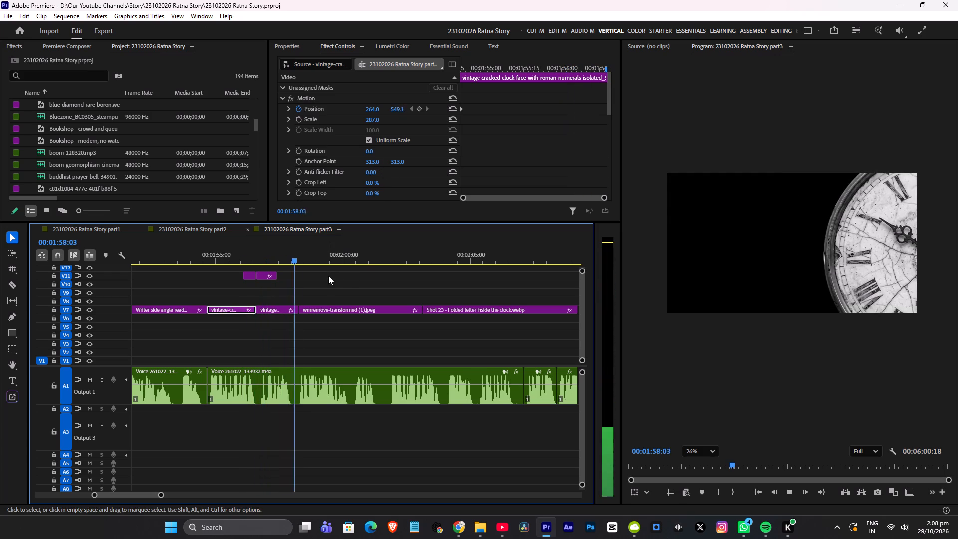
pyautogui.scroll(-4, 328, 274)
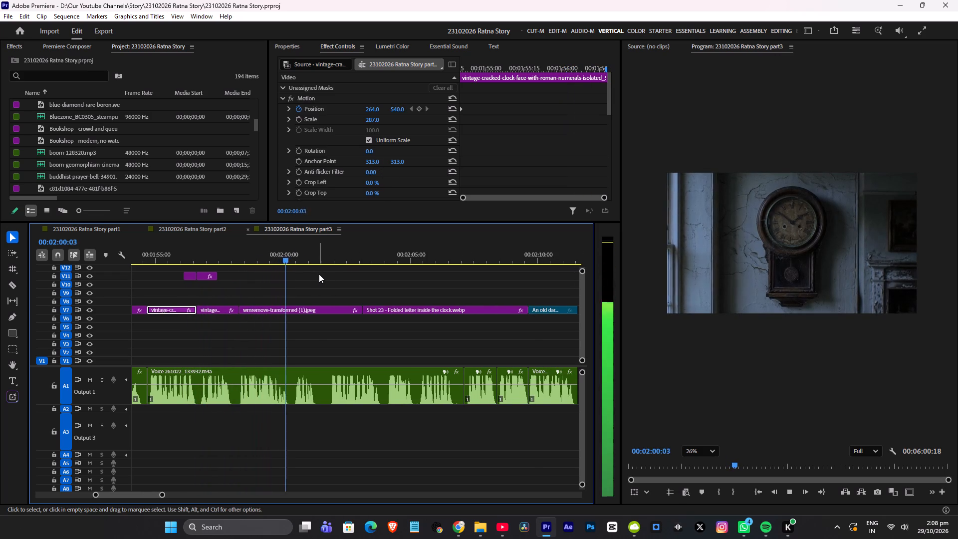
pyautogui.scroll(-3, 320, 276)
pyautogui.press('space')
# Add the default video transition at the cut between the second vintage clock still and the wall clock still, and play it back.
pyautogui.click(196, 313)
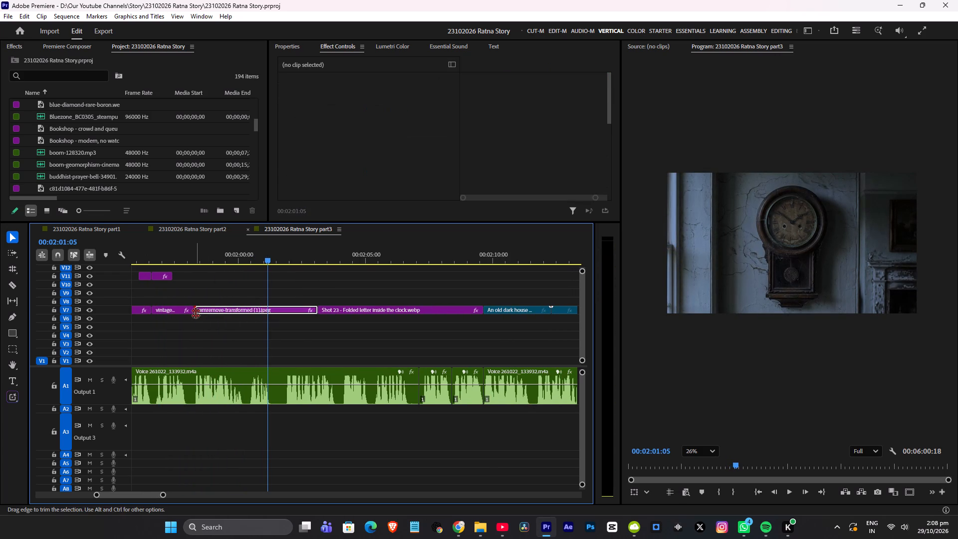
pyautogui.hotkey('ctrl', 'd')
pyautogui.click(179, 254)
pyautogui.press('space')
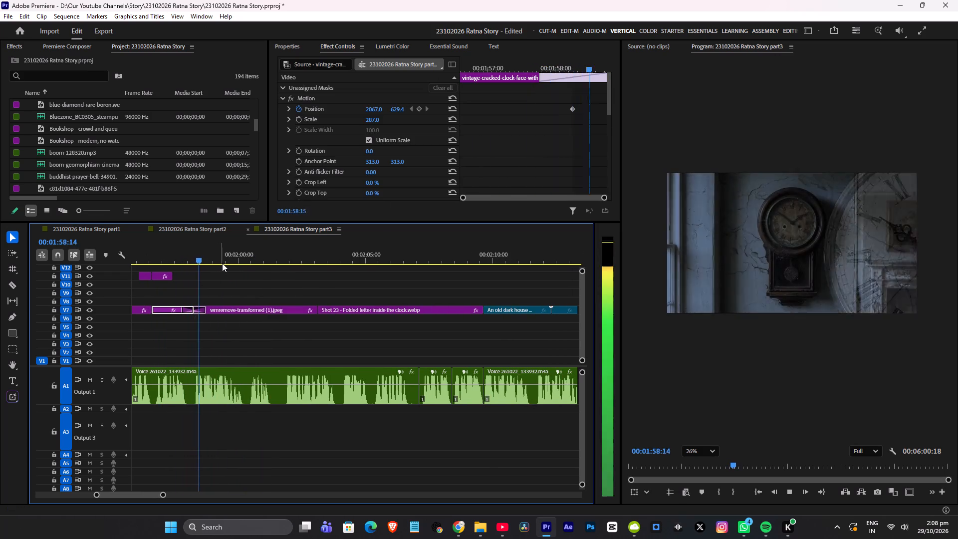
pyautogui.press('space')
# Move the second vintage clock still's last Position keyframe to the end of its transition and play back through the wall clock shot.
pyautogui.click(170, 309)
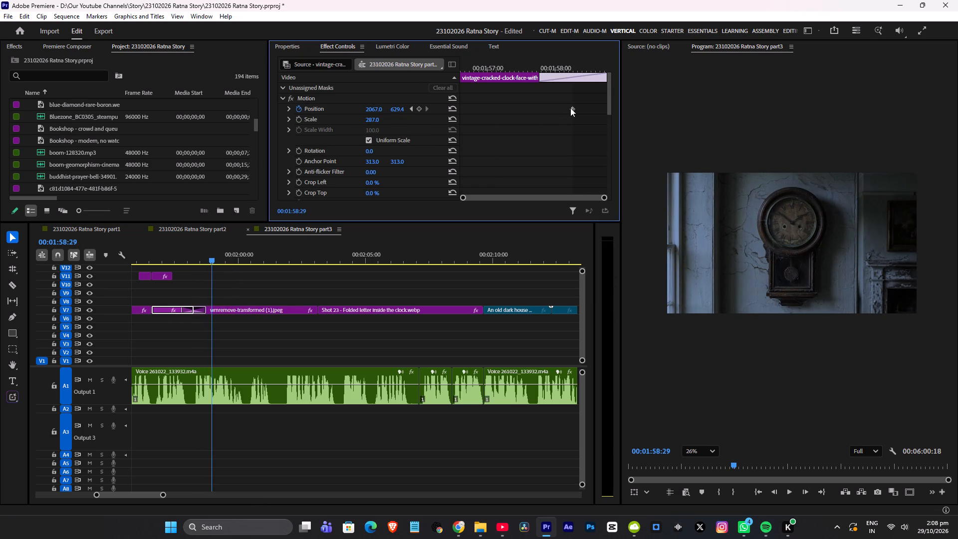
pyautogui.moveTo(573, 108); pyautogui.dragTo(724, 108)
pyautogui.scroll(5, 296, 280)
pyautogui.click(204, 257)
pyautogui.press('space')
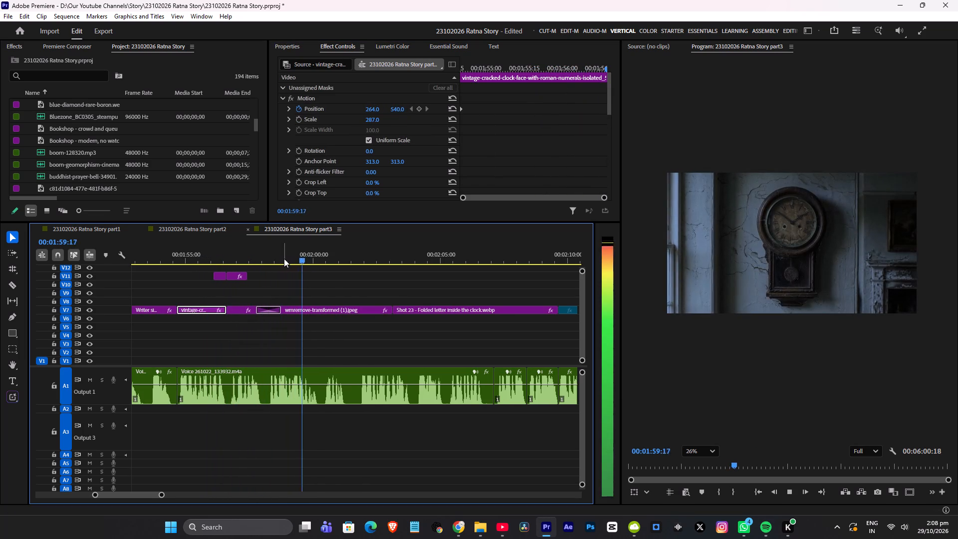
pyautogui.scroll(-3, 365, 274)
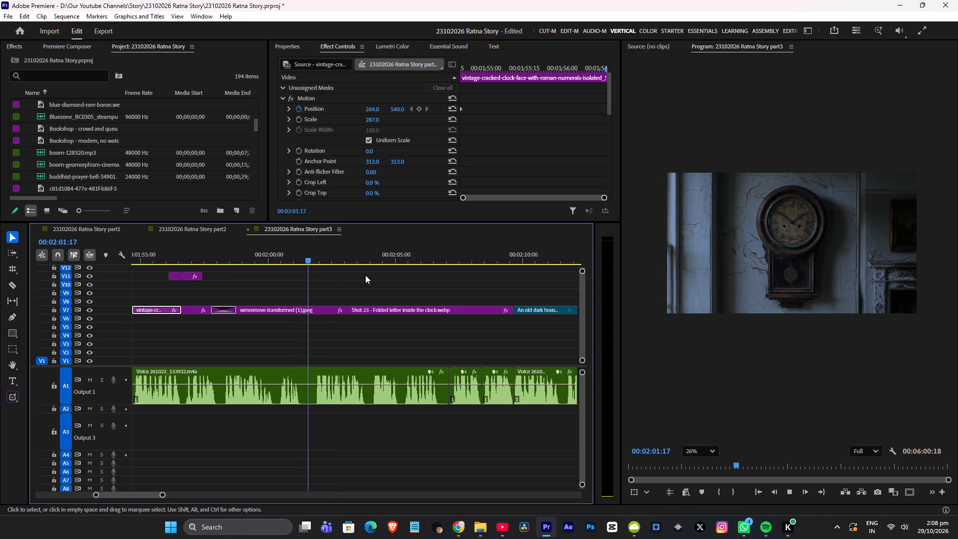
pyautogui.scroll(-3, 365, 275)
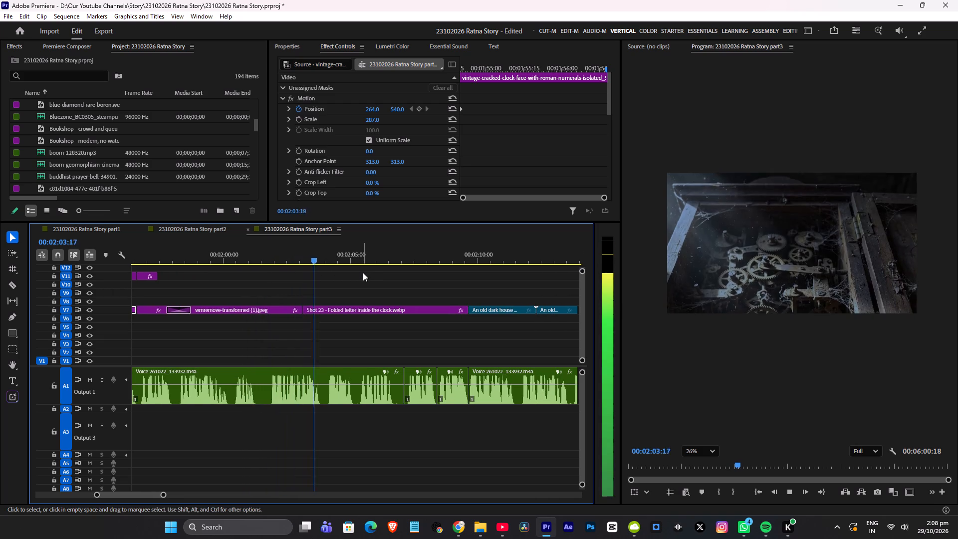
# Trim the wall clock still to end just after 00:02:02:06 and move its last Scale keyframe to the clip's new end.
pyautogui.click(271, 256)
pyautogui.press('space')
pyautogui.press('space')
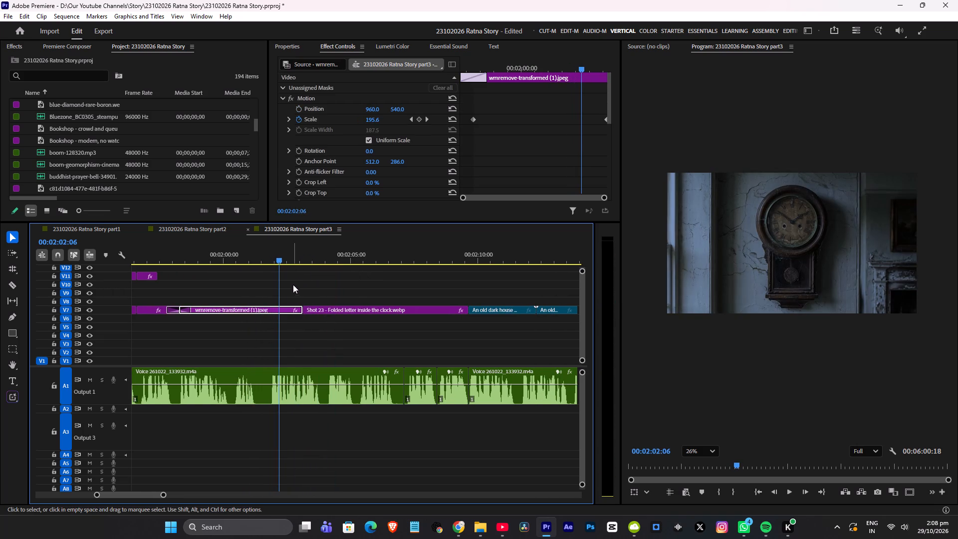
pyautogui.moveTo(605, 119); pyautogui.dragTo(570, 125)
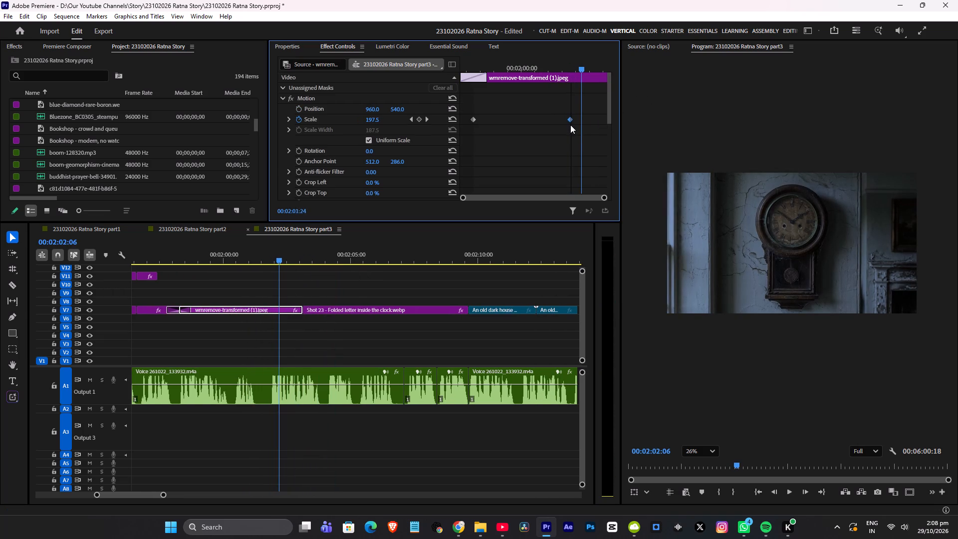
pyautogui.moveTo(570, 125); pyautogui.dragTo(579, 125)
pyautogui.moveTo(299, 311); pyautogui.dragTo(297, 313)
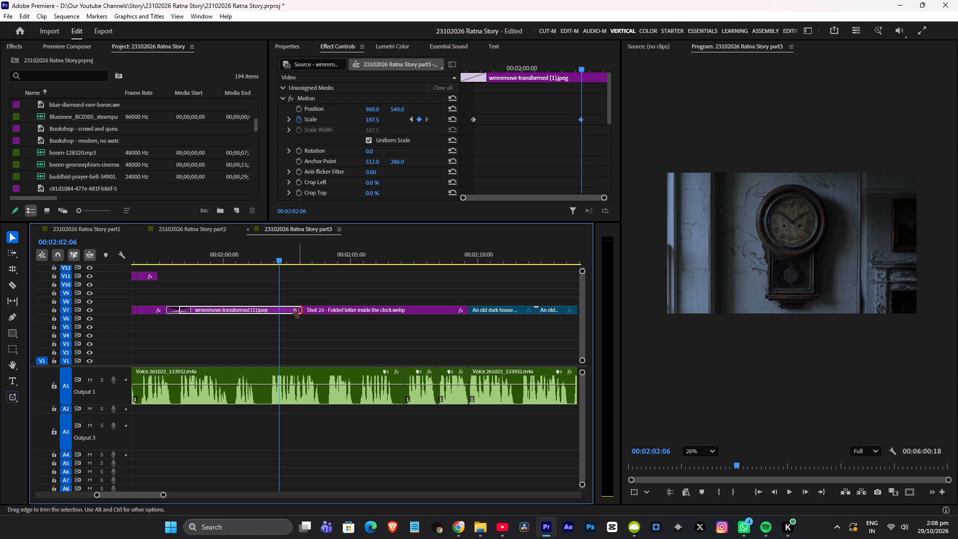
pyautogui.moveTo(297, 313); pyautogui.dragTo(280, 318)
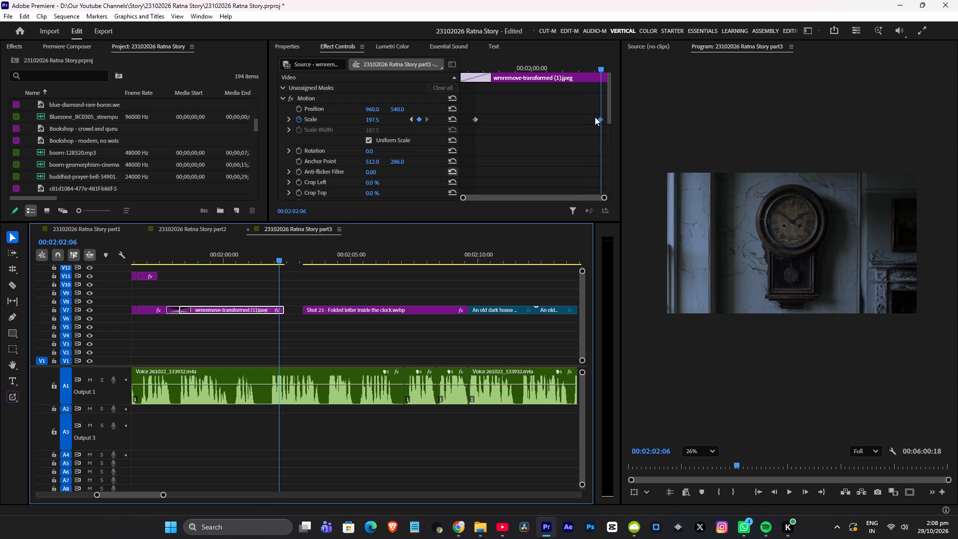
pyautogui.moveTo(600, 117); pyautogui.dragTo(677, 119)
# Extend the start of the Shot 23 folded letter still to close the gap, move its first Position keyframe to the clip's start and save.
pyautogui.moveTo(303, 310); pyautogui.dragTo(231, 315)
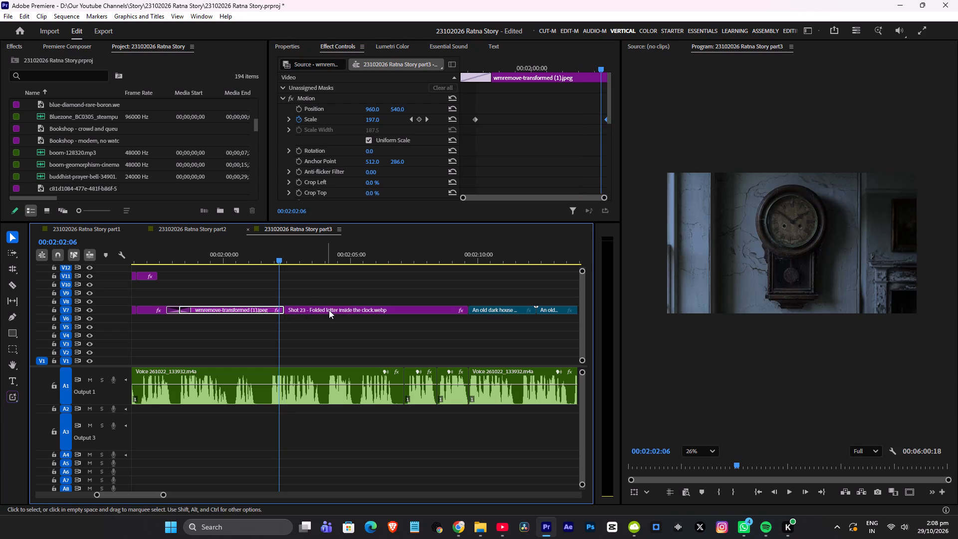
pyautogui.press('space')
pyautogui.press('space')
pyautogui.click(345, 306)
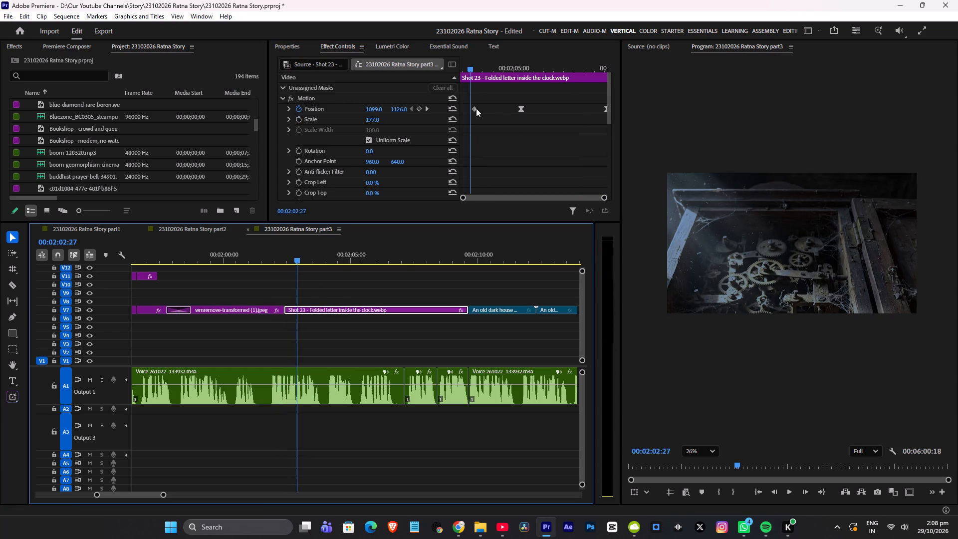
pyautogui.moveTo(474, 107); pyautogui.dragTo(338, 121)
pyautogui.click(263, 260)
pyautogui.hotkey('ctrl', 's')
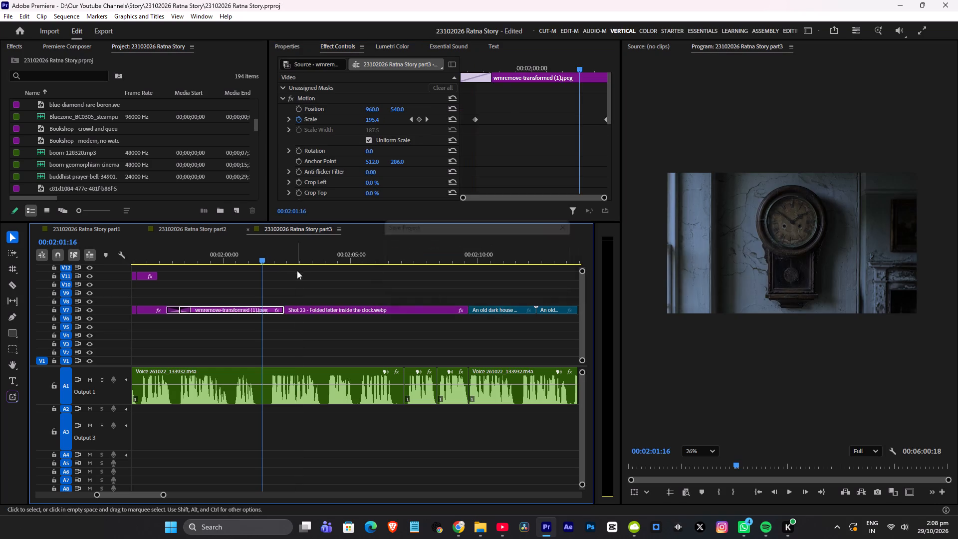
# Play back from 00:02:01:16 through the Shot 23 folded letter still and old dark house clips to the next wall clock still.
pyautogui.press('space')
pyautogui.scroll(-1, 378, 280)
pyautogui.keyDown('alt'); pyautogui.scroll(-6, 384, 279); pyautogui.keyUp('alt')
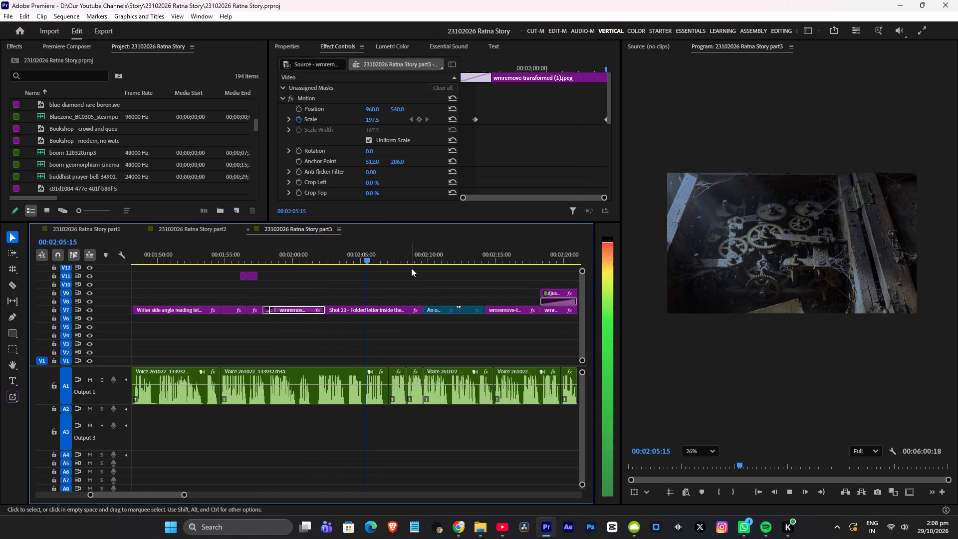
pyautogui.scroll(-3, 411, 267)
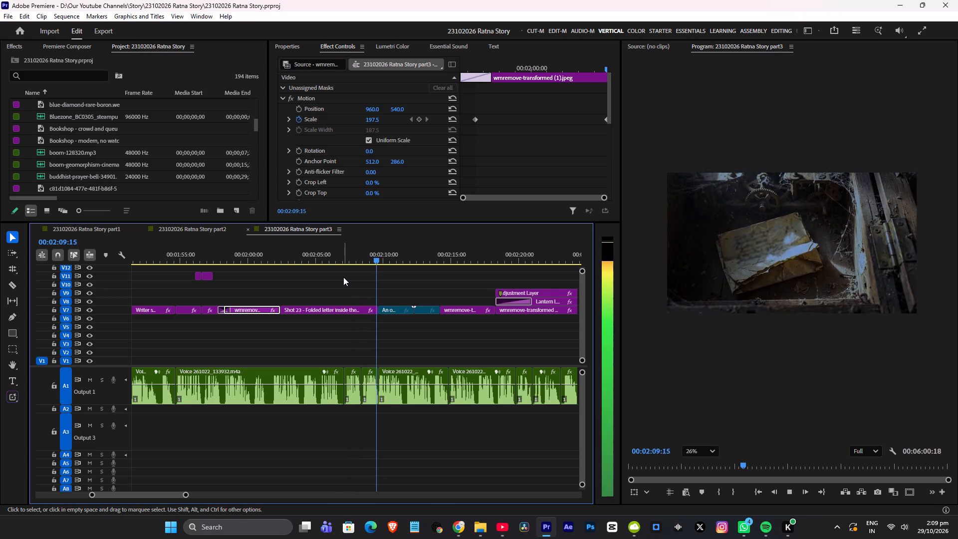
pyautogui.scroll(-5, 343, 277)
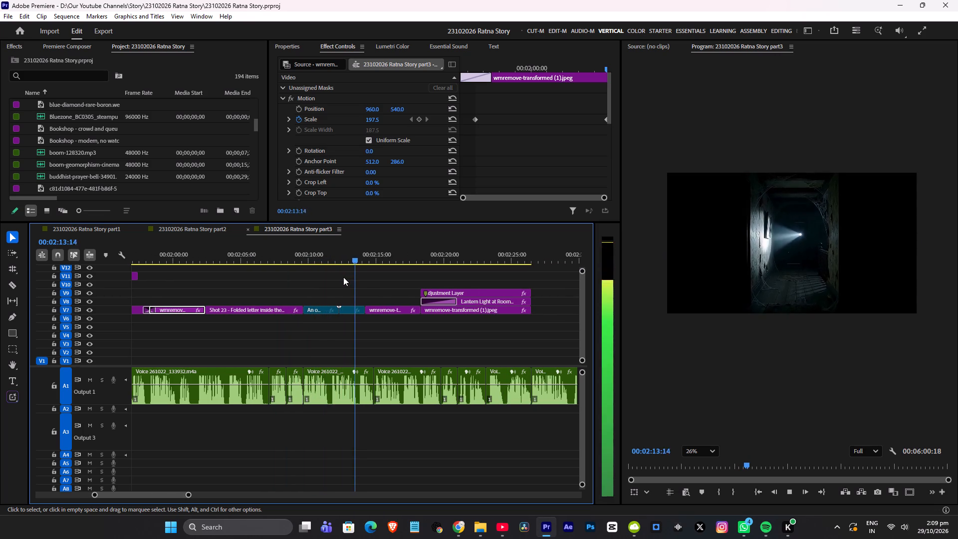
pyautogui.scroll(-3, 343, 277)
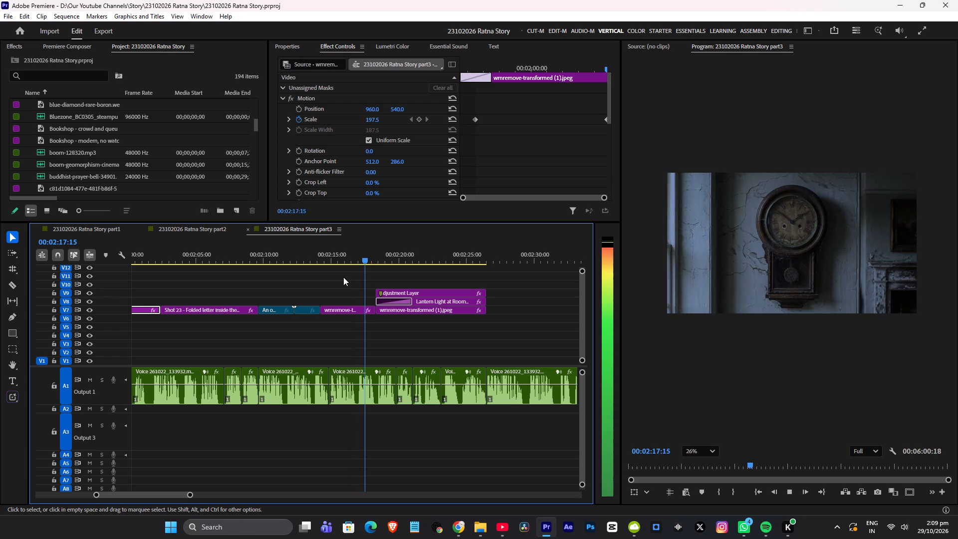
# Duplicate the wall clock still at 00:02:15:14 onto V8, directly above the original on V7.
pyautogui.click(338, 254)
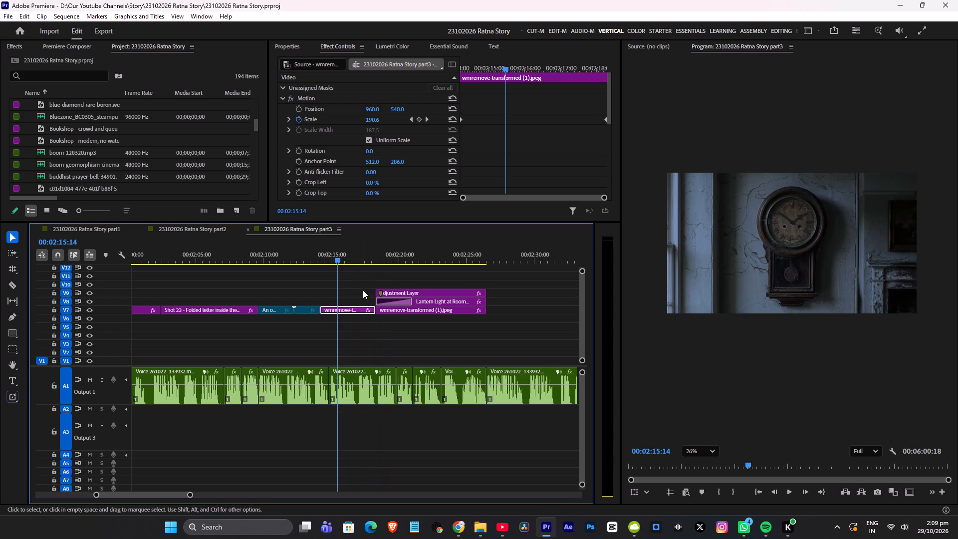
pyautogui.click(380, 41)
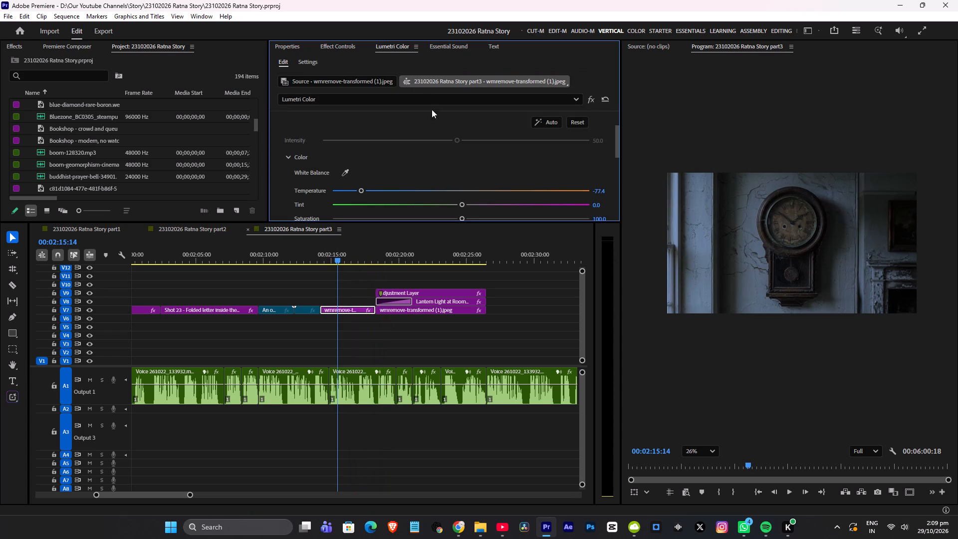
pyautogui.scroll(-12, 401, 175)
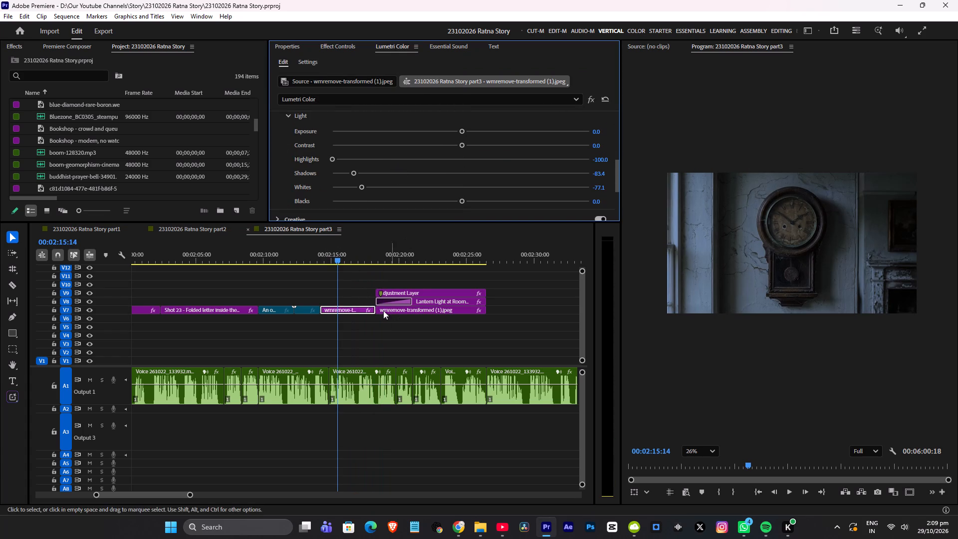
pyautogui.keyDown('alt'); pyautogui.moveTo(347, 308); pyautogui.dragTo(350, 303); pyautogui.keyUp('alt')
pyautogui.click(352, 301)
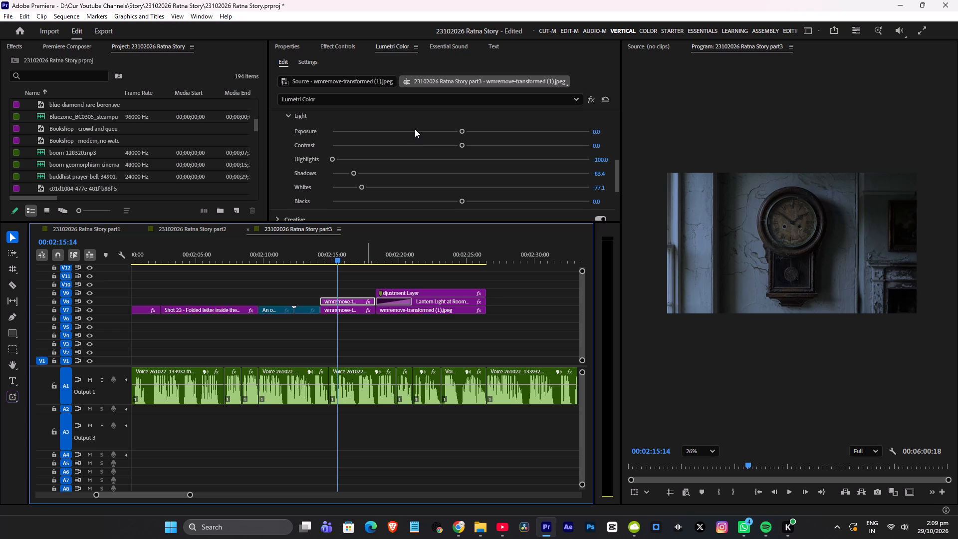
# Hide track V8 and lower the V7 clock still's Lumetri Whites to -100.
pyautogui.click(346, 312)
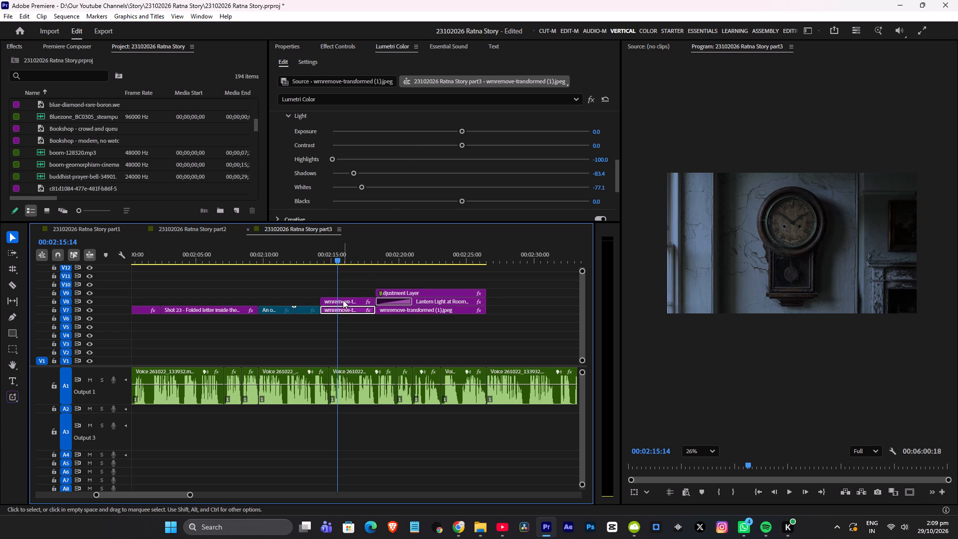
pyautogui.click(91, 301)
pyautogui.scroll(-1, 424, 126)
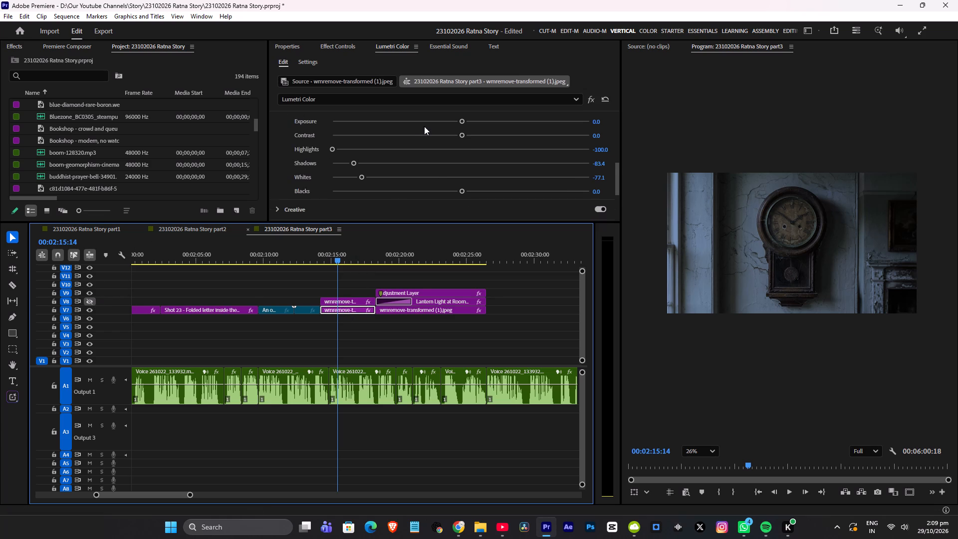
pyautogui.scroll(-2, 424, 126)
pyautogui.scroll(1, 424, 126)
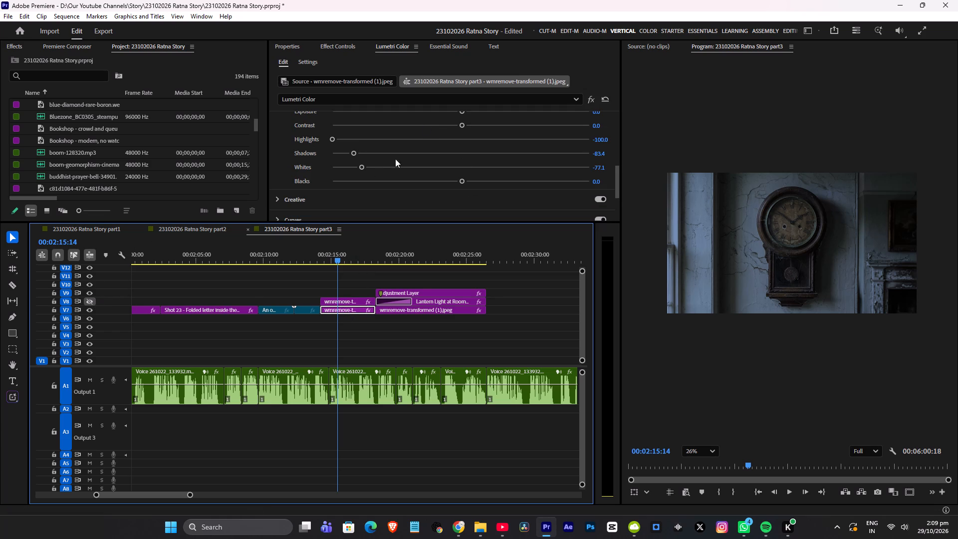
pyautogui.moveTo(361, 166); pyautogui.dragTo(261, 167)
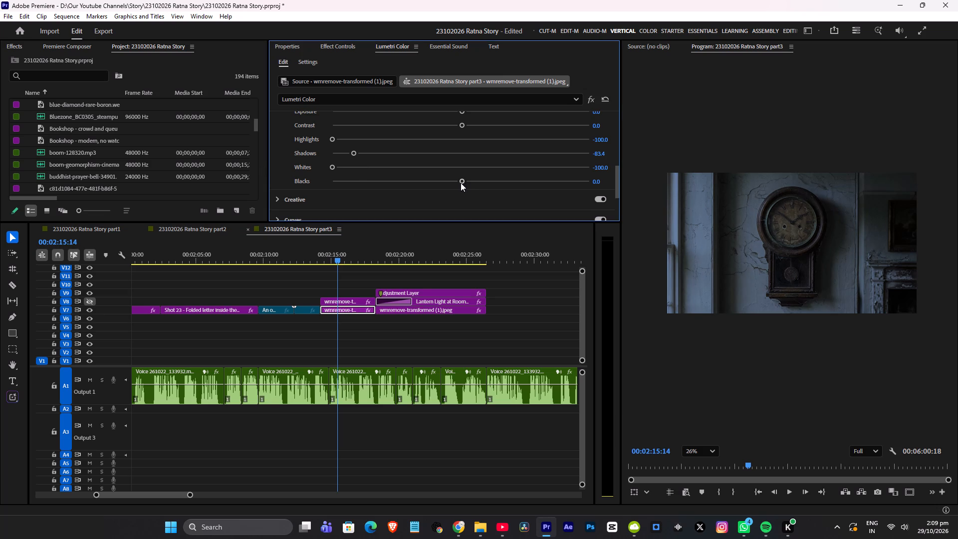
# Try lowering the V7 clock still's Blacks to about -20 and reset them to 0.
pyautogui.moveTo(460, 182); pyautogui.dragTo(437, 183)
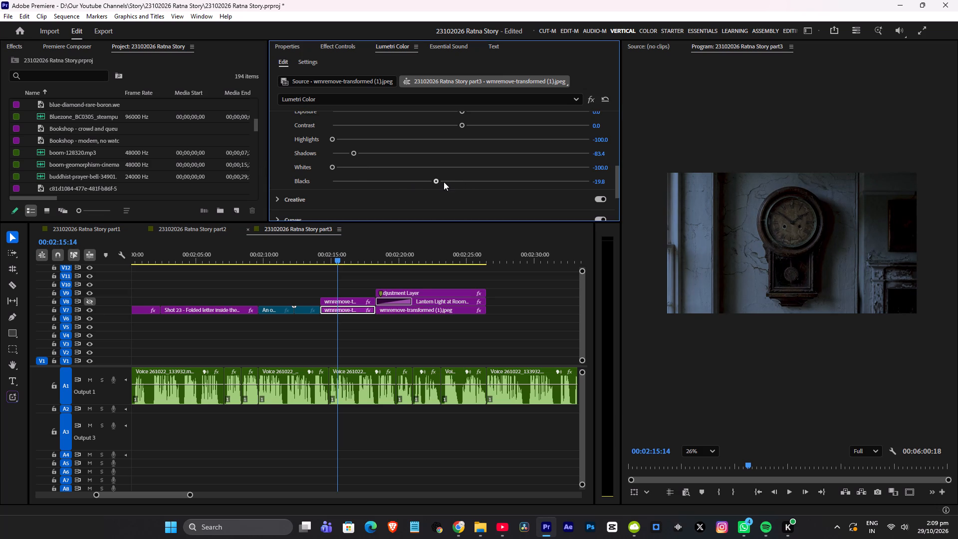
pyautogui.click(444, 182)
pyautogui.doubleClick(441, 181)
# Set the V7 clock still's Lumetri Exposure to -2.5 and show track V8 again.
pyautogui.scroll(1, 400, 156)
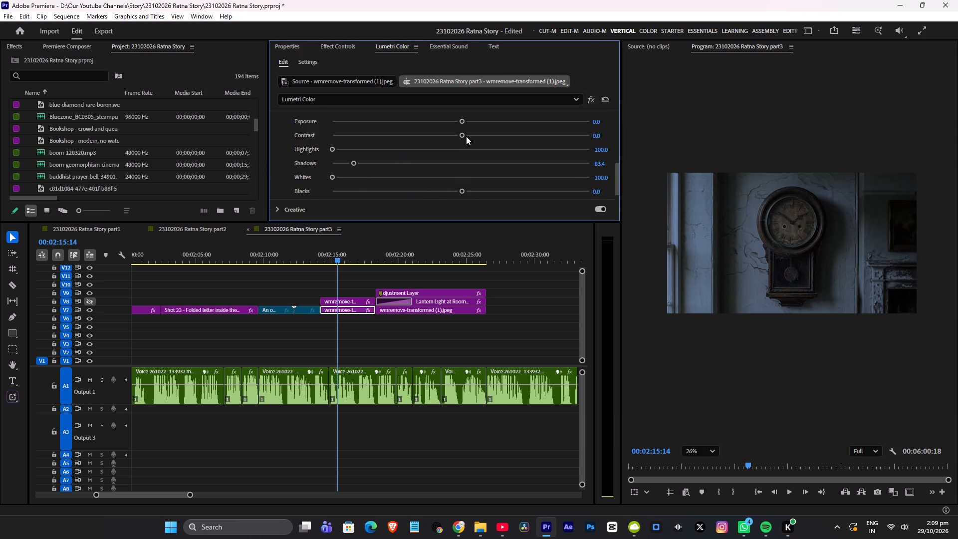
pyautogui.moveTo(462, 119); pyautogui.dragTo(304, 122)
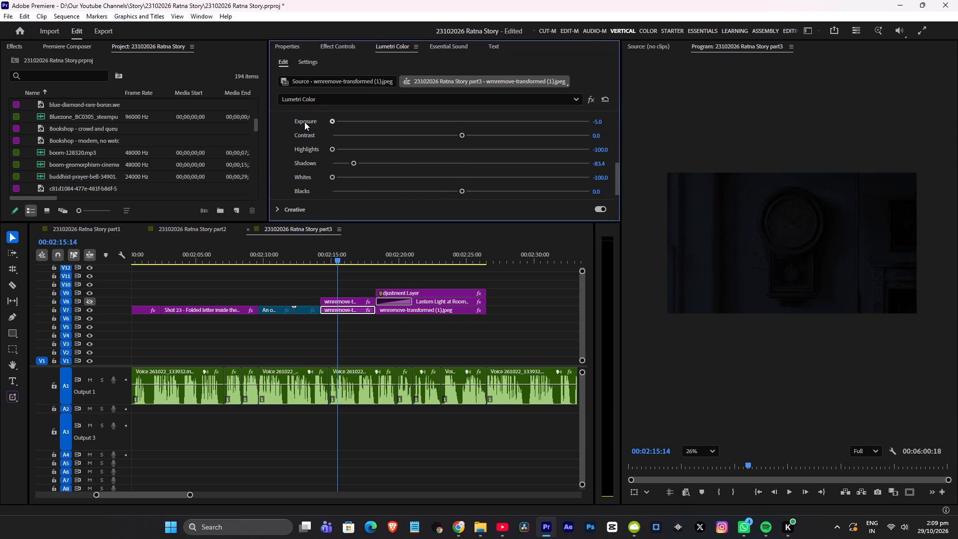
pyautogui.moveTo(304, 122); pyautogui.dragTo(397, 122)
pyautogui.click(602, 121)
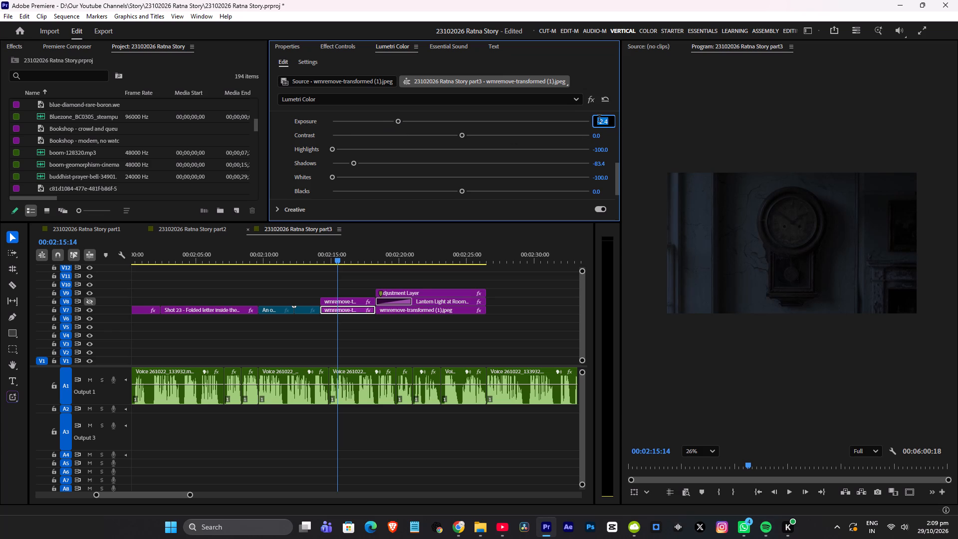
pyautogui.press('-')
pyautogui.write('2.')
pyautogui.press('5')
pyautogui.click(556, 112)
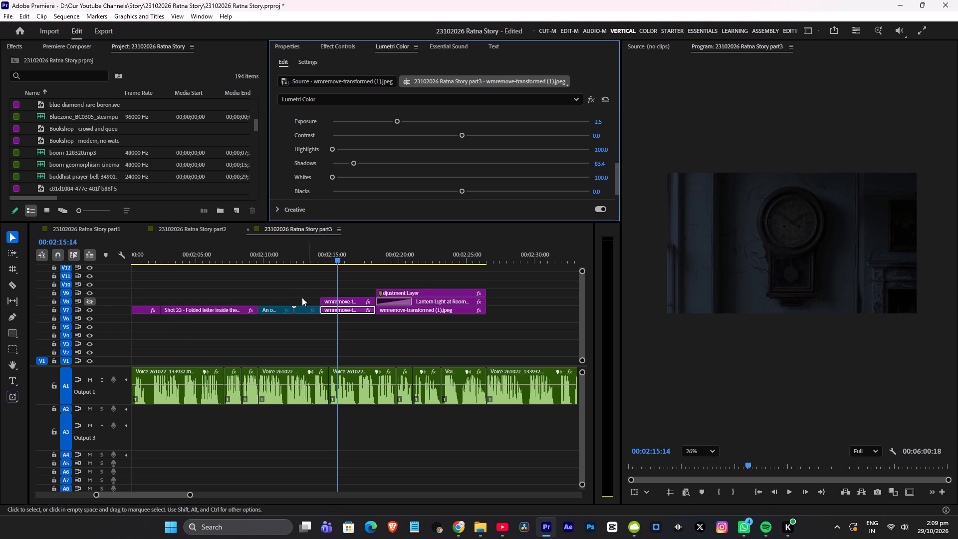
pyautogui.click(89, 301)
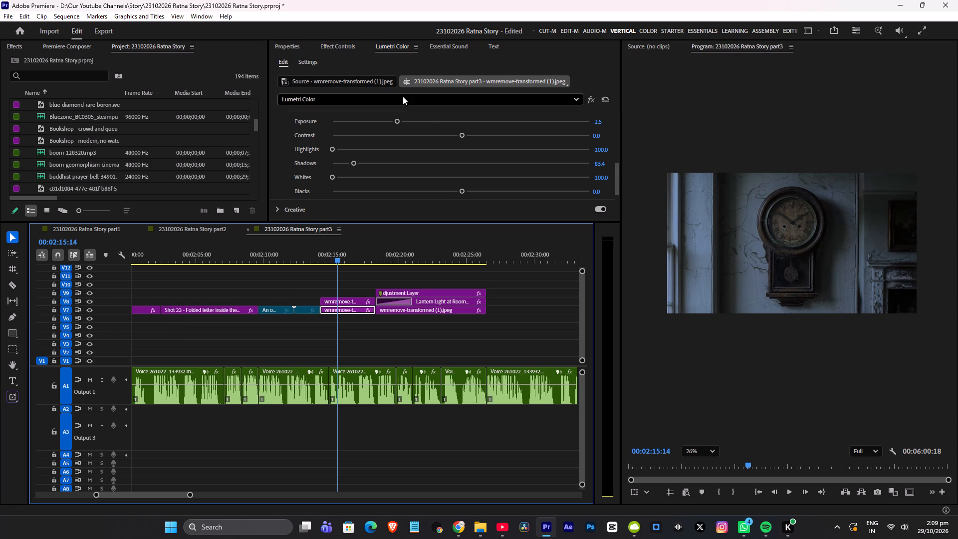
# Draw a closed triangular Pen mask on the V7 clock still's Opacity, from above the clock to beyond the frame's lower-right corner and left edge.
pyautogui.click(339, 48)
pyautogui.scroll(-8, 513, 142)
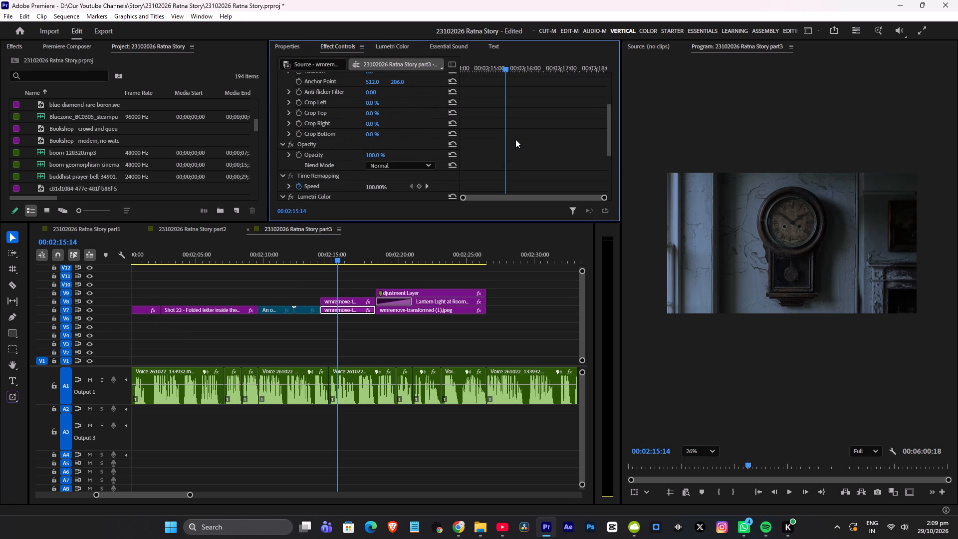
pyautogui.scroll(3, 325, 134)
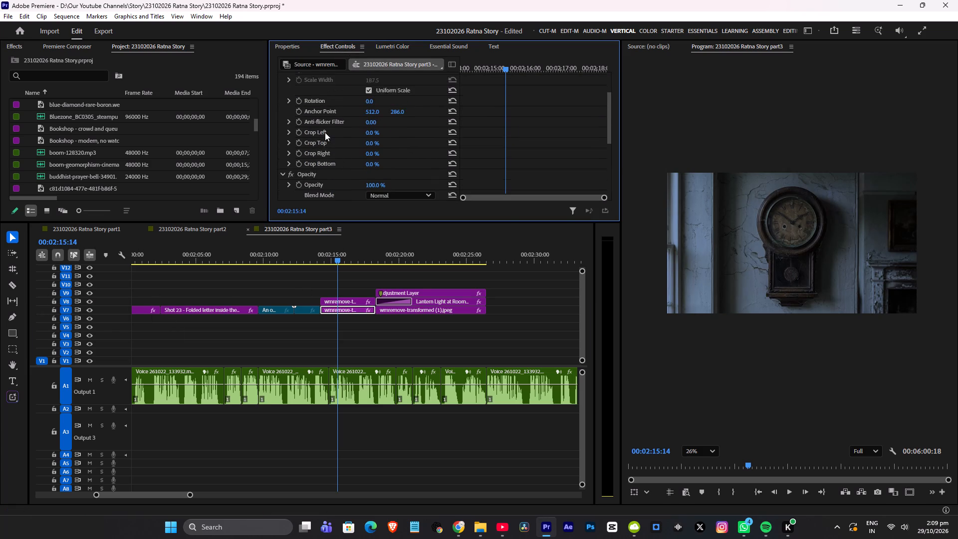
pyautogui.scroll(-10, 325, 132)
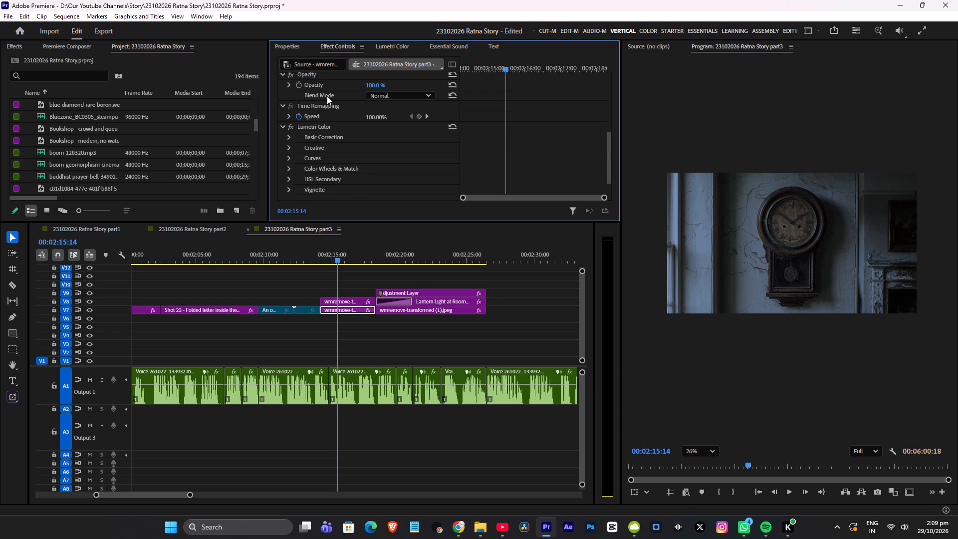
pyautogui.scroll(3, 327, 96)
pyautogui.click(323, 113)
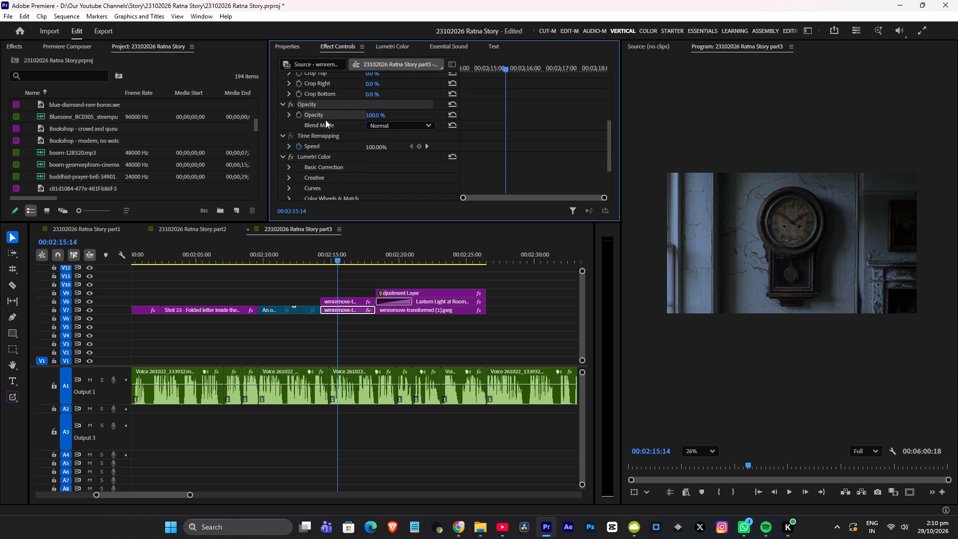
pyautogui.click(12, 348)
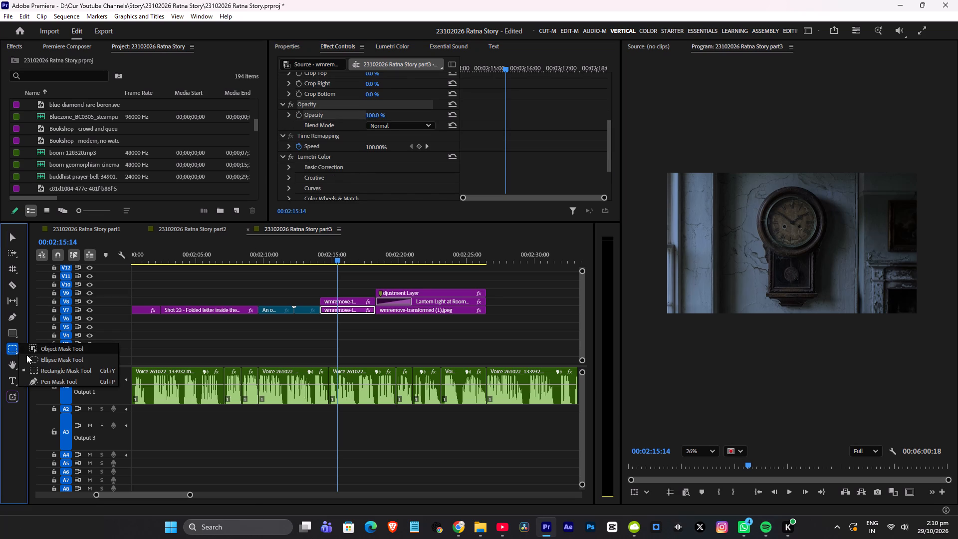
pyautogui.click(51, 383)
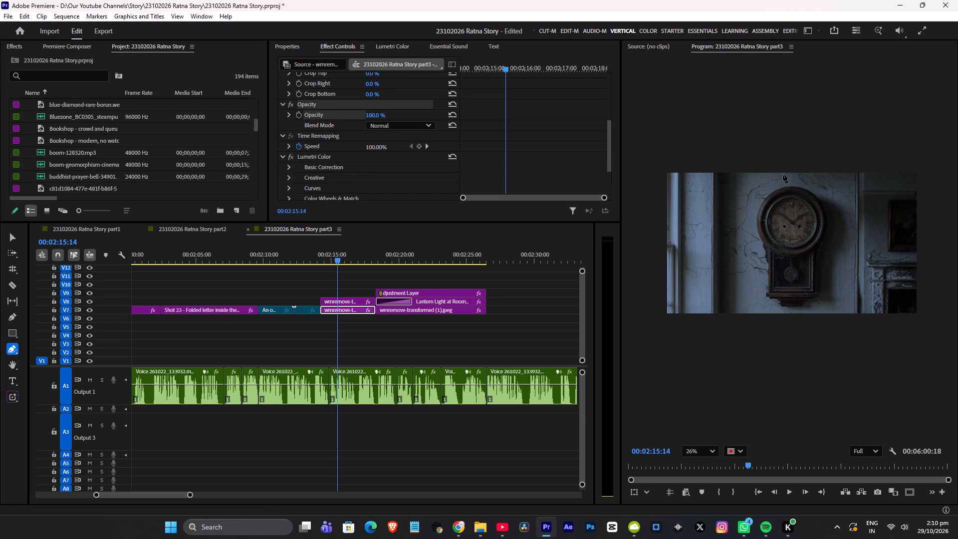
pyautogui.click(795, 171)
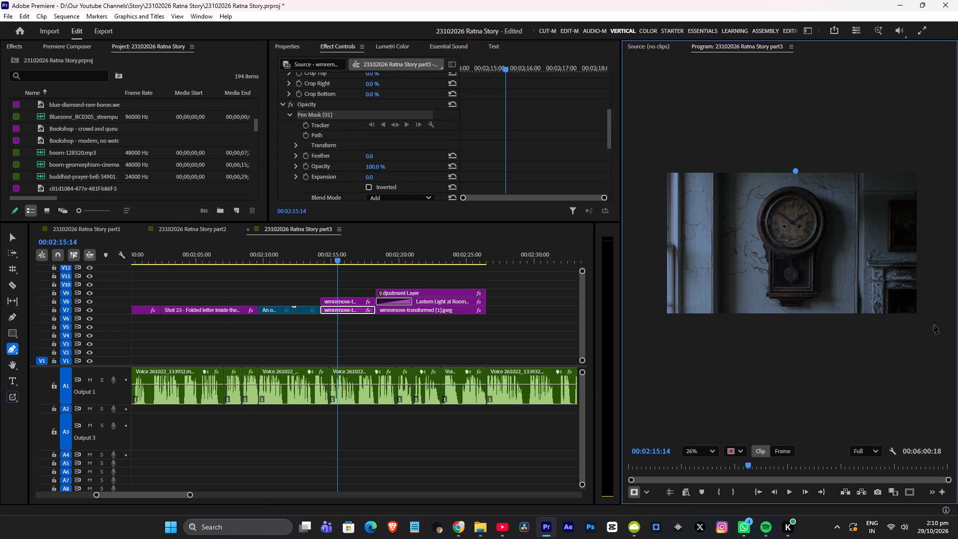
pyautogui.click(935, 320)
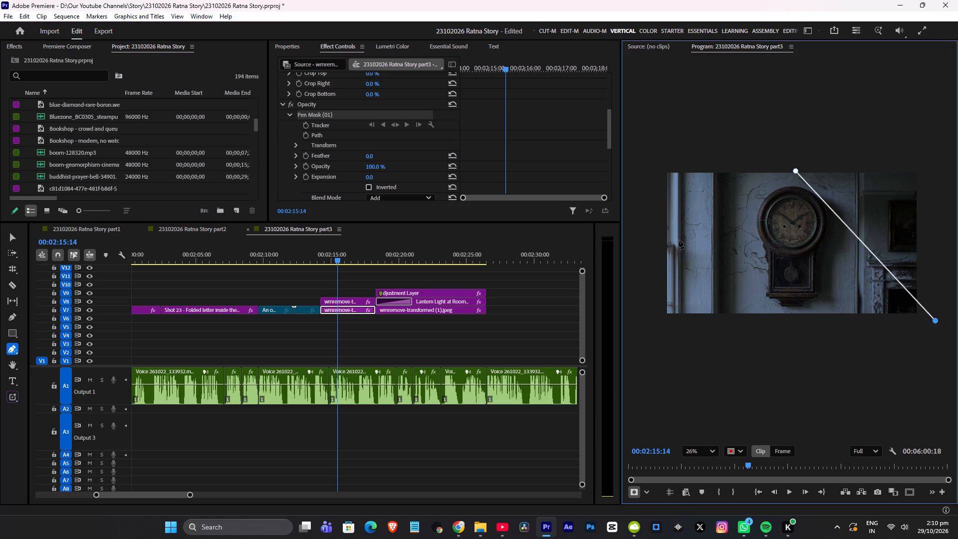
pyautogui.click(644, 218)
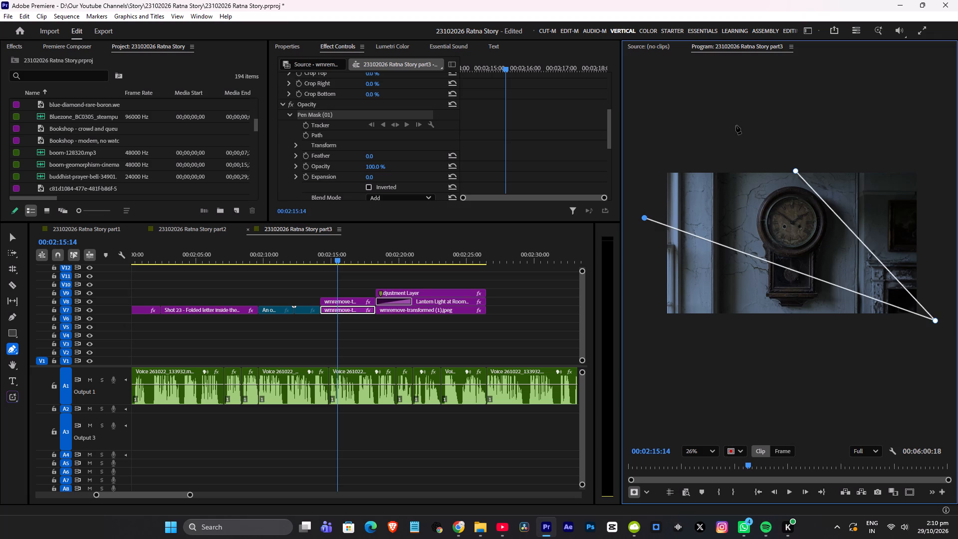
pyautogui.click(793, 169)
# Reshape the triangular mask by moving its top point well above the frame and its left point farther outside the frame.
pyautogui.moveTo(795, 169); pyautogui.dragTo(729, 69)
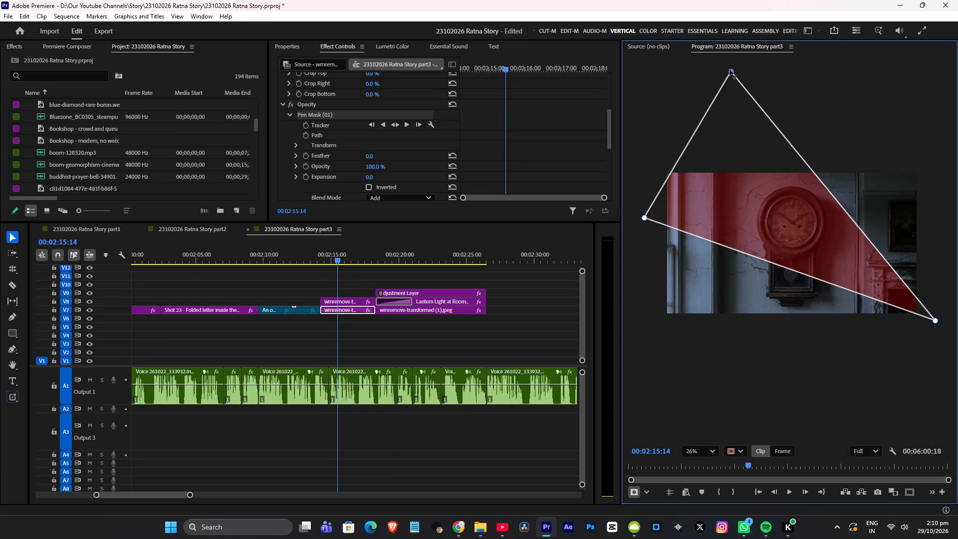
pyautogui.moveTo(729, 69); pyautogui.dragTo(729, 69)
pyautogui.scroll(-3, 810, 138)
pyautogui.moveTo(683, 206); pyautogui.dragTo(637, 195)
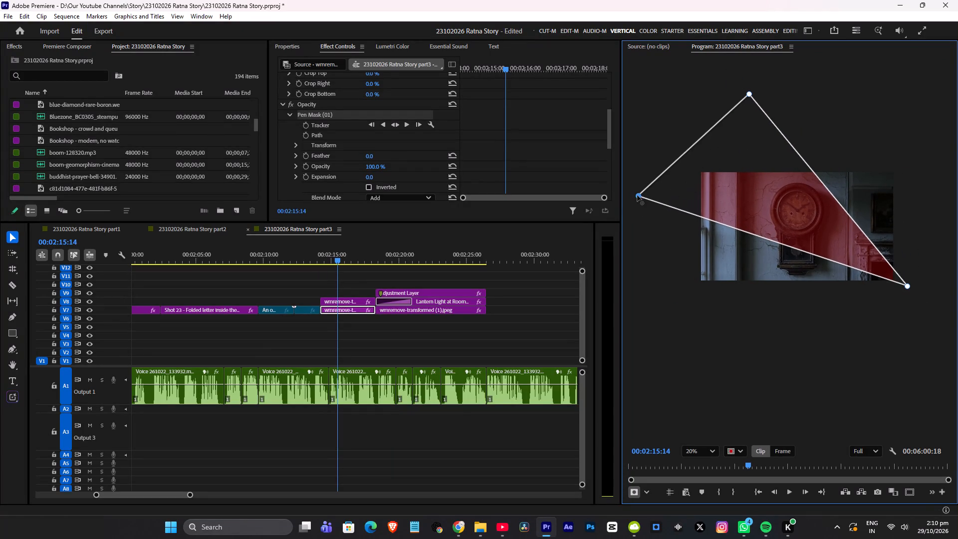
pyautogui.moveTo(637, 195); pyautogui.dragTo(641, 197)
# Set the V7 clock still's Pen mask Feather to 156.
pyautogui.scroll(-3, 406, 144)
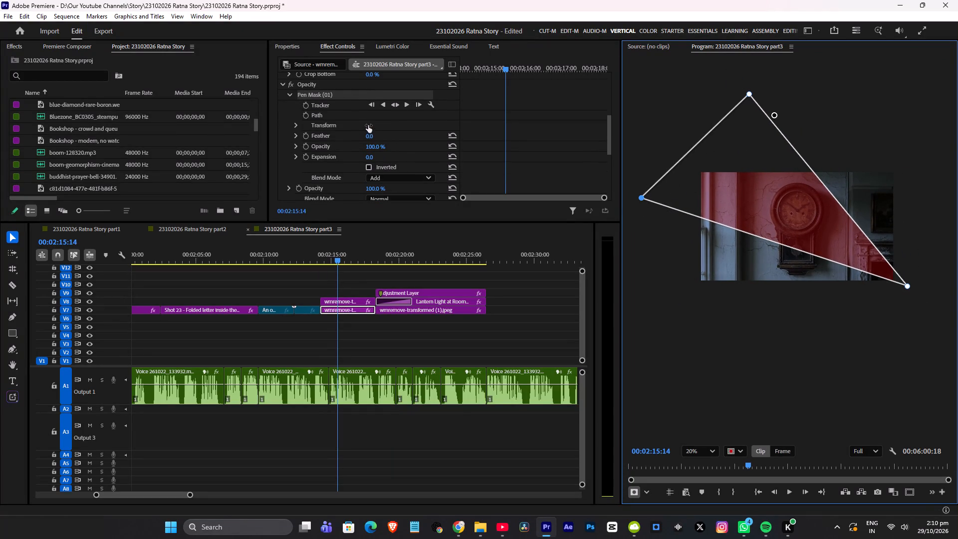
pyautogui.moveTo(368, 125); pyautogui.dragTo(446, 129)
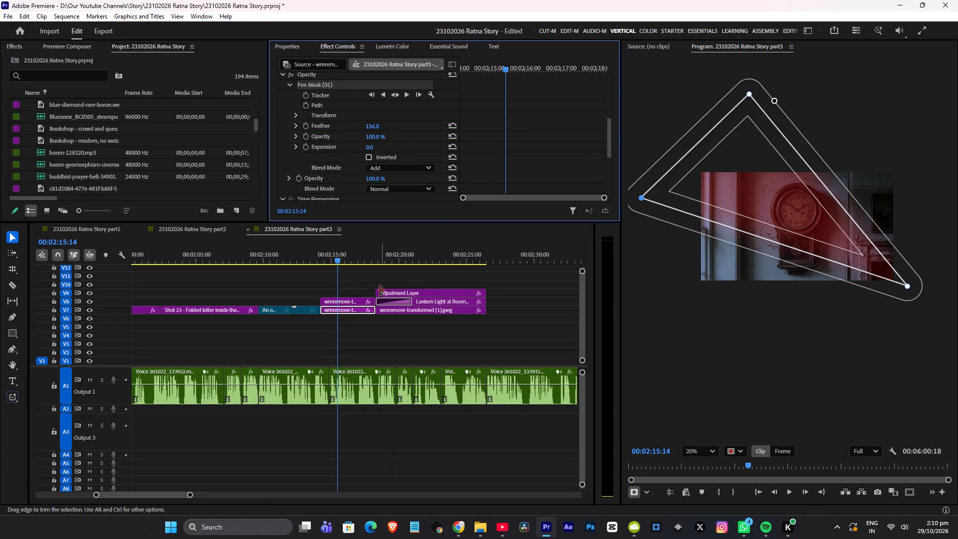
pyautogui.click(365, 278)
# Compare the Opacity and mask settings of the V8 and V7 wall clock stills.
pyautogui.click(348, 297)
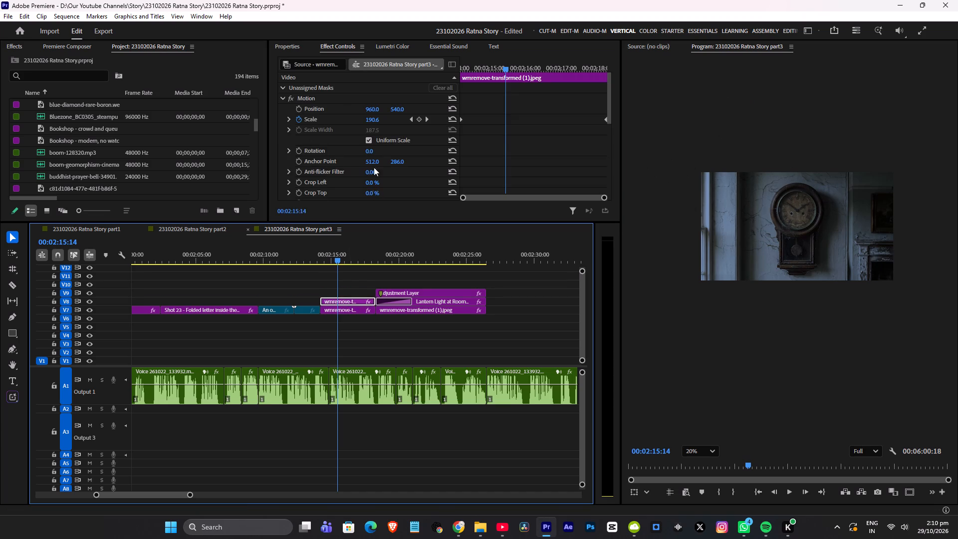
pyautogui.scroll(4, 332, 100)
pyautogui.scroll(-11, 332, 119)
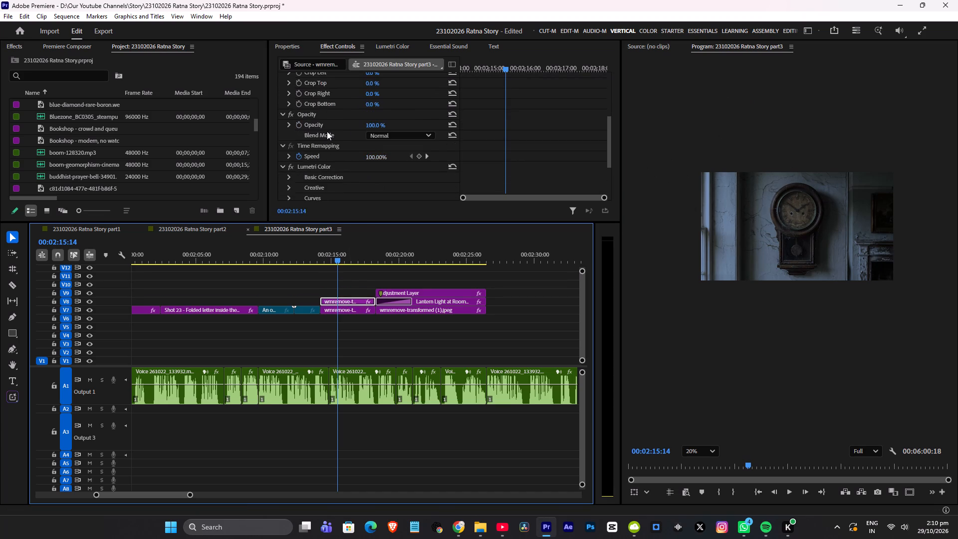
pyautogui.scroll(-12, 327, 131)
pyautogui.scroll(4, 337, 132)
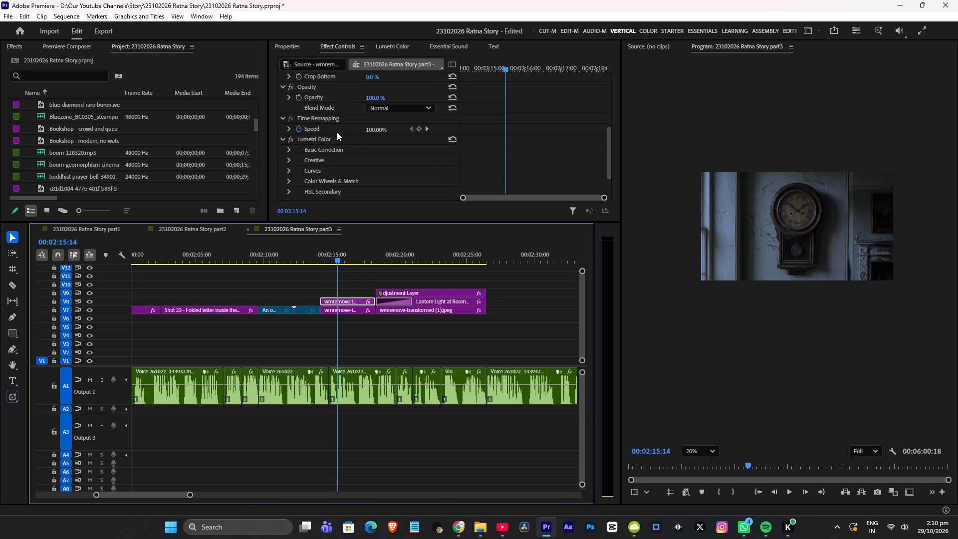
pyautogui.scroll(18, 338, 132)
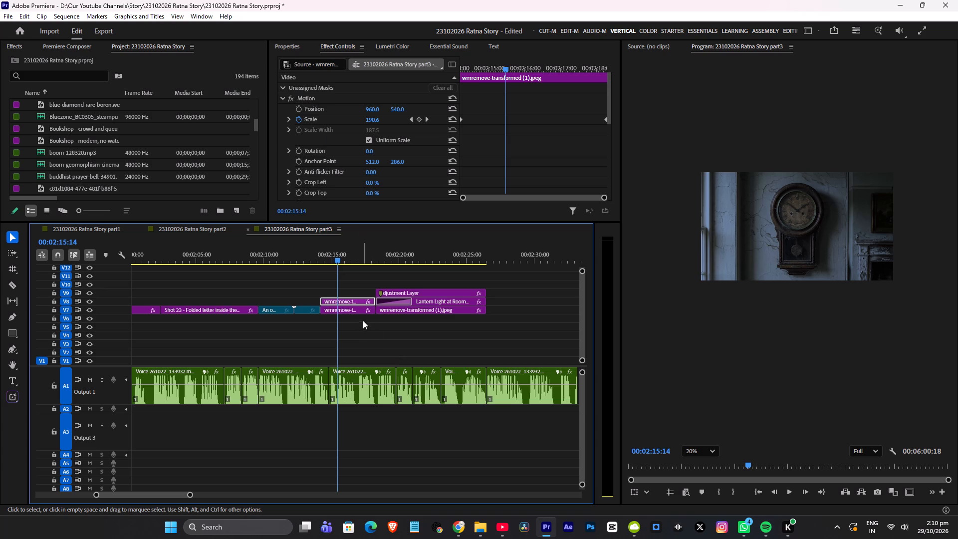
pyautogui.scroll(-11, 291, 97)
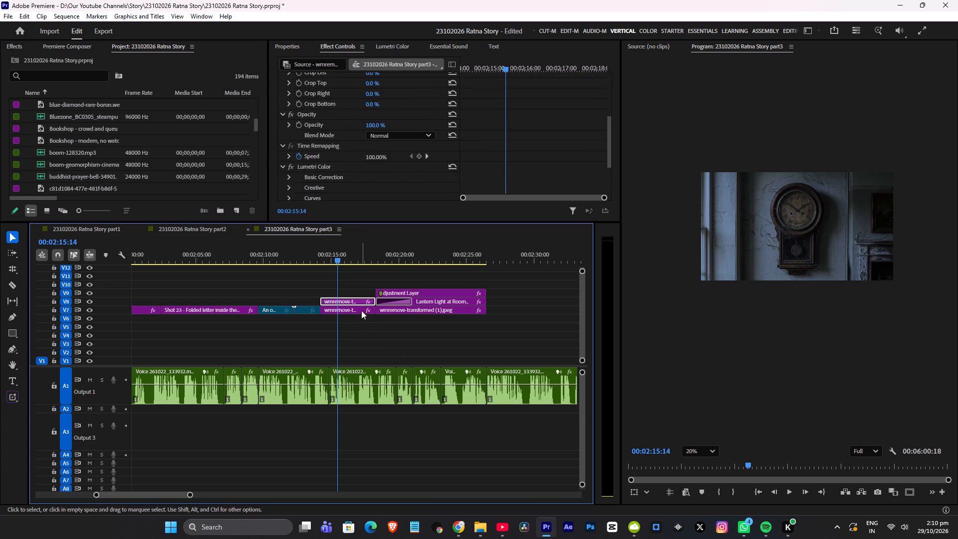
pyautogui.click(361, 310)
pyautogui.scroll(-13, 350, 145)
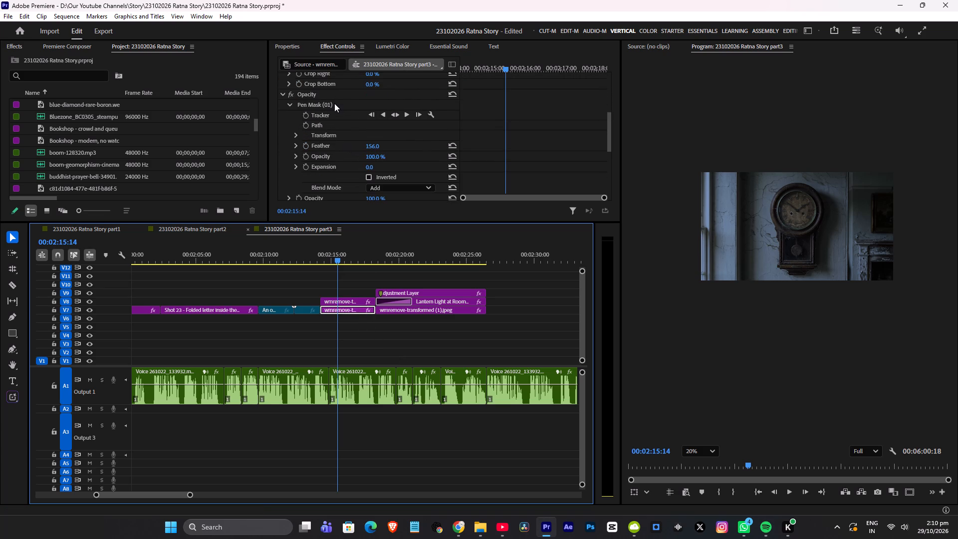
# Move the Pen mask from the V7 clock still's Opacity to the Opacity of the V8 clock still.
pyautogui.click(334, 103)
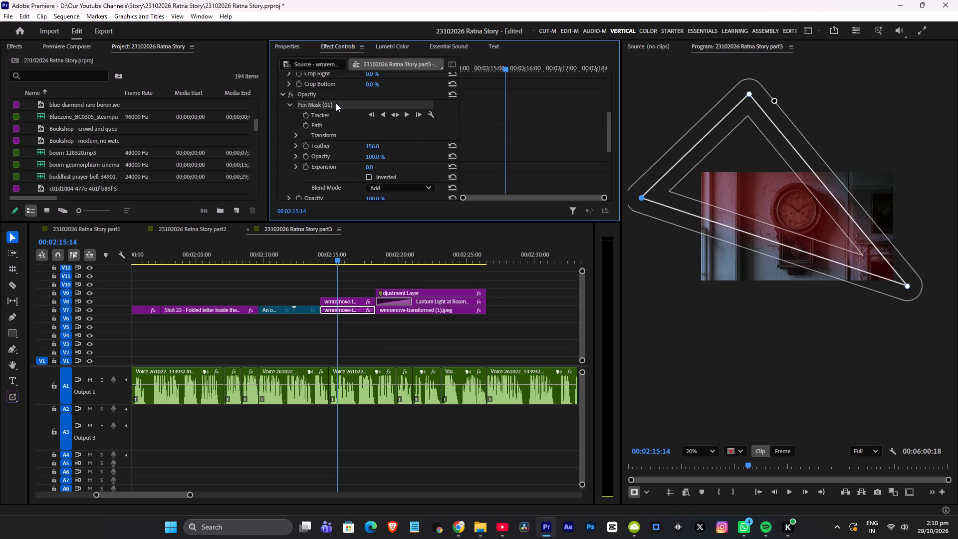
pyautogui.hotkey('ctrl', 'x')
pyautogui.click(356, 302)
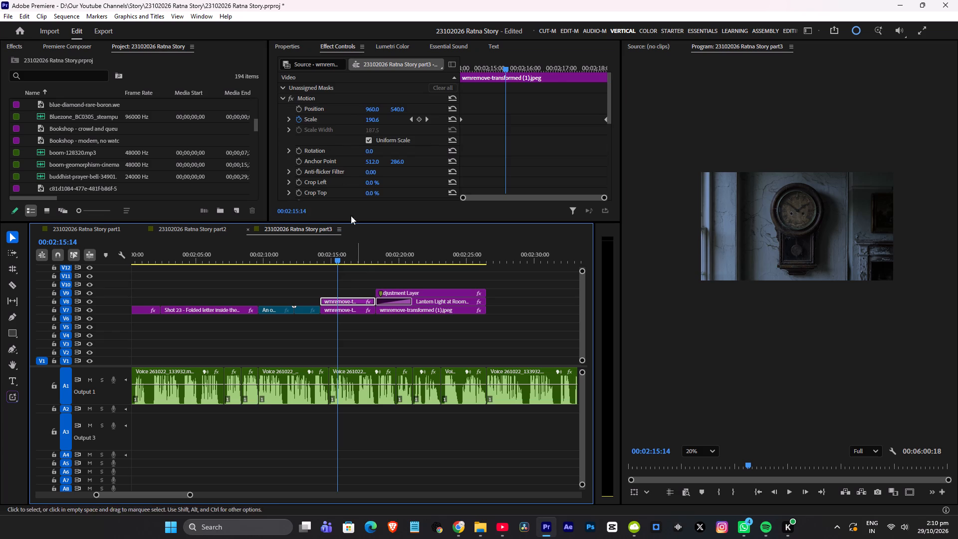
pyautogui.scroll(-11, 328, 130)
pyautogui.click(333, 126)
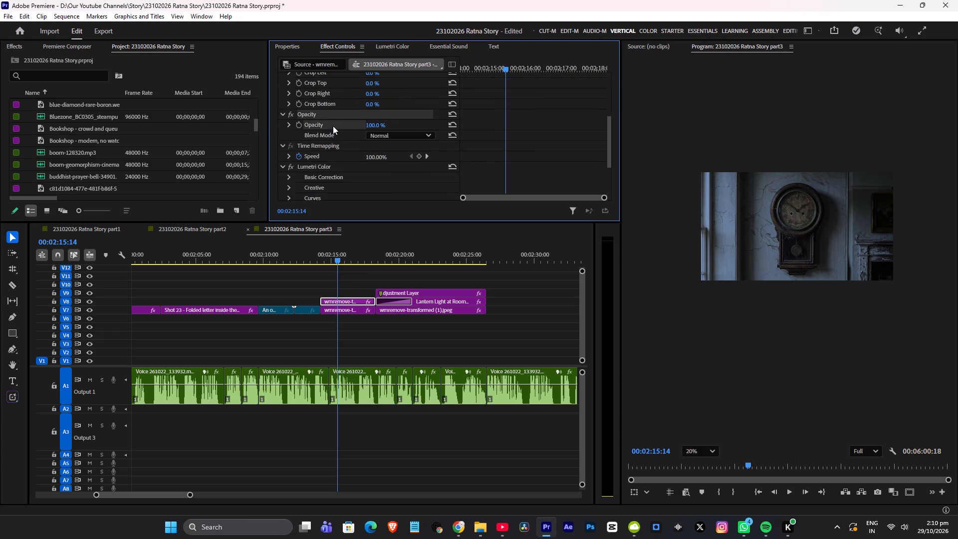
pyautogui.hotkey('ctrl', 'v')
pyautogui.click(353, 270)
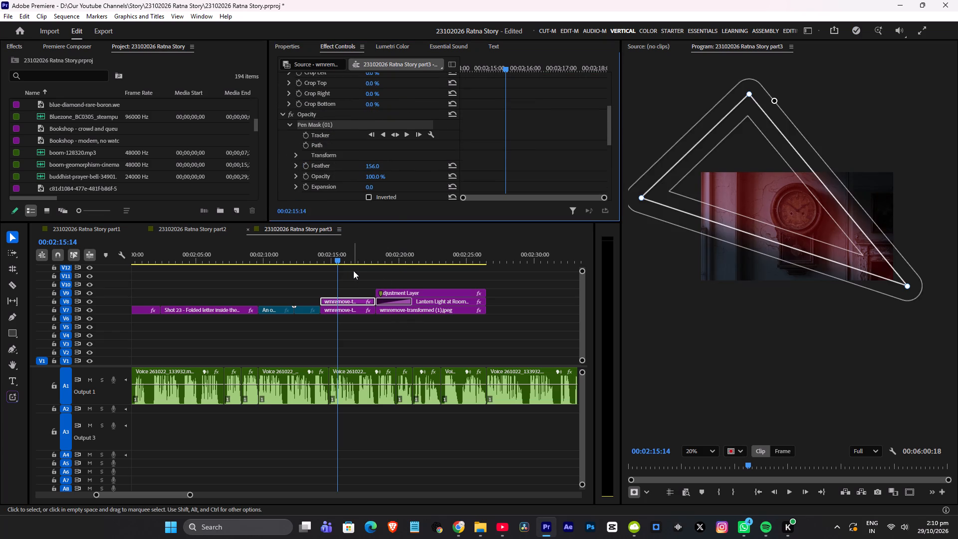
# Play back the masked clock shot several times, including full screen, from about 00:02:14, and save the project.
pyautogui.click(318, 254)
pyautogui.press('space')
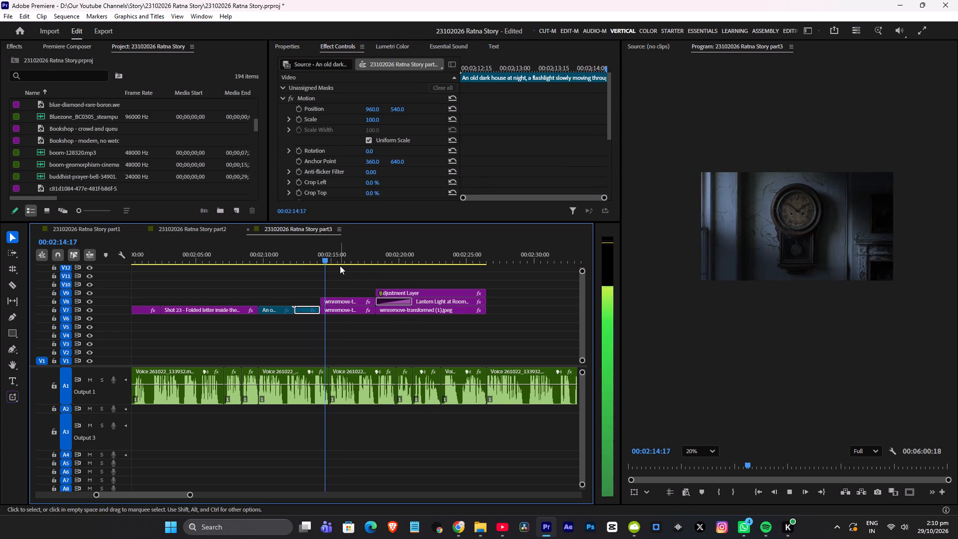
pyautogui.keyDown('alt'); pyautogui.scroll(5, 351, 268); pyautogui.keyUp('alt')
pyautogui.click(278, 255)
pyautogui.press('space')
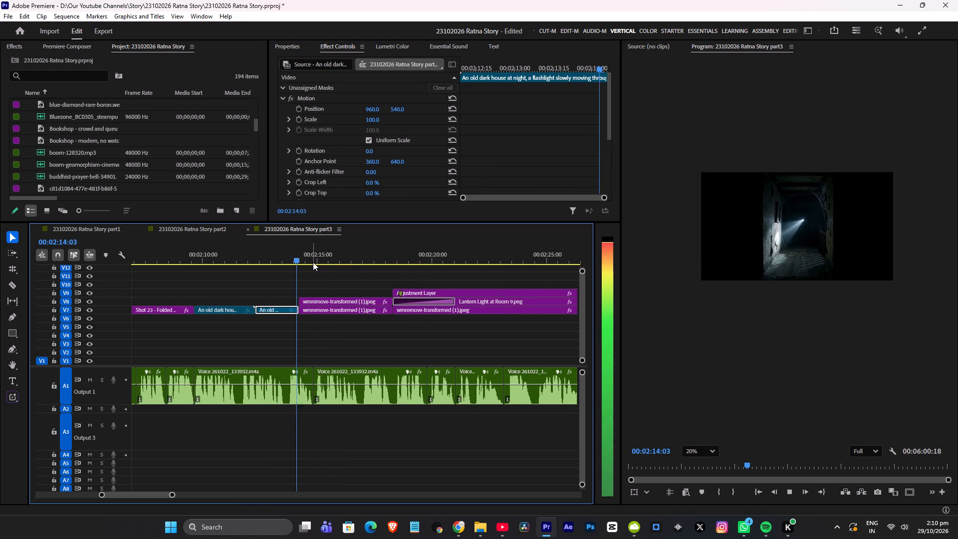
pyautogui.press('space')
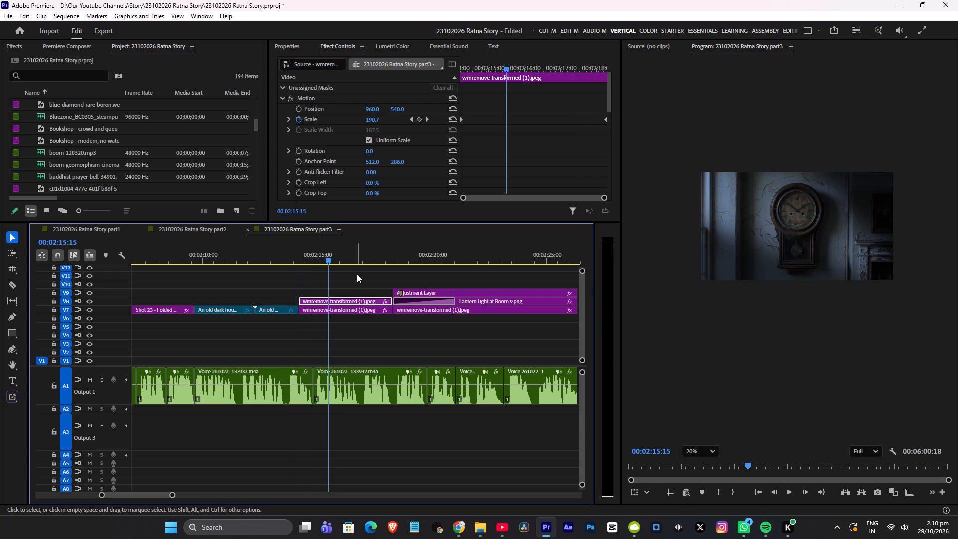
pyautogui.hotkey('ctrl', '`')
pyautogui.press('space')
pyautogui.hotkey('ctrl', '`')
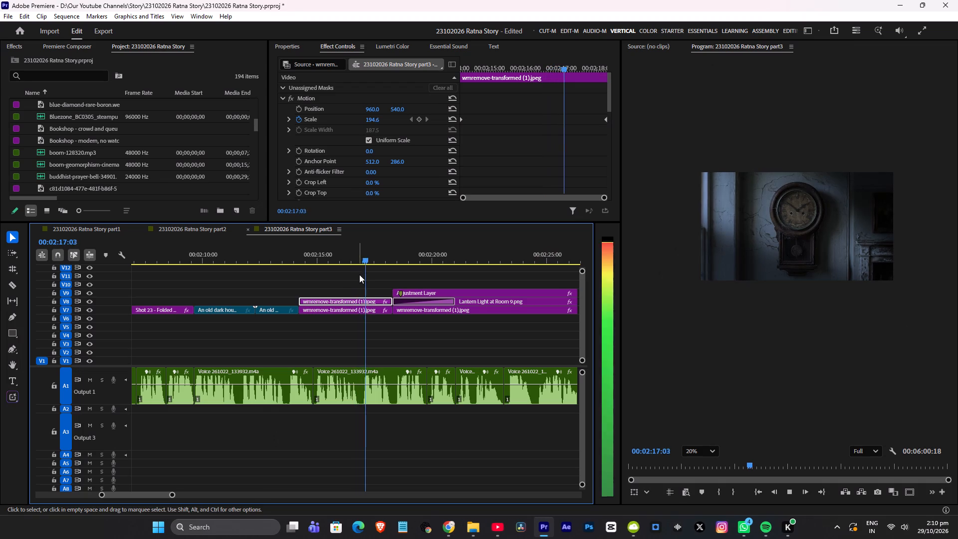
pyautogui.keyDown('alt'); pyautogui.scroll(5, 371, 275); pyautogui.keyUp('alt')
pyautogui.press('space')
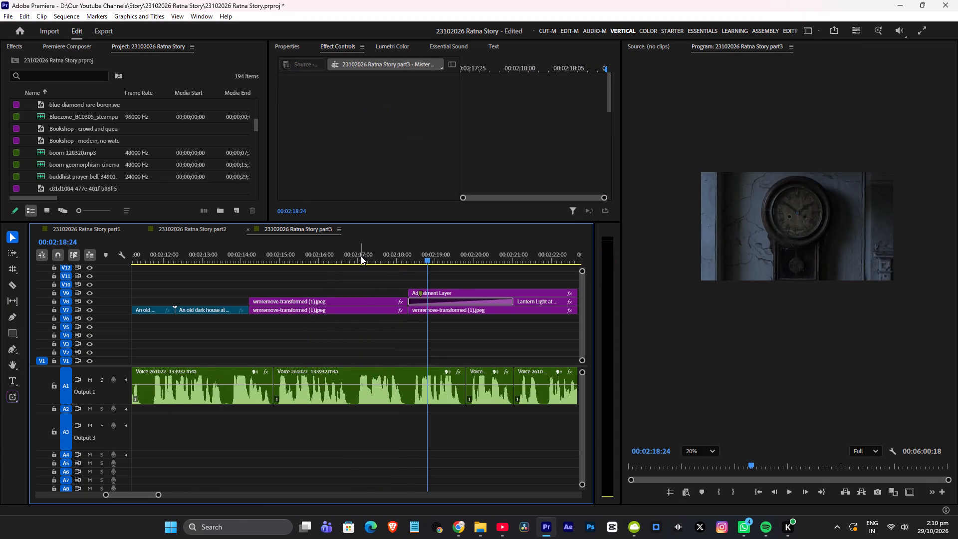
pyautogui.click(361, 256)
pyautogui.hotkey('ctrl', 's')
pyautogui.press('space')
pyautogui.keyDown('alt'); pyautogui.scroll(5, 424, 276); pyautogui.keyUp('alt')
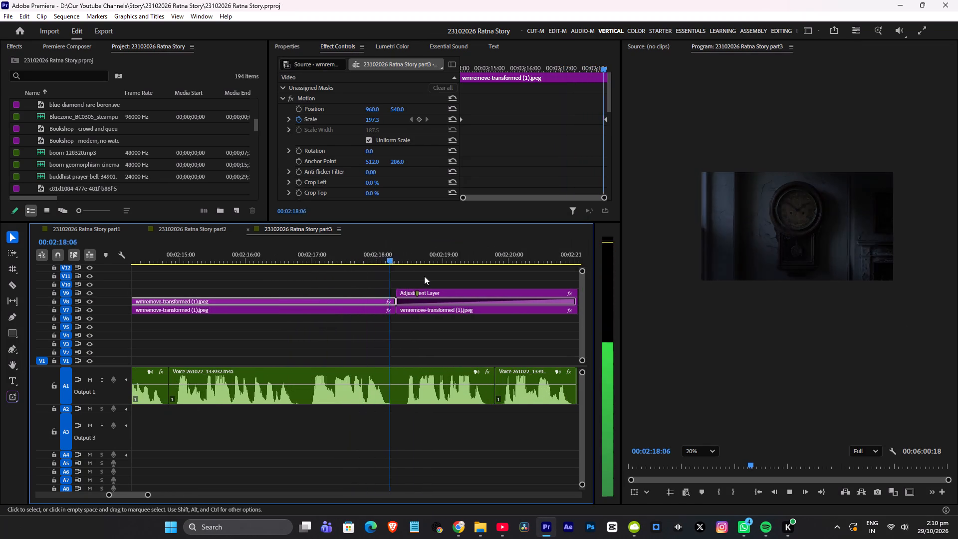
pyautogui.scroll(-3, 426, 277)
pyautogui.press('space')
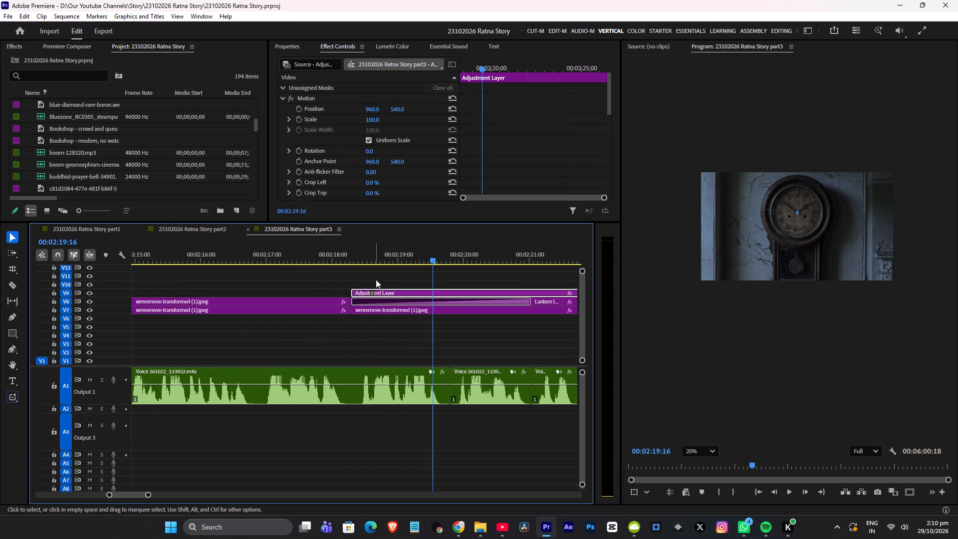
# Play on past the lantern-lit clock shot to about 00:02:31 in the empty gap, saving the project.
pyautogui.press('space')
pyautogui.scroll(-3, 433, 271)
pyautogui.keyDown('alt'); pyautogui.scroll(5, 438, 269); pyautogui.keyUp('alt')
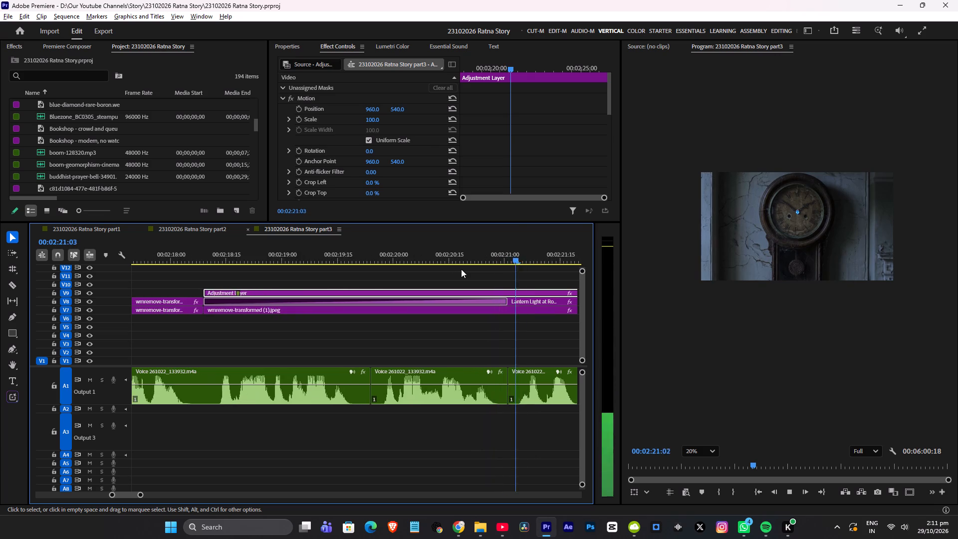
pyautogui.keyDown('alt'); pyautogui.scroll(-20, 489, 269); pyautogui.keyUp('alt')
pyautogui.keyDown('alt'); pyautogui.scroll(-1, 489, 269); pyautogui.keyUp('alt')
pyautogui.keyDown('alt'); pyautogui.scroll(-6, 442, 284); pyautogui.keyUp('alt')
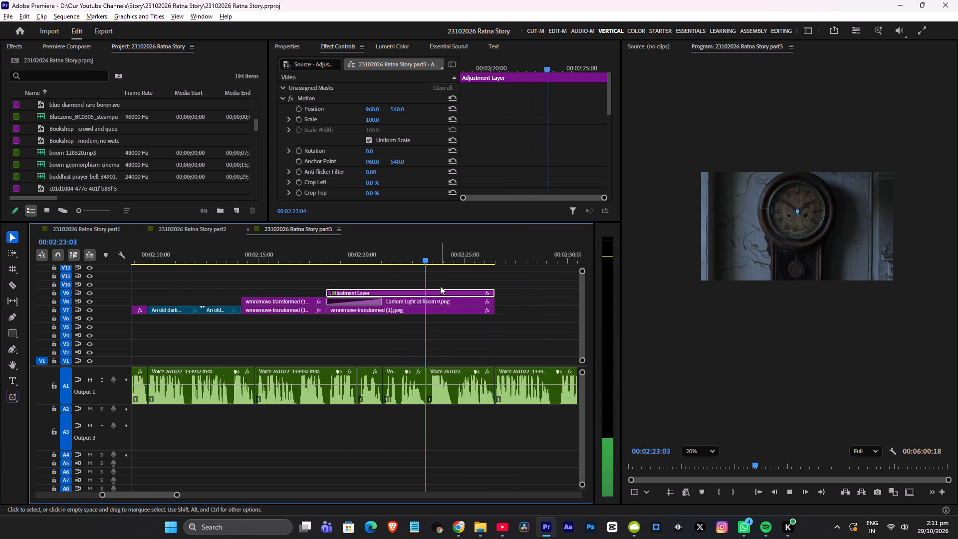
pyautogui.keyDown('alt'); pyautogui.scroll(-13, 440, 286); pyautogui.keyUp('alt')
pyautogui.hotkey('ctrl', 's')
pyautogui.press('space')
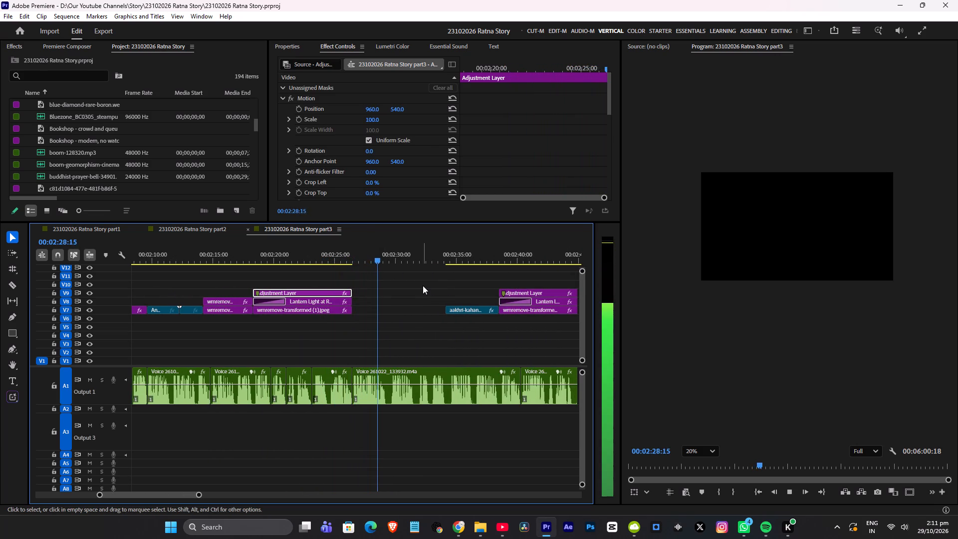
pyautogui.press('space')
pyautogui.hotkey('ctrl', 's')
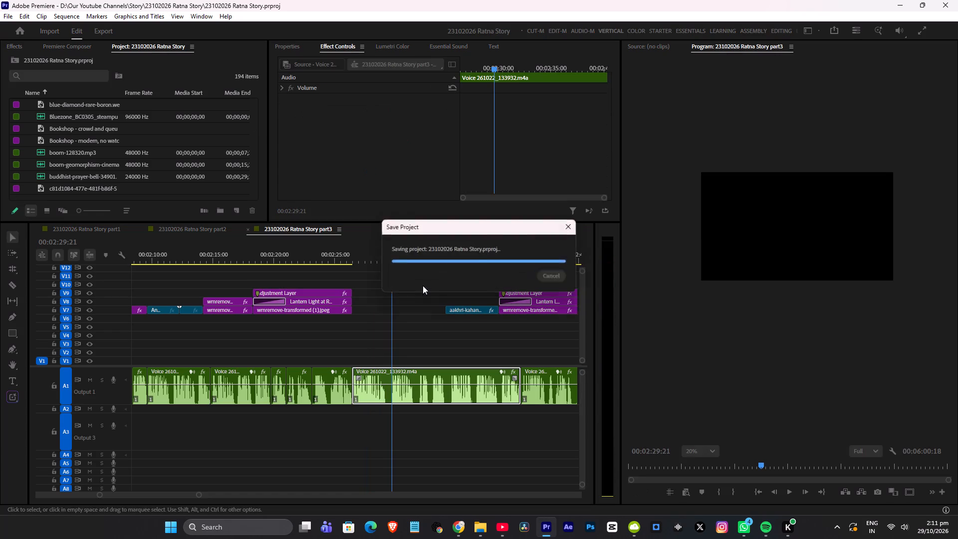
pyautogui.press('space')
pyautogui.keyDown('alt'); pyautogui.scroll(3, 419, 291); pyautogui.keyUp('alt')
pyautogui.keyDown('alt'); pyautogui.scroll(-4, 419, 290); pyautogui.keyUp('alt')
pyautogui.press('space')
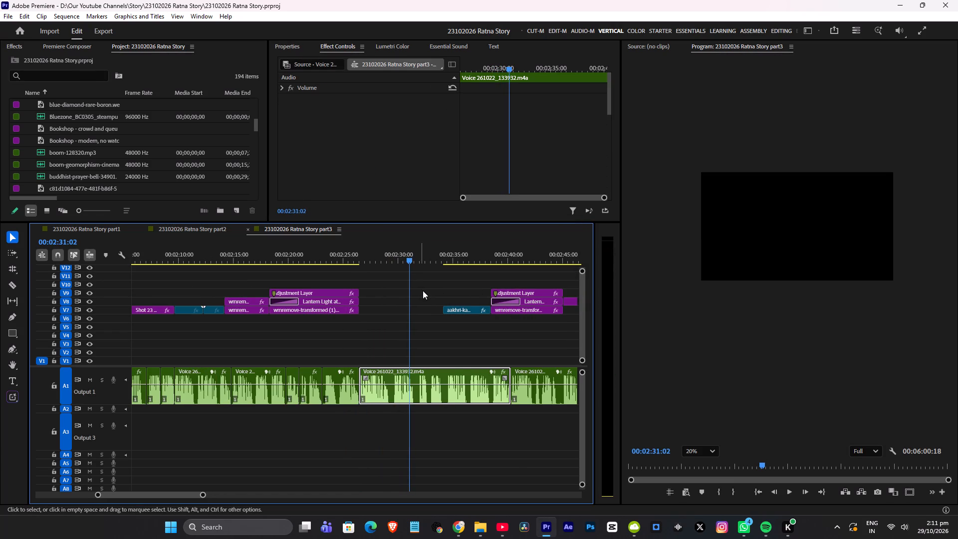
pyautogui.keyDown('alt'); pyautogui.scroll(-5, 426, 289); pyautogui.keyUp('alt')
# Bring Officer Silhouette in a Sunlit Station.png from the part3 folder onto V8, starting right where the lantern-lit clock shot ends.
pyautogui.click(478, 528)
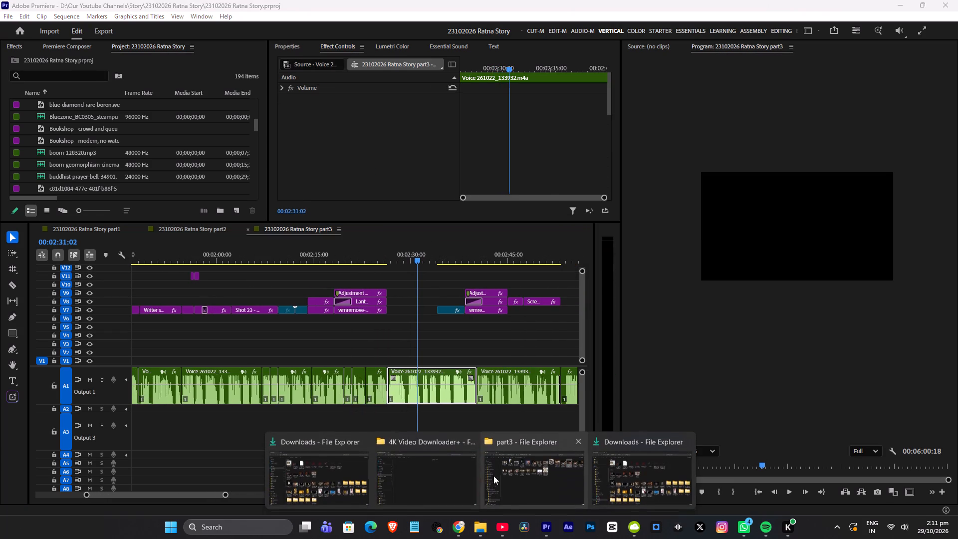
pyautogui.click(547, 465)
pyautogui.click(574, 292)
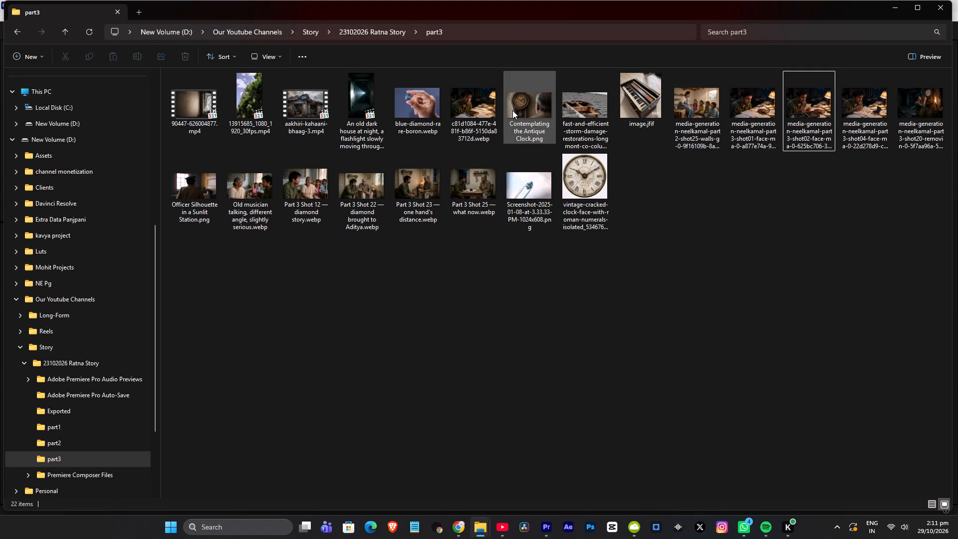
pyautogui.moveTo(198, 188); pyautogui.dragTo(550, 532)
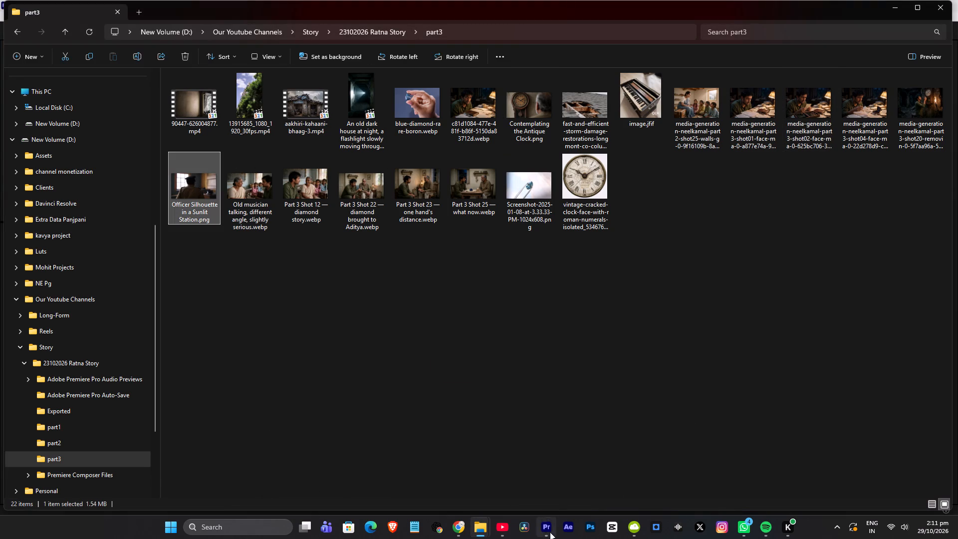
pyautogui.moveTo(550, 532); pyautogui.dragTo(398, 299)
pyautogui.keyDown('alt'); pyautogui.scroll(2, 408, 301); pyautogui.keyUp('alt')
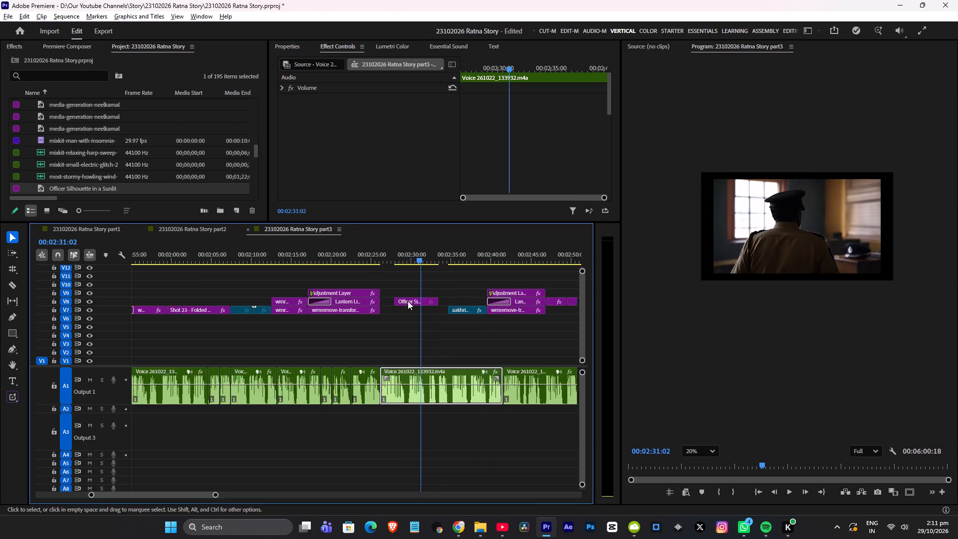
pyautogui.keyDown('alt'); pyautogui.scroll(3, 408, 301); pyautogui.keyUp('alt')
pyautogui.moveTo(392, 303); pyautogui.dragTo(375, 302)
# Save the project and scale the officer still to fill the frame.
pyautogui.click(369, 258)
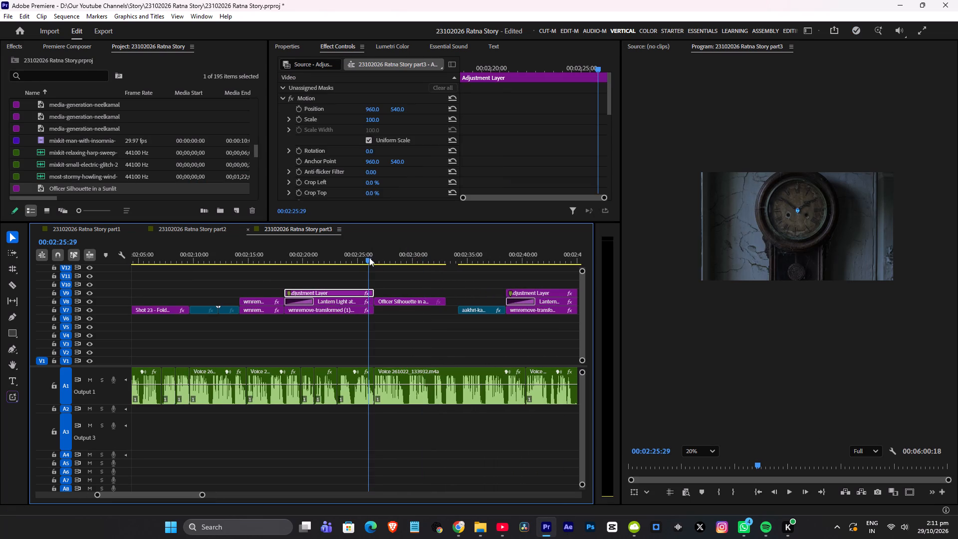
pyautogui.hotkey('ctrl', 's')
pyautogui.press('space')
pyautogui.keyDown('alt'); pyautogui.scroll(5, 395, 276); pyautogui.keyUp('alt')
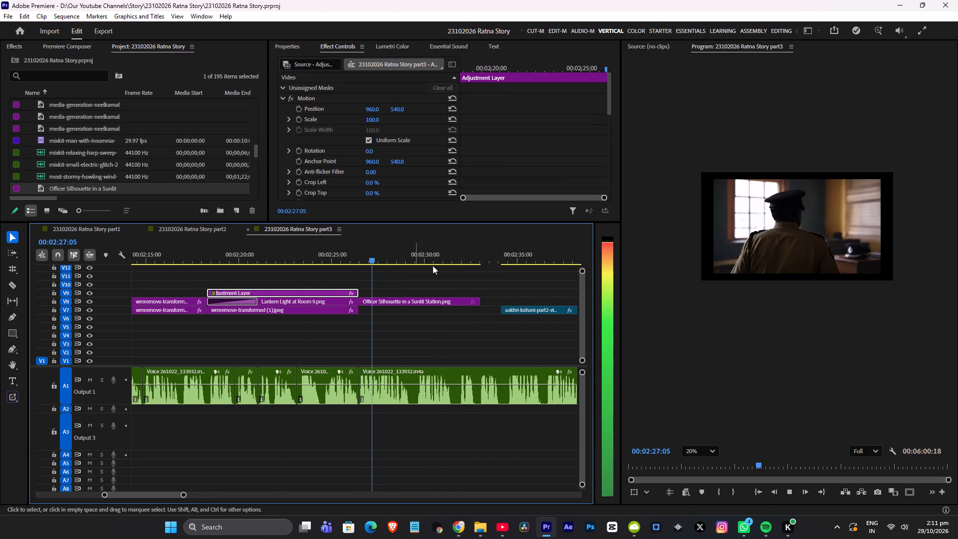
pyautogui.click(404, 301)
pyautogui.press('F1')
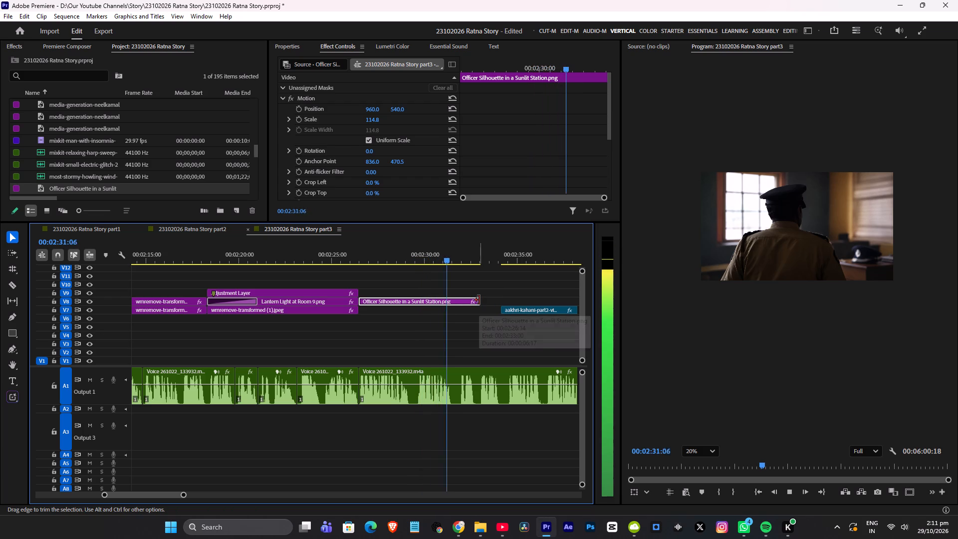
# Trim the officer still's end to 00:02:29:17, matching the voice-over, and move the still down to V7.
pyautogui.moveTo(440, 261); pyautogui.dragTo(425, 266)
pyautogui.press('space')
pyautogui.press('space')
pyautogui.click(418, 258)
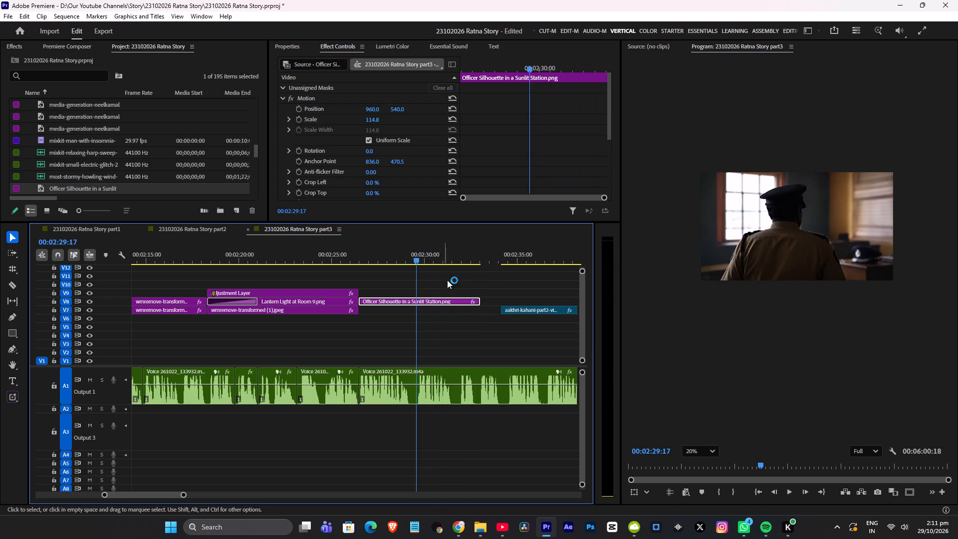
pyautogui.moveTo(479, 303); pyautogui.dragTo(417, 305)
pyautogui.moveTo(380, 300); pyautogui.dragTo(380, 305)
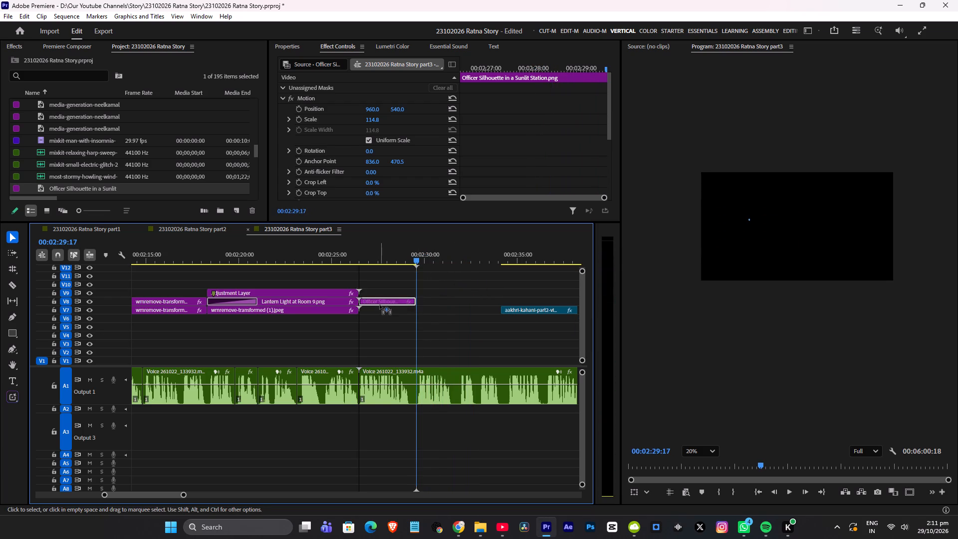
pyautogui.moveTo(380, 305); pyautogui.dragTo(380, 307)
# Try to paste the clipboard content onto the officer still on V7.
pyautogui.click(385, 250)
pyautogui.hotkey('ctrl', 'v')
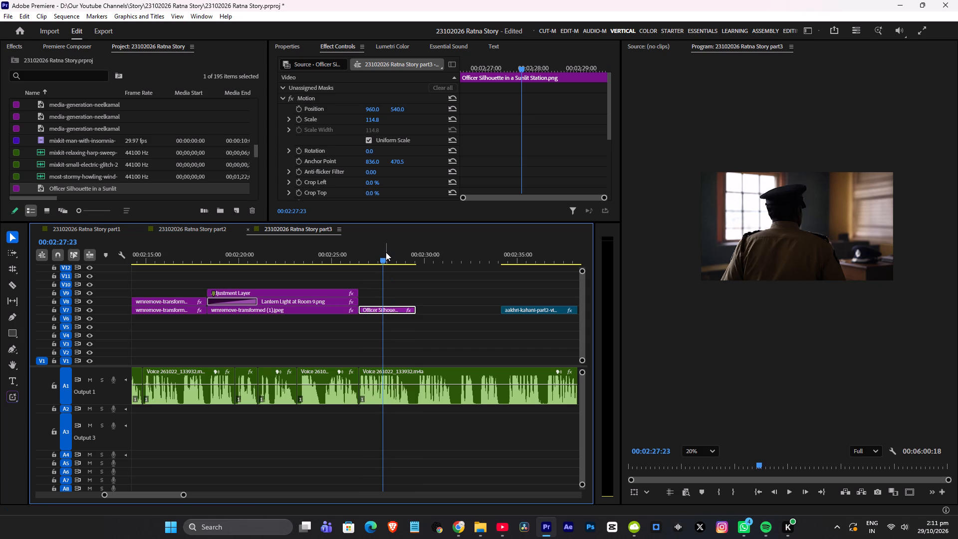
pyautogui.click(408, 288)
# Copy the Lumetri Color effect from the V8 clock still onto the officer still and save the project.
pyautogui.scroll(4, 412, 286)
pyautogui.keyDown('alt'); pyautogui.scroll(-5, 421, 285); pyautogui.keyUp('alt')
pyautogui.keyDown('alt'); pyautogui.scroll(5, 428, 296); pyautogui.keyUp('alt')
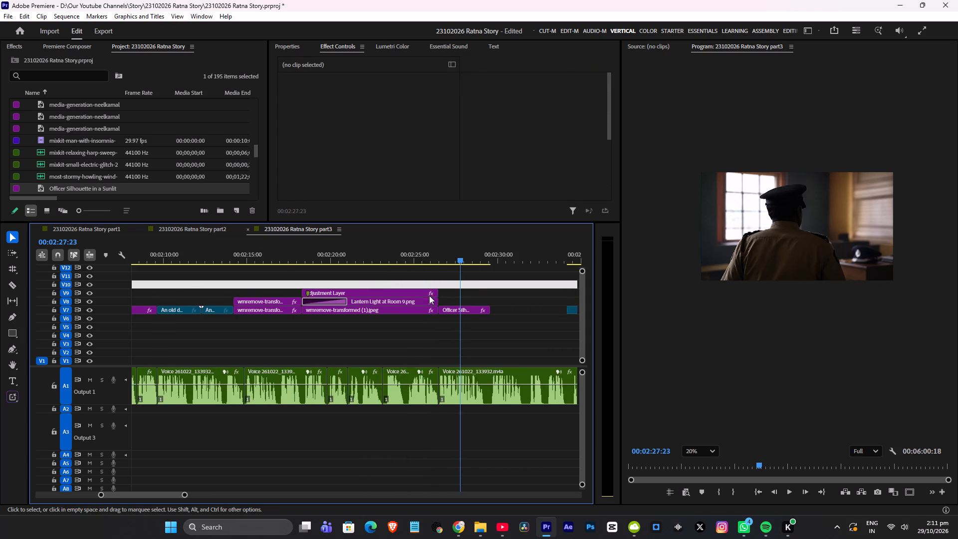
pyautogui.keyDown('alt'); pyautogui.scroll(1, 429, 295); pyautogui.keyUp('alt')
pyautogui.click(283, 261)
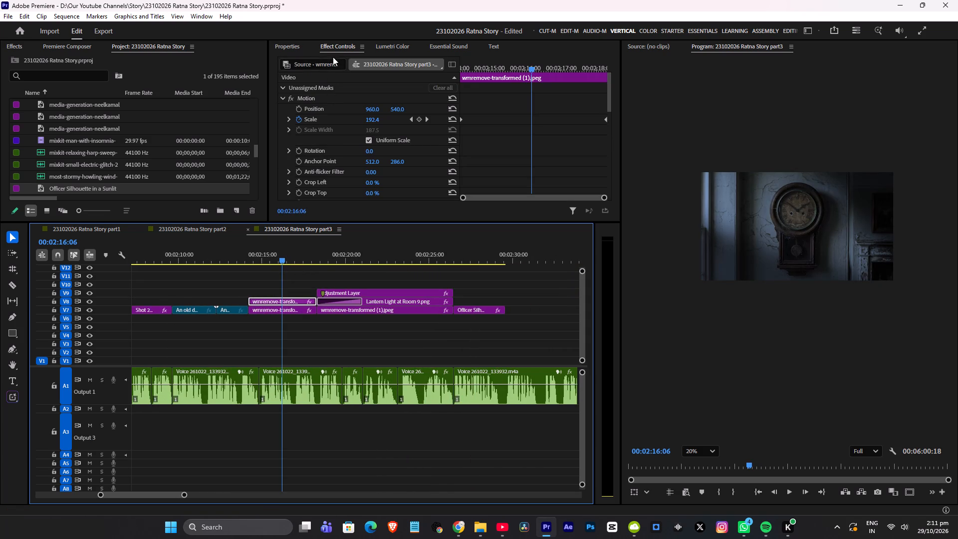
pyautogui.scroll(-9, 320, 170)
pyautogui.scroll(-12, 323, 136)
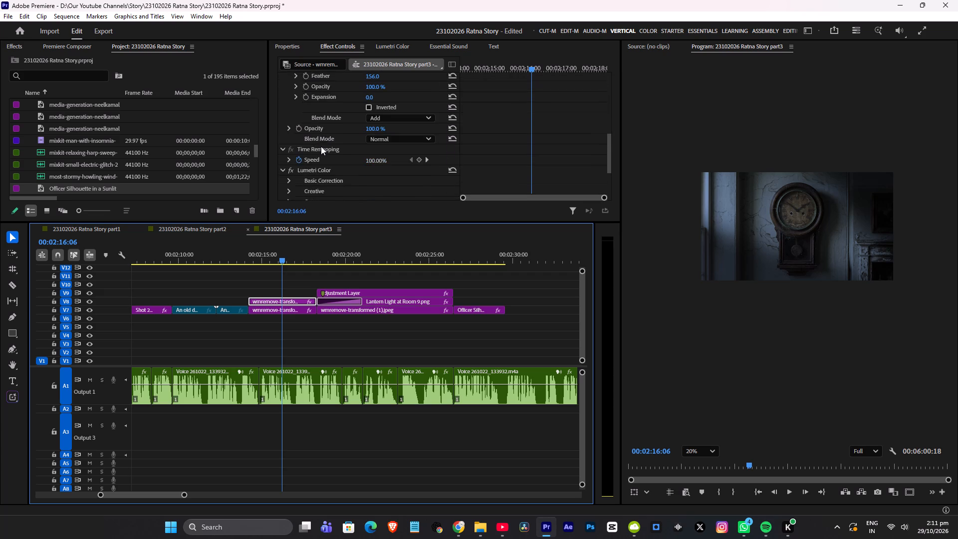
pyautogui.scroll(-3, 321, 146)
pyautogui.click(324, 132)
pyautogui.scroll(-10, 330, 144)
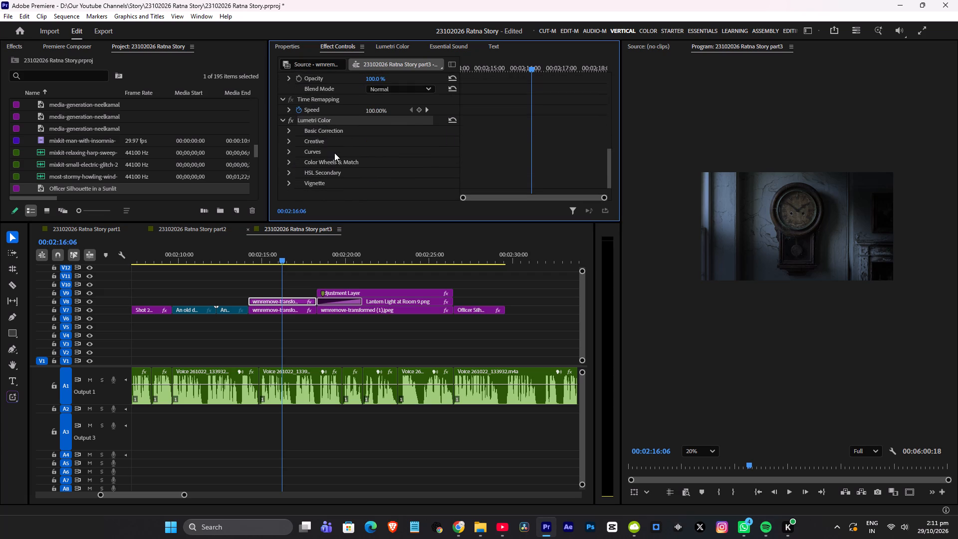
pyautogui.hotkey('ctrl', 'c')
pyautogui.click(471, 250)
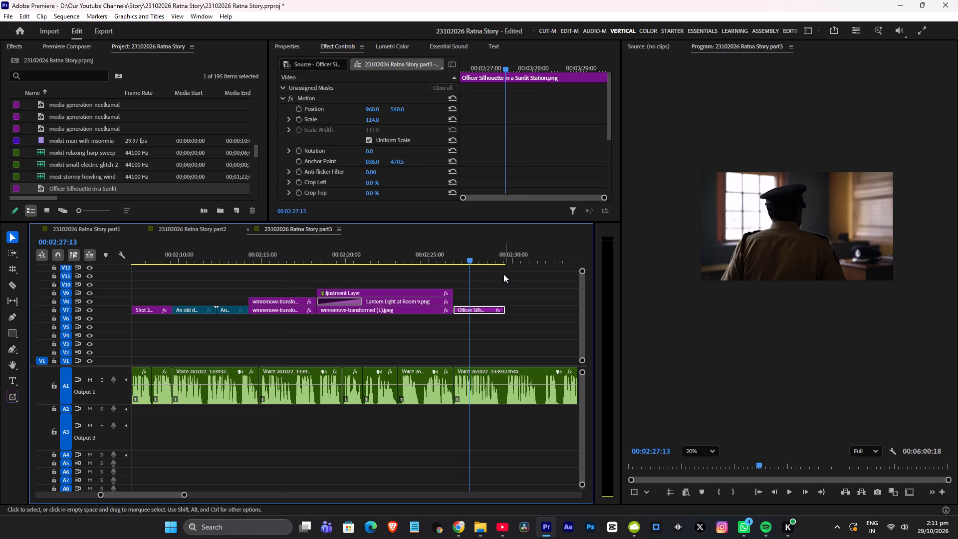
pyautogui.hotkey('ctrl', 'v')
pyautogui.scroll(-5, 518, 274)
pyautogui.hotkey('ctrl', 's')
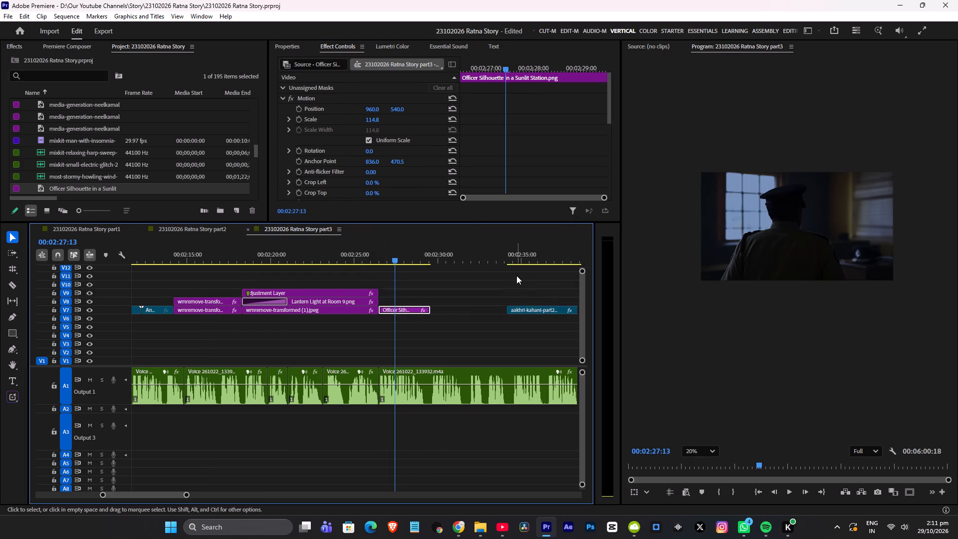
# Lower the officer still's Lumetri Color Saturation to 35.3.
pyautogui.click(390, 45)
pyautogui.scroll(7, 433, 126)
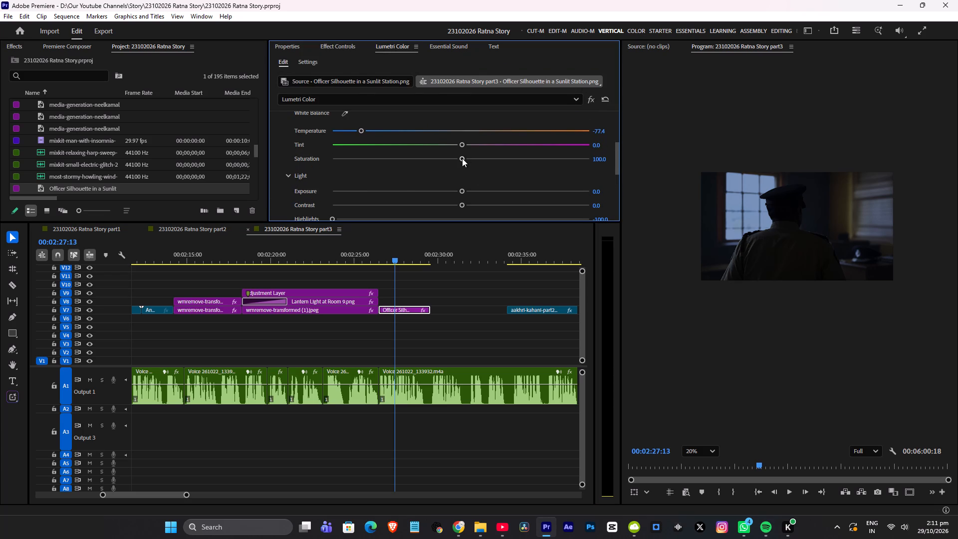
pyautogui.moveTo(462, 158); pyautogui.dragTo(374, 172)
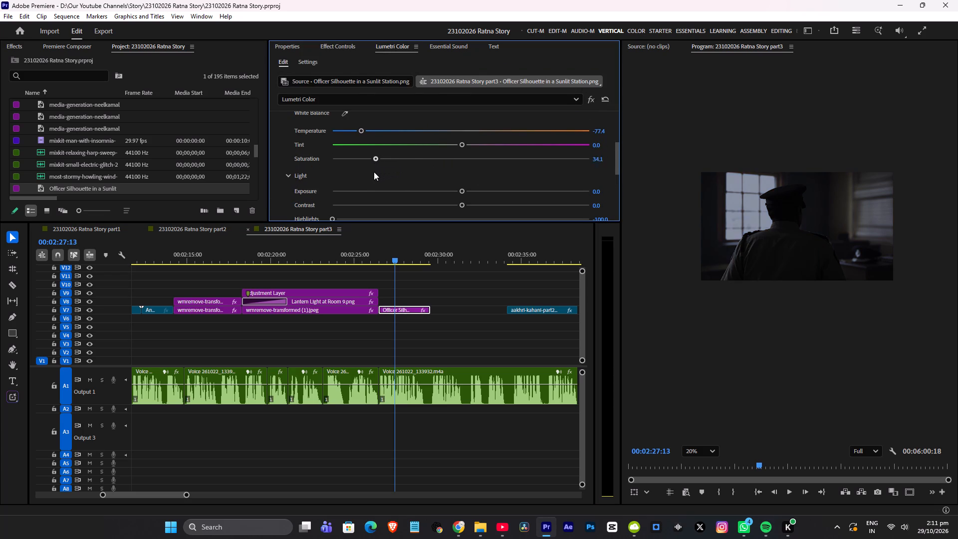
pyautogui.moveTo(374, 172); pyautogui.dragTo(377, 172)
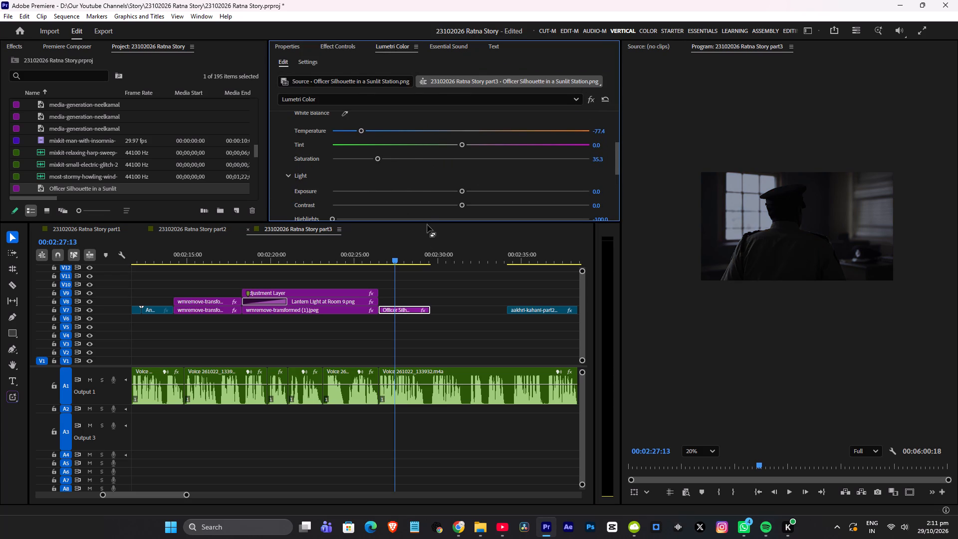
# Set the officer still's Lumetri Color Blacks to -23.3 and Whites to -100.
pyautogui.scroll(-1, 435, 169)
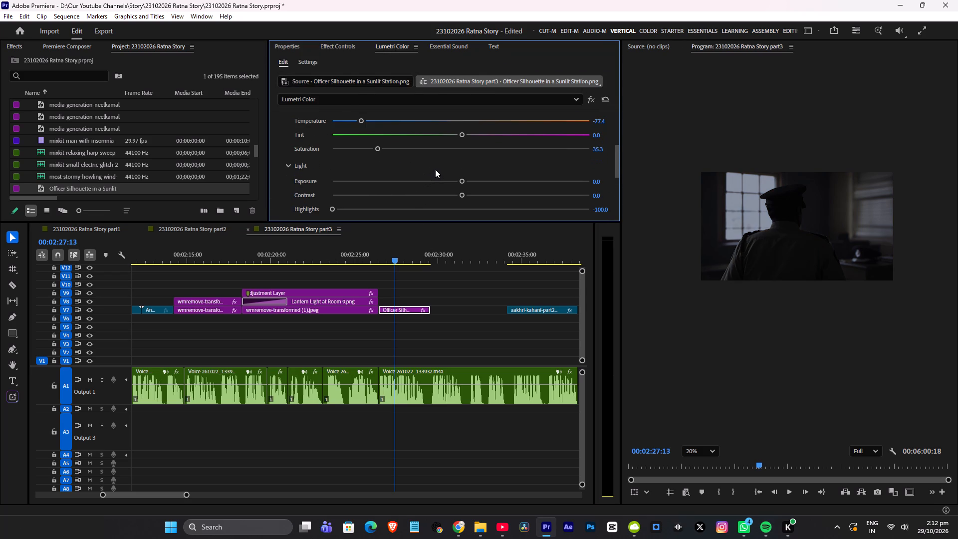
pyautogui.click(366, 261)
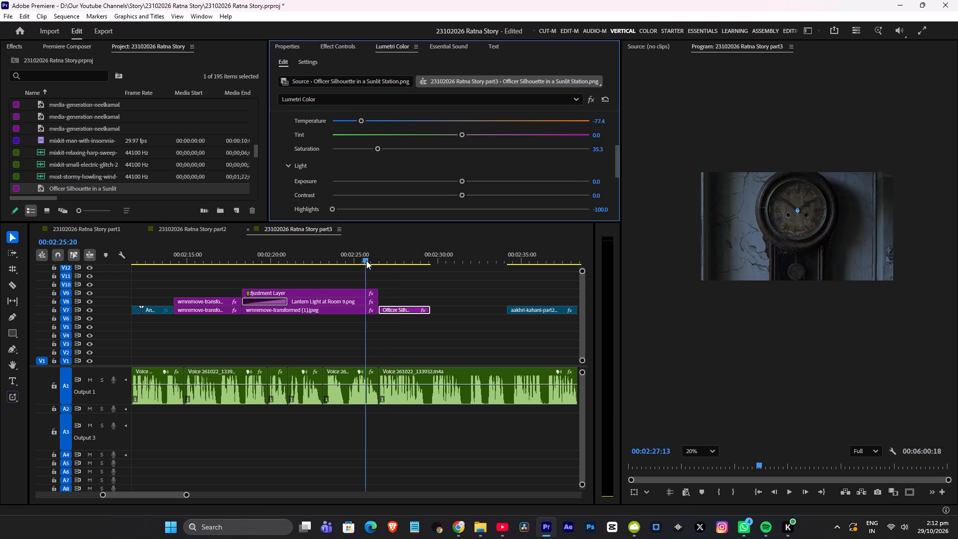
pyautogui.press('space')
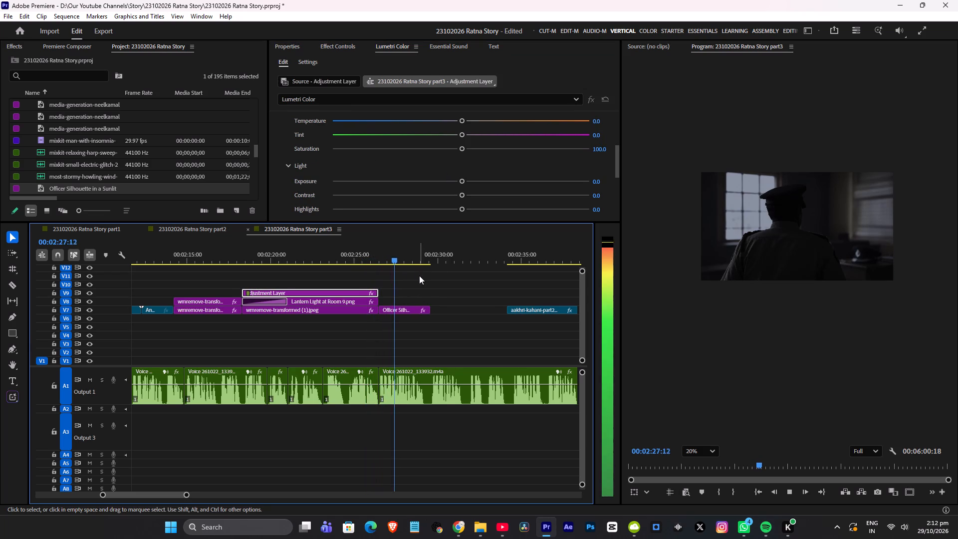
pyautogui.keyDown('alt'); pyautogui.scroll(3, 419, 276); pyautogui.keyUp('alt')
pyautogui.press('space')
pyautogui.scroll(-6, 396, 174)
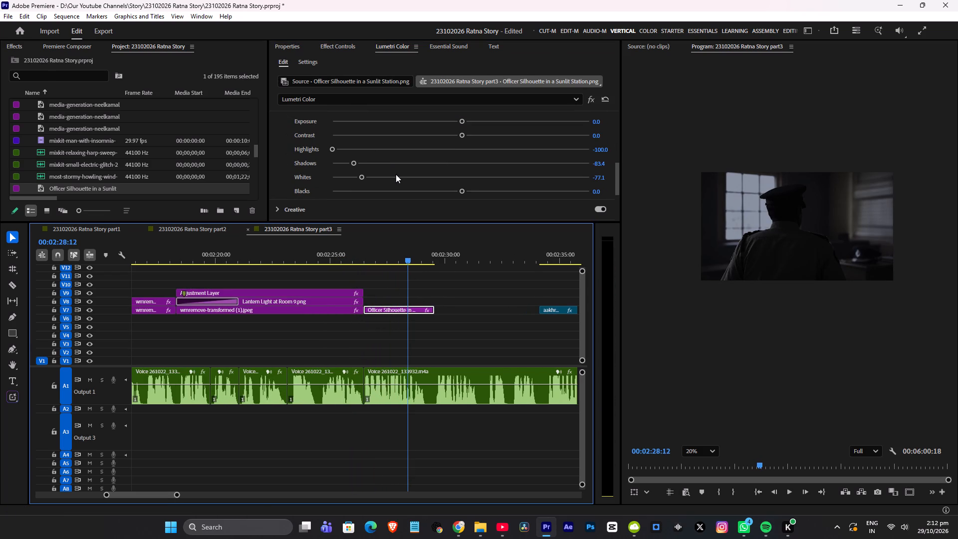
pyautogui.moveTo(463, 191); pyautogui.dragTo(371, 191)
pyautogui.moveTo(371, 191); pyautogui.dragTo(433, 193)
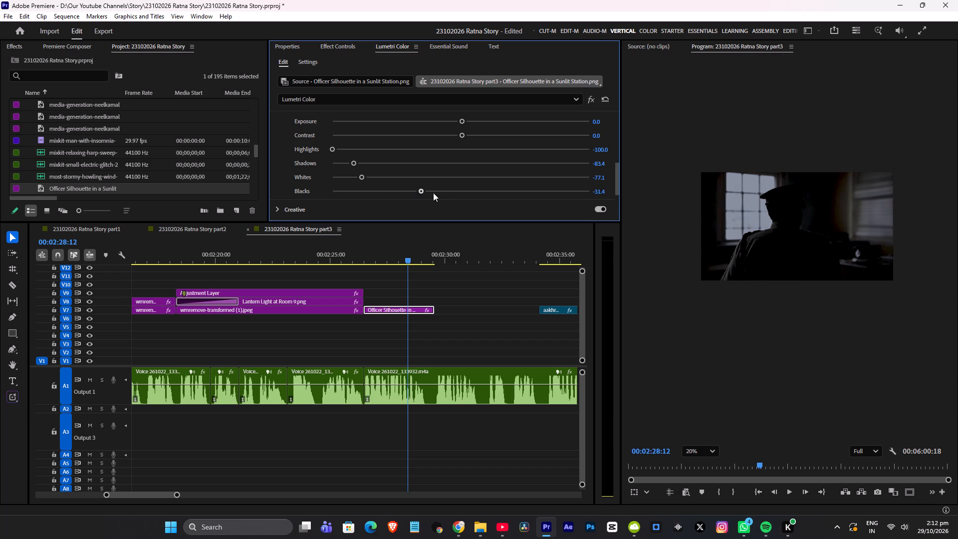
pyautogui.moveTo(433, 193); pyautogui.dragTo(430, 197)
pyautogui.moveTo(362, 177); pyautogui.dragTo(258, 177)
# Set the officer still's Lumetri Color Saturation to 44.2, check the frame full screen and save the project.
pyautogui.scroll(3, 407, 162)
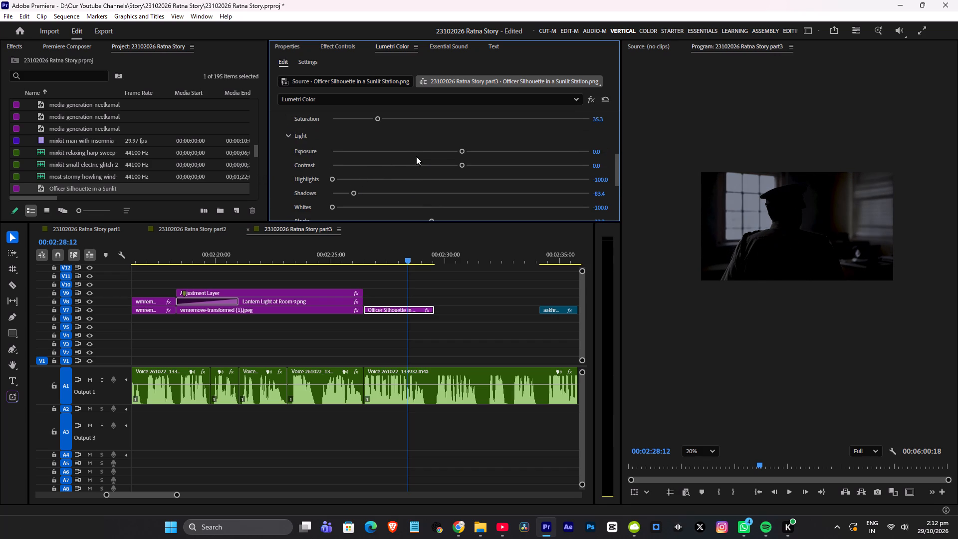
pyautogui.scroll(-1, 452, 162)
pyautogui.scroll(3, 452, 153)
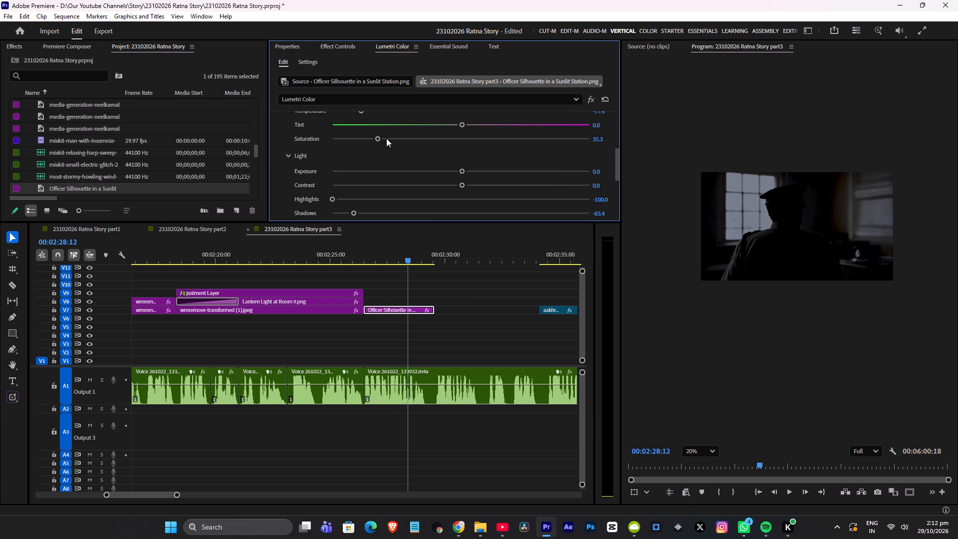
pyautogui.click(388, 137)
pyautogui.hotkey('ctrl', '`')
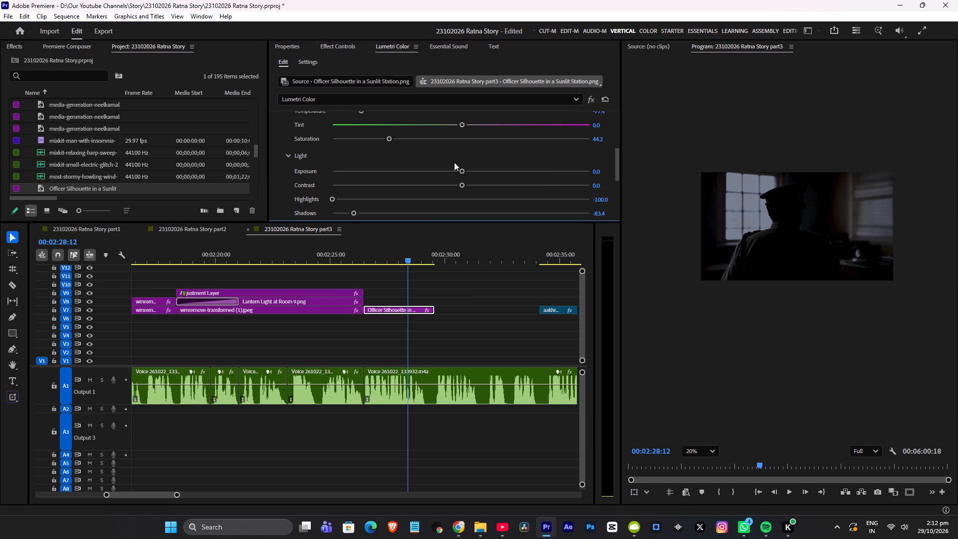
pyautogui.hotkey('ctrl', '`')
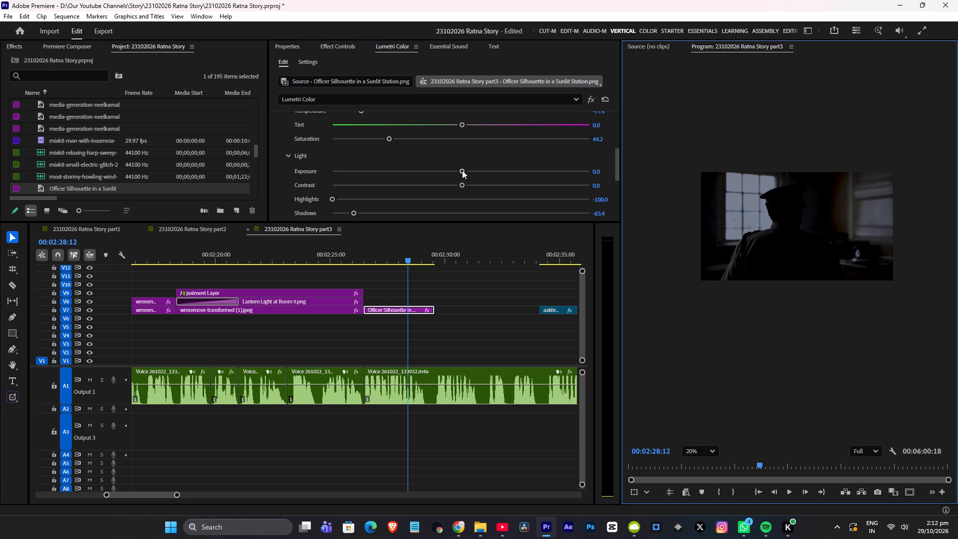
pyautogui.hotkey('ctrl', 's')
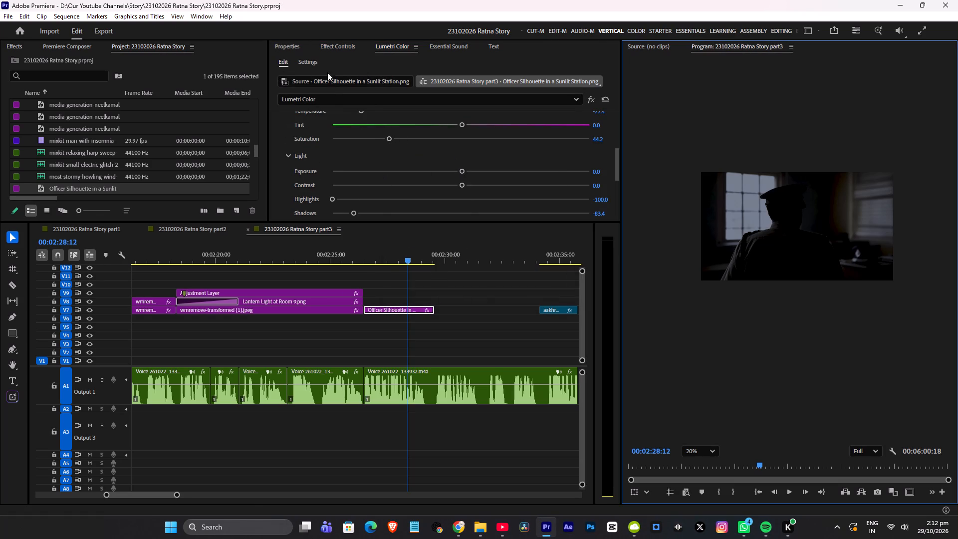
# Animate the officer still's Scale from 125 at 00:02:26:14 to 120 at the clip's end.
pyautogui.click(336, 44)
pyautogui.click(371, 119)
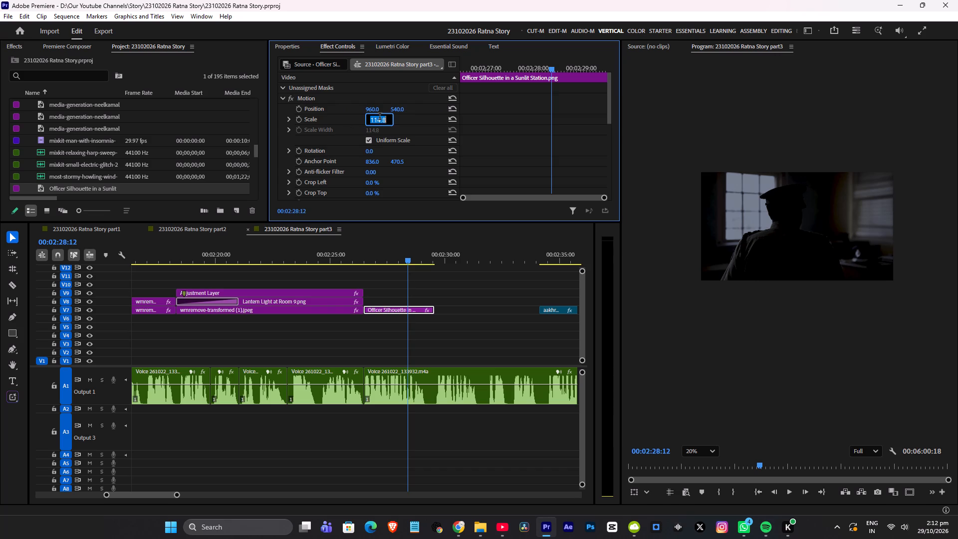
pyautogui.write('120')
pyautogui.press('Return')
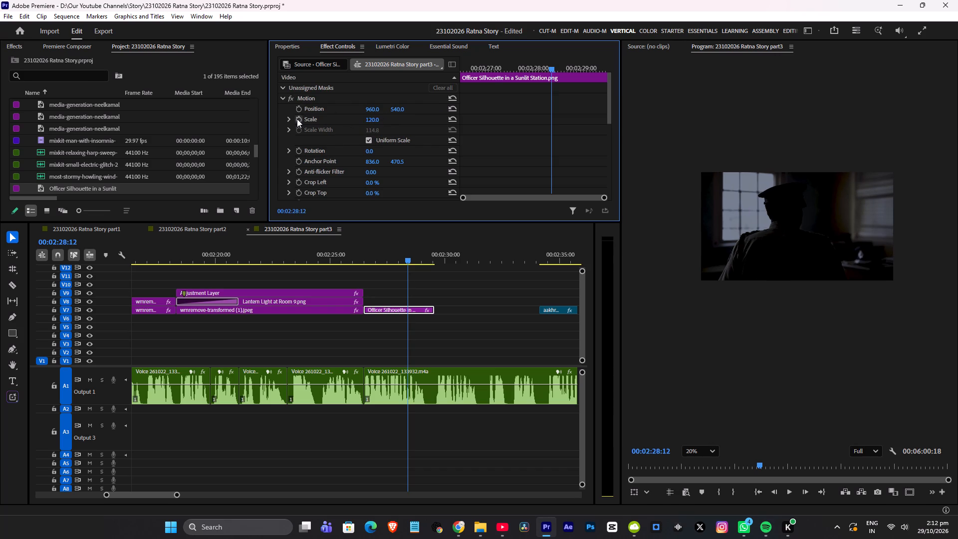
pyautogui.click(297, 119)
pyautogui.moveTo(510, 66); pyautogui.dragTo(423, 78)
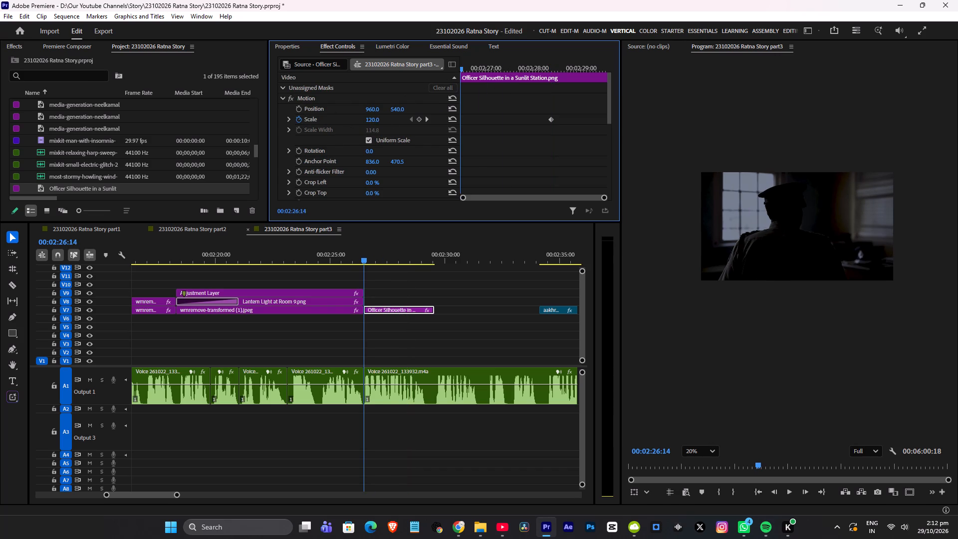
pyautogui.click(381, 117)
pyautogui.press('1')
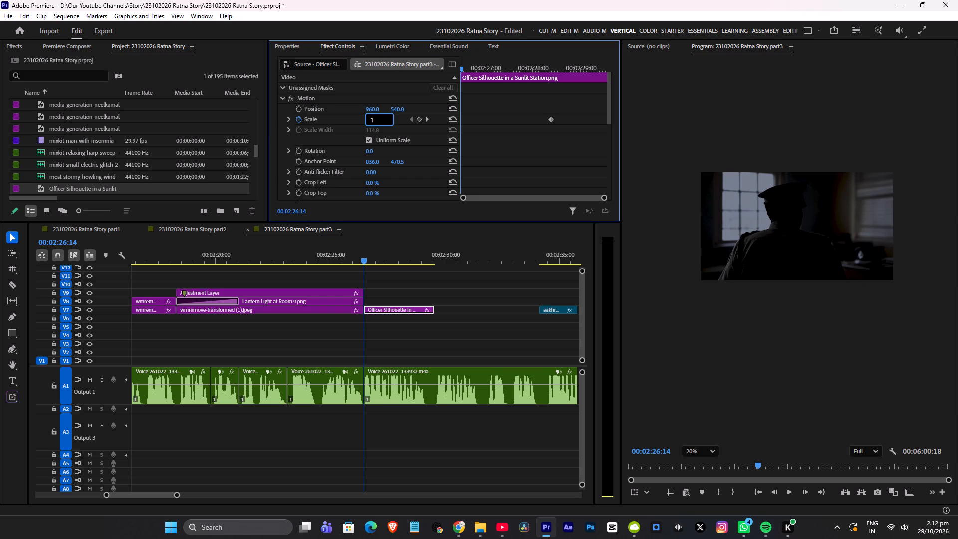
pyautogui.write('25')
pyautogui.press('Return')
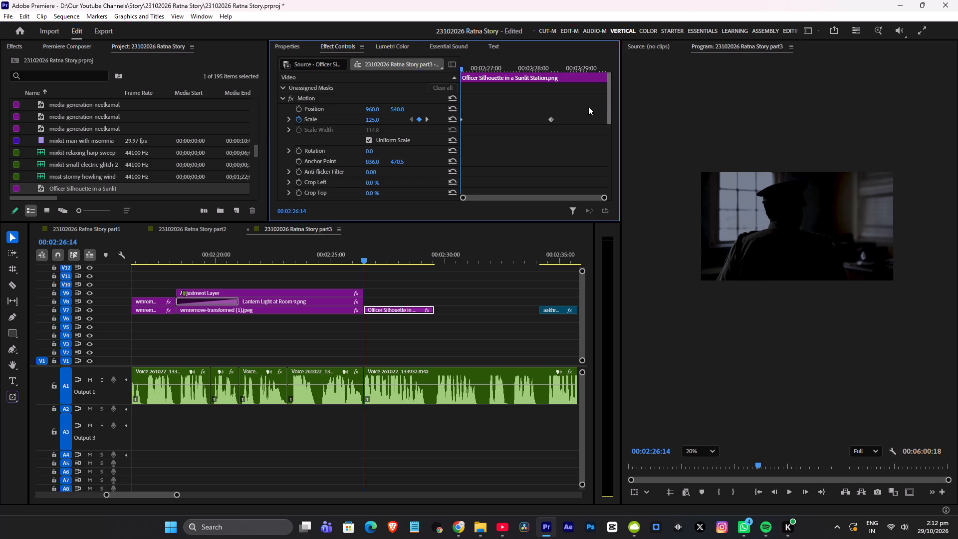
pyautogui.moveTo(552, 118); pyautogui.dragTo(879, 125)
# Play back from the clock shot through the officer still and the empty stretch after it, saving the project.
pyautogui.click(343, 260)
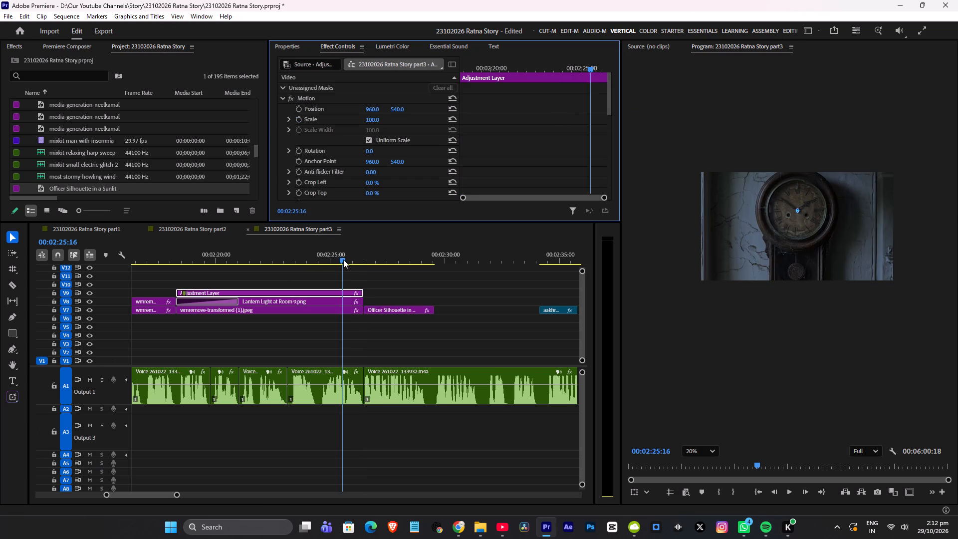
pyautogui.press('space')
pyautogui.press('space')
pyautogui.click(342, 255)
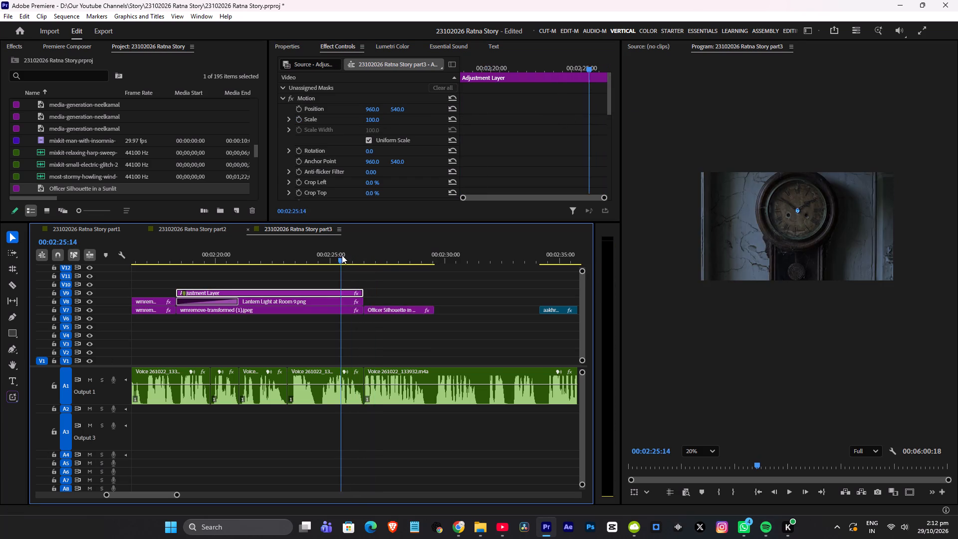
pyautogui.press('space')
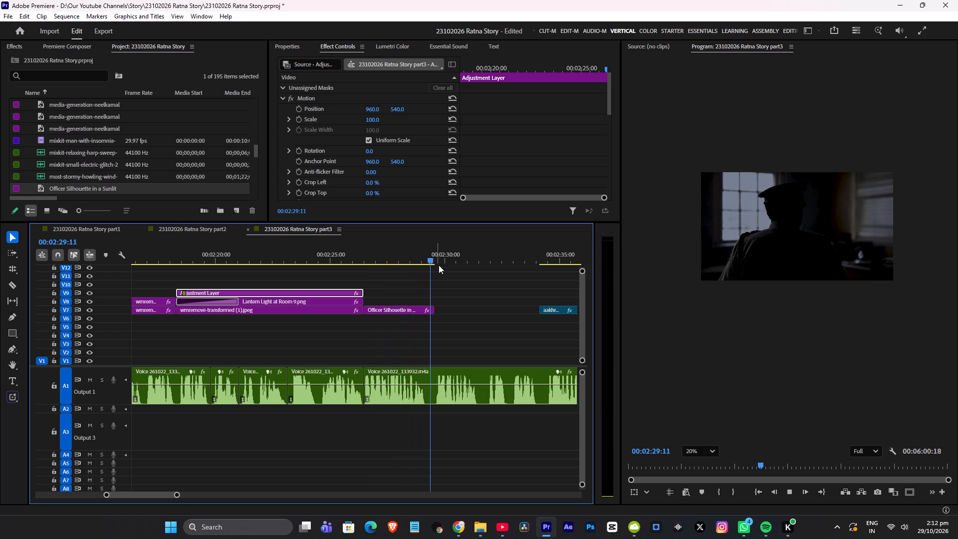
pyautogui.hotkey('ctrl', 's')
pyautogui.press('space')
pyautogui.scroll(-5, 466, 310)
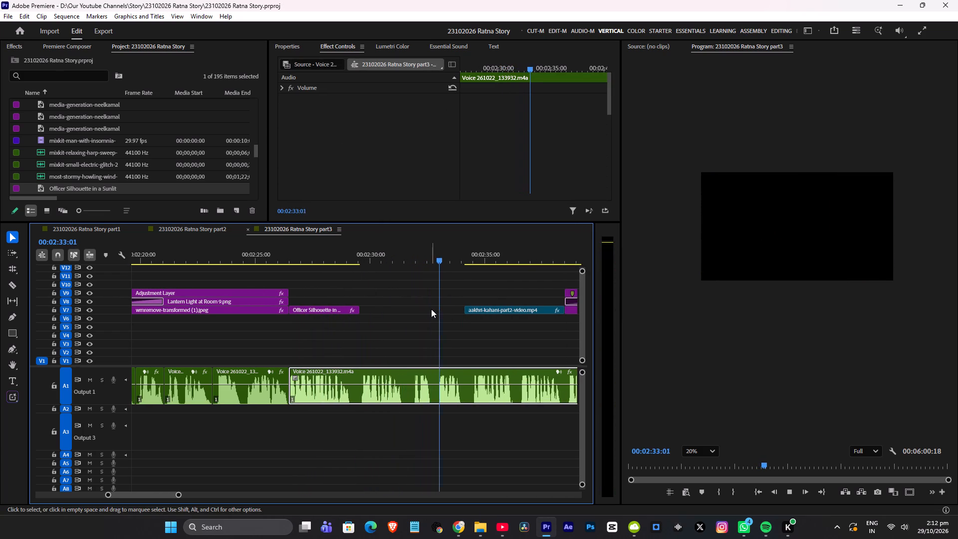
pyautogui.scroll(-4, 431, 309)
pyautogui.hotkey('ctrl', 's')
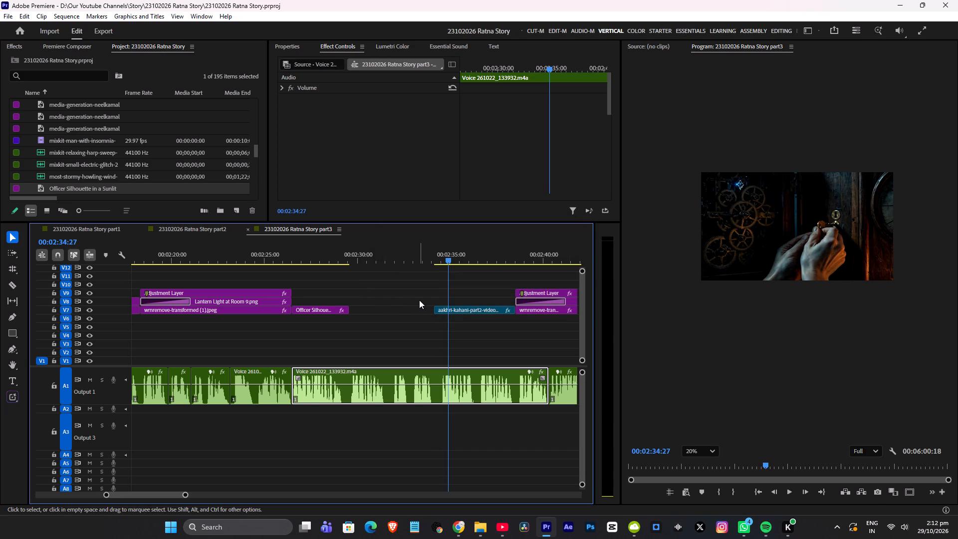
# Duplicate the two stacked wmremove-transformed (1) clock stills near 00:02:15:00 onto V8 and V9, starting where the officer still ends.
pyautogui.keyDown('alt'); pyautogui.scroll(-4, 415, 301); pyautogui.keyUp('alt')
pyautogui.scroll(4, 417, 301)
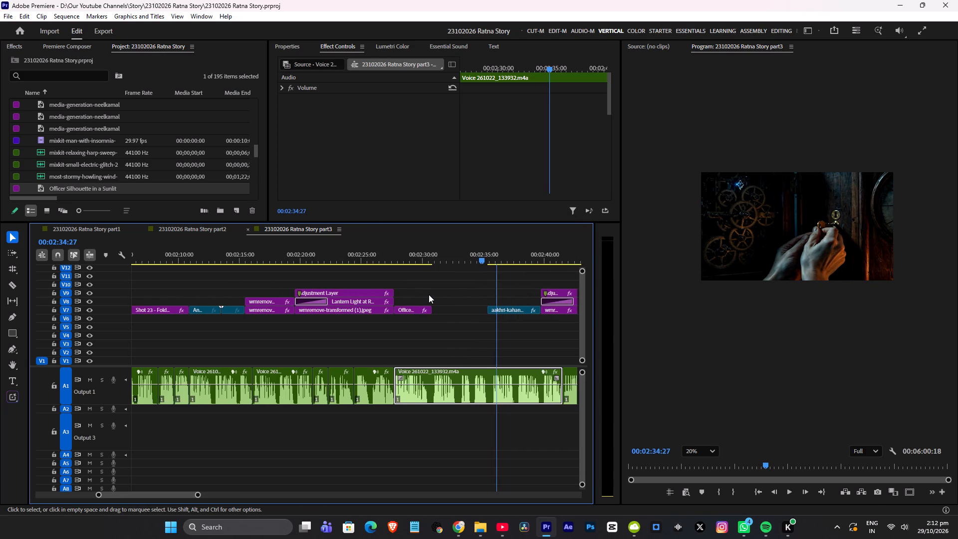
pyautogui.keyDown('alt'); pyautogui.scroll(-4, 429, 294); pyautogui.keyUp('alt')
pyautogui.keyDown('alt'); pyautogui.scroll(5, 433, 294); pyautogui.keyUp('alt')
pyautogui.keyDown('alt'); pyautogui.scroll(-5, 440, 283); pyautogui.keyUp('alt')
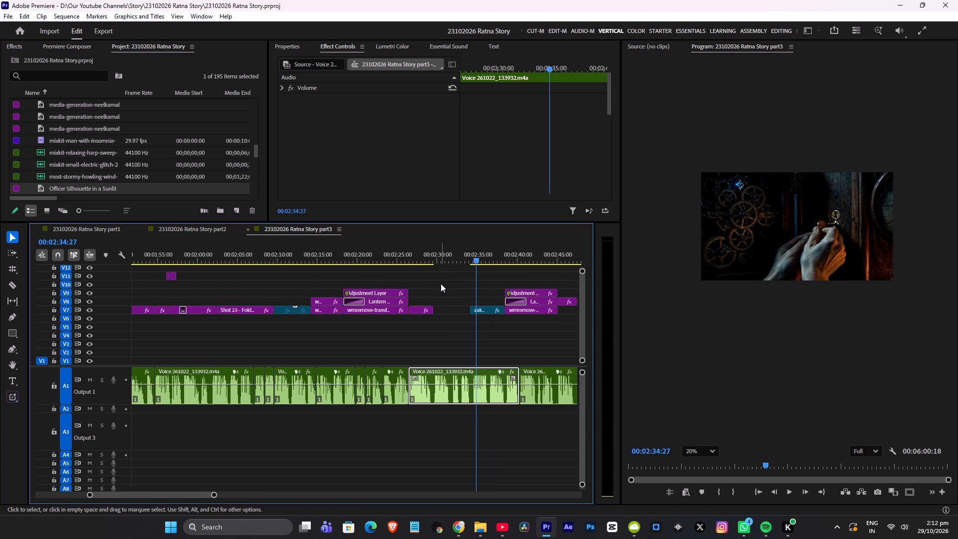
pyautogui.keyDown('alt'); pyautogui.scroll(4, 442, 283); pyautogui.keyUp('alt')
pyautogui.keyDown('alt'); pyautogui.scroll(-6, 429, 285); pyautogui.keyUp('alt')
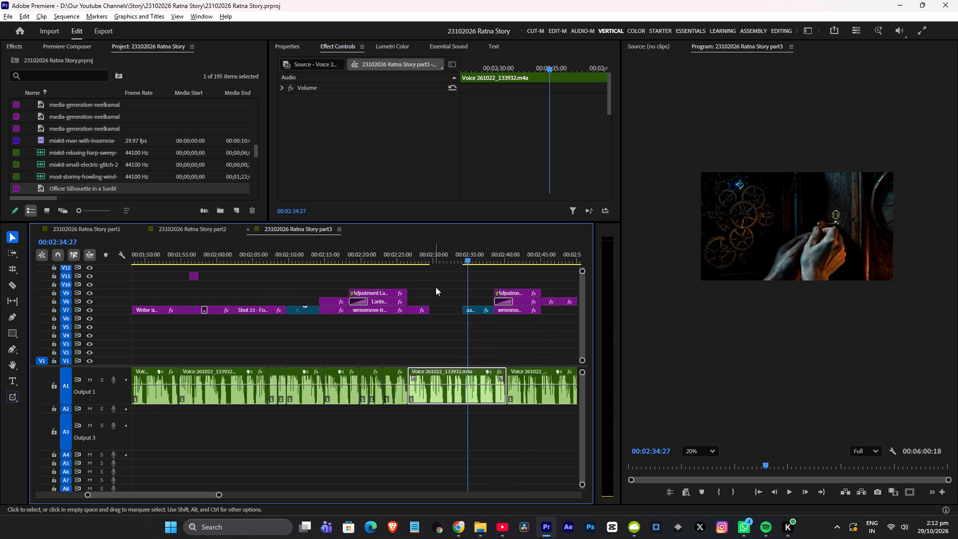
pyautogui.keyDown('alt'); pyautogui.scroll(-2, 436, 287); pyautogui.keyUp('alt')
pyautogui.click(353, 255)
pyautogui.keyDown('alt'); pyautogui.scroll(6, 386, 272); pyautogui.keyUp('alt')
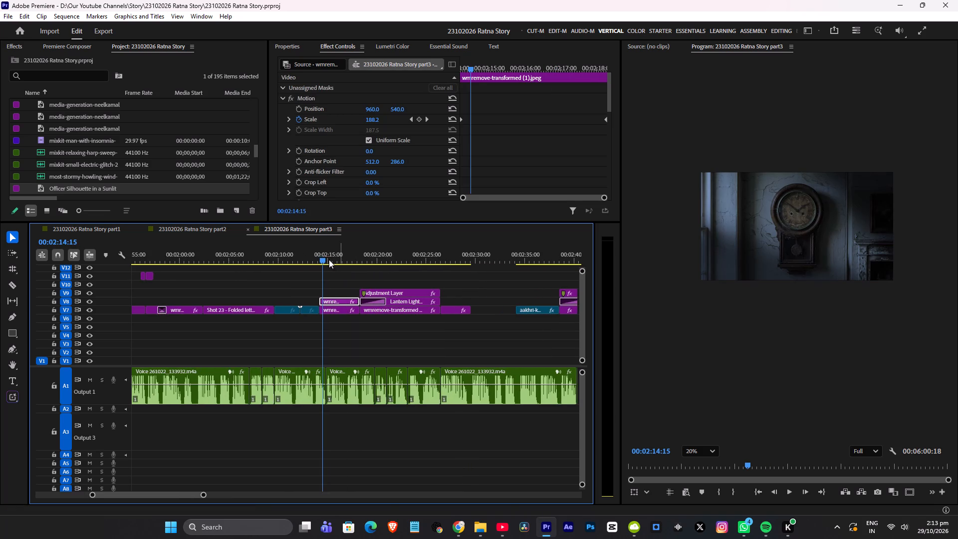
pyautogui.click(302, 249)
pyautogui.keyDown('alt'); pyautogui.scroll(6, 366, 260); pyautogui.keyUp('alt')
pyautogui.click(356, 256)
pyautogui.click(385, 253)
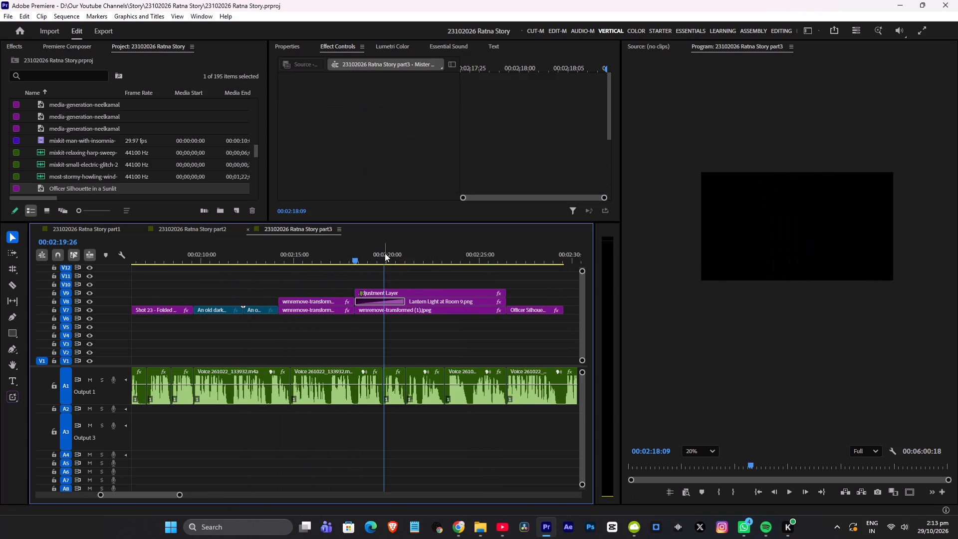
pyautogui.scroll(-5, 448, 279)
pyautogui.click(269, 250)
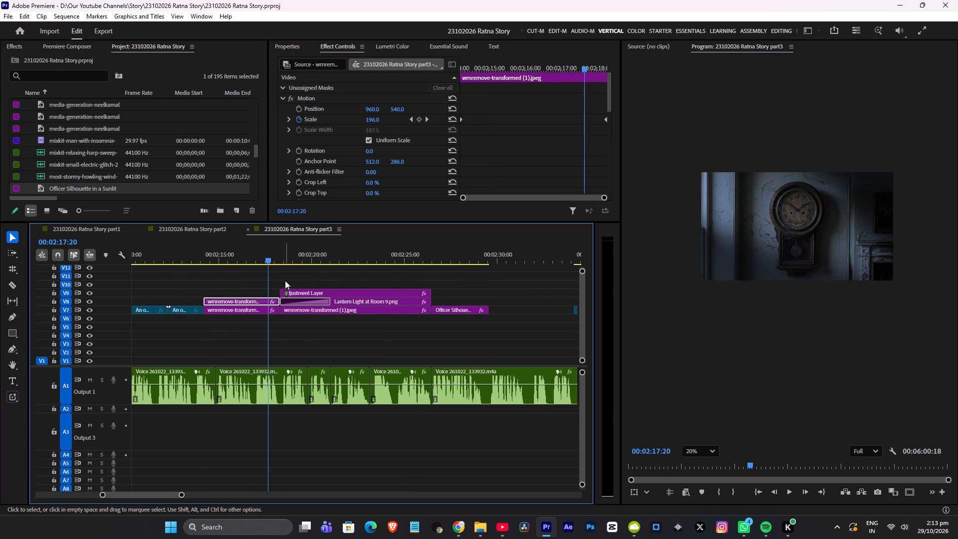
pyautogui.moveTo(248, 282); pyautogui.dragTo(259, 316)
pyautogui.keyDown('alt'); pyautogui.moveTo(248, 300); pyautogui.dragTo(534, 295); pyautogui.keyUp('alt')
# Extend both duplicated clock stills to the start of the aakhri-kahani-part2 video and move them down to V7 and V8.
pyautogui.scroll(-6, 519, 290)
pyautogui.keyDown('alt'); pyautogui.scroll(7, 511, 289); pyautogui.keyUp('alt')
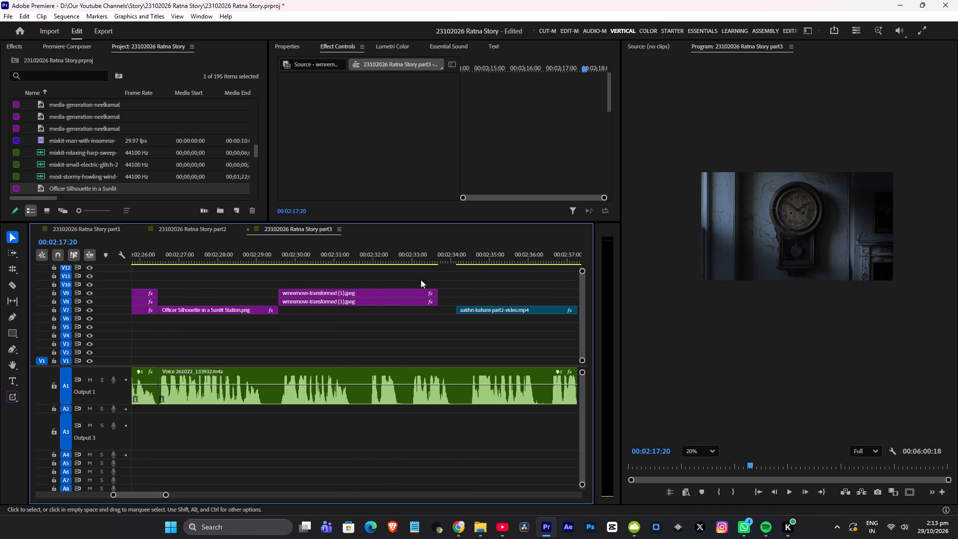
pyautogui.moveTo(421, 279); pyautogui.dragTo(433, 306)
pyautogui.moveTo(436, 298); pyautogui.dragTo(452, 297)
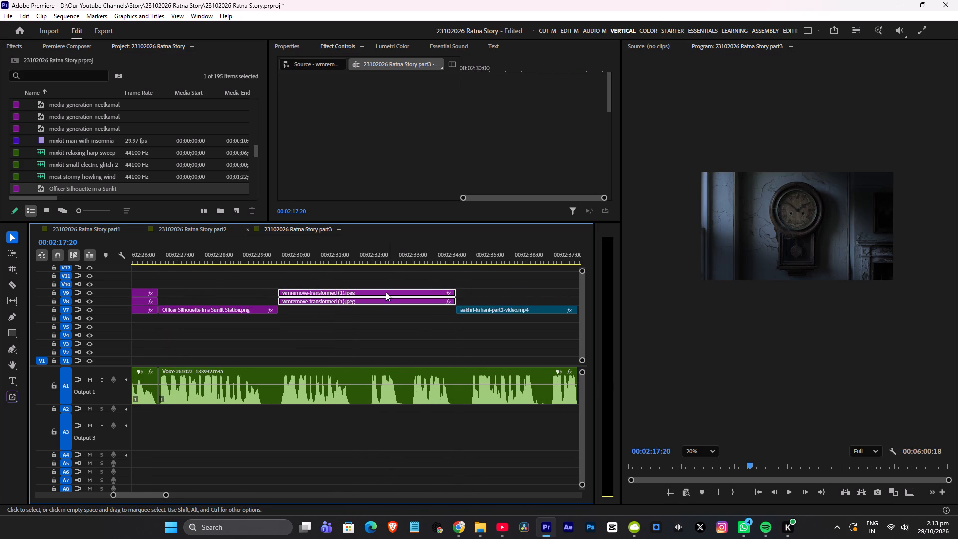
pyautogui.moveTo(385, 302); pyautogui.dragTo(383, 309)
pyautogui.click(369, 281)
# Duplicate the Lantern Light at Room 9 still from the earlier clock shot onto V9 above the new clock stills, trimmed to their length.
pyautogui.press('space')
pyautogui.click(433, 257)
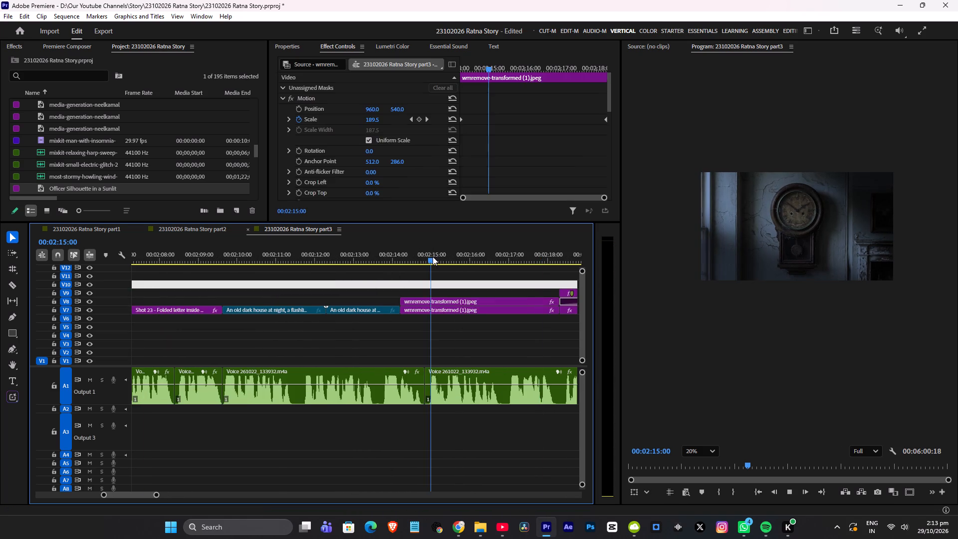
pyautogui.scroll(-13, 464, 264)
pyautogui.keyDown('alt'); pyautogui.scroll(-13, 389, 273); pyautogui.keyUp('alt')
pyautogui.scroll(-5, 451, 285)
pyautogui.click(439, 256)
pyautogui.click(350, 261)
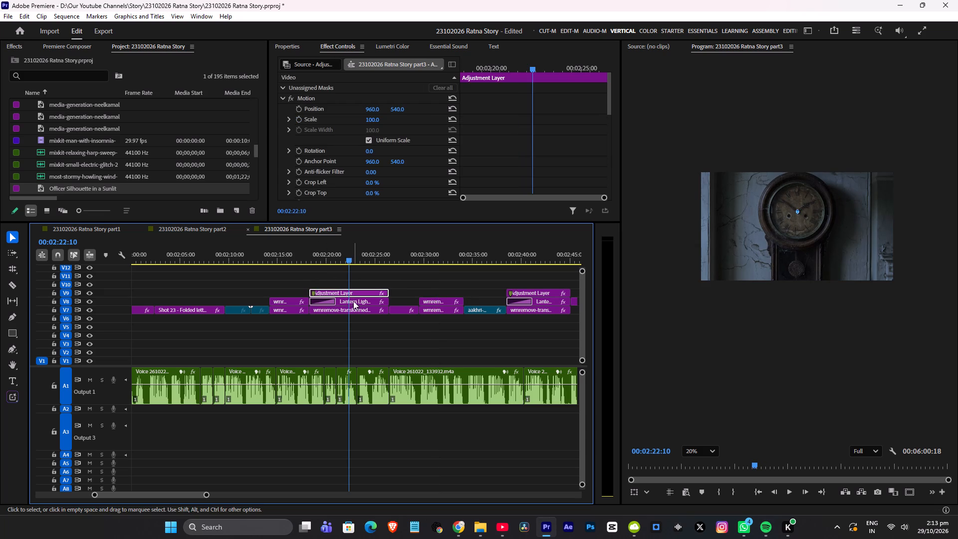
pyautogui.keyDown('alt'); pyautogui.click(352, 301); pyautogui.keyUp('alt')
pyautogui.keyDown('alt'); pyautogui.moveTo(356, 300); pyautogui.dragTo(460, 289); pyautogui.keyUp('alt')
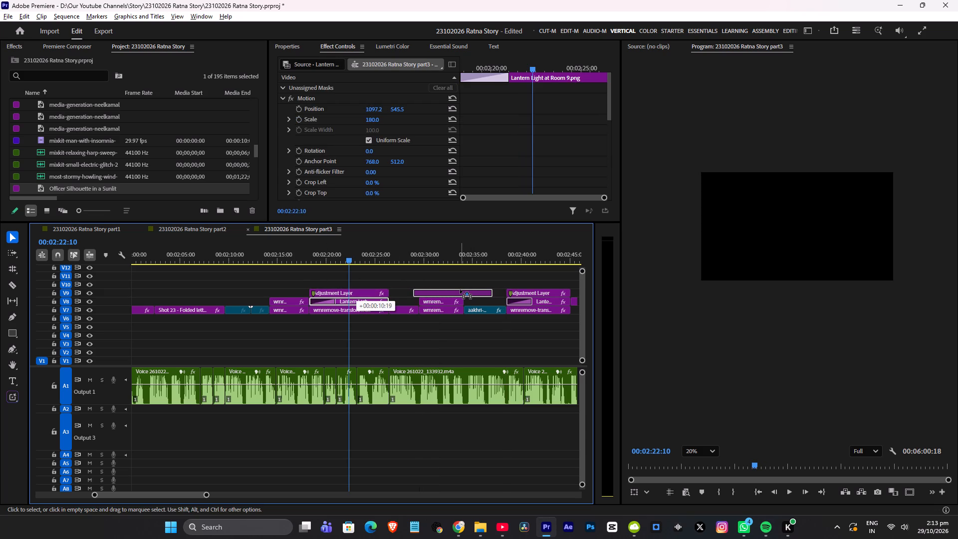
pyautogui.keyDown('alt'); pyautogui.moveTo(460, 289); pyautogui.dragTo(462, 289); pyautogui.keyUp('alt')
pyautogui.moveTo(496, 290); pyautogui.dragTo(468, 293)
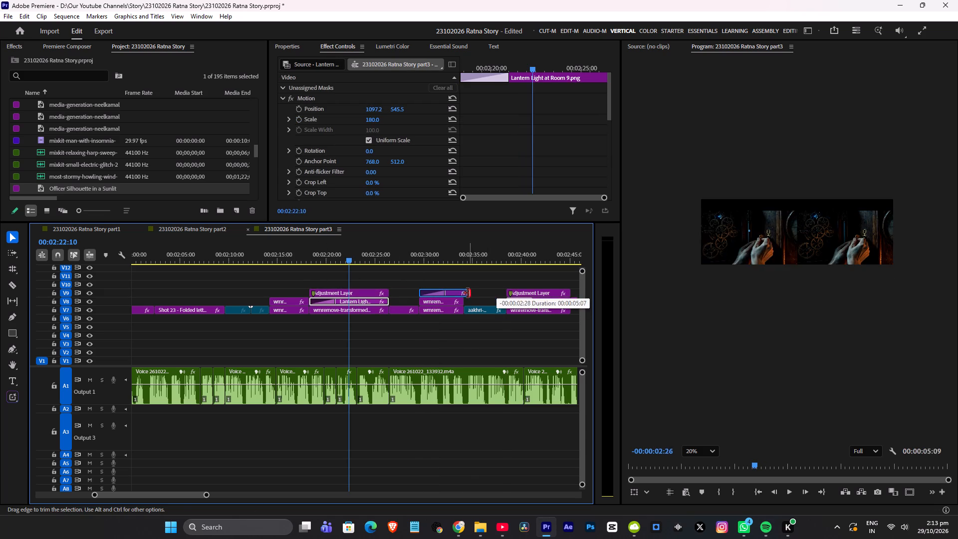
pyautogui.moveTo(468, 293); pyautogui.dragTo(463, 294)
# Set the duplicated Lantern Light still's vertical Position to 519.5 so the light sits on the clock face.
pyautogui.keyDown('alt'); pyautogui.scroll(7, 454, 287); pyautogui.keyUp('alt')
pyautogui.click(440, 261)
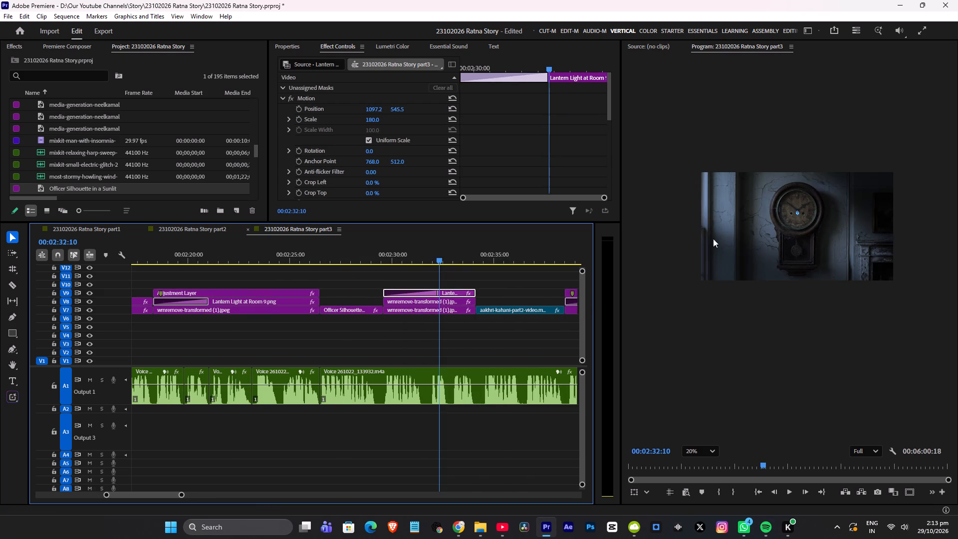
pyautogui.scroll(13, 762, 226)
pyautogui.moveTo(403, 109); pyautogui.dragTo(396, 111)
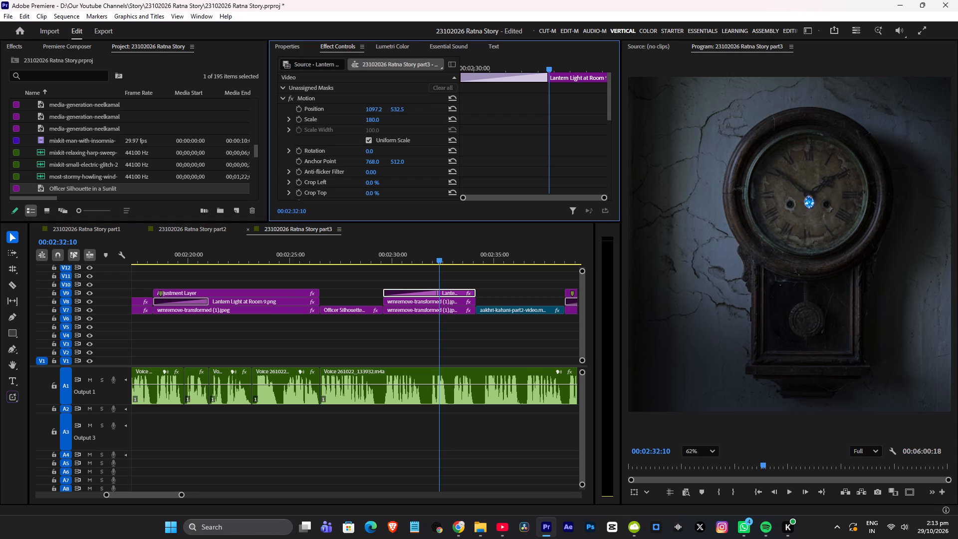
pyautogui.moveTo(396, 111); pyautogui.dragTo(392, 116)
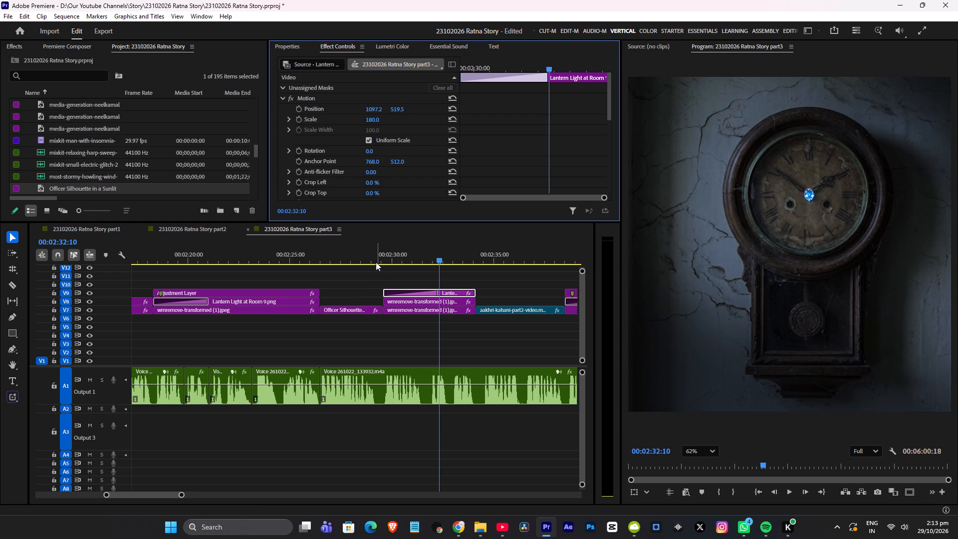
# Play back from the end of the officer still through the new clock shot.
pyautogui.click(377, 258)
pyautogui.press('space')
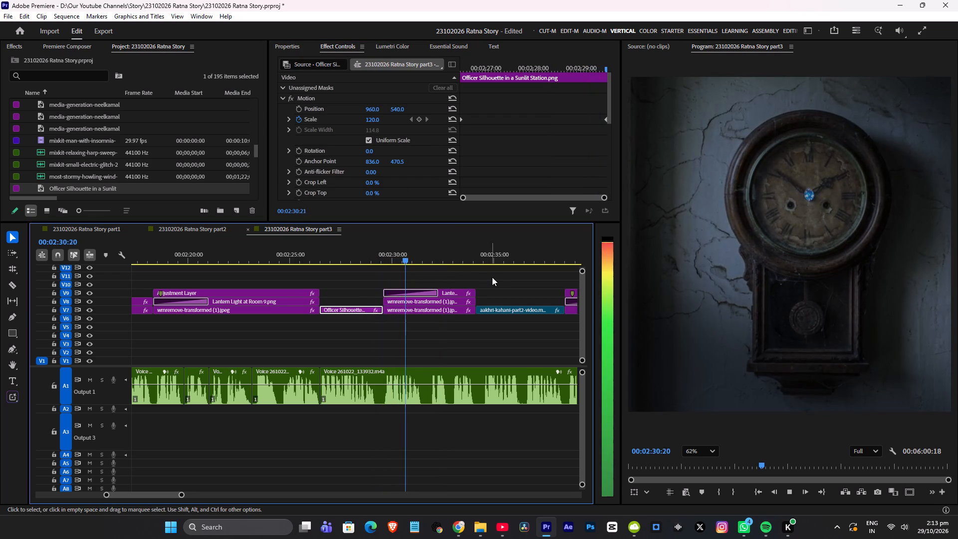
pyautogui.keyDown('alt'); pyautogui.scroll(2, 495, 277); pyautogui.keyUp('alt')
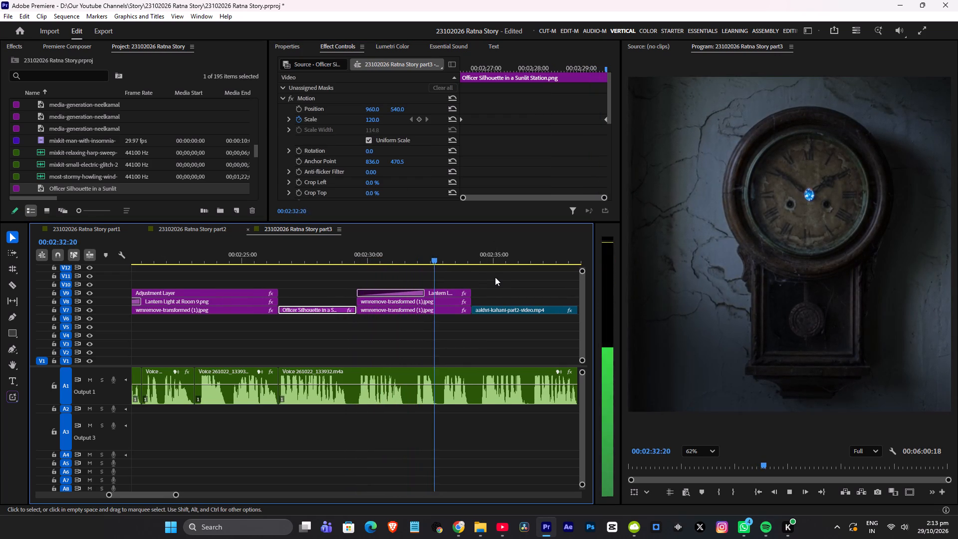
pyautogui.press('space')
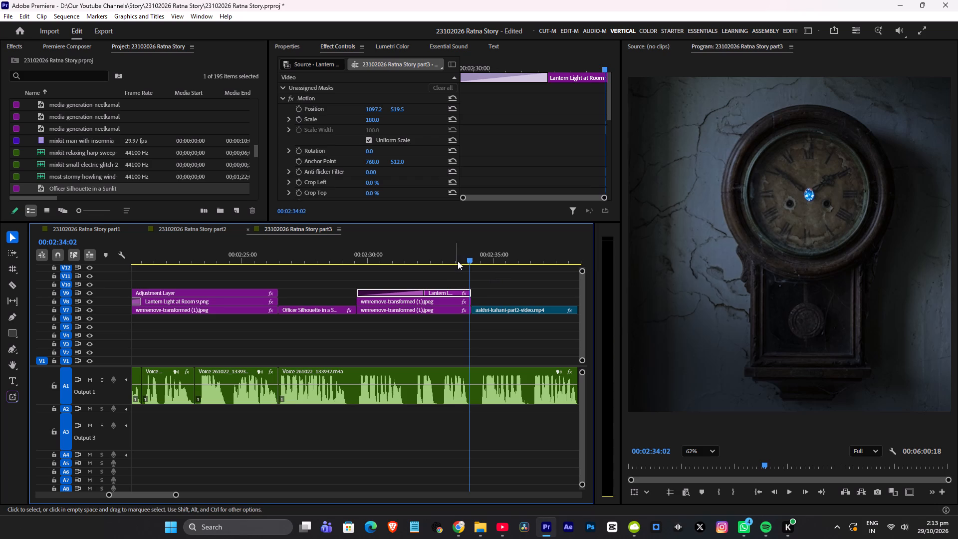
# Remove the Scale animation from both new clock stills on V7 and V8, holding their Scale at 197.5.
pyautogui.click(459, 260)
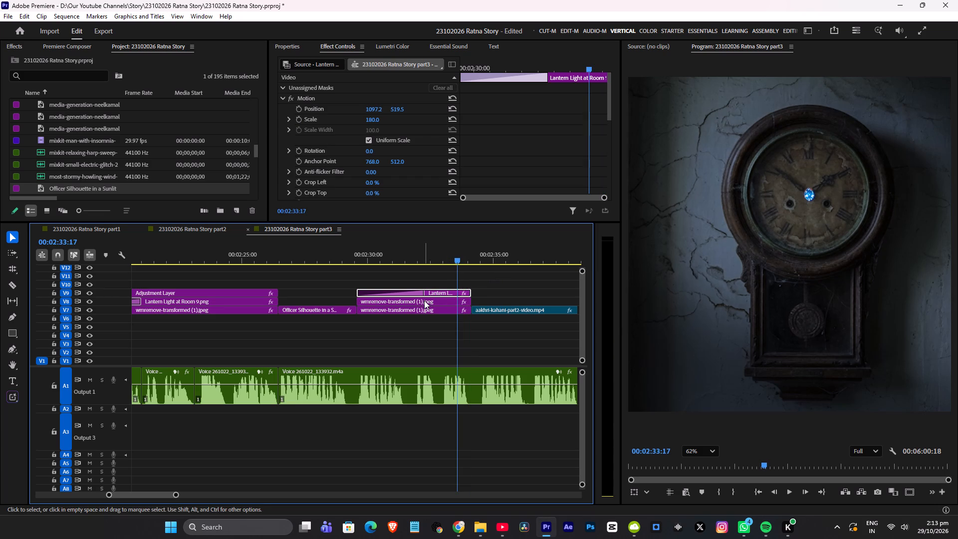
pyautogui.click(424, 300)
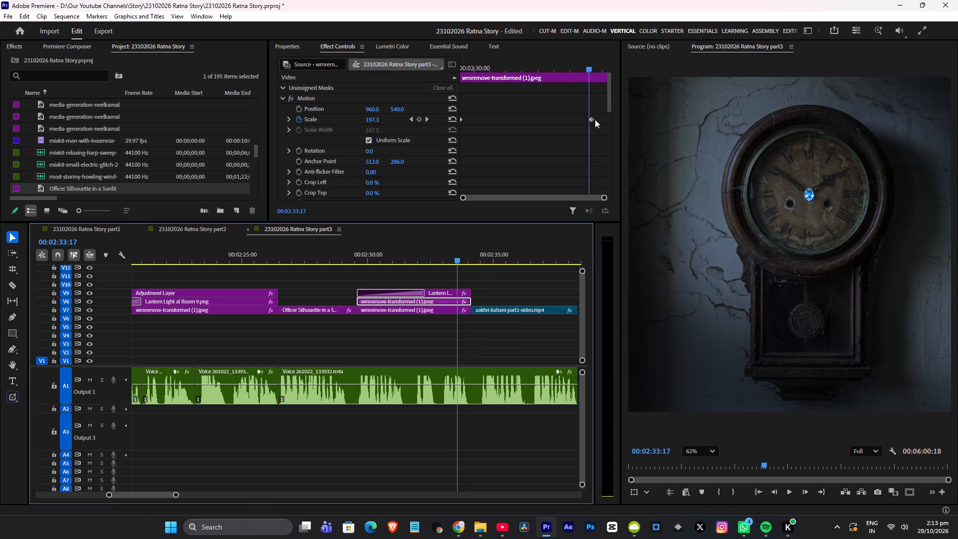
pyautogui.moveTo(591, 119); pyautogui.dragTo(518, 122)
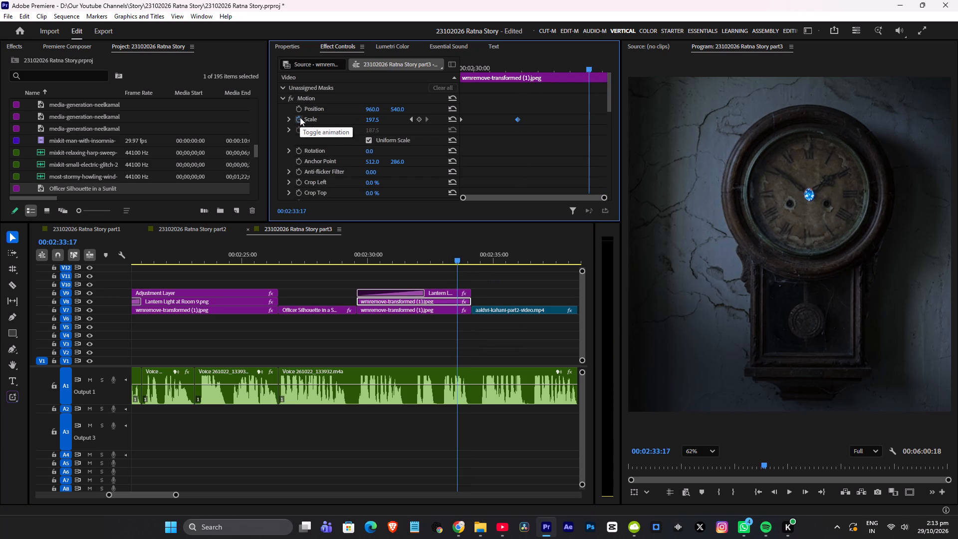
pyautogui.click(300, 117)
pyautogui.click(537, 295)
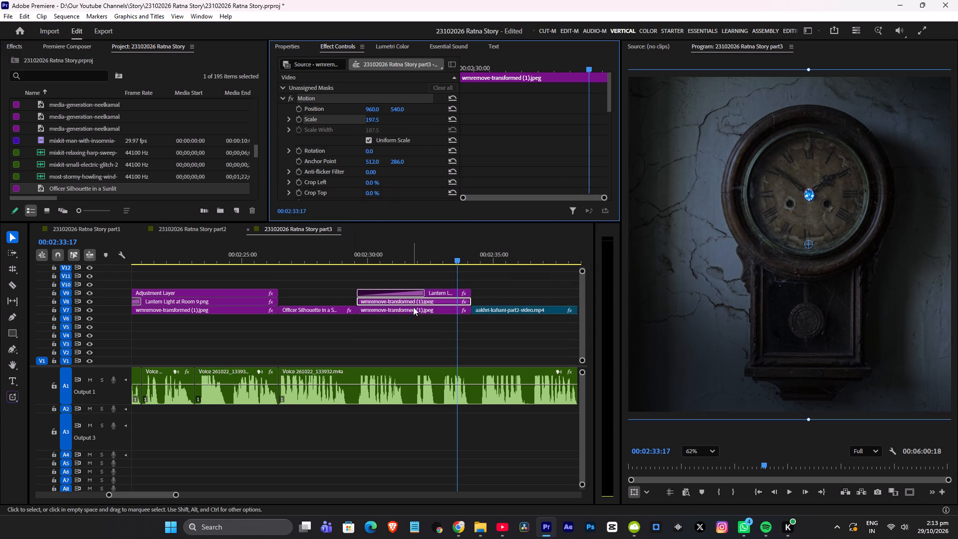
pyautogui.click(415, 308)
pyautogui.moveTo(593, 119); pyautogui.dragTo(530, 122)
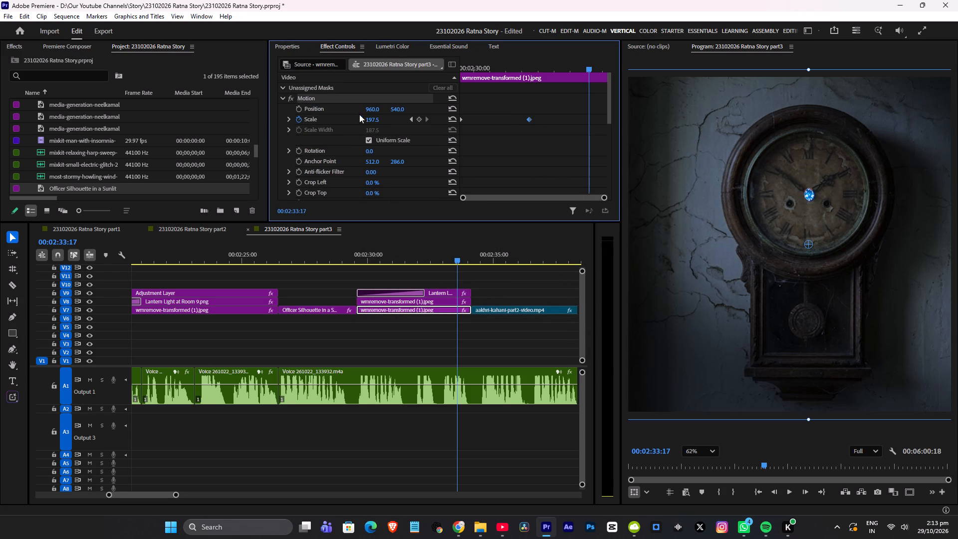
pyautogui.click(299, 123)
pyautogui.click(532, 298)
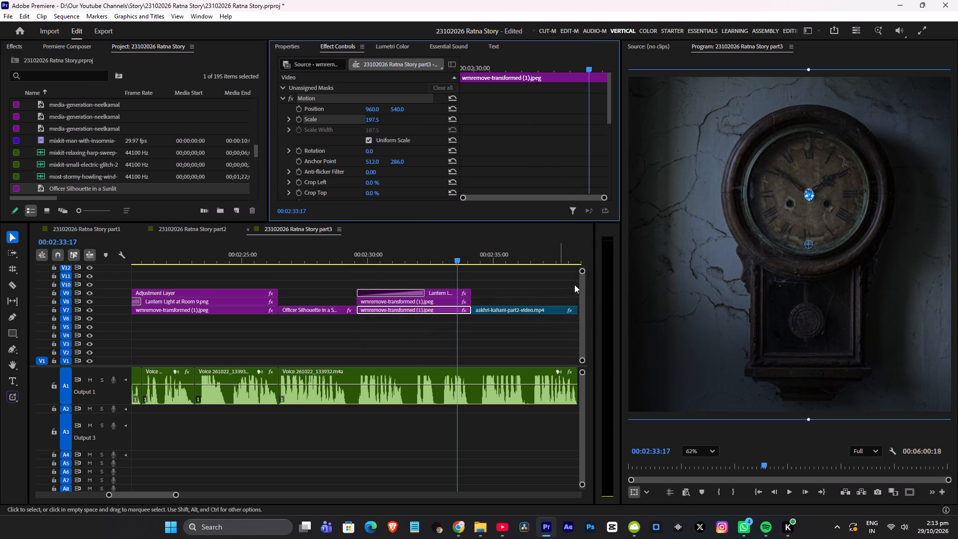
pyautogui.click(511, 277)
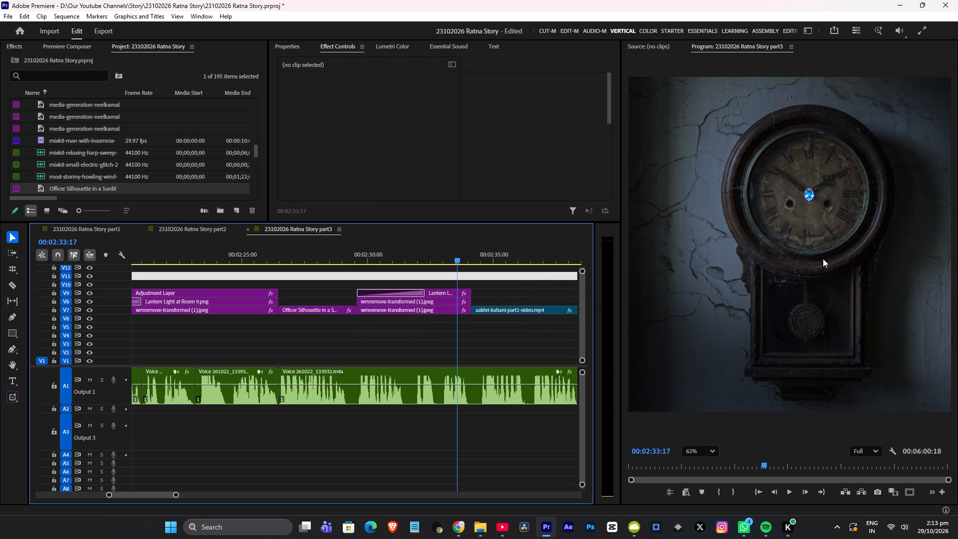
# Play back the new clock shot into the aakhri-kahani-part2 video to check the light's alignment, and save the project.
pyautogui.scroll(-10, 820, 253)
pyautogui.scroll(8, 792, 220)
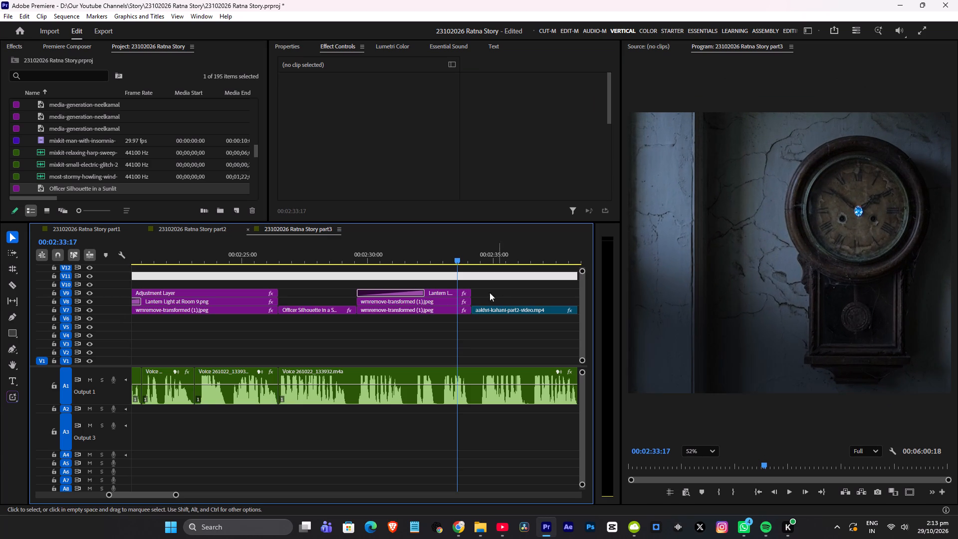
pyautogui.click(449, 291)
pyautogui.scroll(-8, 742, 220)
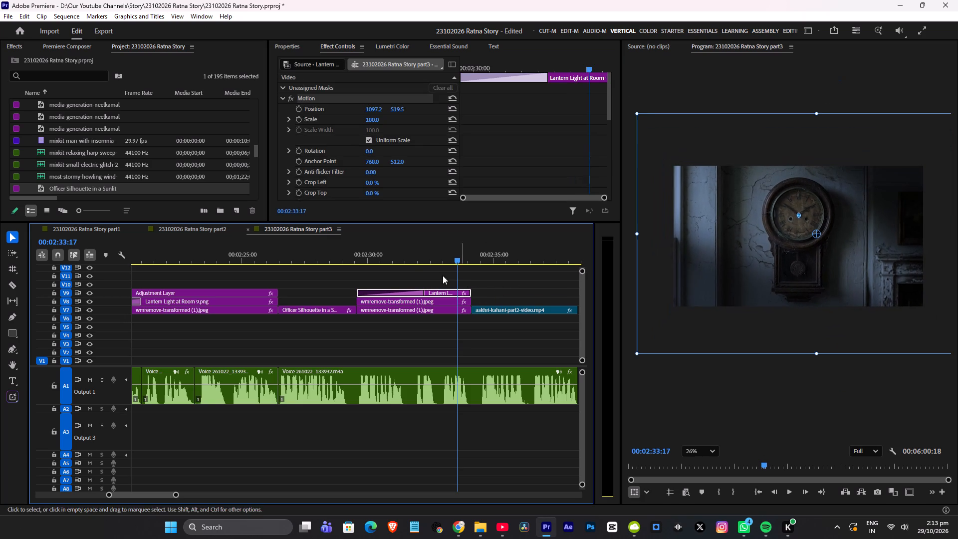
pyautogui.click(355, 251)
pyautogui.press('space')
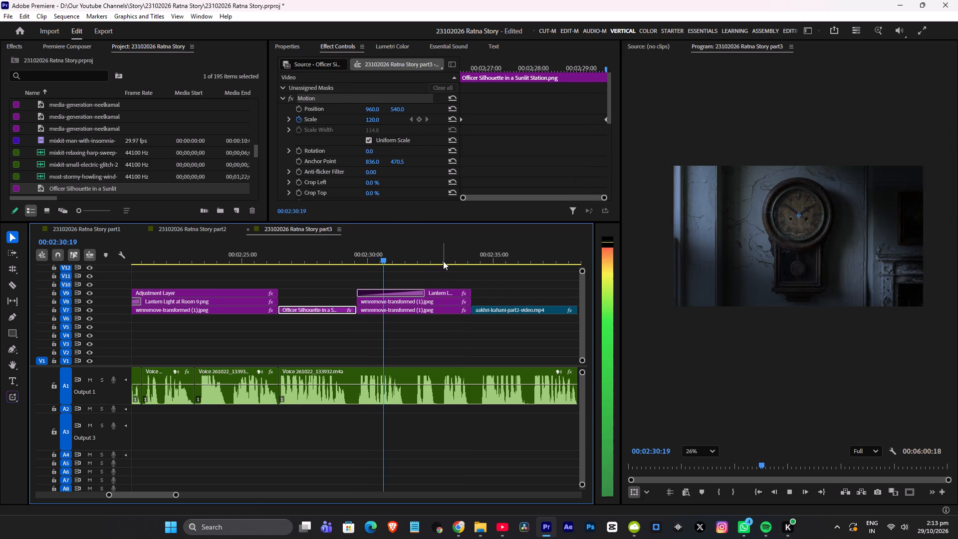
pyautogui.keyDown('alt'); pyautogui.scroll(1, 450, 261); pyautogui.keyUp('alt')
pyautogui.keyDown('alt'); pyautogui.scroll(-3, 451, 261); pyautogui.keyUp('alt')
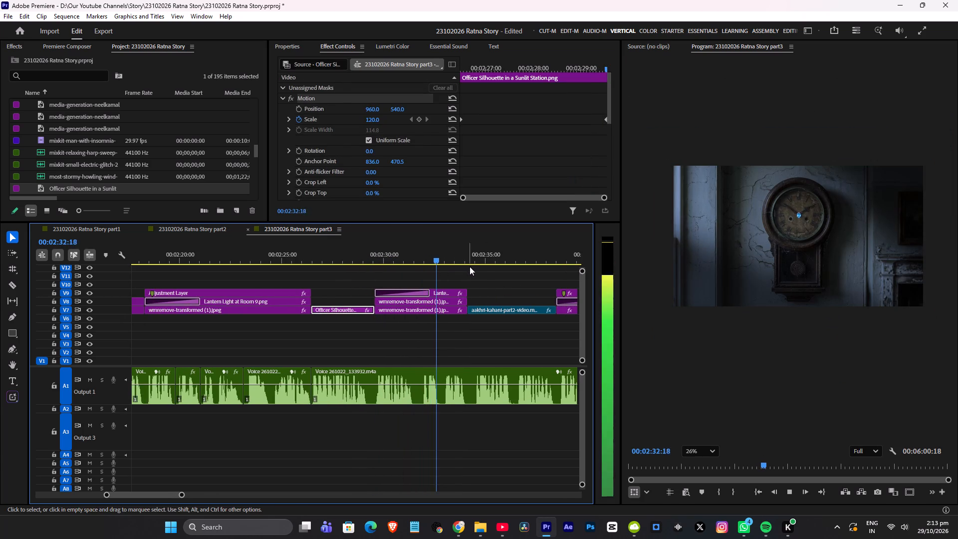
pyautogui.keyDown('alt'); pyautogui.scroll(3, 483, 271); pyautogui.keyUp('alt')
pyautogui.press('space')
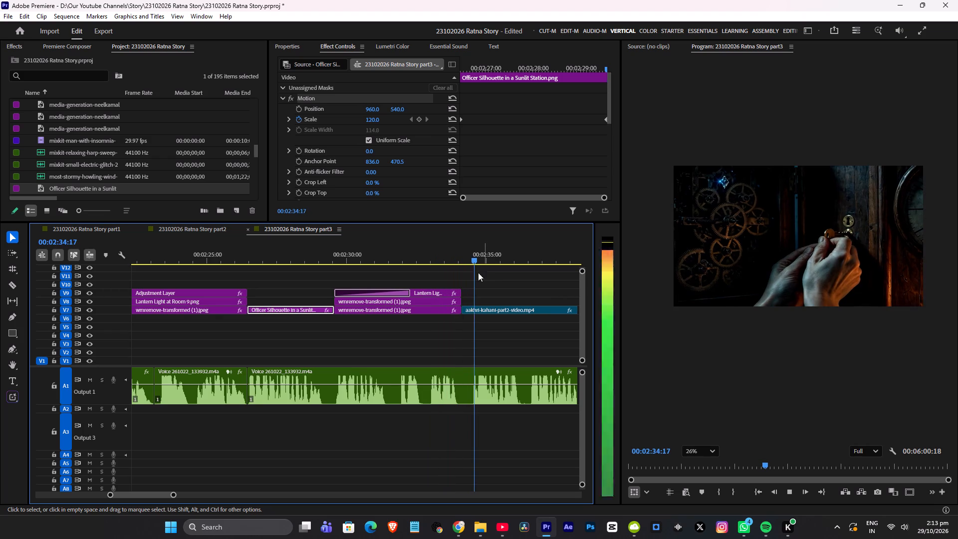
pyautogui.hotkey('ctrl', 's')
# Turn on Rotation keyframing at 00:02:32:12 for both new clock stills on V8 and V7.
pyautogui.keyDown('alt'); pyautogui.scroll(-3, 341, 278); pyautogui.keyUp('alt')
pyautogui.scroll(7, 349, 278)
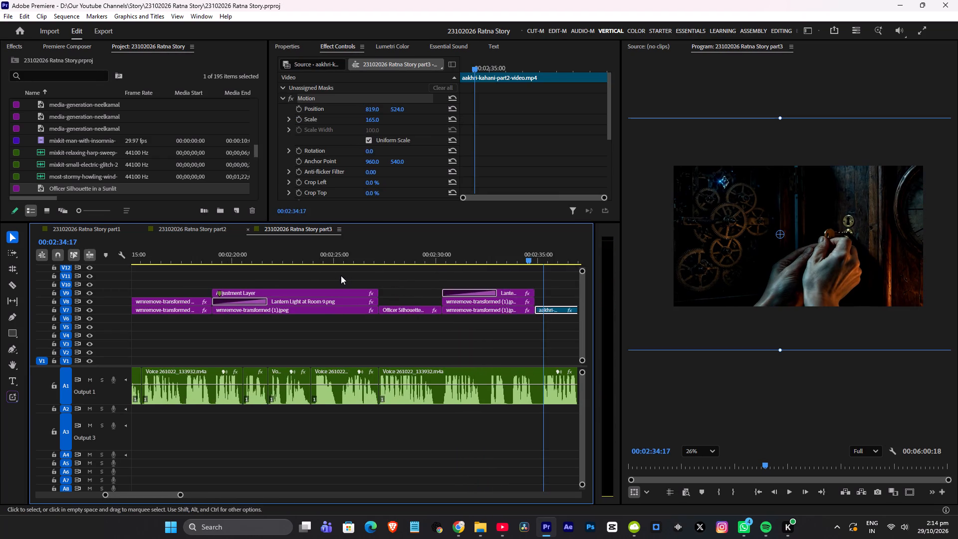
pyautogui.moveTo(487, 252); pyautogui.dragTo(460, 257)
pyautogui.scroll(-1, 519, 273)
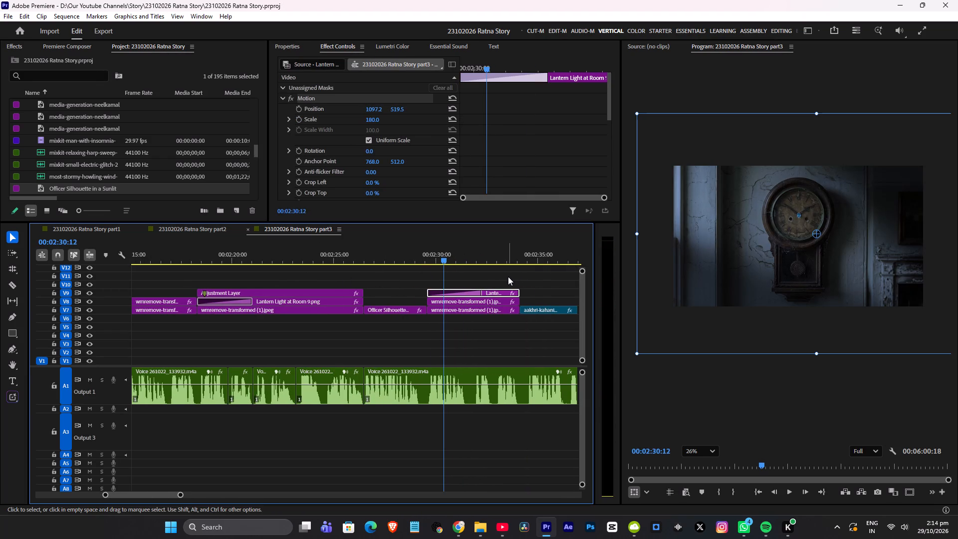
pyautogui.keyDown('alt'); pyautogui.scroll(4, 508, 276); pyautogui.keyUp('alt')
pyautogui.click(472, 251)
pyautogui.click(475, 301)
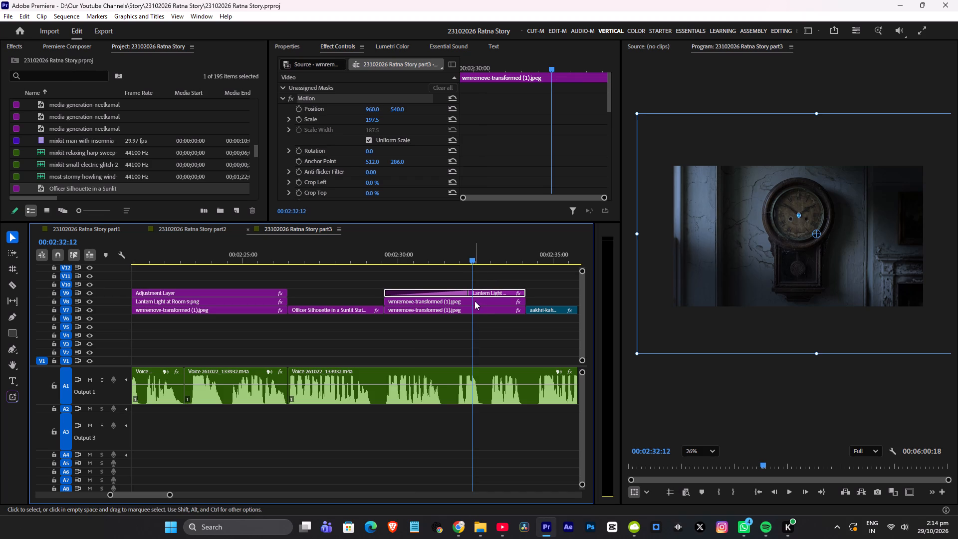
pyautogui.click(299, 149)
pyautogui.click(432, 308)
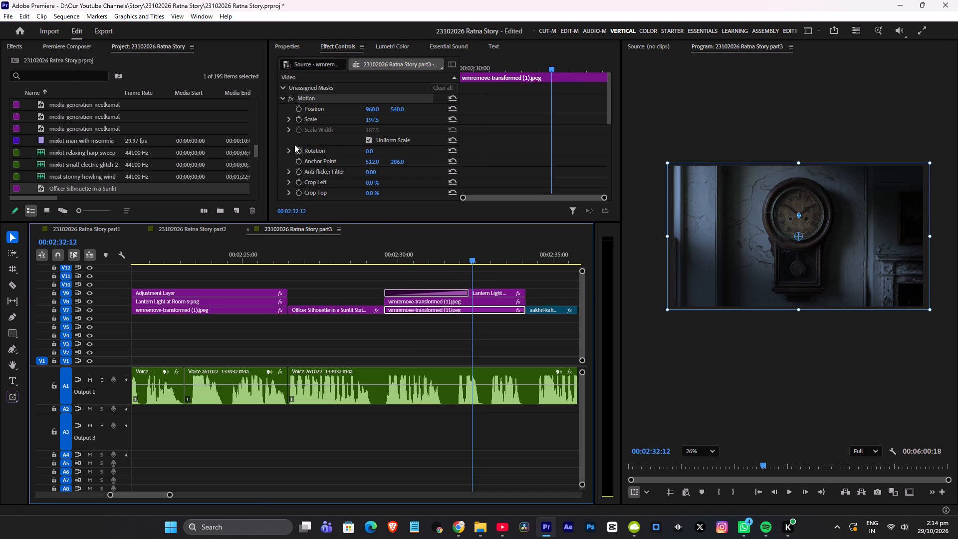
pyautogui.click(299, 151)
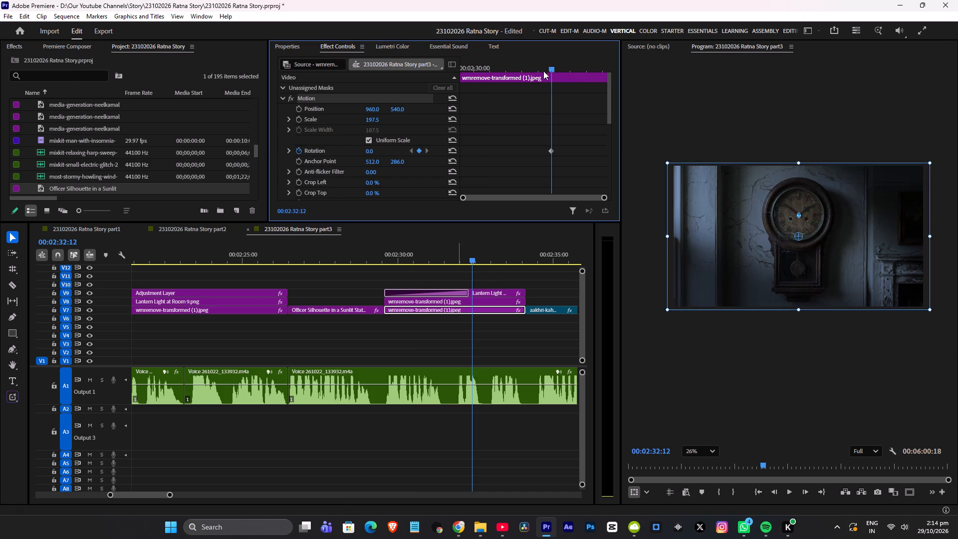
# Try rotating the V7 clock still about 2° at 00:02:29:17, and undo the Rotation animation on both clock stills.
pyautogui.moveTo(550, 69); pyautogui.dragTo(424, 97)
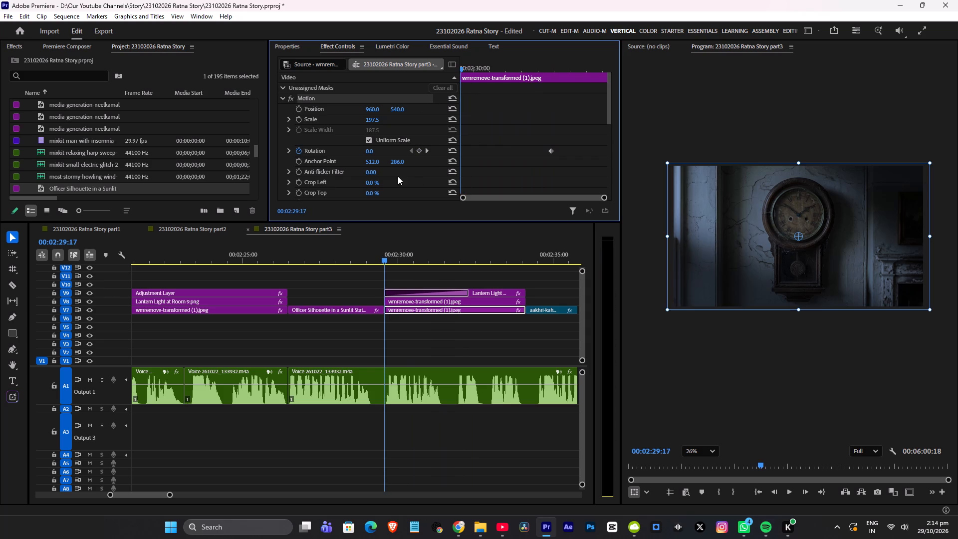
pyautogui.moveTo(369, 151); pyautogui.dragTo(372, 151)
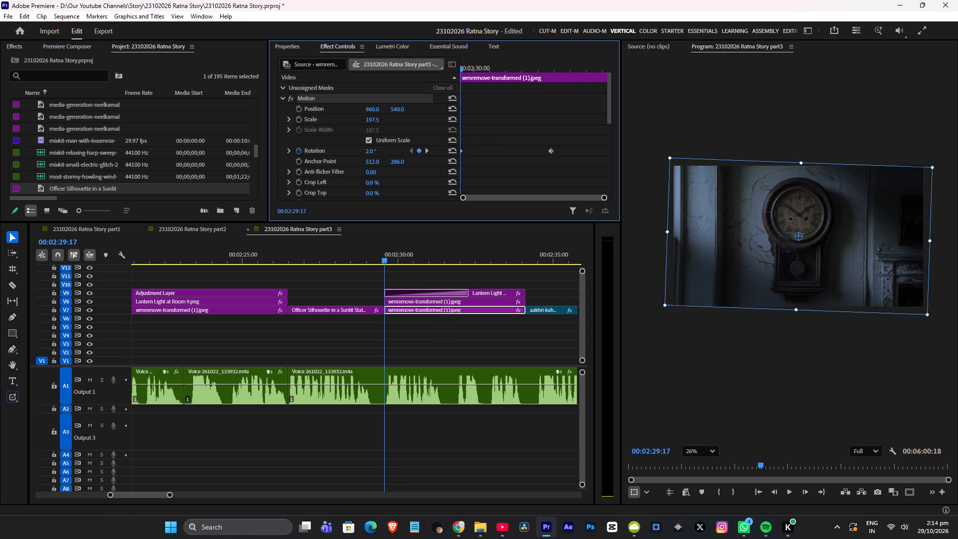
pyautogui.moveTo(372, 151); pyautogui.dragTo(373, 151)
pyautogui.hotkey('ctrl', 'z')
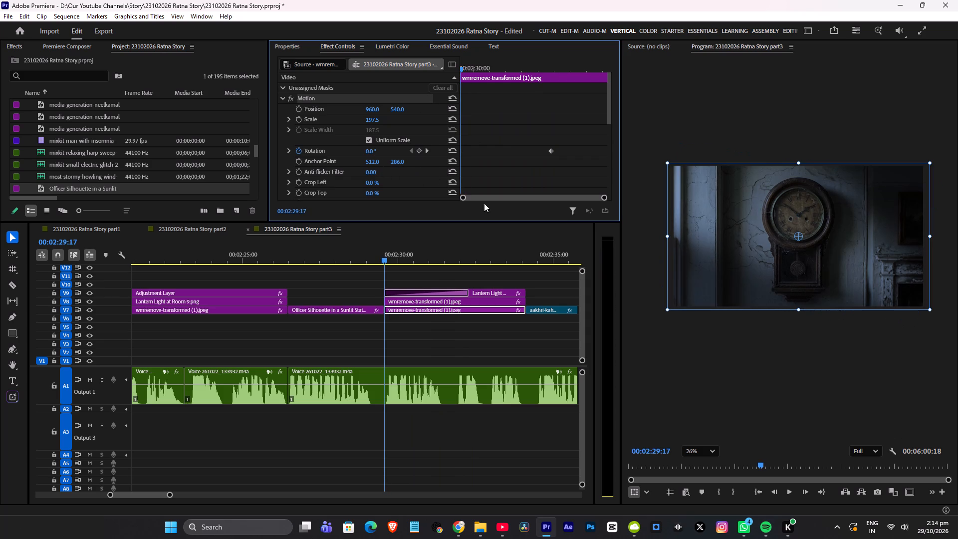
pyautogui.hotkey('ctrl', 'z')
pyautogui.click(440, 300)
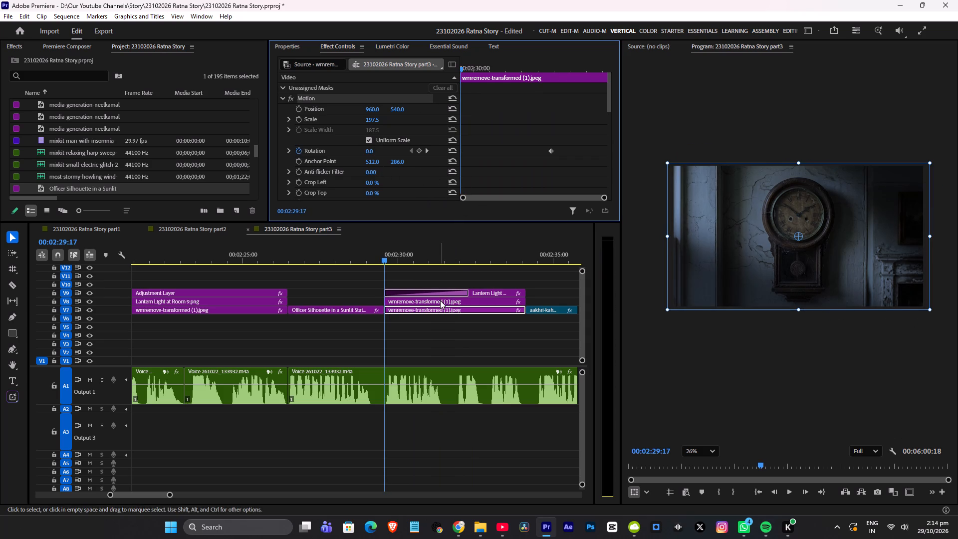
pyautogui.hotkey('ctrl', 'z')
# Save the project and play back from the new clock shot at 00:02:29:17 through to the empty gap after the diamond screenshot.
pyautogui.hotkey('ctrl', 's')
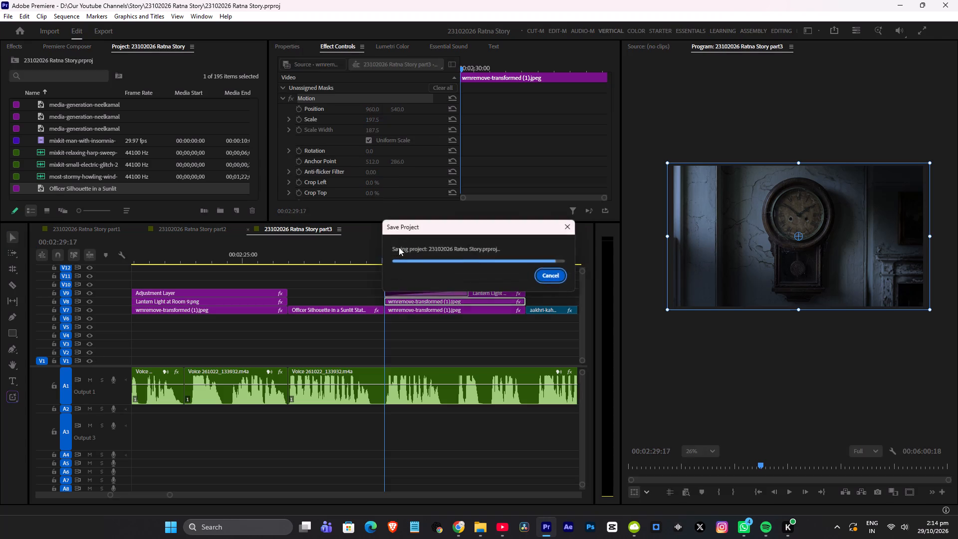
pyautogui.press('space')
pyautogui.scroll(-4, 441, 256)
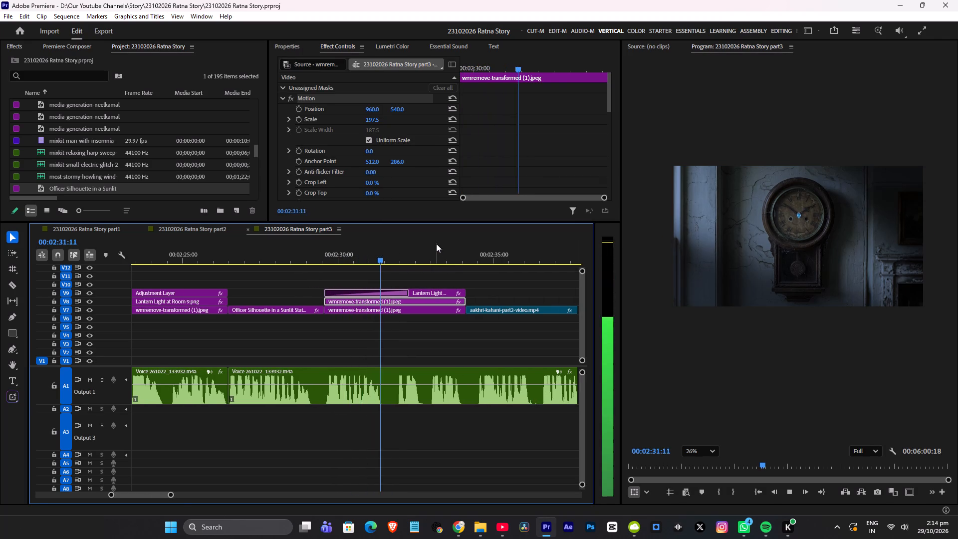
pyautogui.scroll(-4, 453, 277)
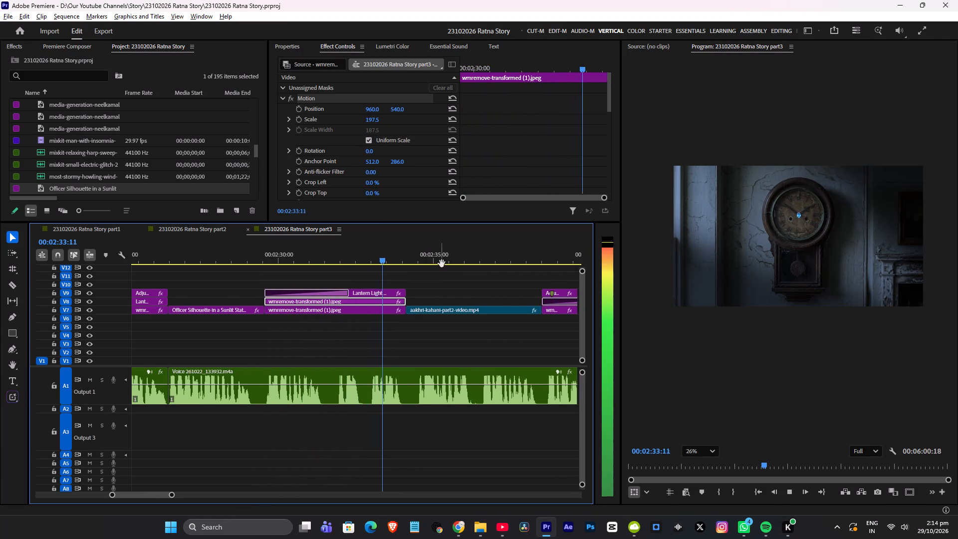
pyautogui.keyDown('alt'); pyautogui.scroll(3, 442, 264); pyautogui.keyUp('alt')
pyautogui.keyDown('alt'); pyautogui.scroll(-5, 444, 259); pyautogui.keyUp('alt')
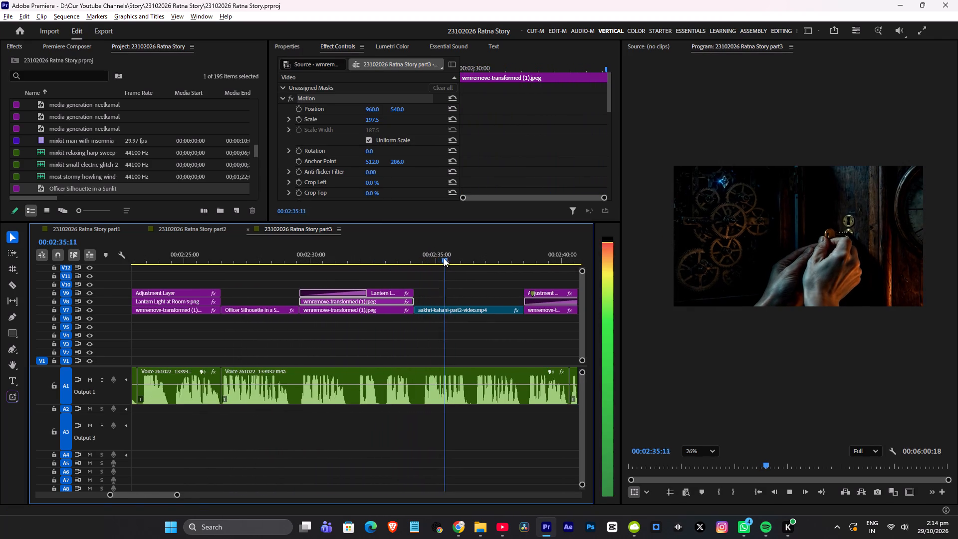
pyautogui.keyDown('alt'); pyautogui.scroll(-10, 444, 258); pyautogui.keyUp('alt')
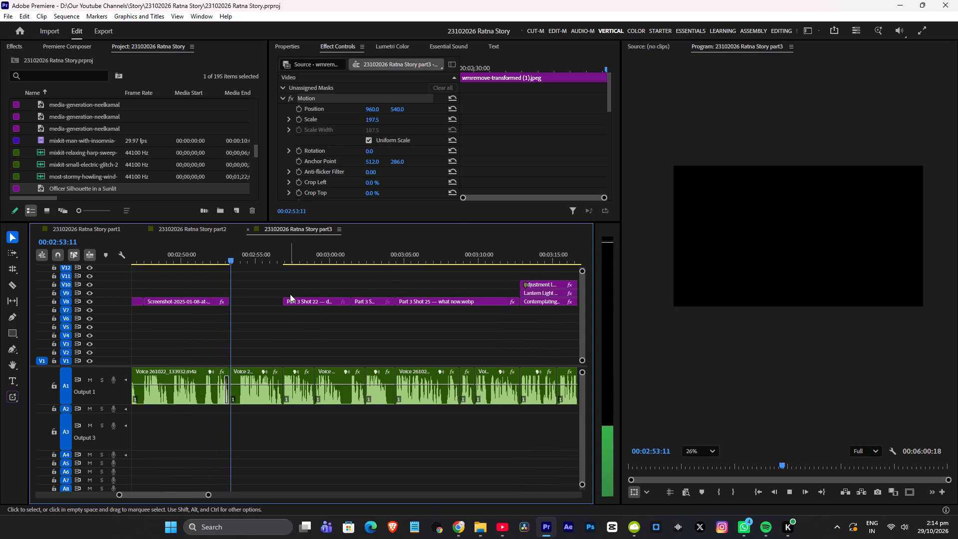
pyautogui.scroll(5, 290, 294)
pyautogui.press('space')
# Switch to the muse.ai chat in Chrome and look through the generated Part 3 shots for a still that suits the gap.
pyautogui.hotkey('alt', 'Tab')
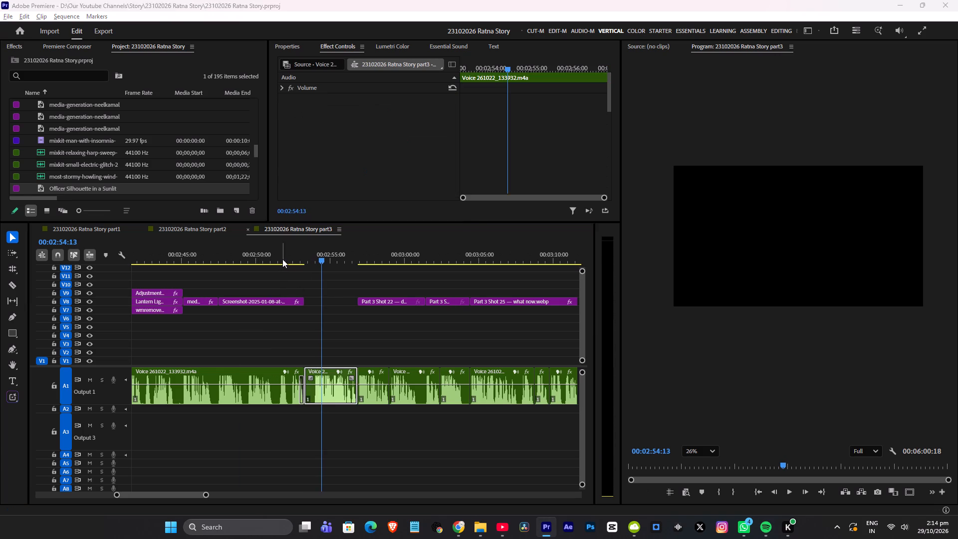
pyautogui.click(535, 265)
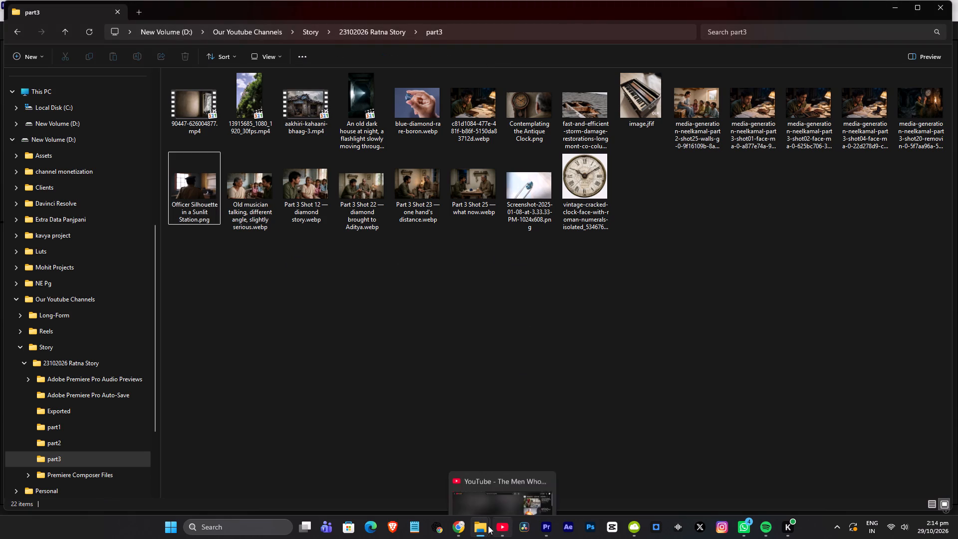
pyautogui.click(462, 524)
pyautogui.click(14, 56)
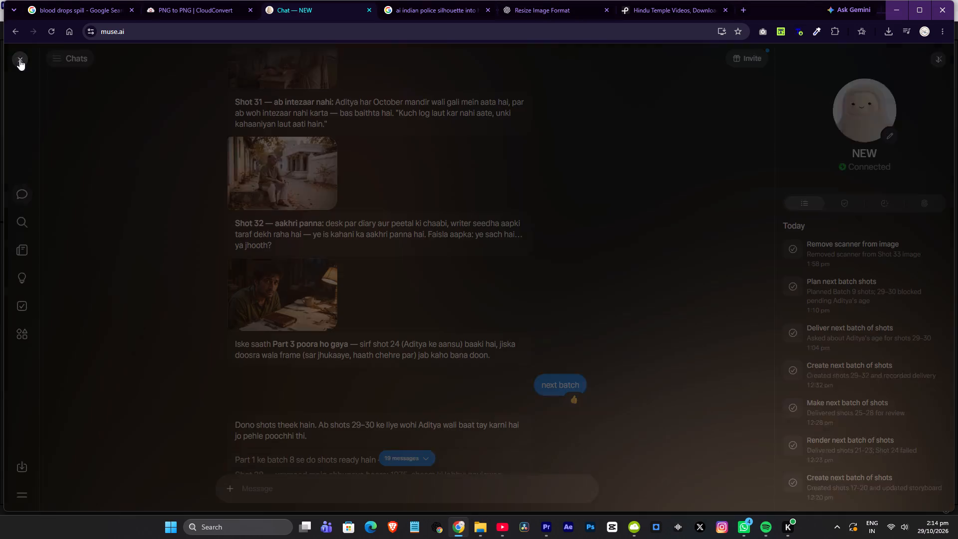
pyautogui.scroll(8, 527, 227)
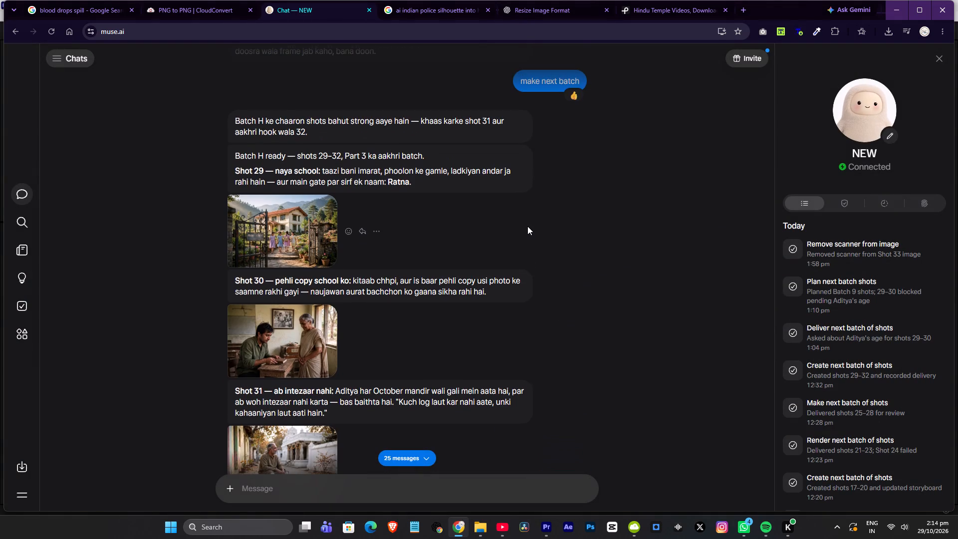
pyautogui.click(301, 330)
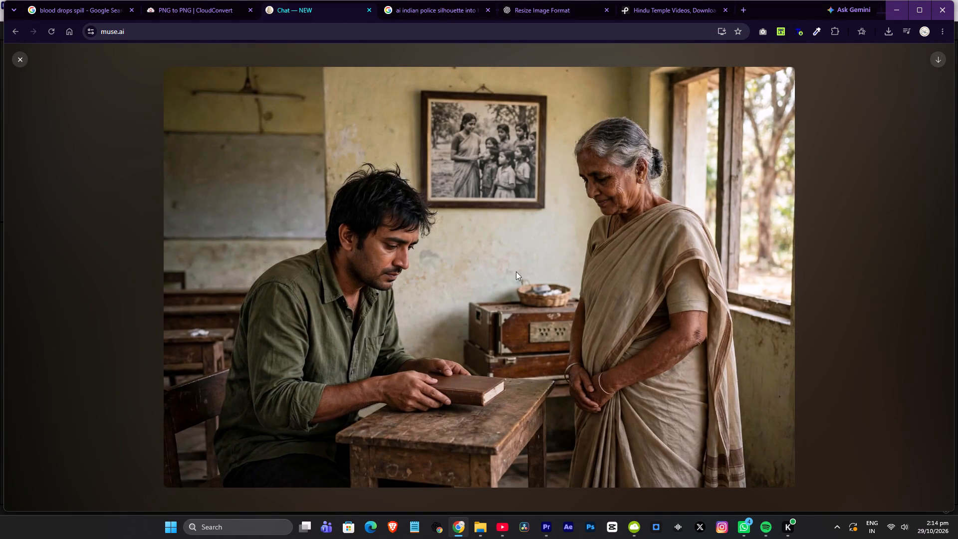
pyautogui.click(20, 59)
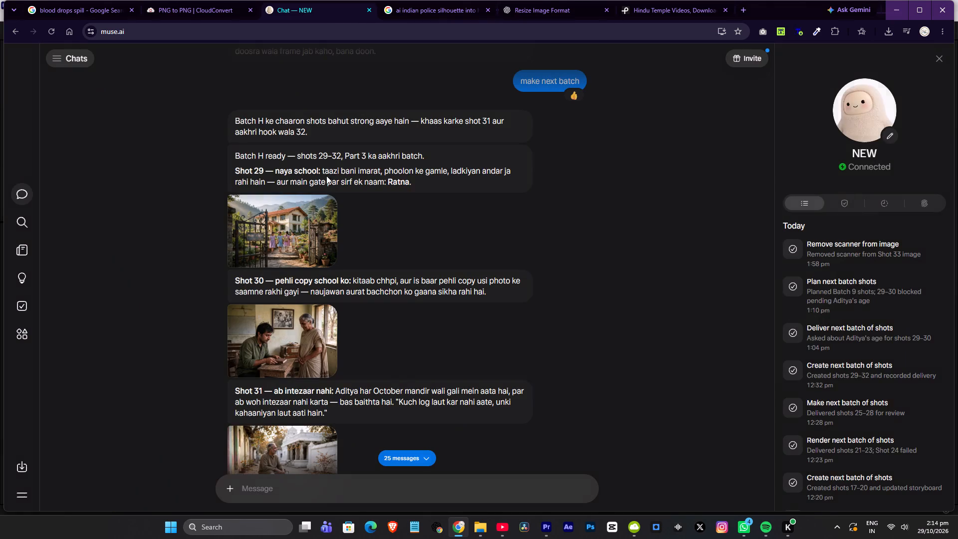
pyautogui.click(775, 497)
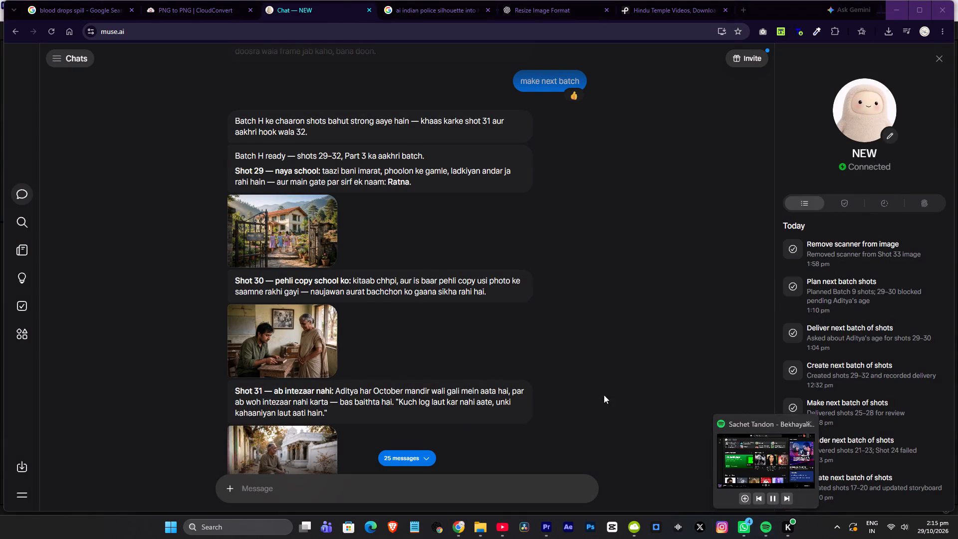
pyautogui.scroll(1, 433, 267)
pyautogui.scroll(-5, 433, 267)
pyautogui.scroll(7, 453, 298)
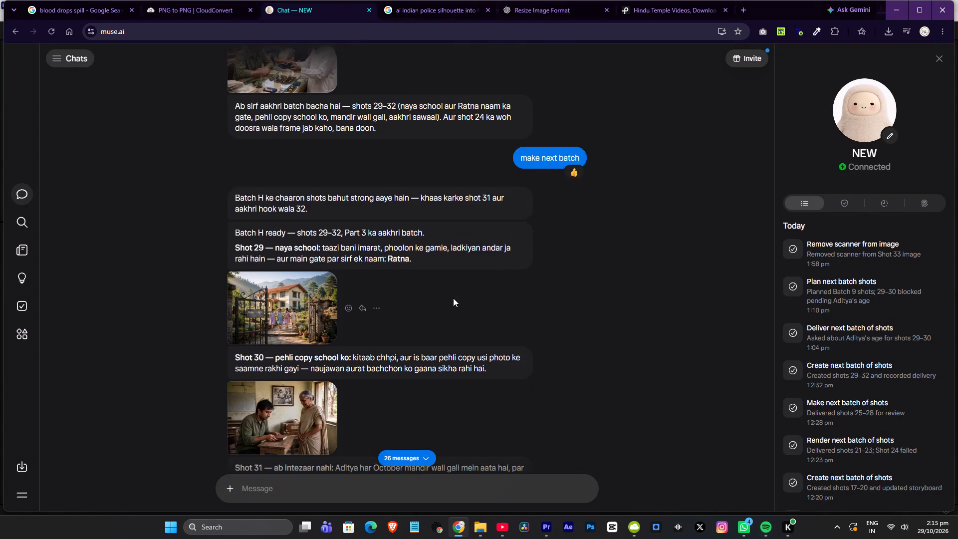
pyautogui.scroll(11, 453, 298)
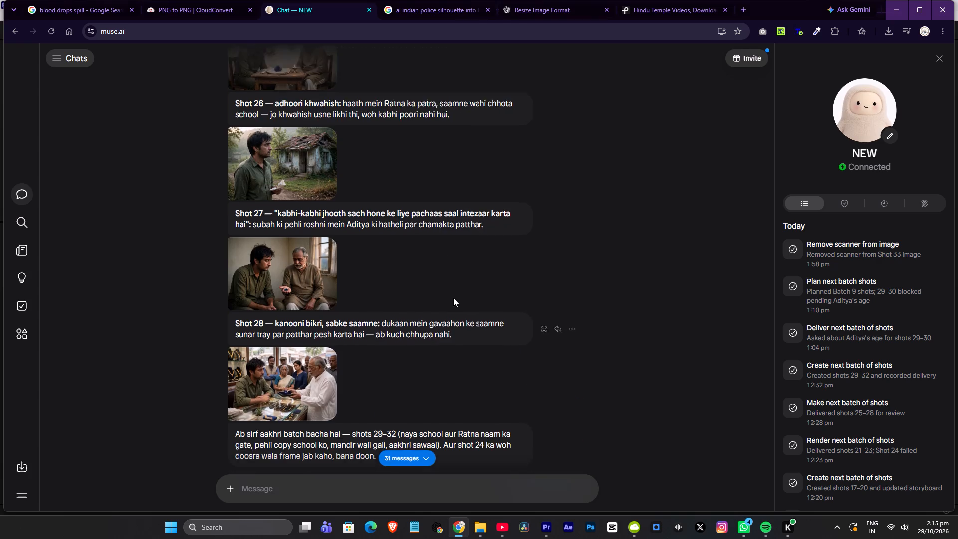
pyautogui.scroll(-3, 453, 298)
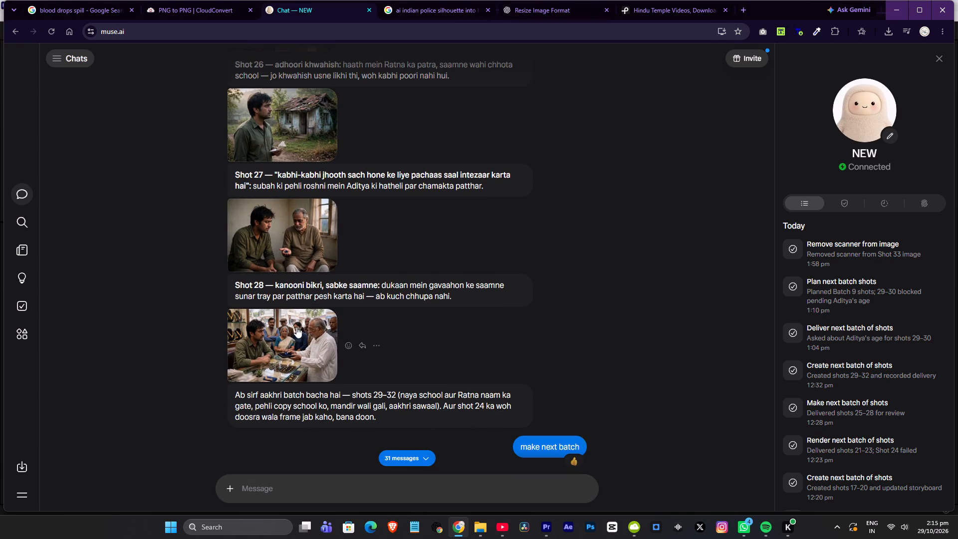
pyautogui.scroll(10, 436, 269)
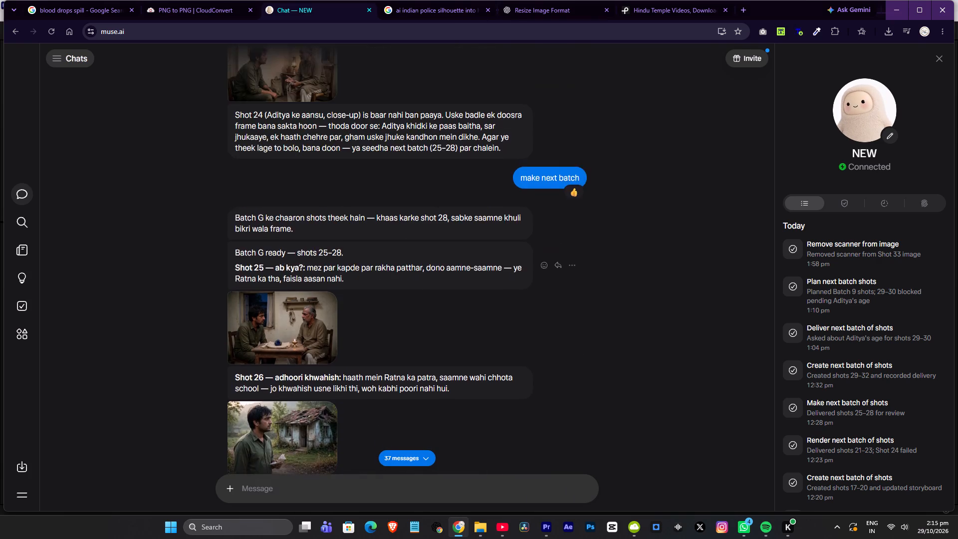
pyautogui.scroll(13, 433, 266)
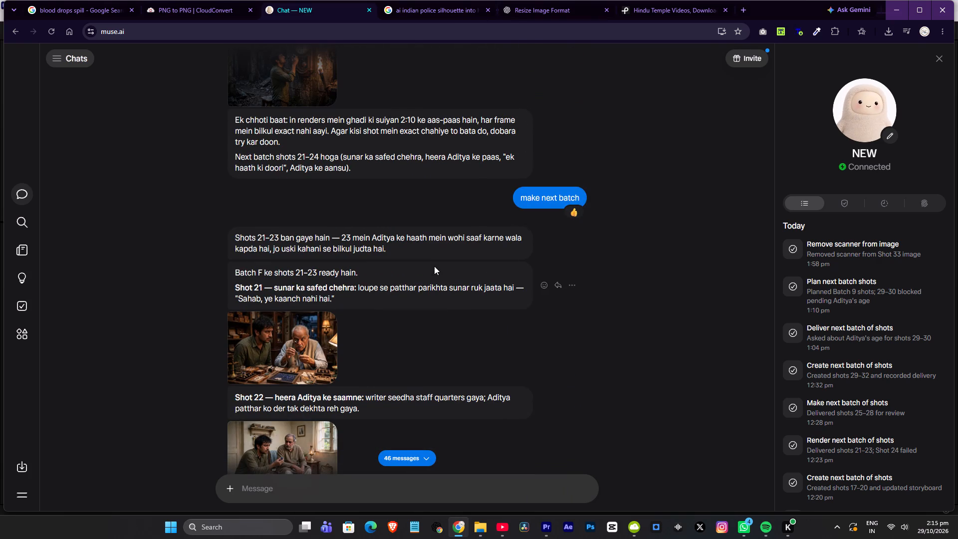
# Download the Shot 21 jeweller image as a WEBP file and move it from Downloads into the project's part3 folder.
pyautogui.click(283, 347)
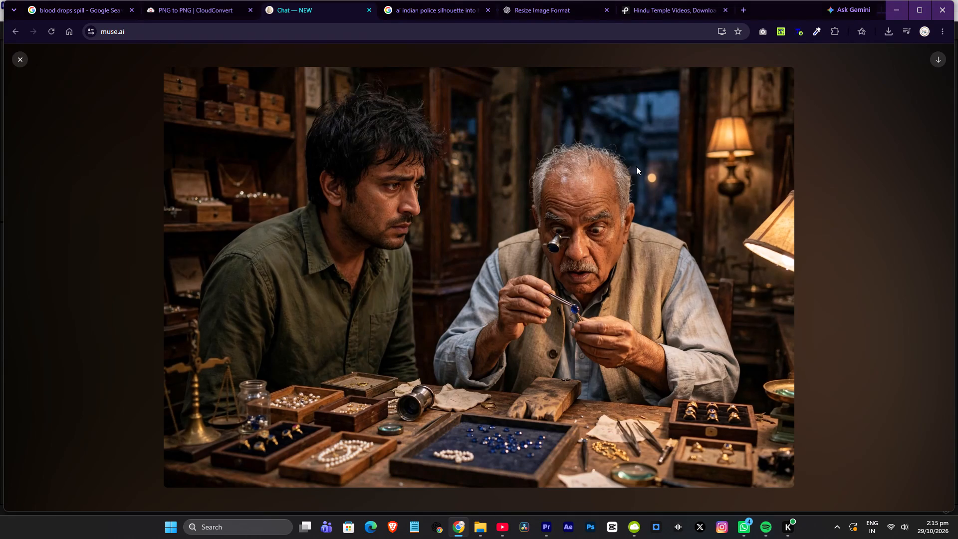
pyautogui.rightClick(584, 151)
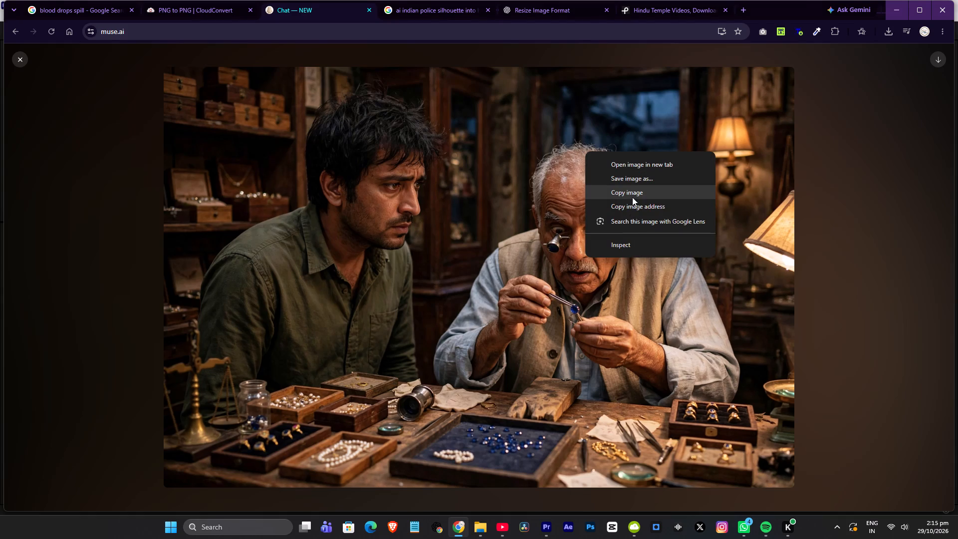
pyautogui.click(634, 180)
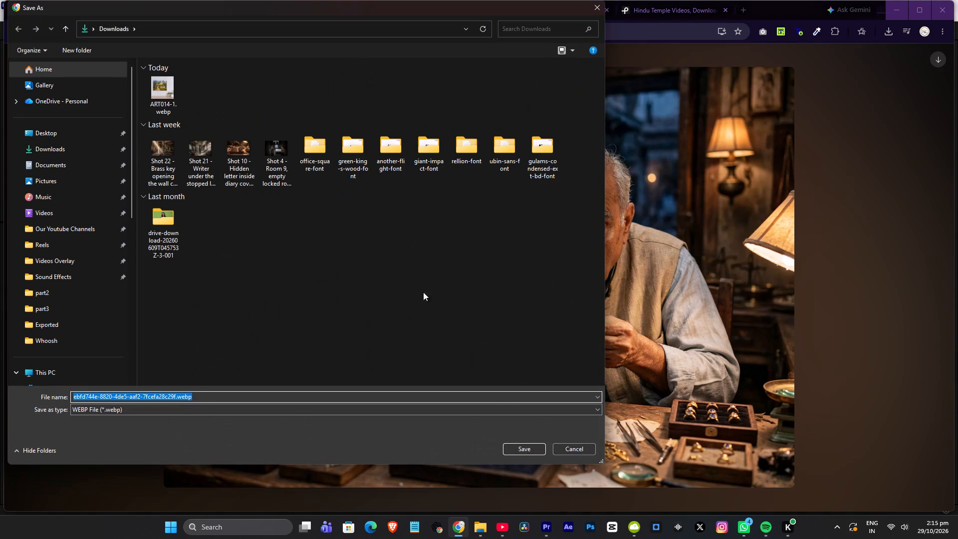
pyautogui.click(522, 447)
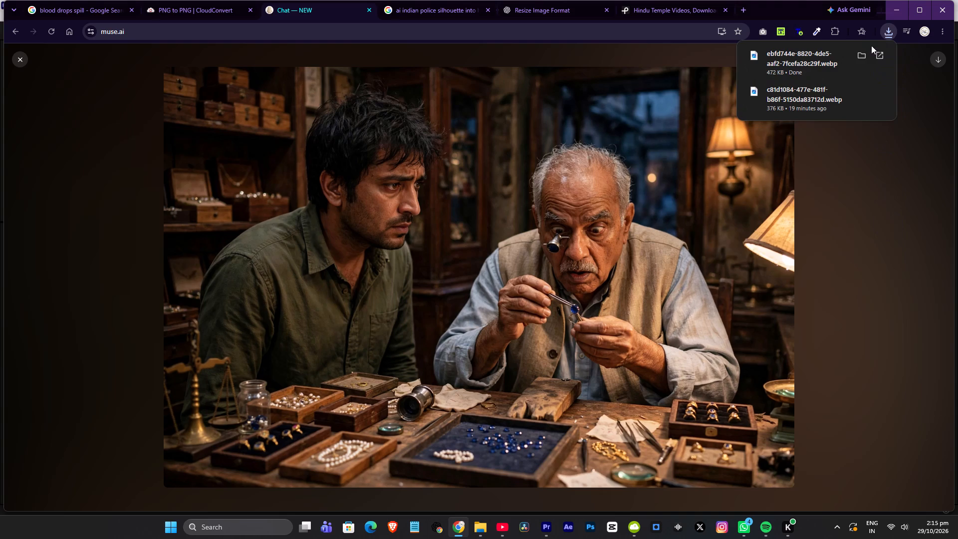
pyautogui.click(861, 54)
pyautogui.hotkey('ctrl', 'x')
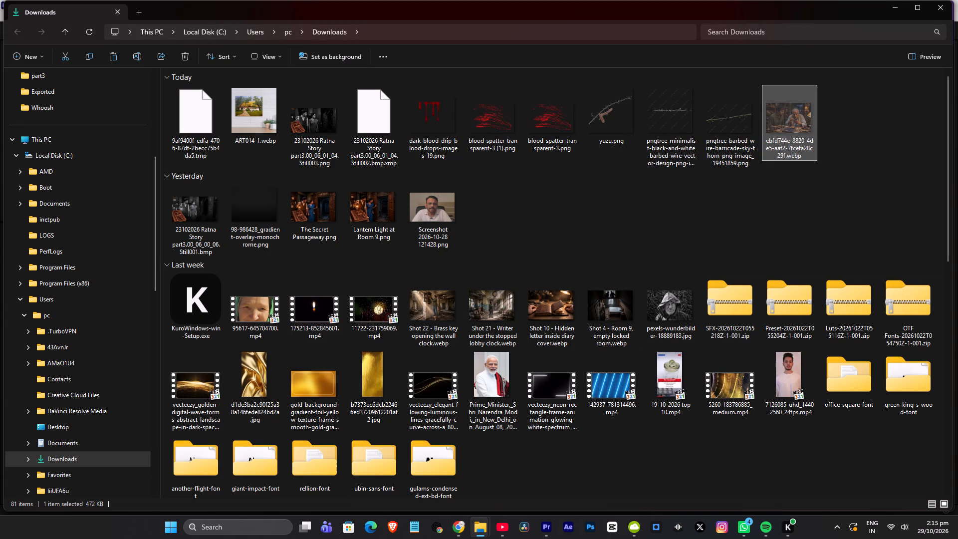
pyautogui.click(484, 527)
pyautogui.click(546, 476)
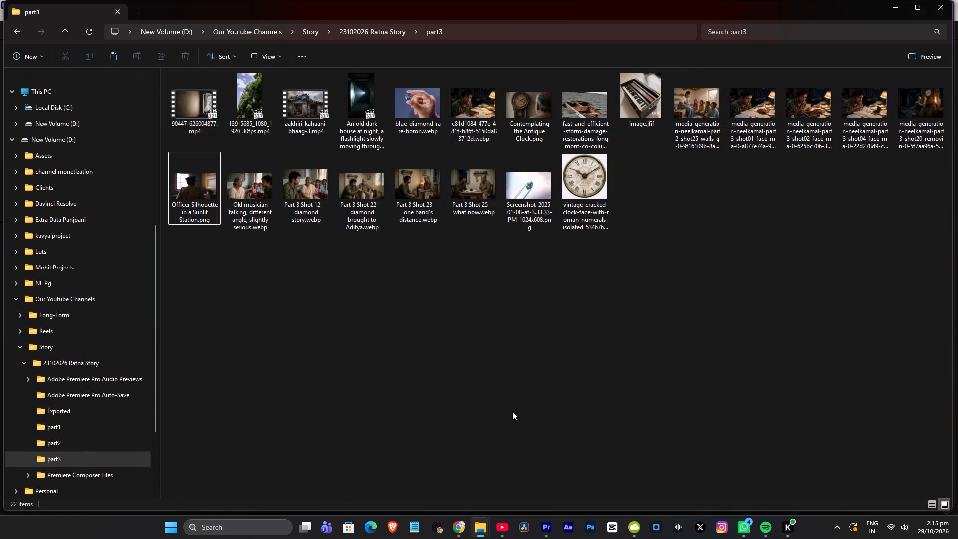
pyautogui.click(512, 411)
pyautogui.hotkey('ctrl', 'v')
# Add the jeweller still to V8 in Premiere, trimmed to fill the gap between the diamond screenshot and Part 3 Shot 22, and save.
pyautogui.moveTo(583, 110); pyautogui.dragTo(518, 491)
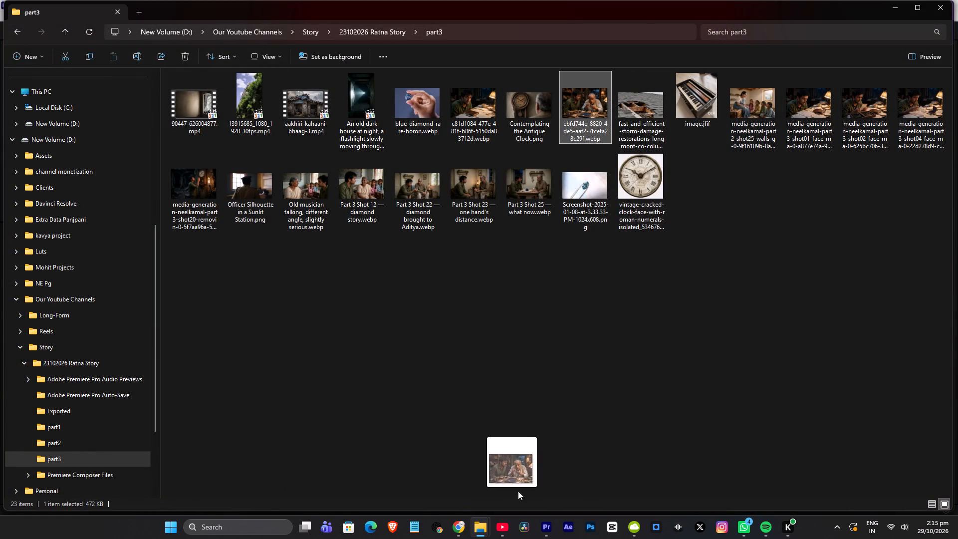
pyautogui.moveTo(518, 491); pyautogui.dragTo(295, 294)
pyautogui.moveTo(304, 291); pyautogui.dragTo(306, 291)
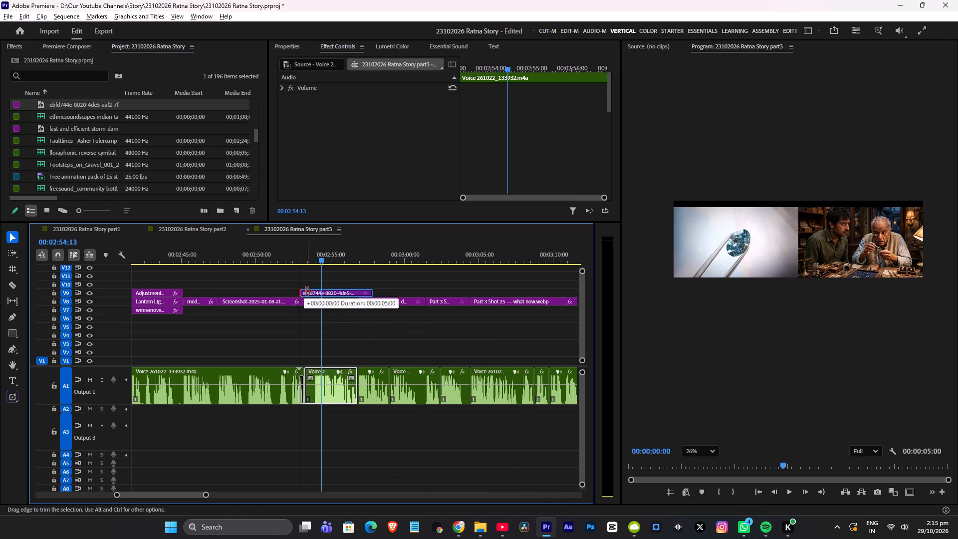
pyautogui.moveTo(306, 291); pyautogui.dragTo(310, 290)
pyautogui.moveTo(377, 290); pyautogui.dragTo(363, 290)
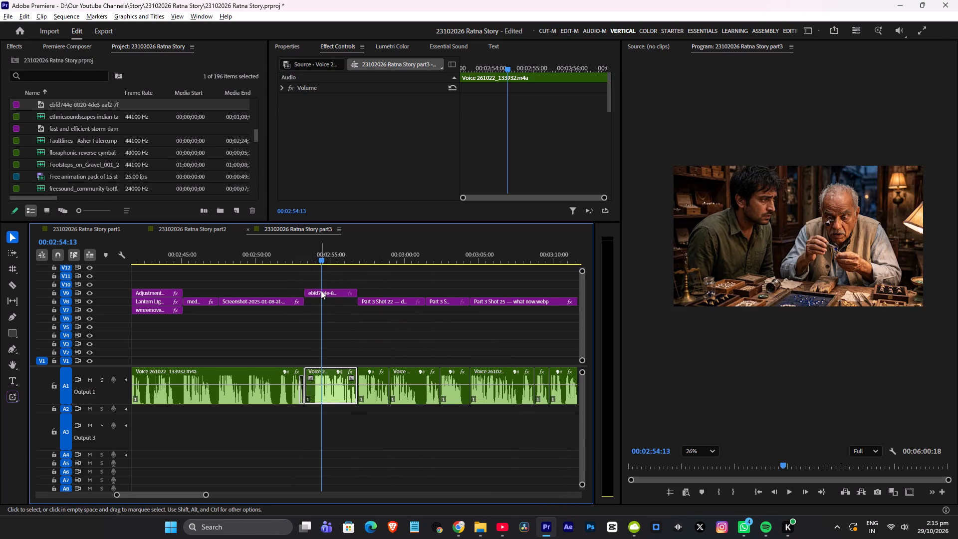
pyautogui.moveTo(323, 290); pyautogui.dragTo(325, 298)
pyautogui.hotkey('ctrl', 's')
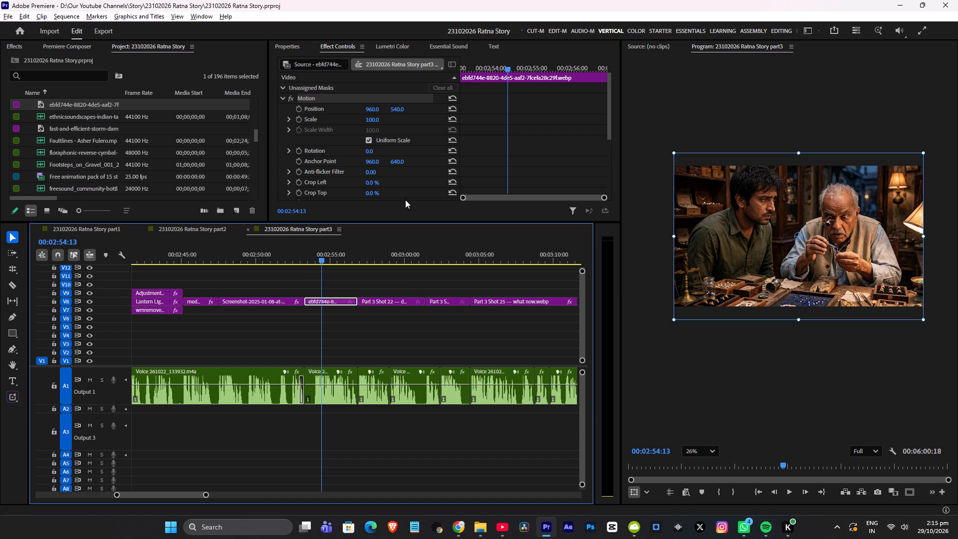
# Enlarge the jeweller still to Scale 360 and reposition it to about -1015, 686, framing the old man's face.
pyautogui.moveTo(371, 118); pyautogui.dragTo(501, 118)
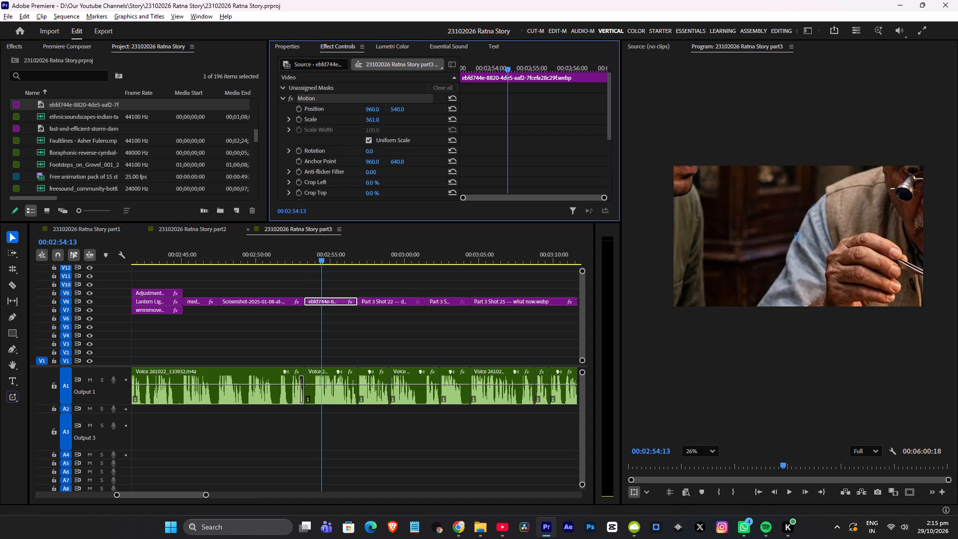
pyautogui.moveTo(501, 118); pyautogui.dragTo(501, 118)
pyautogui.moveTo(371, 108); pyautogui.dragTo(339, 108)
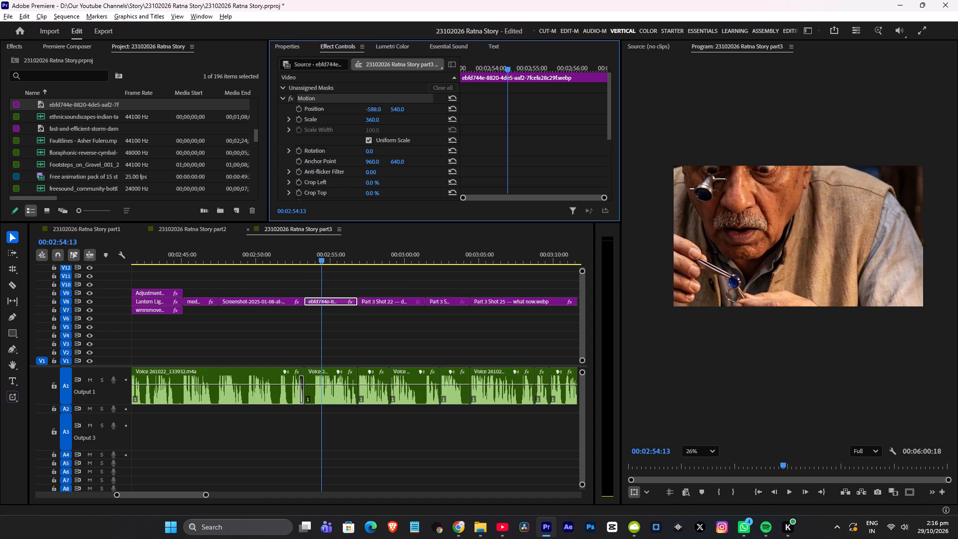
pyautogui.moveTo(339, 108); pyautogui.dragTo(123, 150)
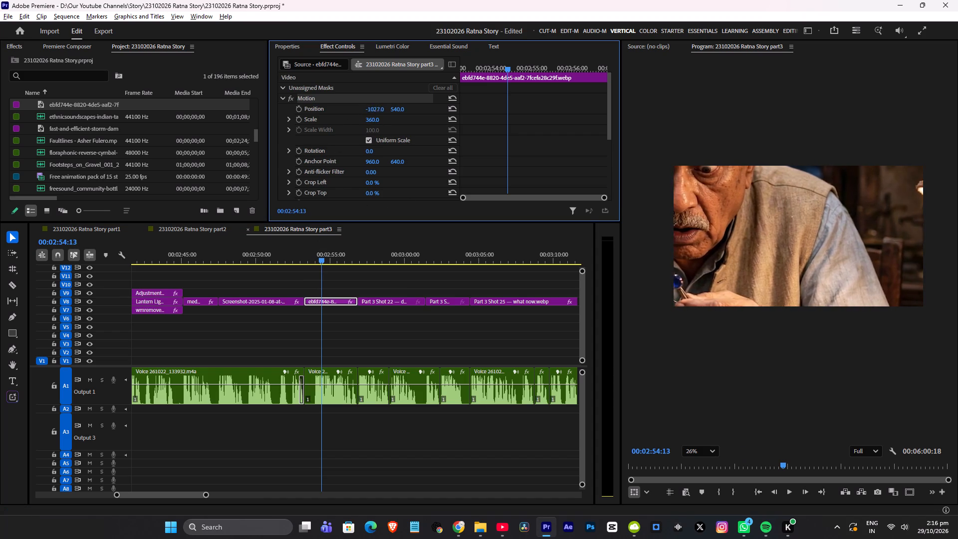
pyautogui.moveTo(123, 150); pyautogui.dragTo(129, 157)
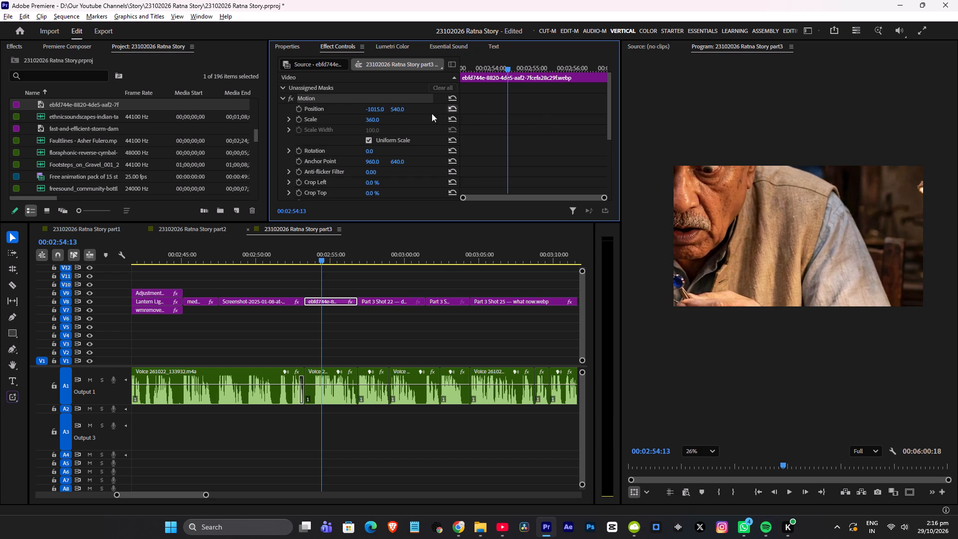
pyautogui.moveTo(401, 108); pyautogui.dragTo(475, 108)
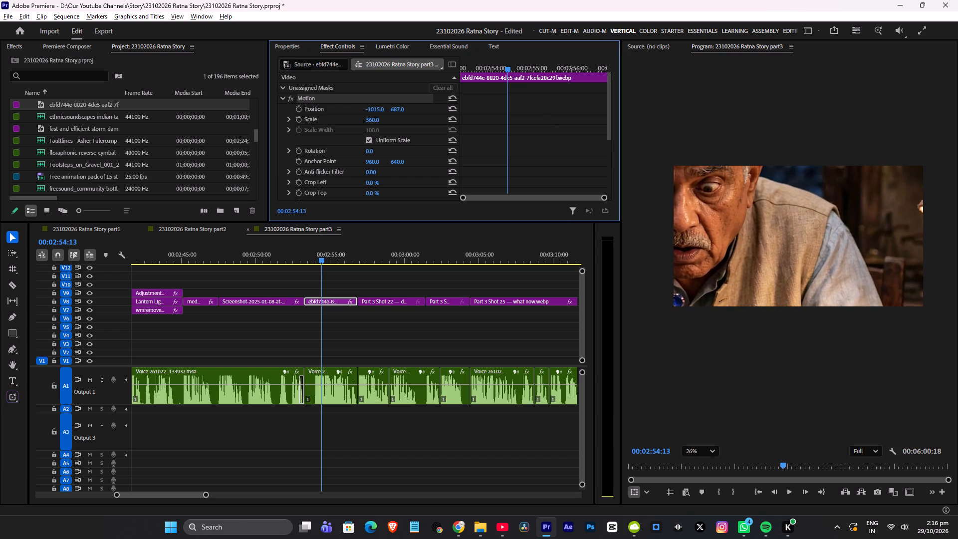
pyautogui.moveTo(475, 108); pyautogui.dragTo(474, 108)
# Reposition the jeweller still to about -53, 268 so the frame shows his hands holding the blue stone.
pyautogui.click(298, 256)
pyautogui.press('space')
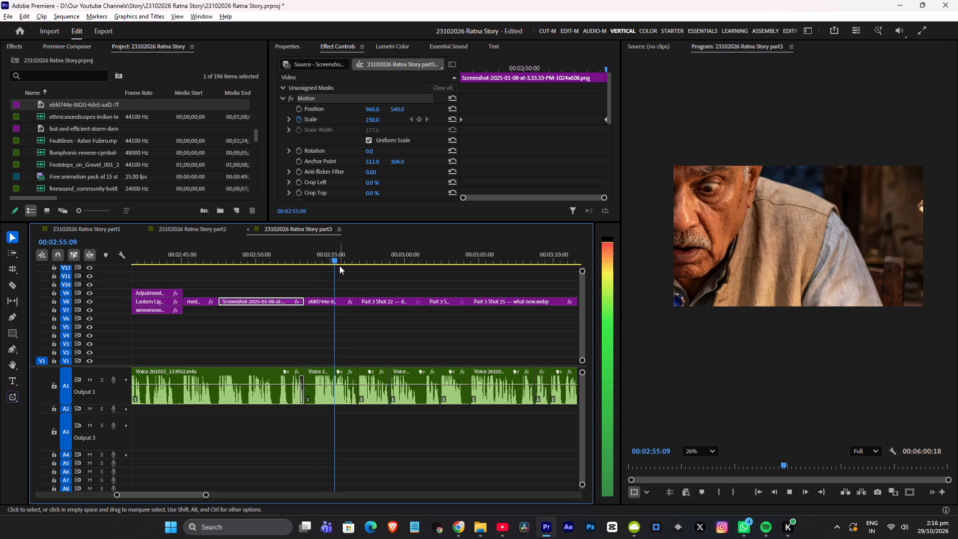
pyautogui.press('space')
pyautogui.moveTo(373, 108); pyautogui.dragTo(431, 117)
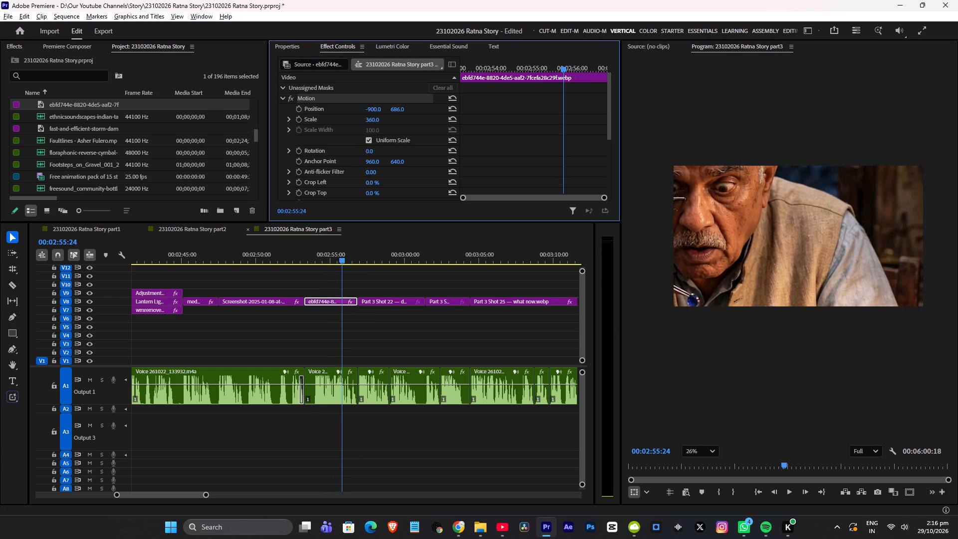
pyautogui.moveTo(431, 117); pyautogui.dragTo(560, 125)
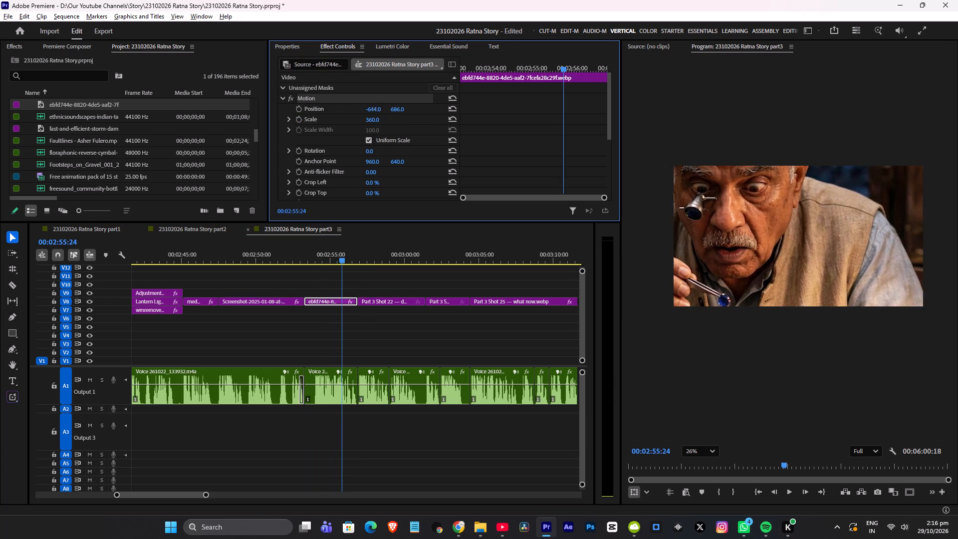
pyautogui.moveTo(560, 125); pyautogui.dragTo(718, 108)
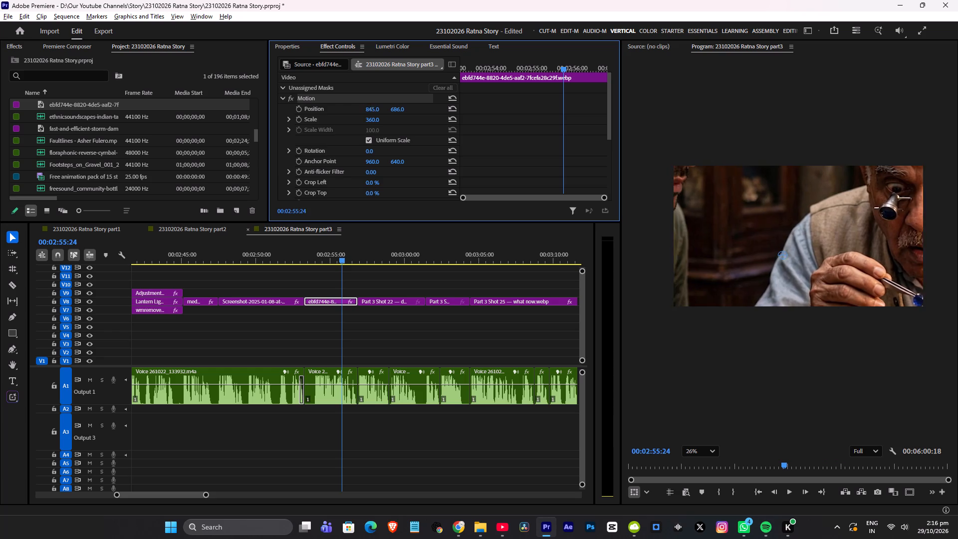
pyautogui.moveTo(718, 108); pyautogui.dragTo(798, 110)
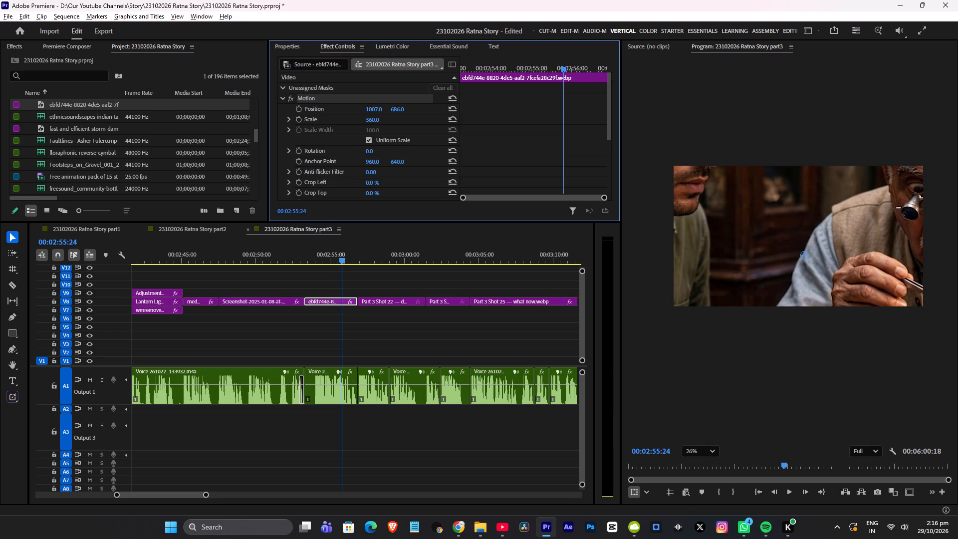
pyautogui.moveTo(798, 110); pyautogui.dragTo(265, 110)
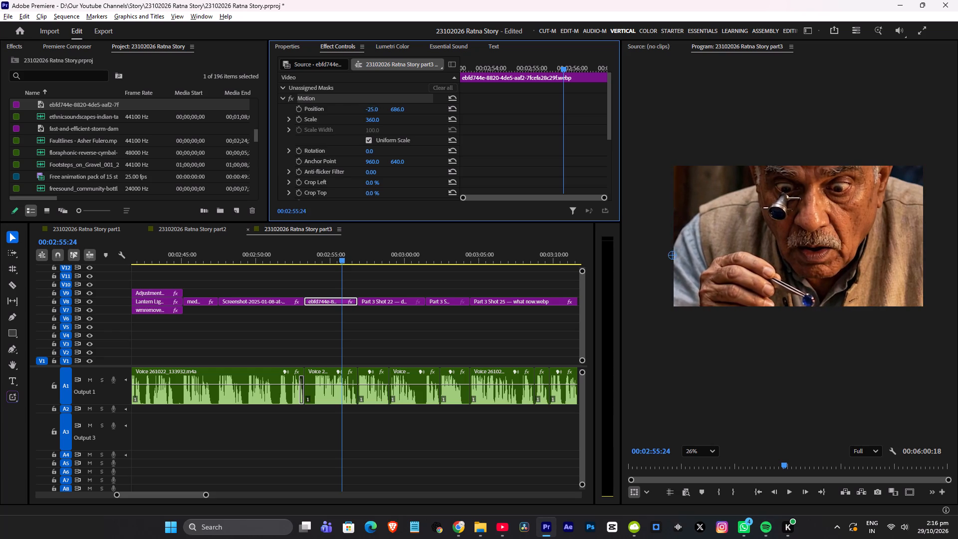
pyautogui.moveTo(265, 110); pyautogui.dragTo(343, 115)
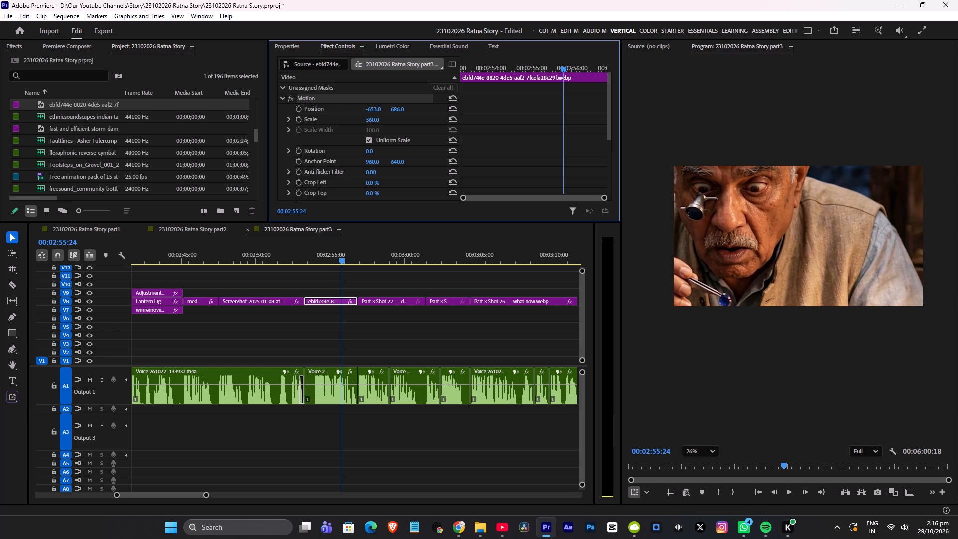
pyautogui.moveTo(343, 115); pyautogui.dragTo(488, 115)
pyautogui.moveTo(398, 108); pyautogui.dragTo(192, 127)
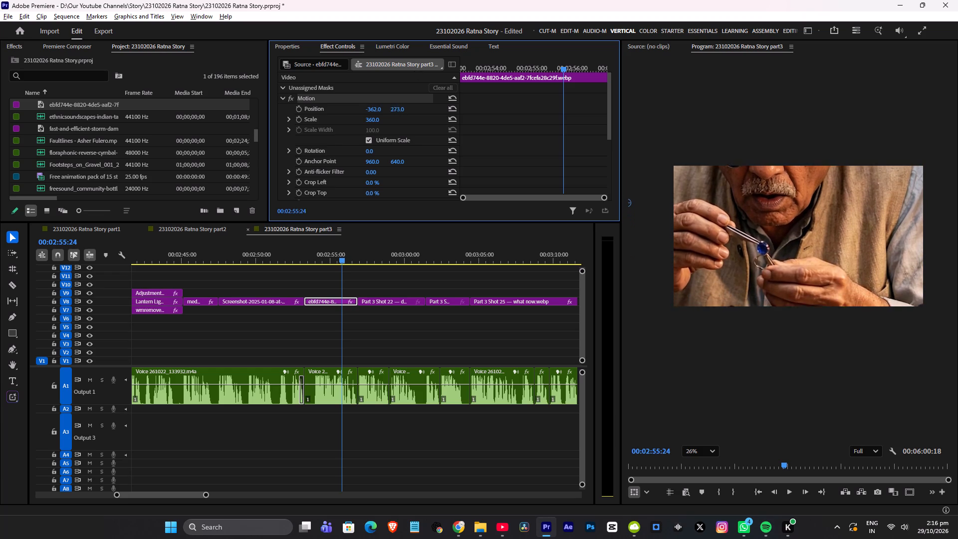
pyautogui.moveTo(192, 127); pyautogui.dragTo(120, 145)
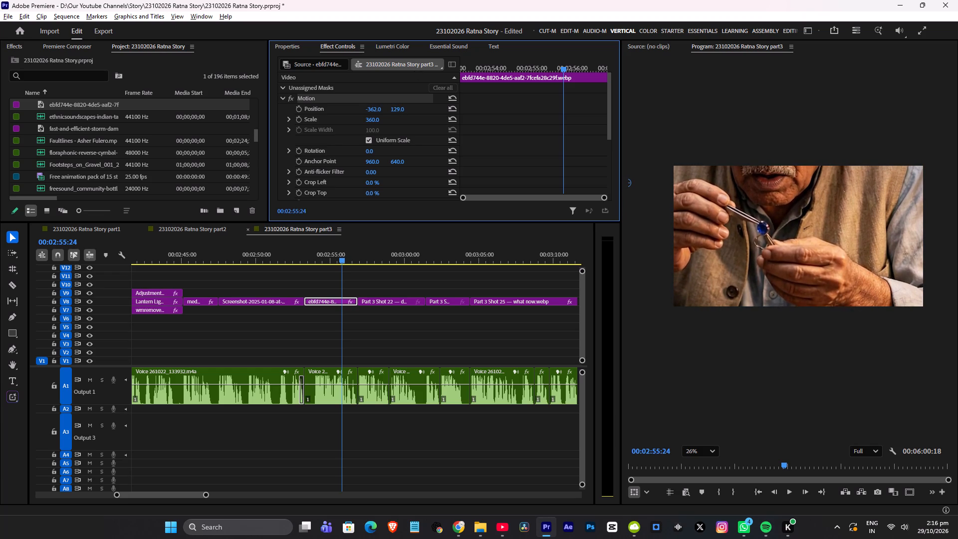
pyautogui.moveTo(120, 145); pyautogui.dragTo(153, 173)
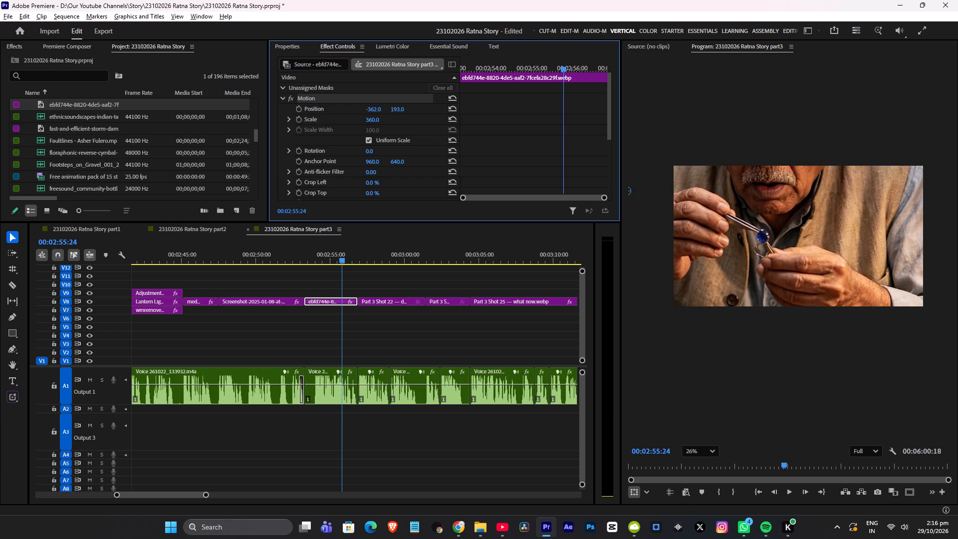
pyautogui.moveTo(153, 173); pyautogui.dragTo(245, 159)
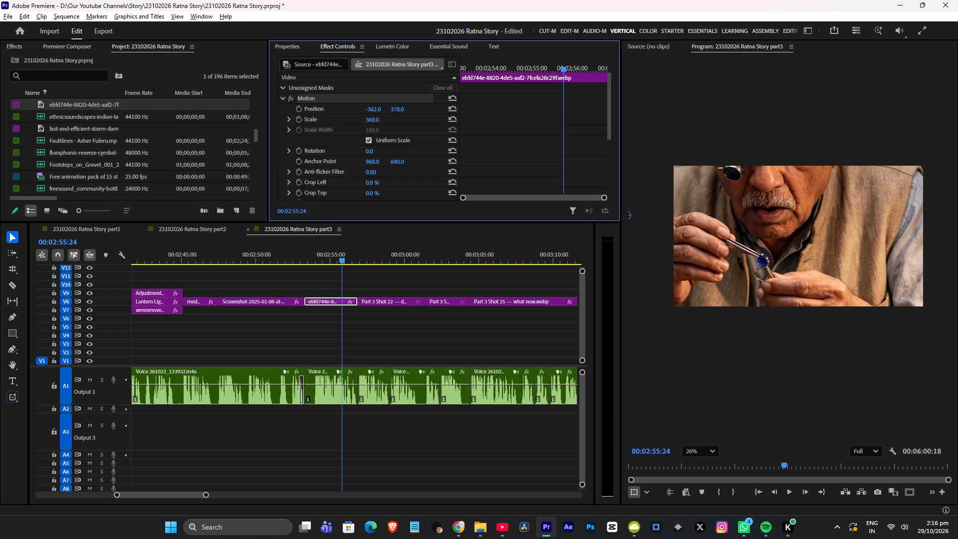
pyautogui.moveTo(245, 159); pyautogui.dragTo(199, 191)
pyautogui.moveTo(370, 109); pyautogui.dragTo(404, 109)
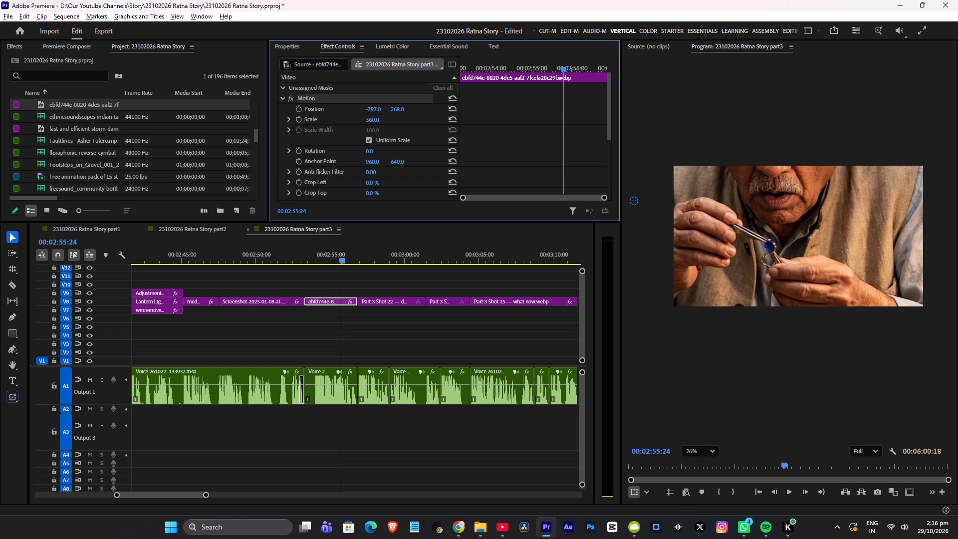
pyautogui.moveTo(404, 109); pyautogui.dragTo(538, 113)
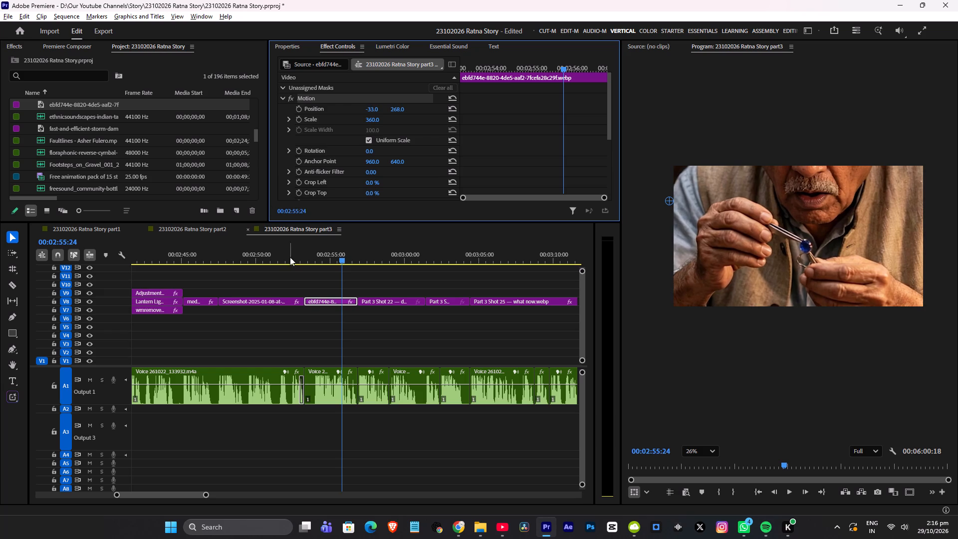
# Pull the diamond screenshot's ending Scale keyframe earlier and trim the clip to end at about 00:02:49:25, following the voice-over.
pyautogui.click(290, 257)
pyautogui.press('space')
pyautogui.keyDown('alt'); pyautogui.scroll(7, 321, 269); pyautogui.keyUp('alt')
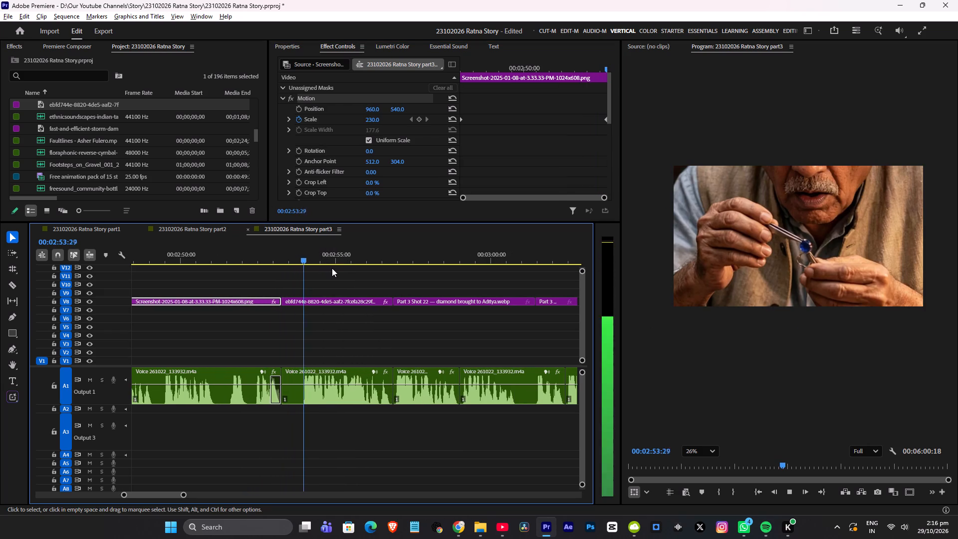
pyautogui.press('space')
pyautogui.click(206, 260)
pyautogui.scroll(1, 270, 275)
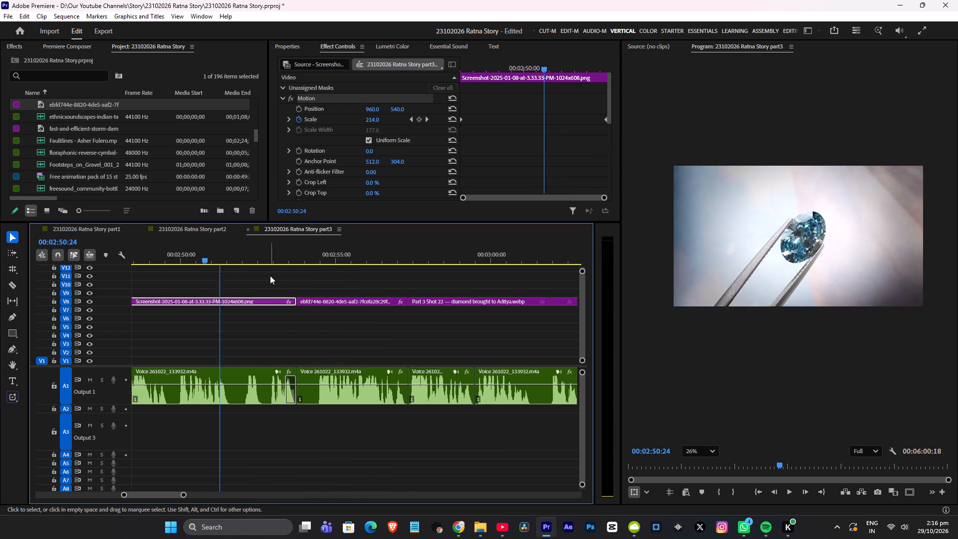
pyautogui.scroll(7, 270, 275)
pyautogui.click(279, 257)
pyautogui.press('space')
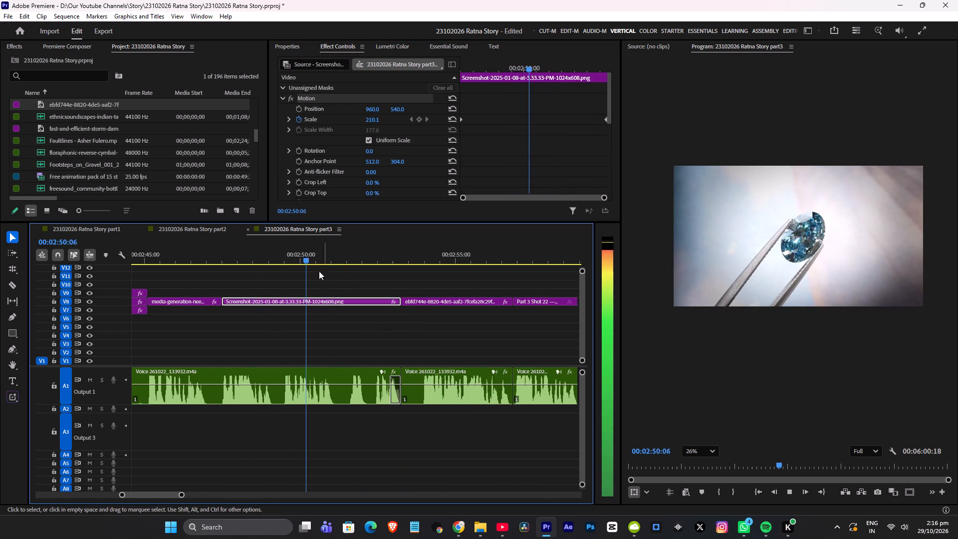
pyautogui.press('space')
pyautogui.moveTo(283, 255); pyautogui.dragTo(213, 269)
pyautogui.press('space')
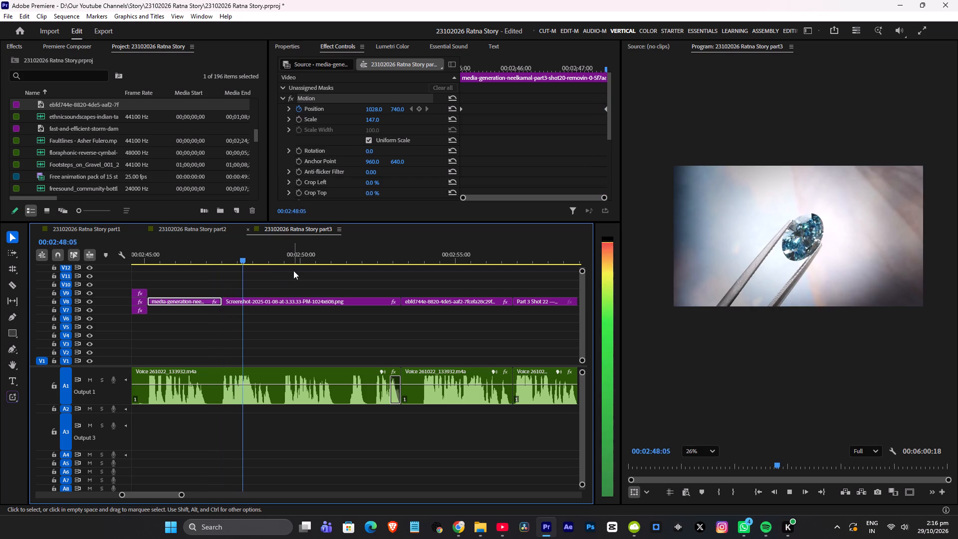
pyautogui.press('space')
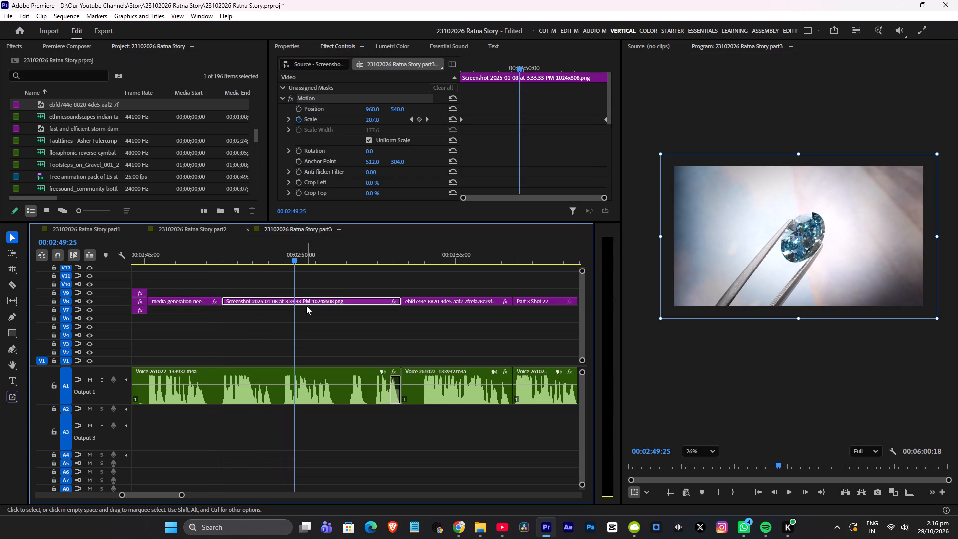
pyautogui.moveTo(605, 119); pyautogui.dragTo(496, 121)
pyautogui.moveTo(398, 303); pyautogui.dragTo(292, 305)
# Move the jeweller still against the shortened diamond screenshot and extend its end to meet Part 3 Shot 22.
pyautogui.moveTo(451, 300); pyautogui.dragTo(348, 304)
pyautogui.press('space')
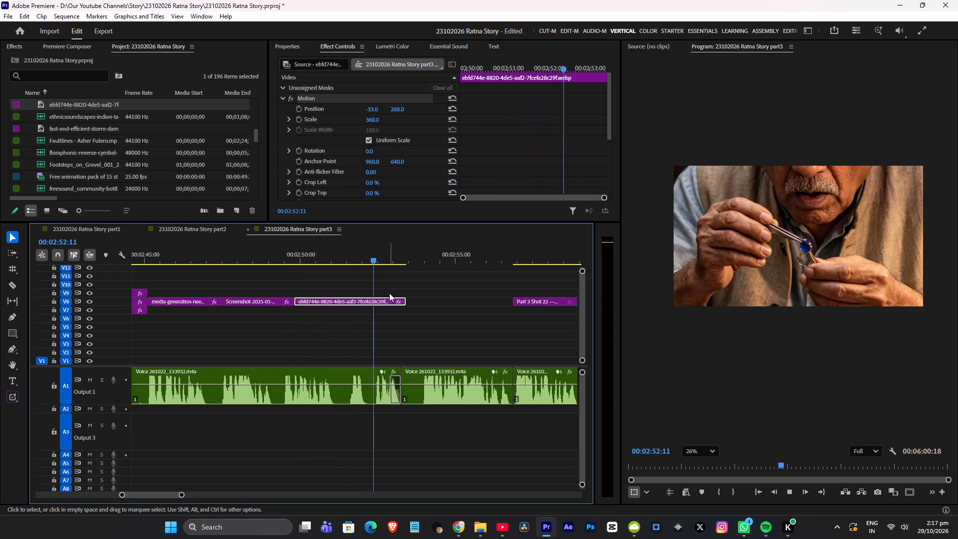
pyautogui.click(410, 297)
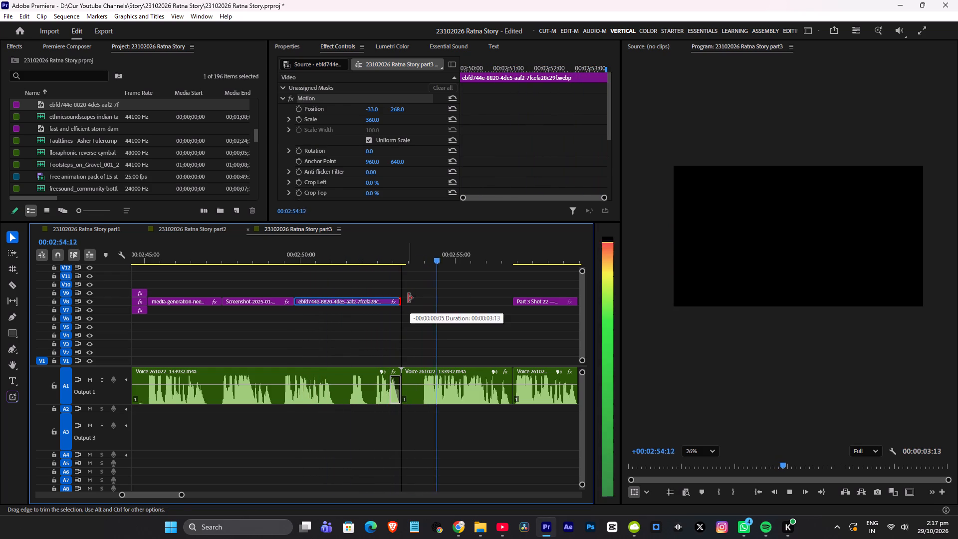
pyautogui.moveTo(402, 300); pyautogui.dragTo(525, 300)
# Keyframe the jeweller still's Position from 1130, 268 at the clip start to about -53, 268 at its end.
pyautogui.click(488, 248)
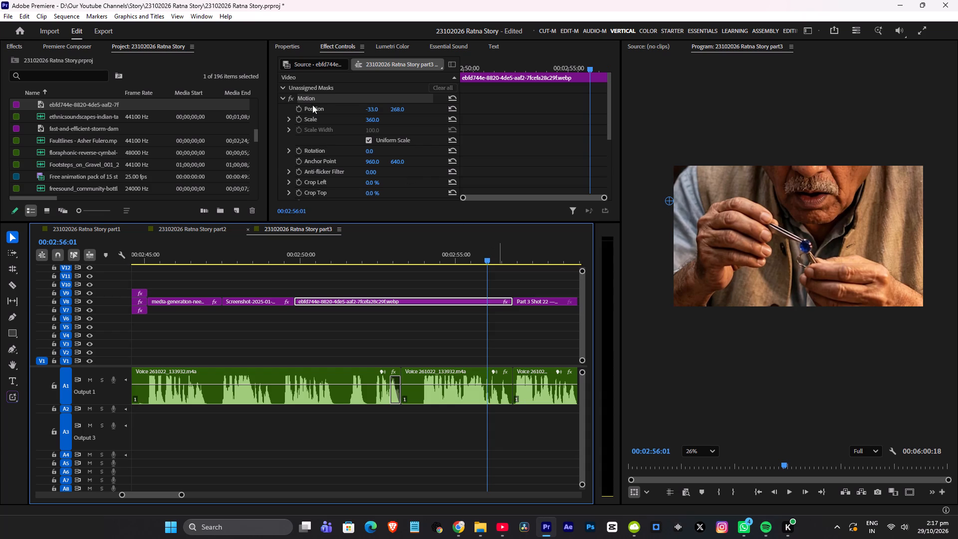
pyautogui.click(298, 106)
pyautogui.moveTo(533, 71); pyautogui.dragTo(447, 87)
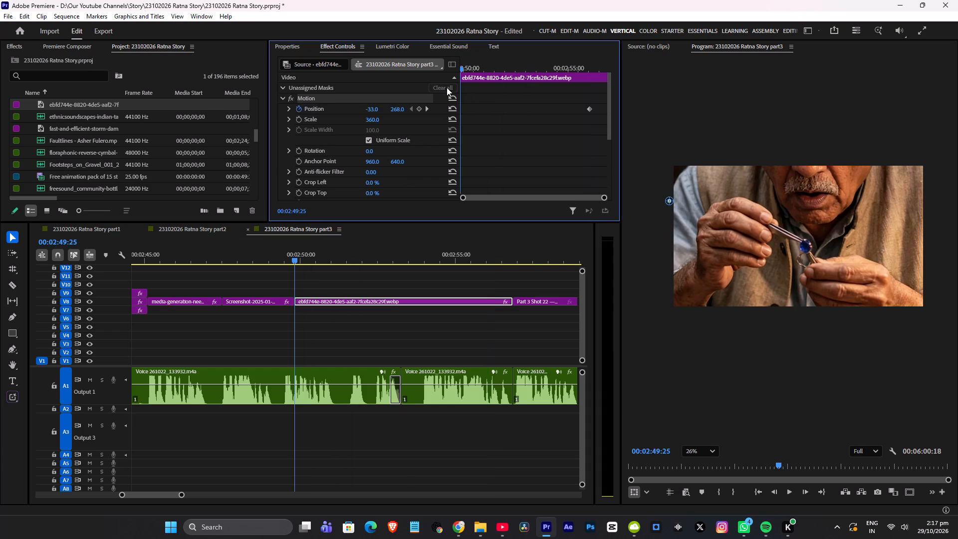
pyautogui.moveTo(447, 87); pyautogui.dragTo(441, 89)
pyautogui.moveTo(371, 108); pyautogui.dragTo(821, 108)
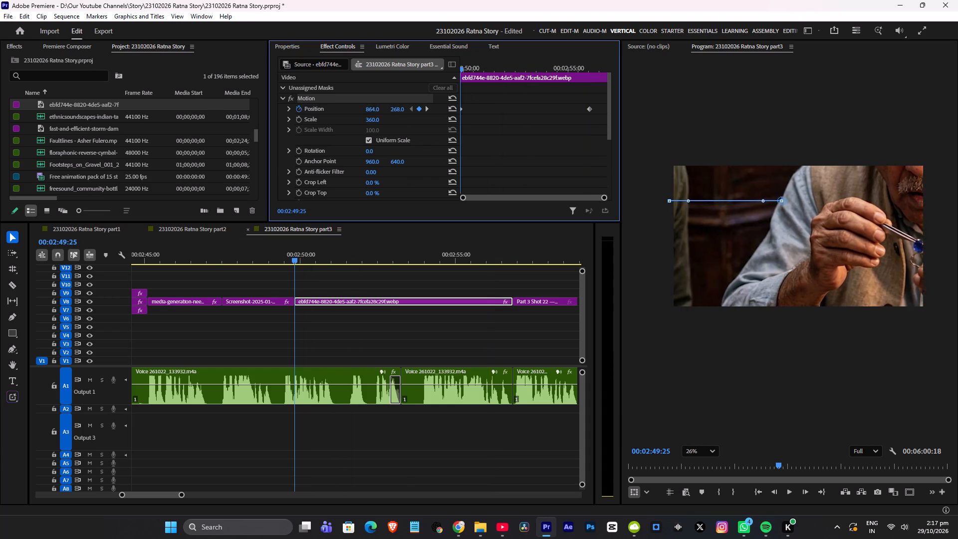
pyautogui.moveTo(821, 108); pyautogui.dragTo(365, 114)
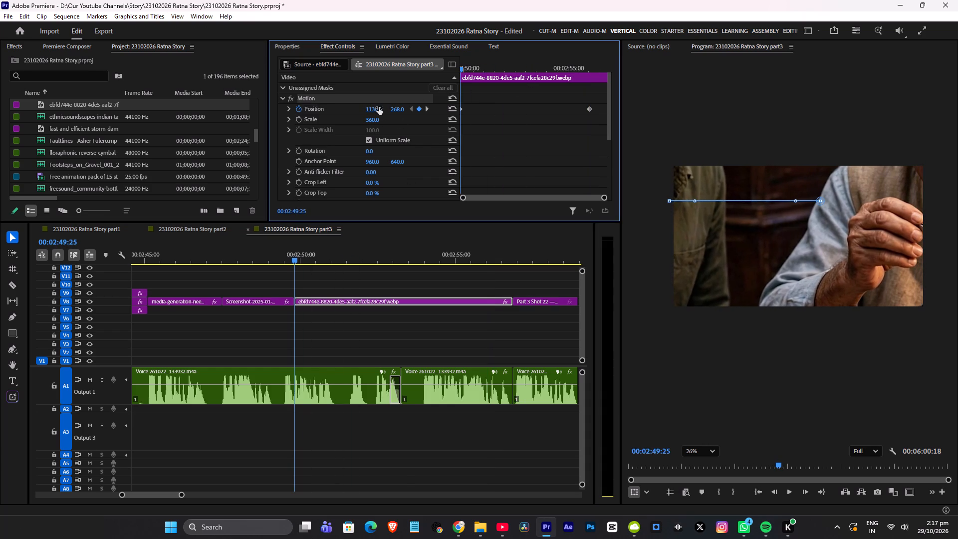
pyautogui.moveTo(591, 106); pyautogui.dragTo(668, 106)
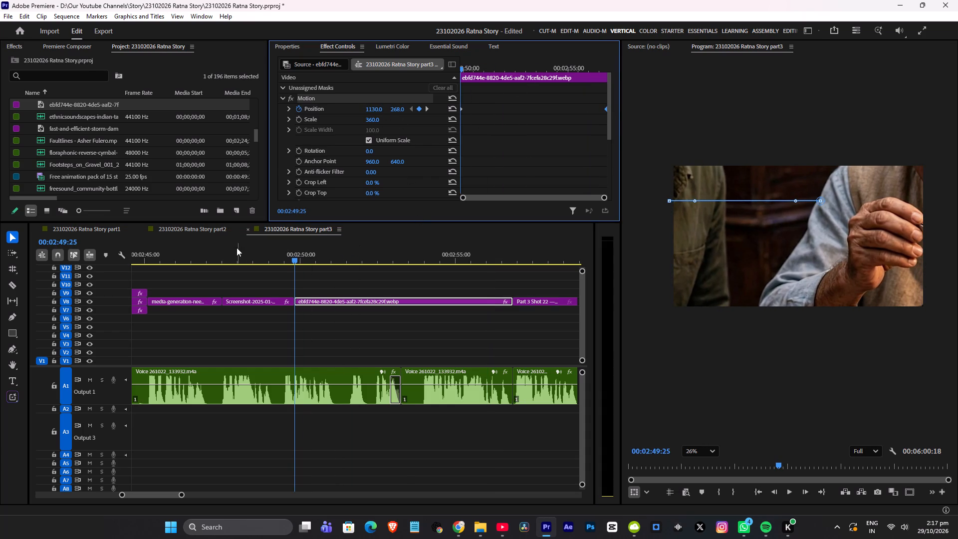
# Move the diamond screenshot's ending Scale keyframe to the end of the clip.
pyautogui.click(226, 249)
pyautogui.press('space')
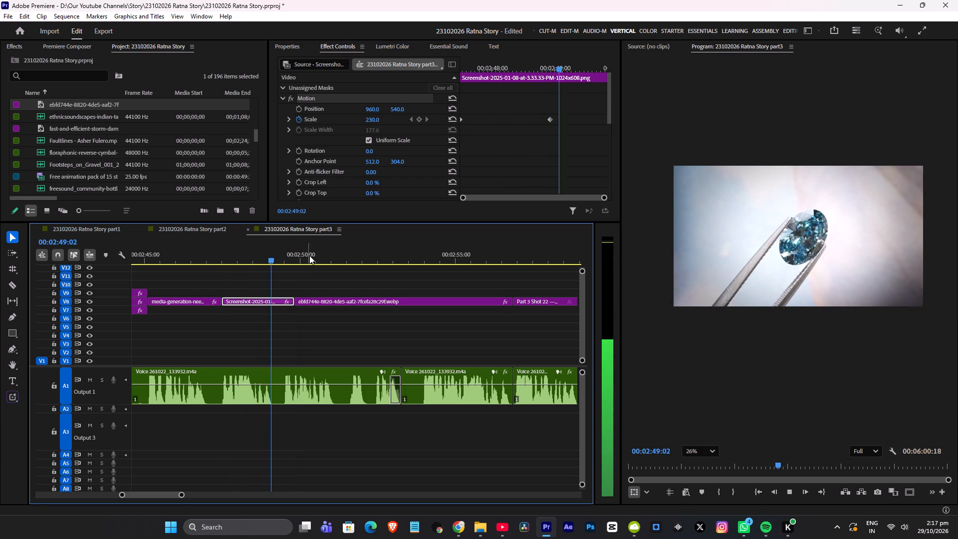
pyautogui.press('space')
pyautogui.moveTo(553, 120); pyautogui.dragTo(777, 119)
# Play back the pan, move the jeweller still's ending Position keyframe earlier to about 00:02:55, and ease it.
pyautogui.click(228, 251)
pyautogui.press('space')
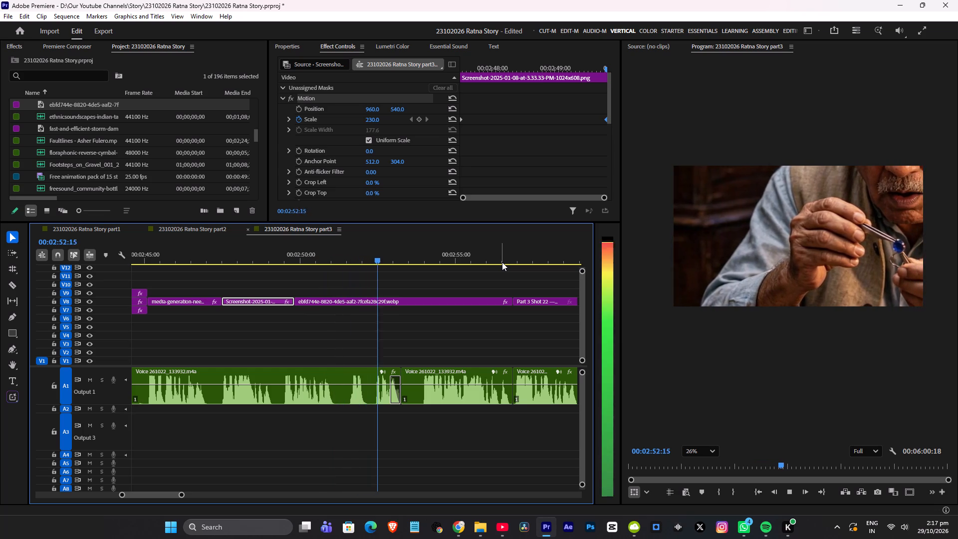
pyautogui.scroll(-4, 502, 262)
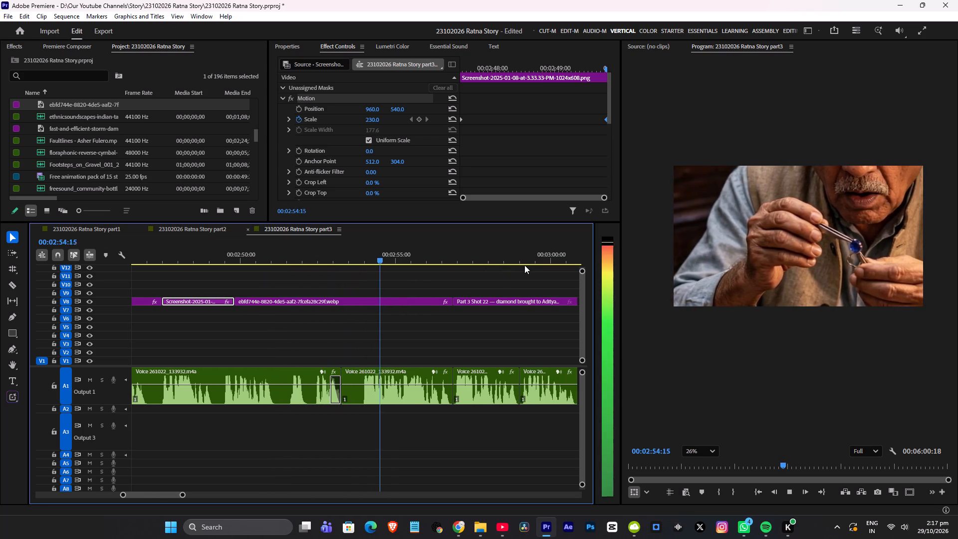
pyautogui.press('space')
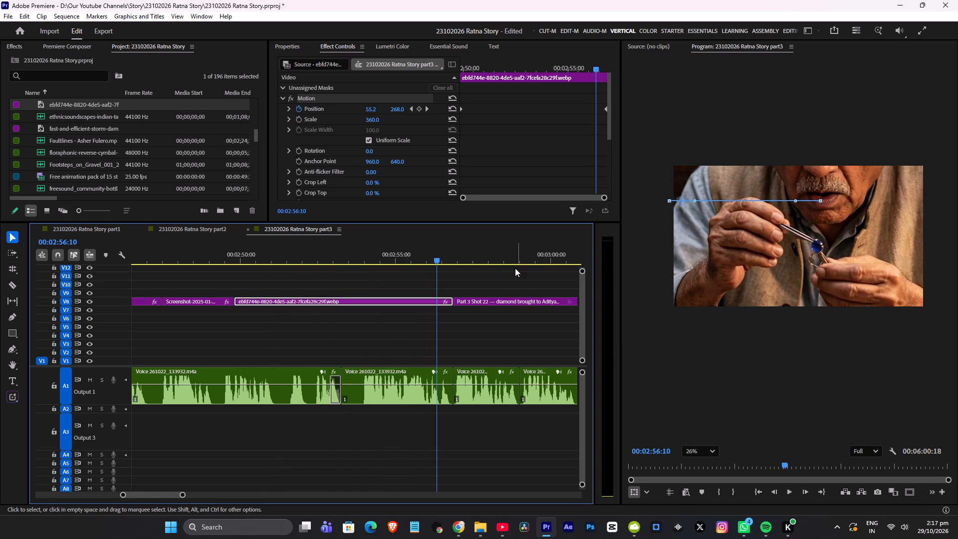
pyautogui.moveTo(605, 108); pyautogui.dragTo(572, 108)
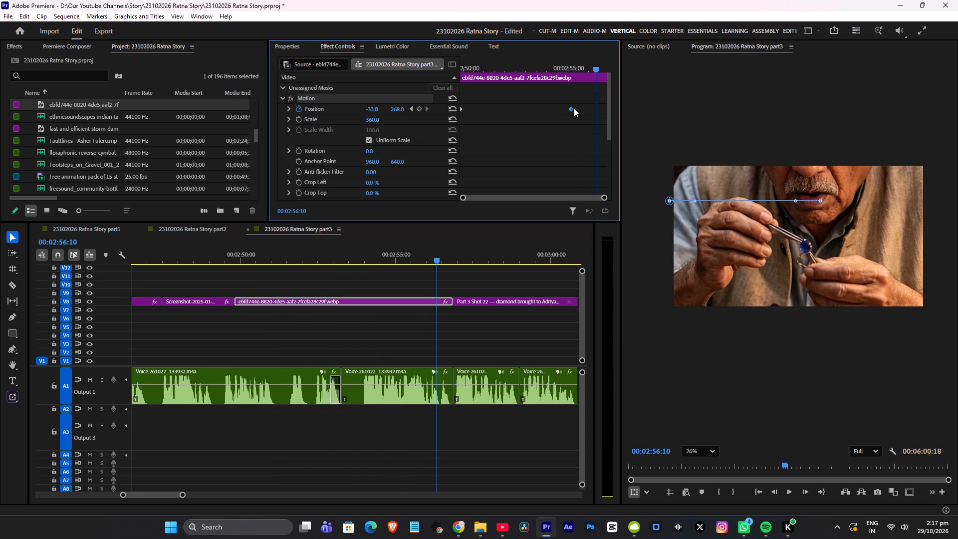
pyautogui.press('F7')
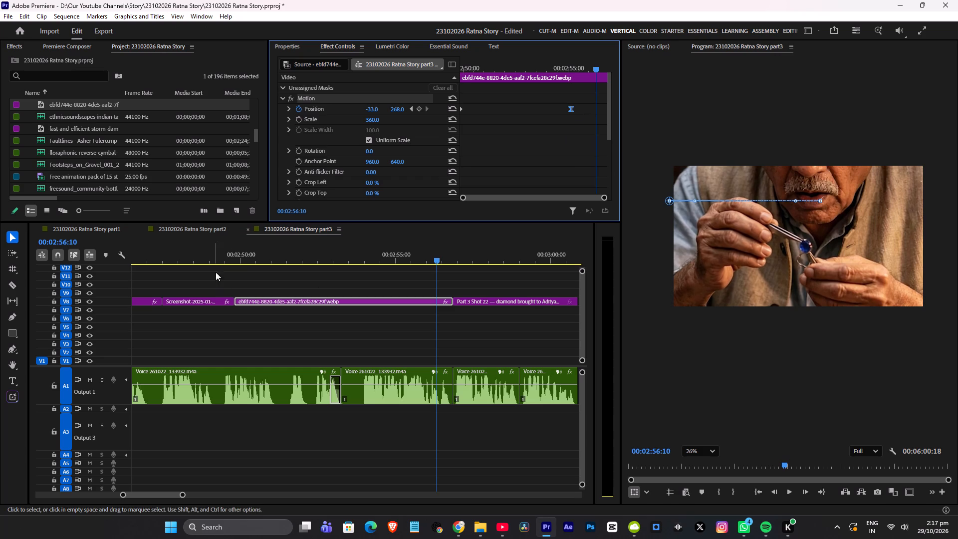
# Change the jeweller still's starting Position keyframe to 813, 268 and play the pan through into Part 3 Shot 22.
pyautogui.click(239, 255)
pyautogui.press('space')
pyautogui.press('space')
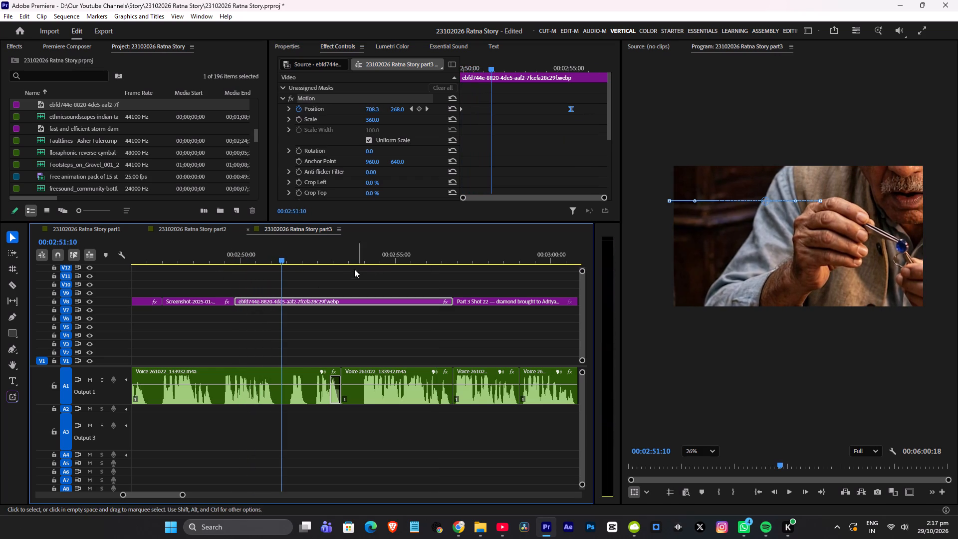
pyautogui.moveTo(490, 67); pyautogui.dragTo(405, 84)
pyautogui.moveTo(375, 108); pyautogui.dragTo(217, 121)
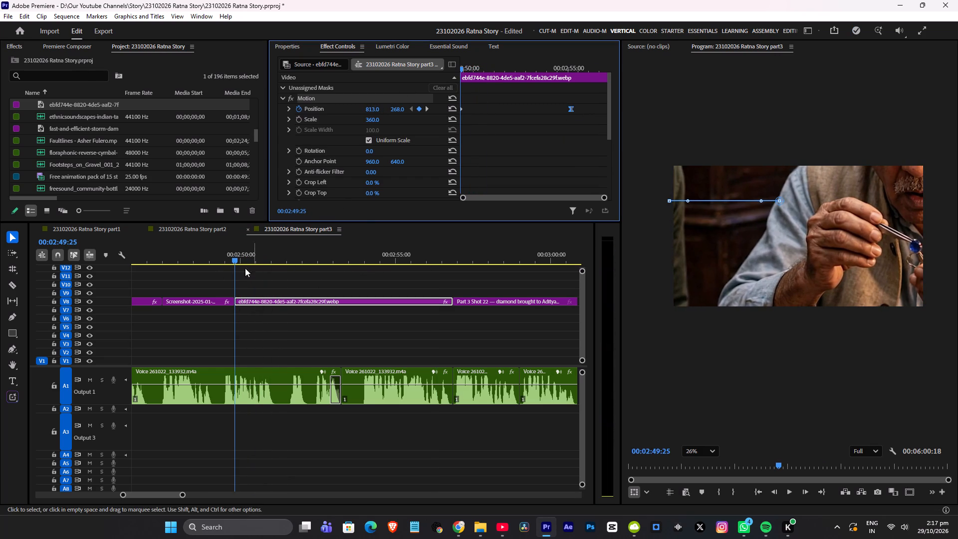
pyautogui.click(220, 259)
pyautogui.press('space')
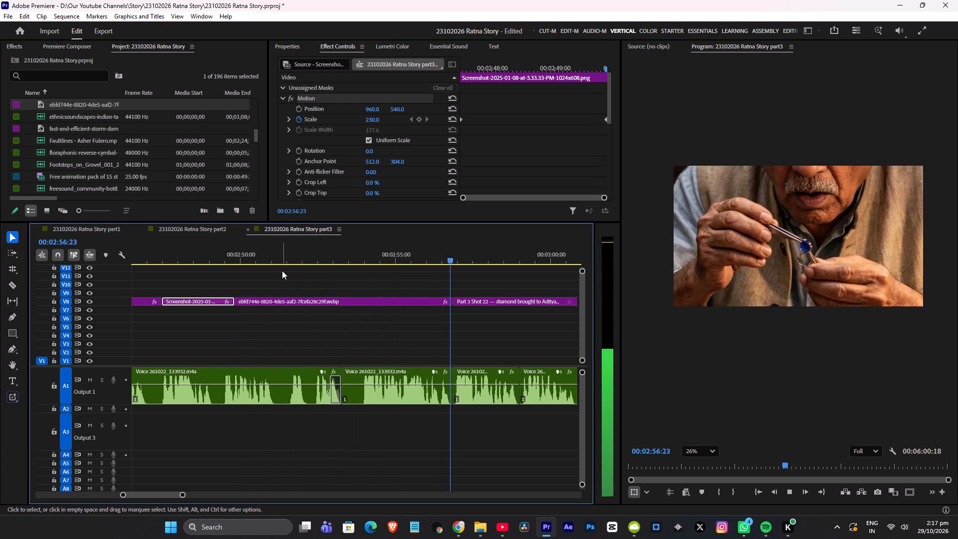
pyautogui.press('space')
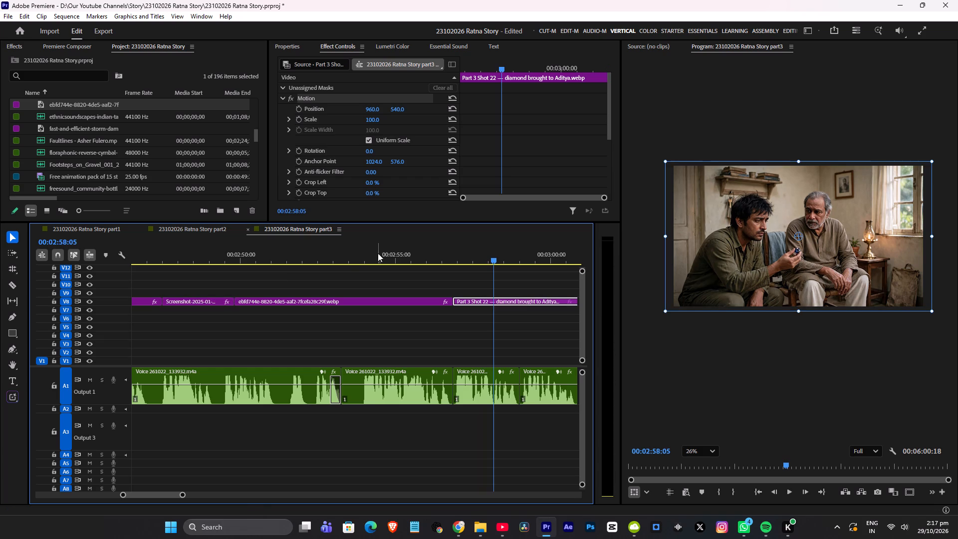
# Lengthen the incoming ease of the jeweller still's ending Position keyframe in its velocity graph.
pyautogui.click(366, 253)
pyautogui.moveTo(570, 105); pyautogui.dragTo(549, 108)
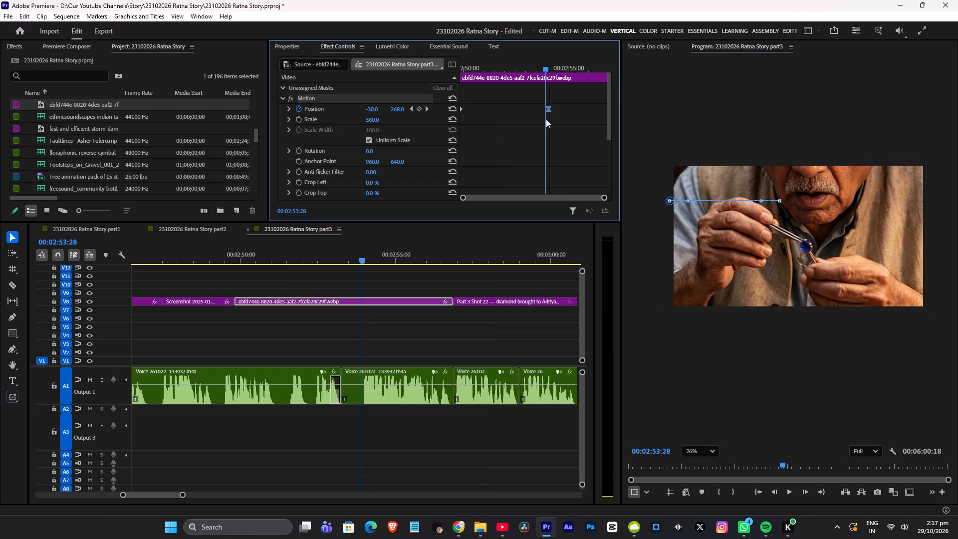
pyautogui.click(288, 110)
pyautogui.moveTo(534, 139); pyautogui.dragTo(526, 140)
# Keyframe the jeweller still's Scale from 360 just after the pan to 370 at the clip end, ease the first keyframe, and play it back.
pyautogui.click(565, 67)
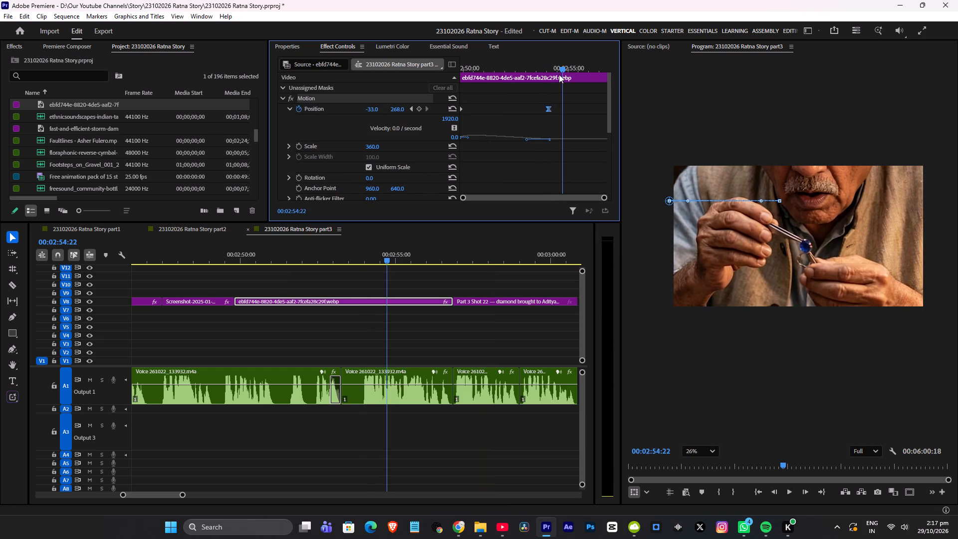
pyautogui.click(299, 147)
pyautogui.click(593, 71)
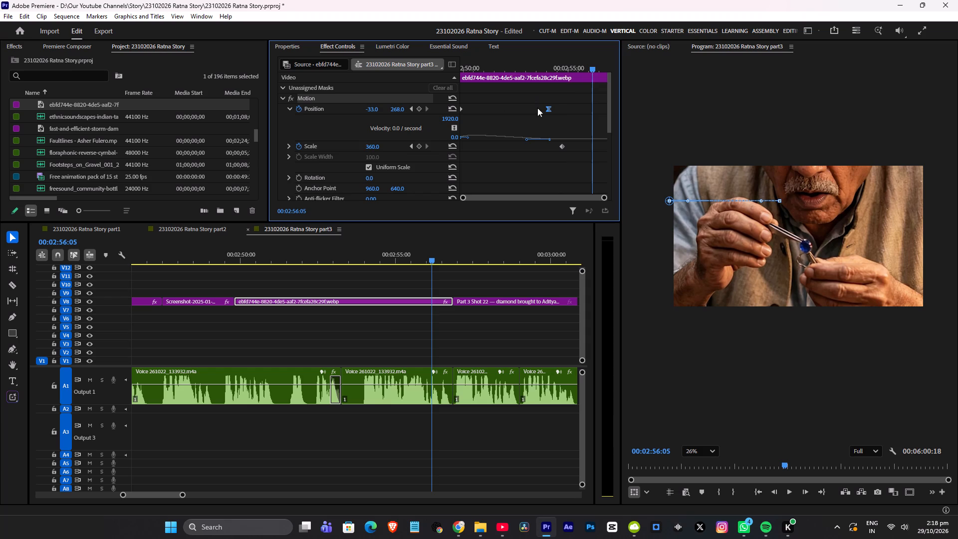
pyautogui.click(376, 145)
pyautogui.hotkey('shift', 'Up')
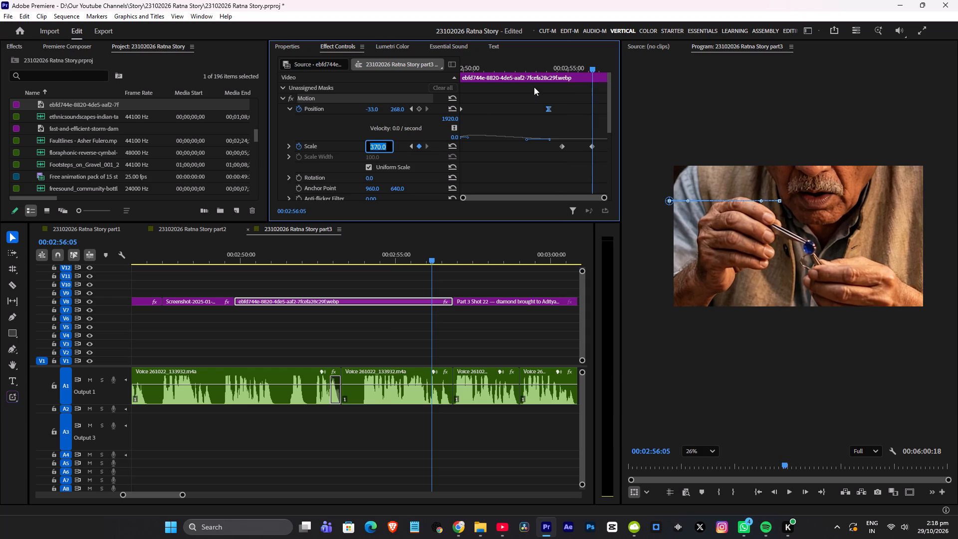
pyautogui.moveTo(592, 146); pyautogui.dragTo(627, 148)
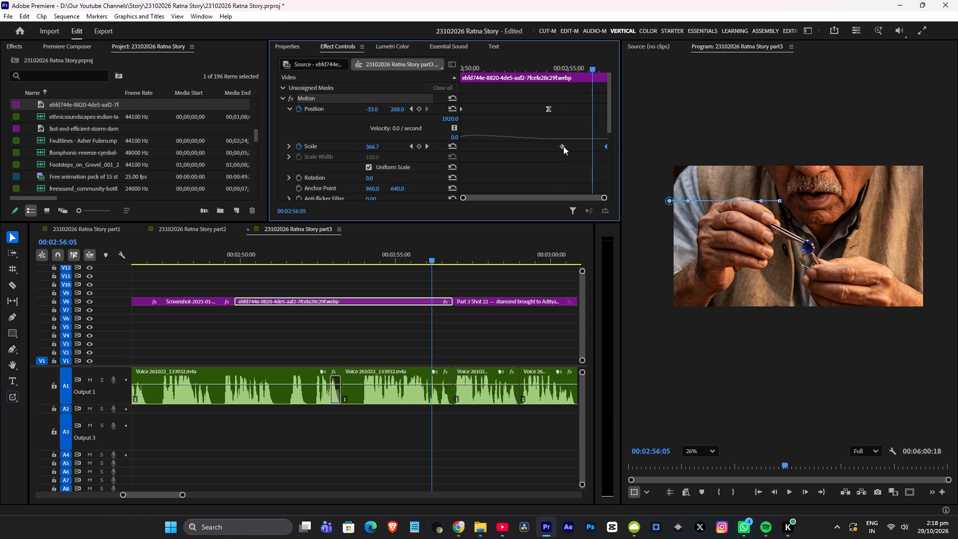
pyautogui.moveTo(562, 146); pyautogui.dragTo(556, 148)
pyautogui.press('F8')
pyautogui.click(375, 254)
pyautogui.press('space')
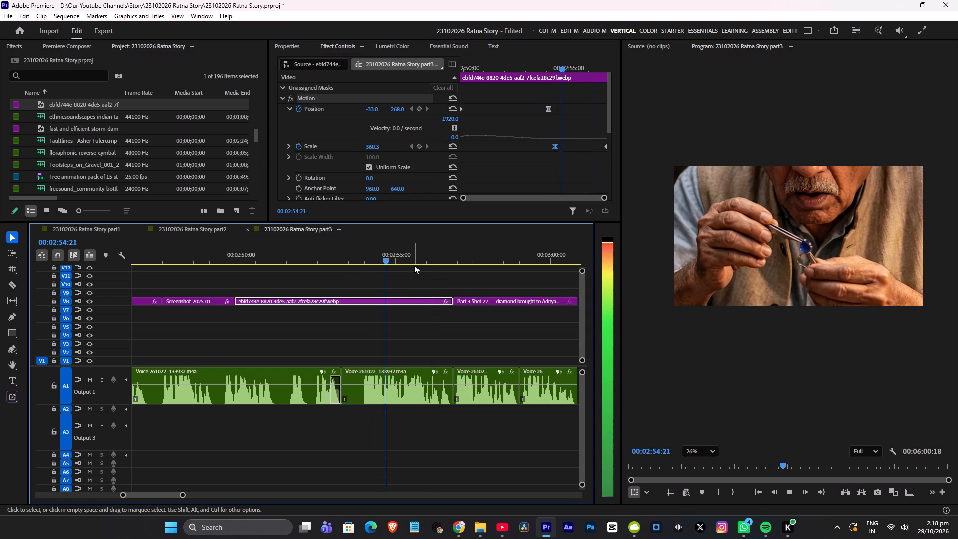
pyautogui.press('space')
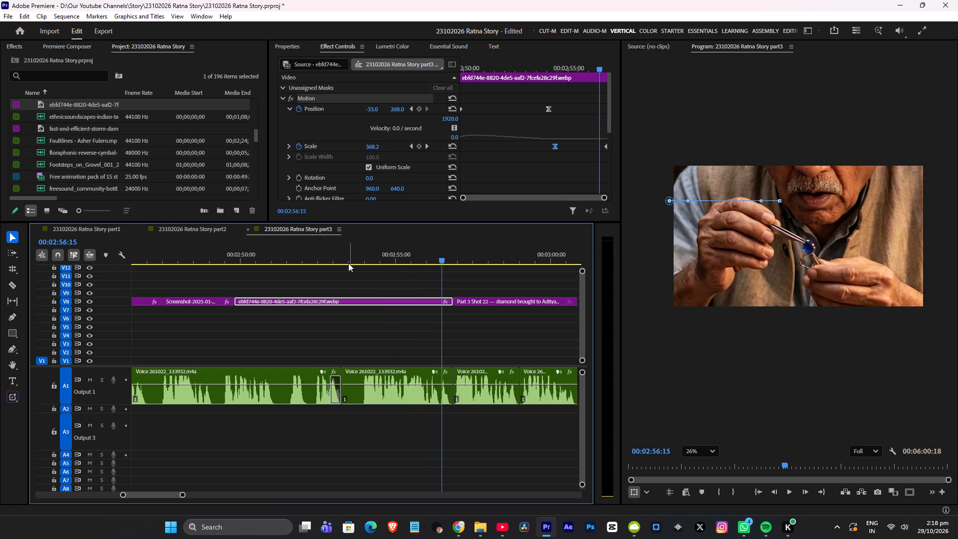
pyautogui.click(323, 261)
pyautogui.press('space')
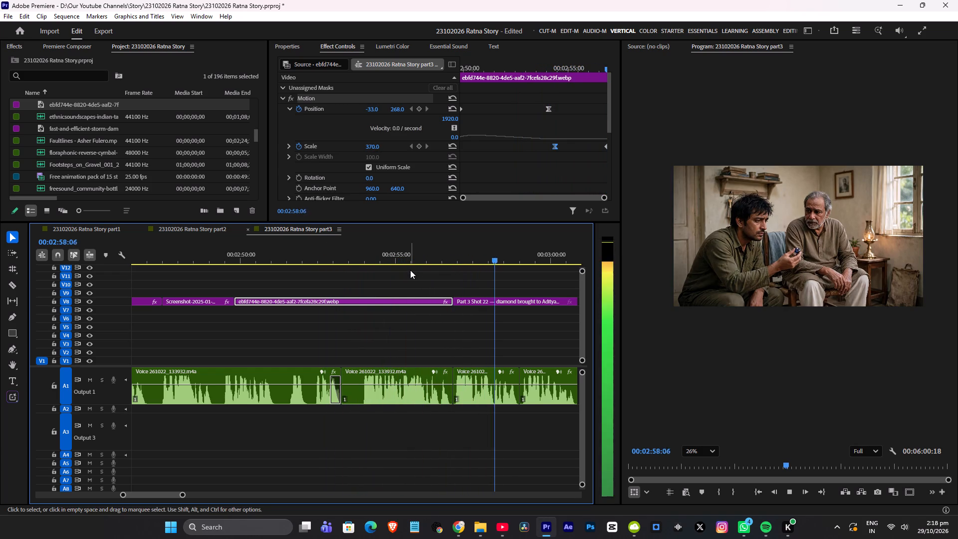
pyautogui.press('space')
# Add the Starter Pack Pan transition between the jeweller still and Part 3 Shot 22 on V11–V12, lower its sound, save and preview it.
pyautogui.scroll(-3, 477, 302)
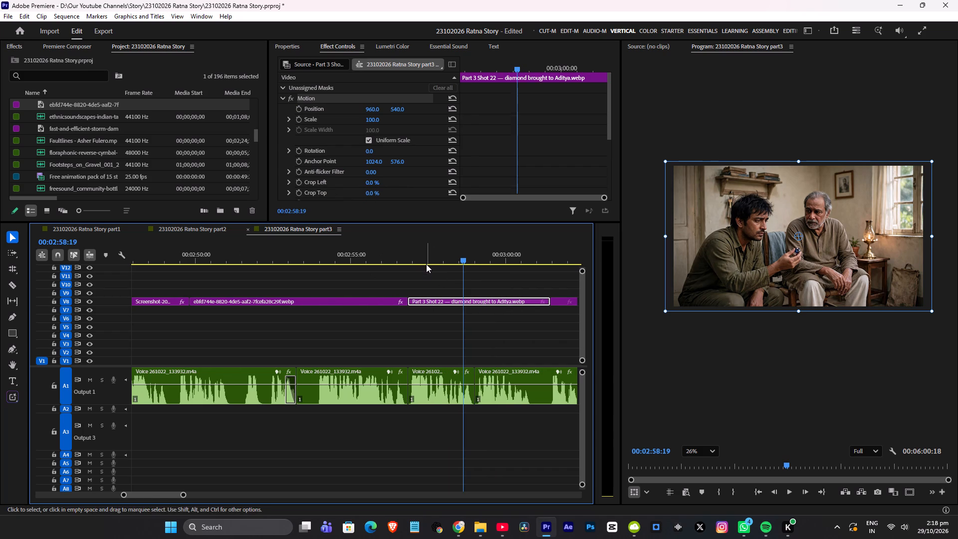
pyautogui.click(420, 260)
pyautogui.hotkey('shift', 'Up')
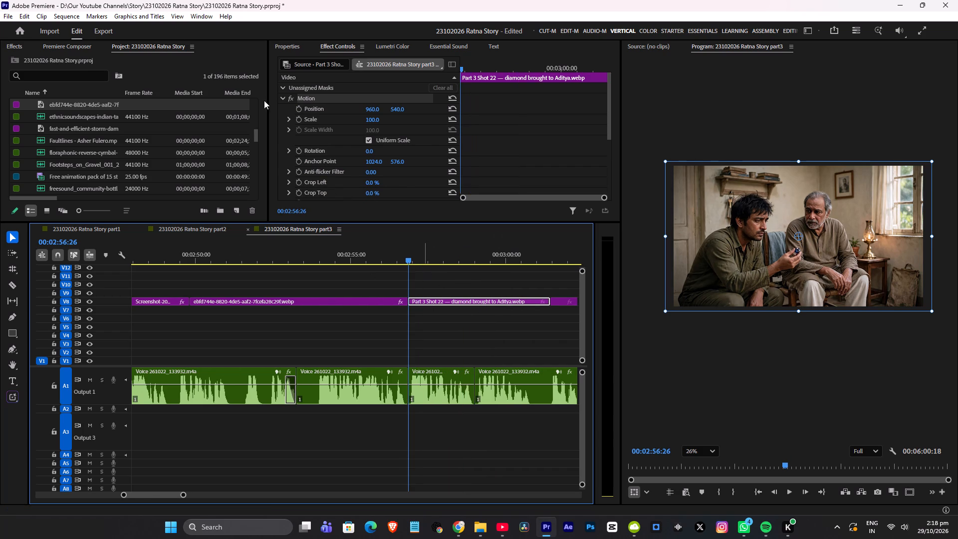
pyautogui.click(67, 41)
pyautogui.doubleClick(219, 163)
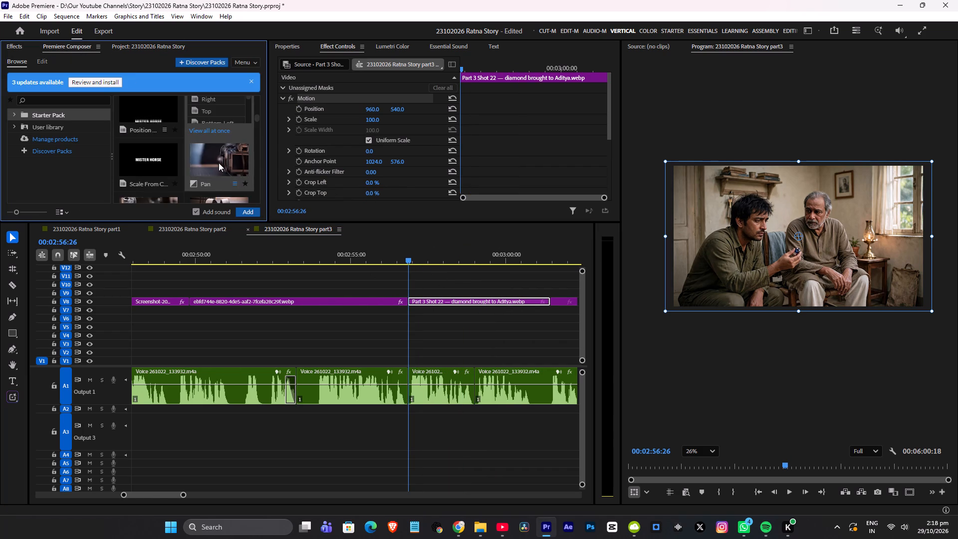
pyautogui.keyDown('shift'); pyautogui.moveTo(415, 351); pyautogui.dragTo(415, 352); pyautogui.keyUp('shift')
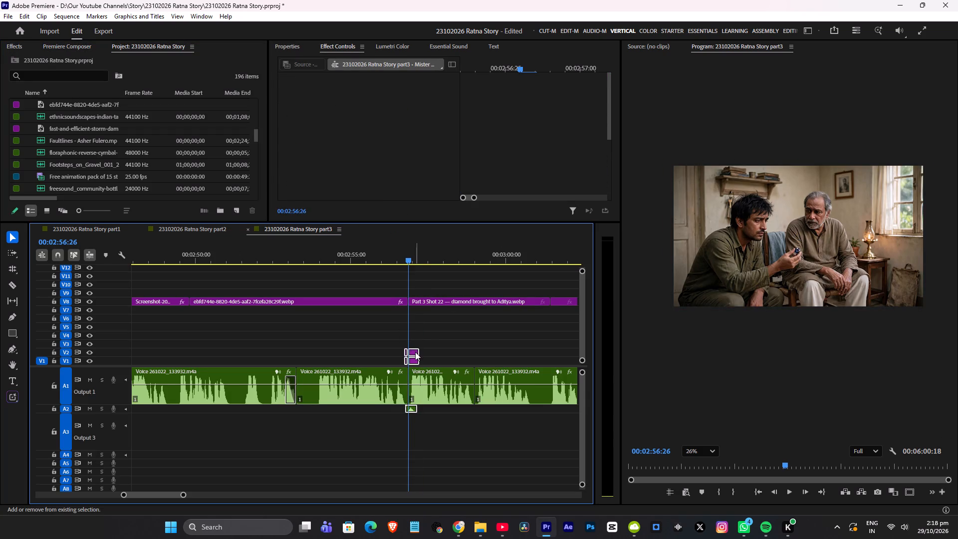
pyautogui.keyDown('shift'); pyautogui.moveTo(415, 352); pyautogui.dragTo(421, 270); pyautogui.keyUp('shift')
pyautogui.write('{{')
pyautogui.hotkey('ctrl', 's')
pyautogui.click(394, 245)
pyautogui.press('space')
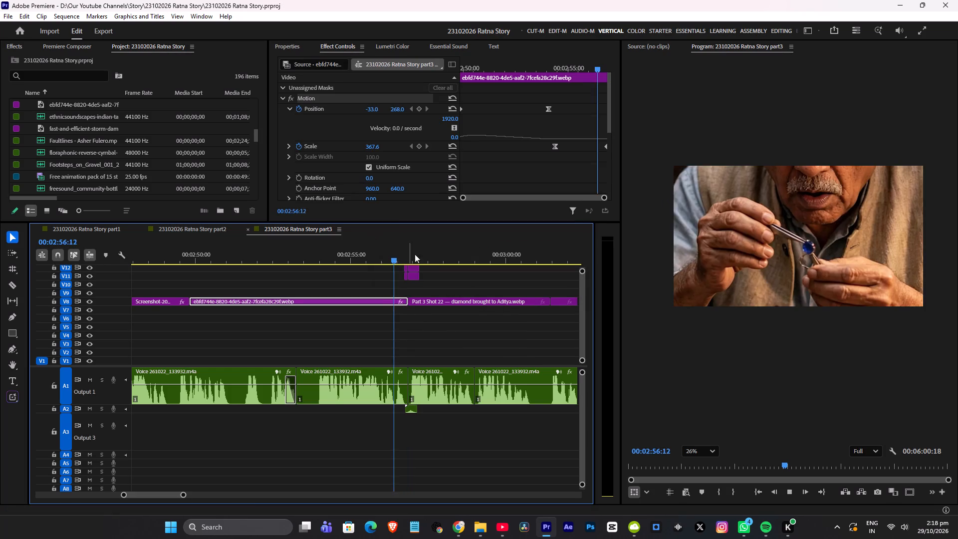
pyautogui.keyDown('alt'); pyautogui.scroll(-11, 488, 277); pyautogui.keyUp('alt')
pyautogui.press('space')
# Save the project and cool the diamond screenshot's Lumetri Temperature to about -35.
pyautogui.click(405, 256)
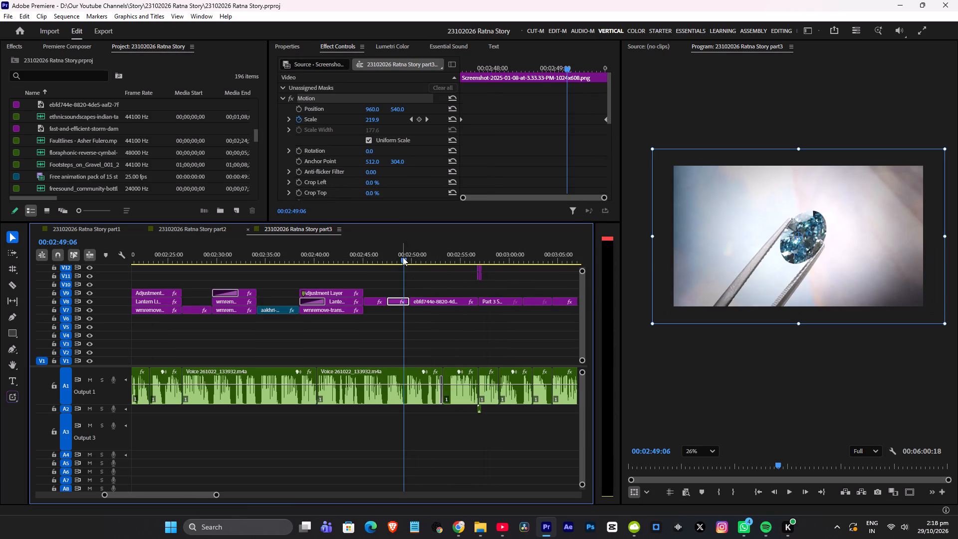
pyautogui.hotkey('ctrl', 's')
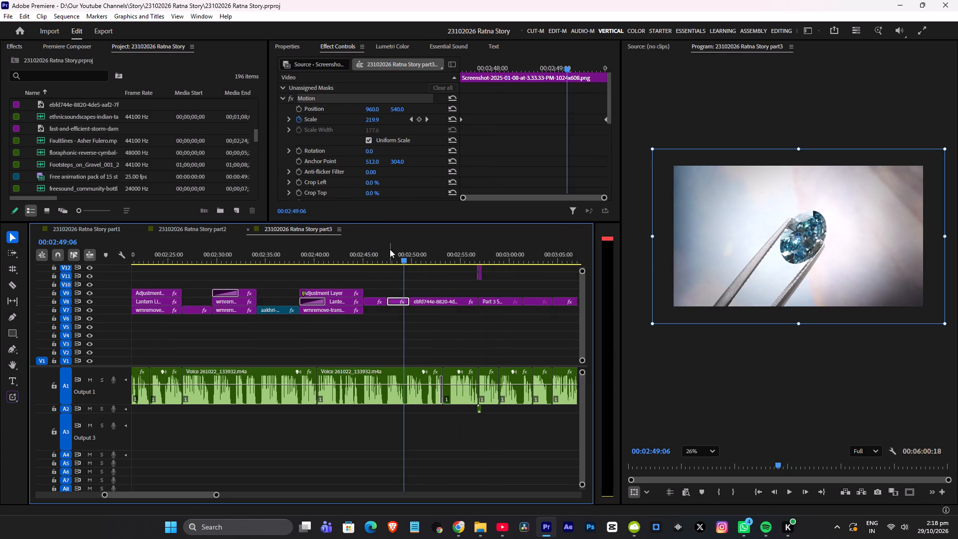
pyautogui.click(395, 50)
pyautogui.scroll(4, 351, 114)
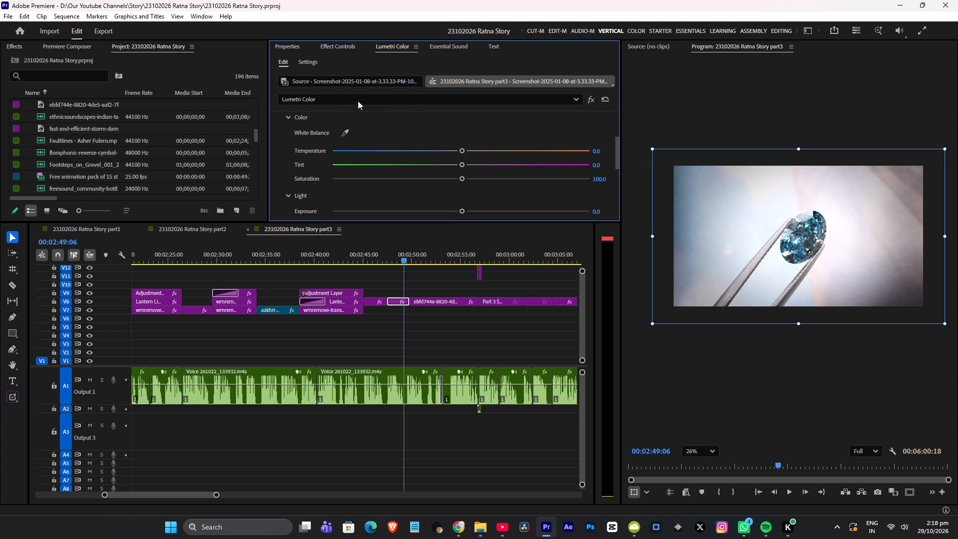
pyautogui.scroll(4, 358, 101)
pyautogui.moveTo(463, 190); pyautogui.dragTo(405, 192)
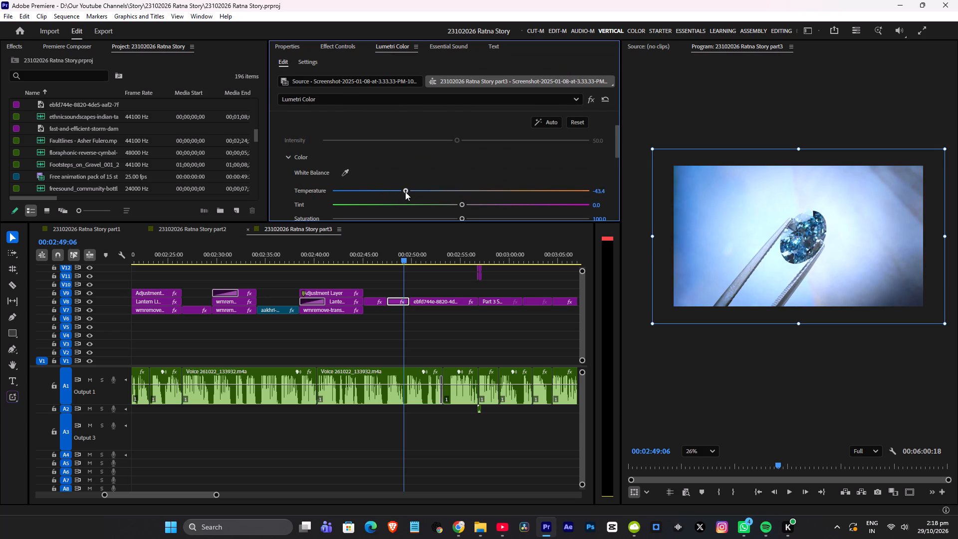
pyautogui.moveTo(405, 192); pyautogui.dragTo(415, 191)
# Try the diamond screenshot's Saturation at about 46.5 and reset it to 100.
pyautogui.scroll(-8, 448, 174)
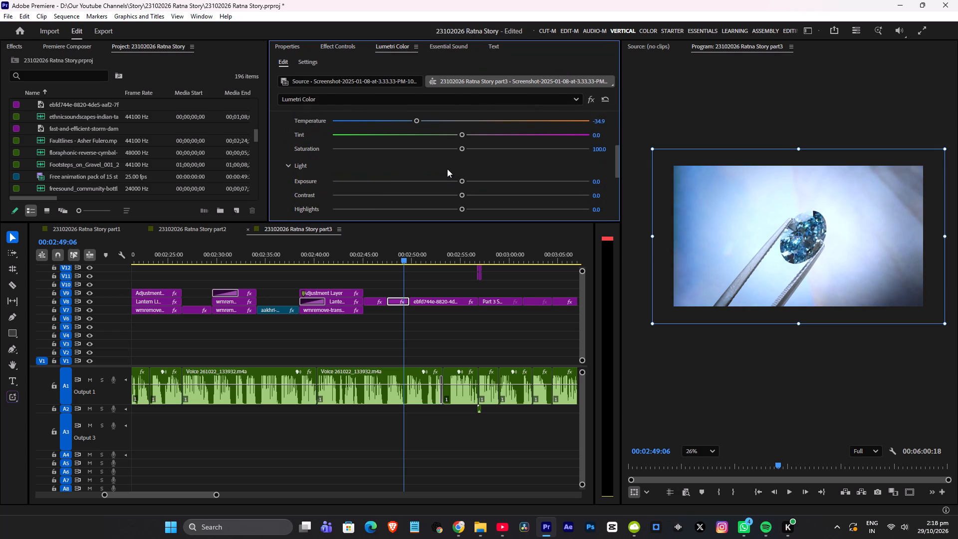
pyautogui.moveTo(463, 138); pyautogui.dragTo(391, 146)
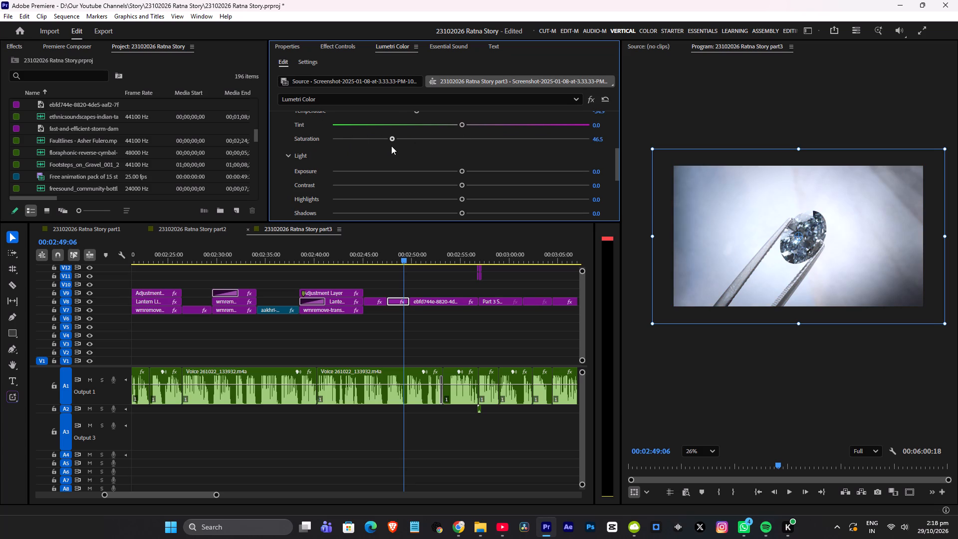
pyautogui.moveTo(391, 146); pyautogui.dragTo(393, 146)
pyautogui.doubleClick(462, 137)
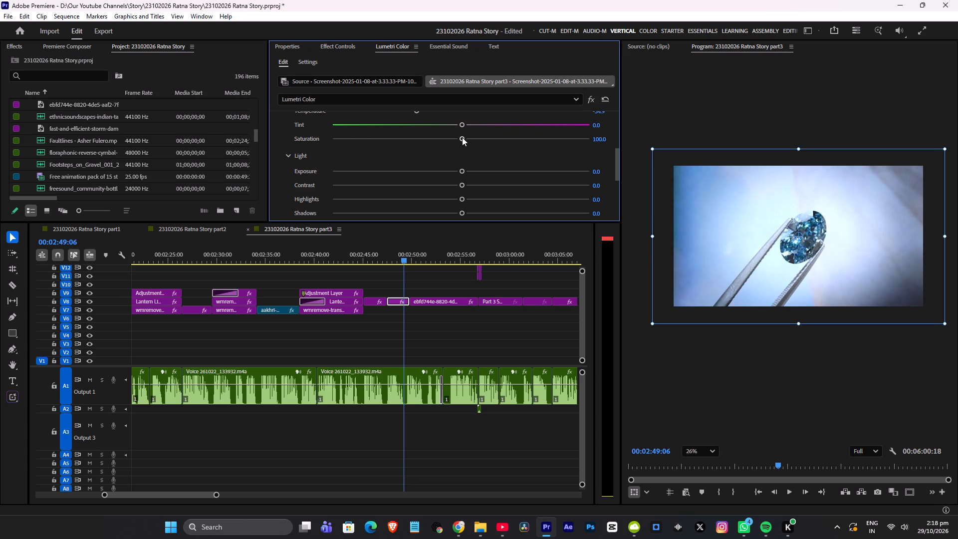
# Compare low and high Contrast on the diamond screenshot and set it to 100.
pyautogui.scroll(-2, 459, 152)
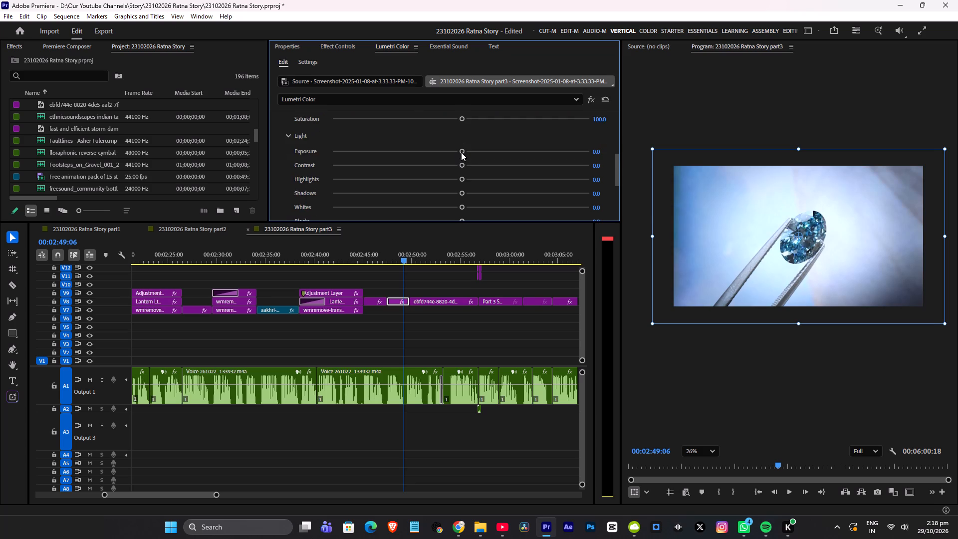
pyautogui.scroll(-1, 461, 152)
pyautogui.moveTo(462, 154); pyautogui.dragTo(655, 154)
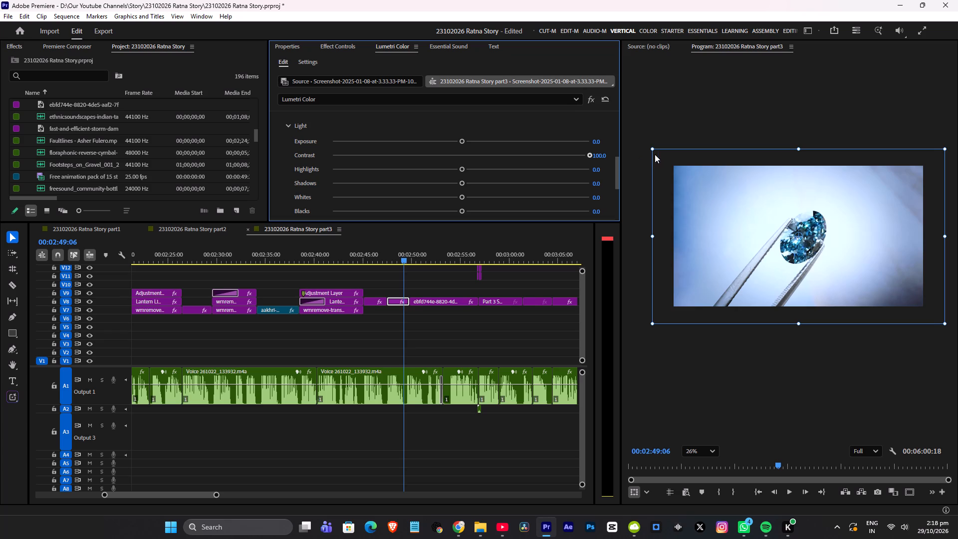
pyautogui.moveTo(655, 154); pyautogui.dragTo(694, 155)
pyautogui.moveTo(694, 155); pyautogui.dragTo(327, 159)
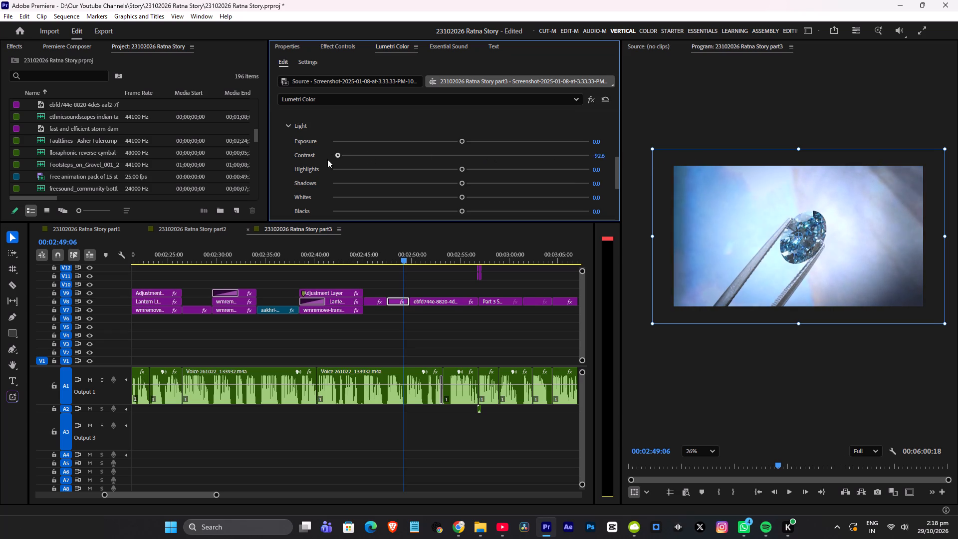
pyautogui.moveTo(327, 159); pyautogui.dragTo(945, 158)
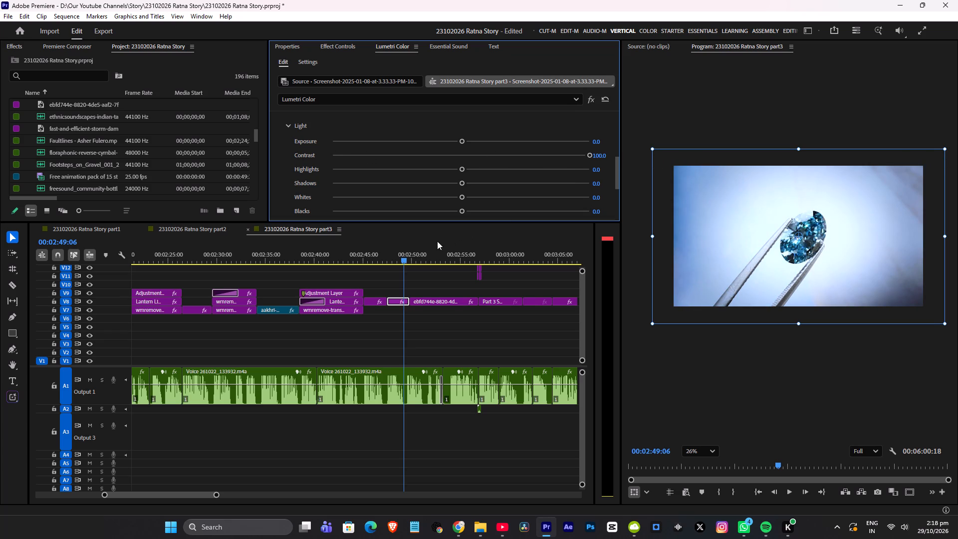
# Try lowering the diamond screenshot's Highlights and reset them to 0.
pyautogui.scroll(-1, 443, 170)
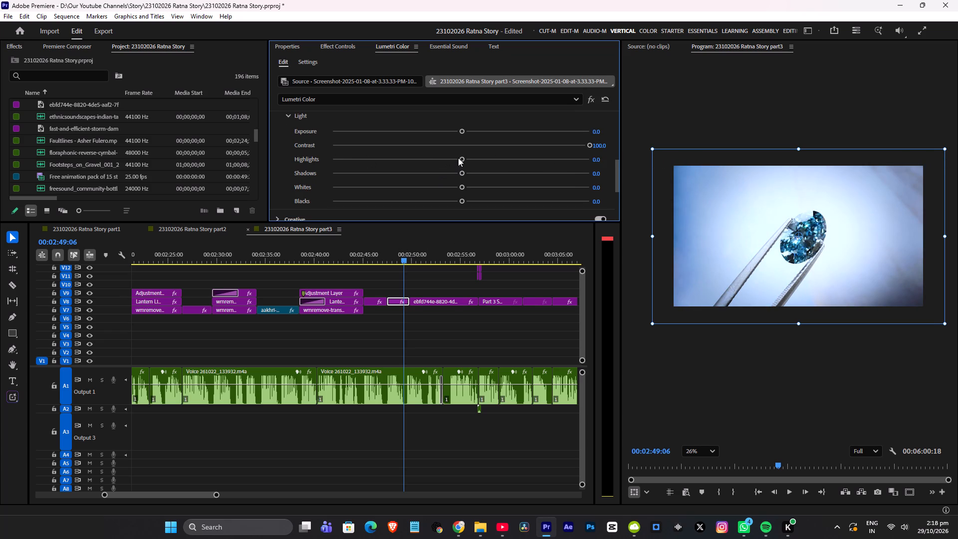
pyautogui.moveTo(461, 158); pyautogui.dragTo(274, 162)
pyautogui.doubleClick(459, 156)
# Set the diamond screenshot's Shadows to about -77, Whites to about -15 and Blacks to about -22.
pyautogui.moveTo(461, 173); pyautogui.dragTo(190, 173)
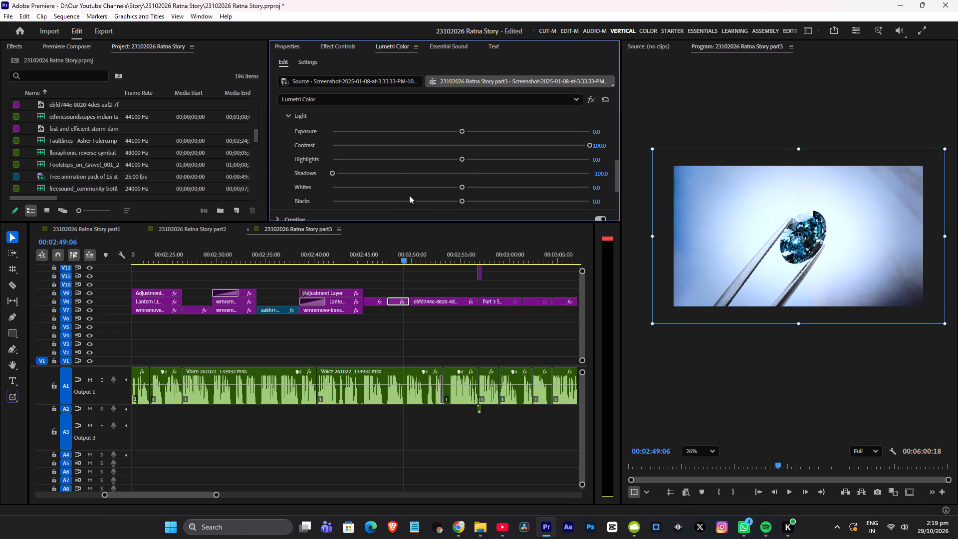
pyautogui.moveTo(461, 187); pyautogui.dragTo(418, 187)
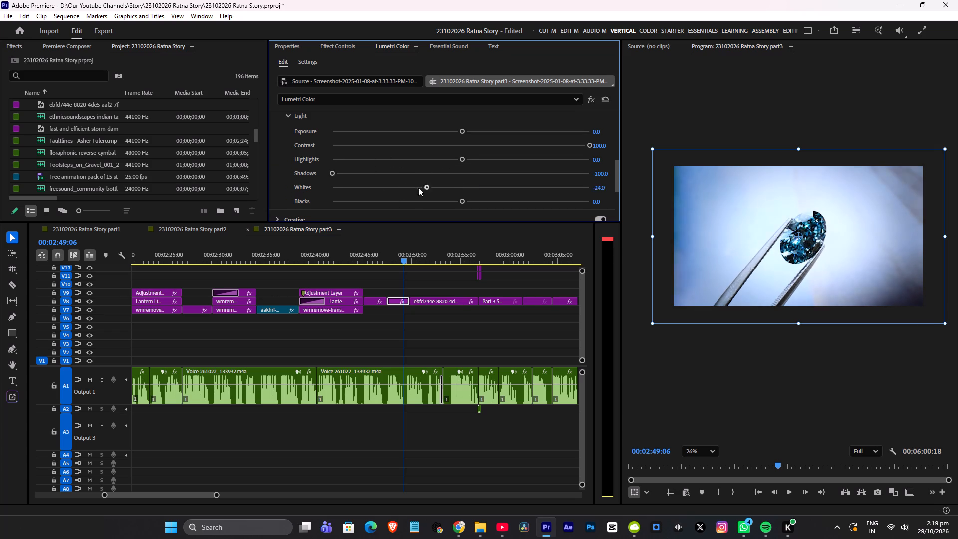
pyautogui.moveTo(418, 187); pyautogui.dragTo(401, 186)
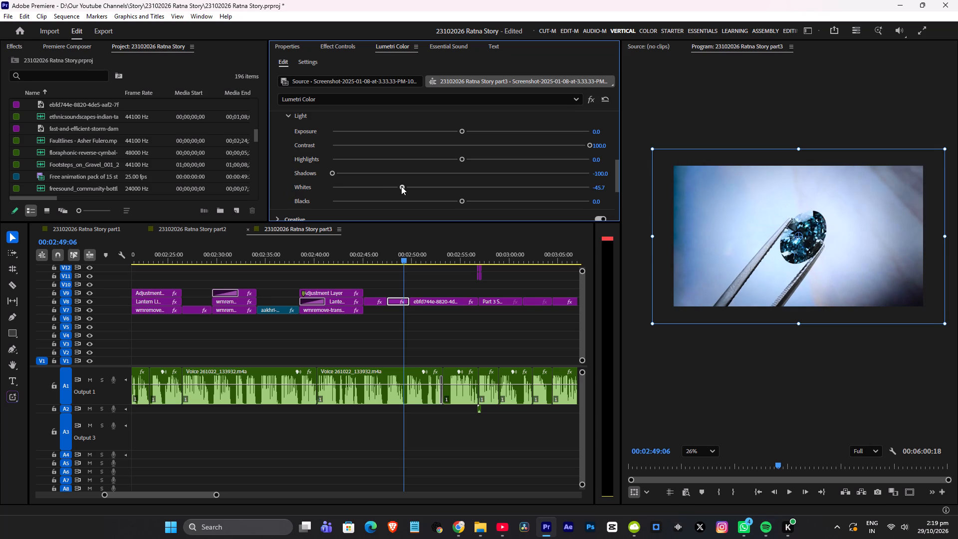
pyautogui.moveTo(401, 186); pyautogui.dragTo(402, 186)
pyautogui.click(441, 186)
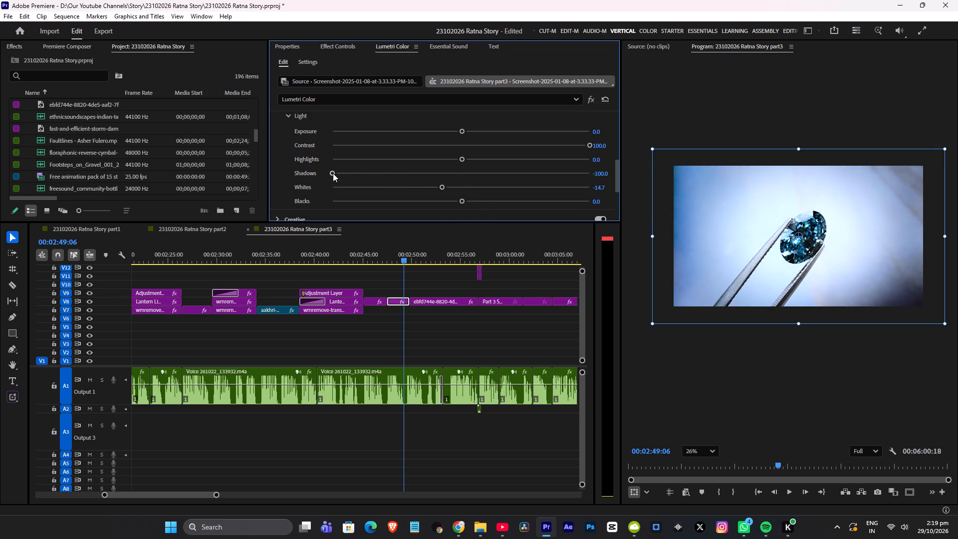
pyautogui.moveTo(332, 173); pyautogui.dragTo(361, 173)
pyautogui.moveTo(461, 200); pyautogui.dragTo(432, 200)
pyautogui.click(443, 197)
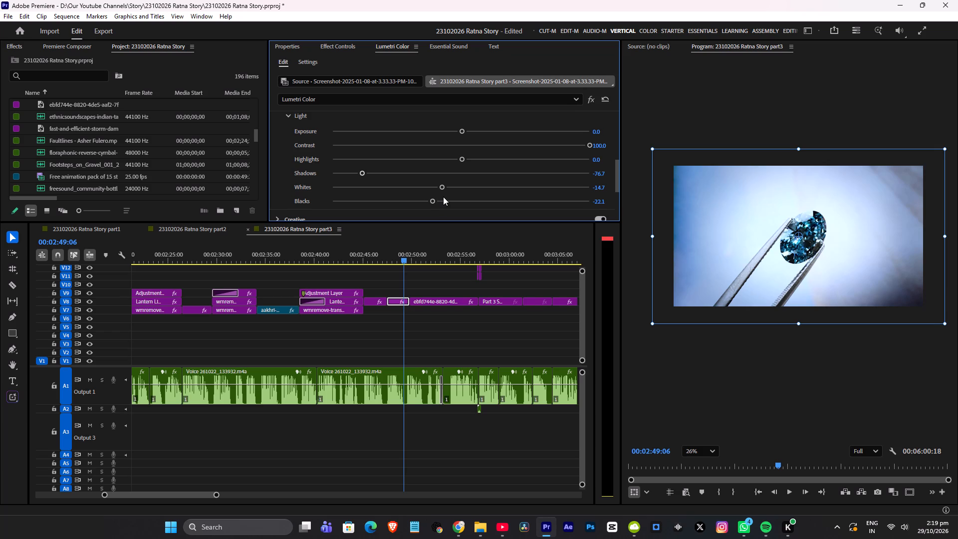
# Save the project and play back from about 00:02:40 through the diamond screenshot into the close-up of the old man holding the gem.
pyautogui.doubleClick(444, 199)
pyautogui.click(323, 256)
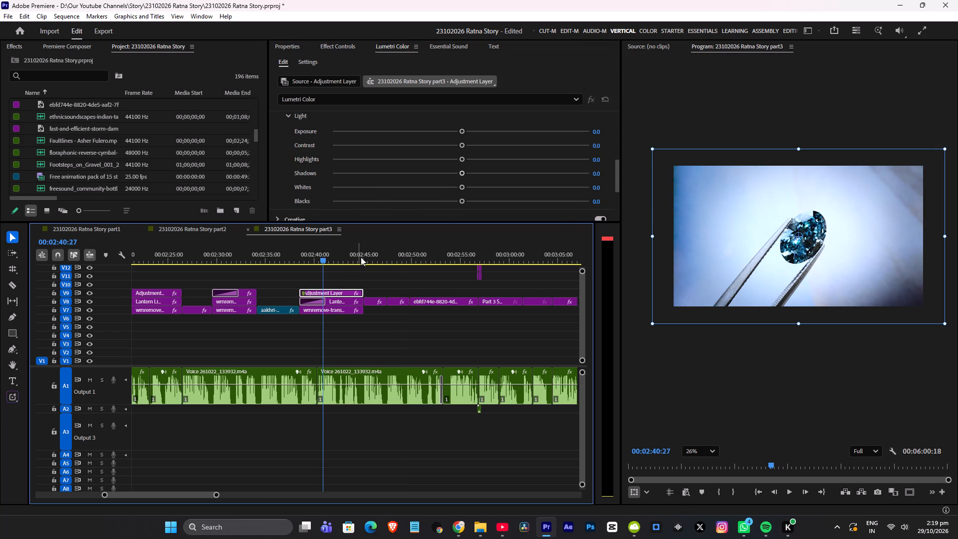
pyautogui.hotkey('ctrl', 's')
pyautogui.press('space')
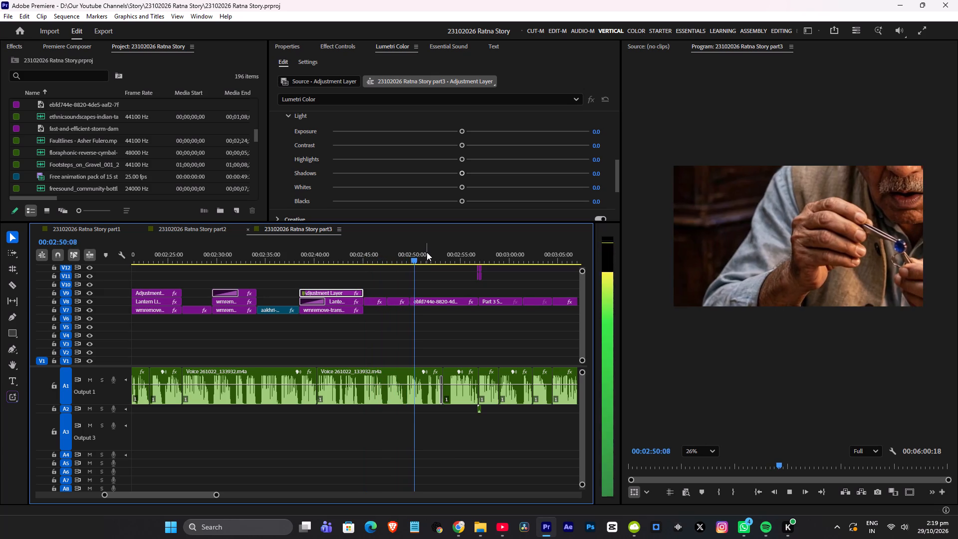
pyautogui.press('space')
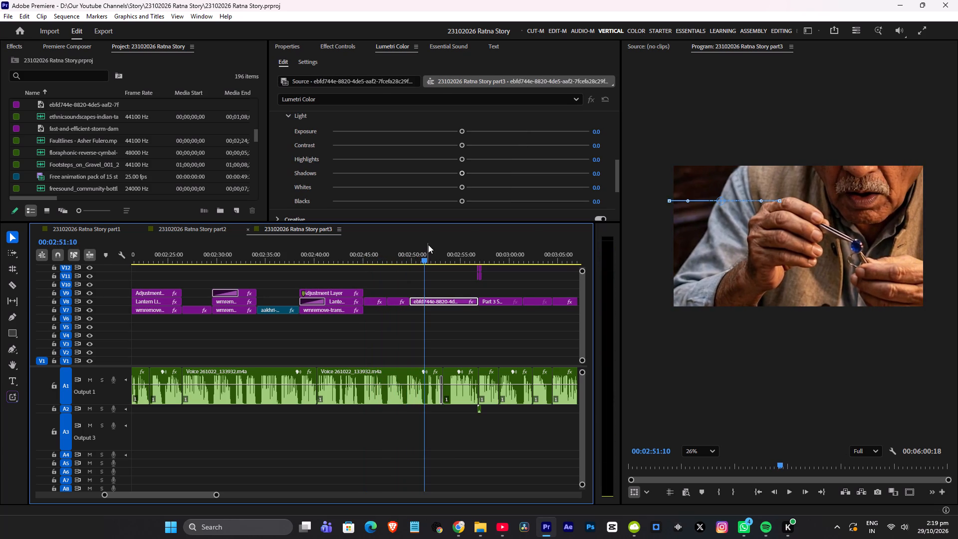
pyautogui.hotkey('ctrl', 's')
# Find the graded Part 3 Shot 12 — diamond story clip near 00:01:37 and copy its Lumetri Color effect.
pyautogui.keyDown('alt'); pyautogui.scroll(-4, 434, 281); pyautogui.keyUp('alt')
pyautogui.click(366, 257)
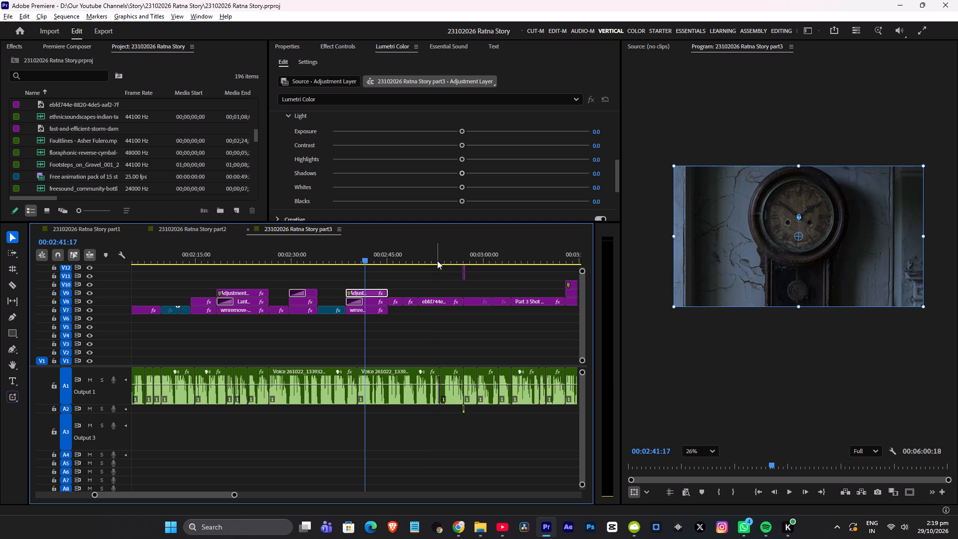
pyautogui.keyDown('alt'); pyautogui.scroll(4, 437, 261); pyautogui.keyUp('alt')
pyautogui.click(433, 254)
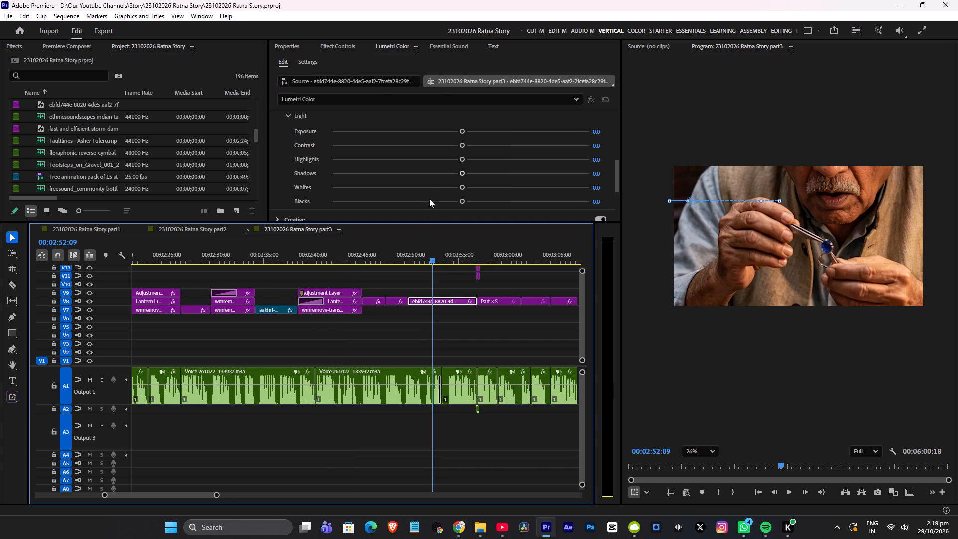
pyautogui.click(315, 251)
pyautogui.scroll(5, 357, 272)
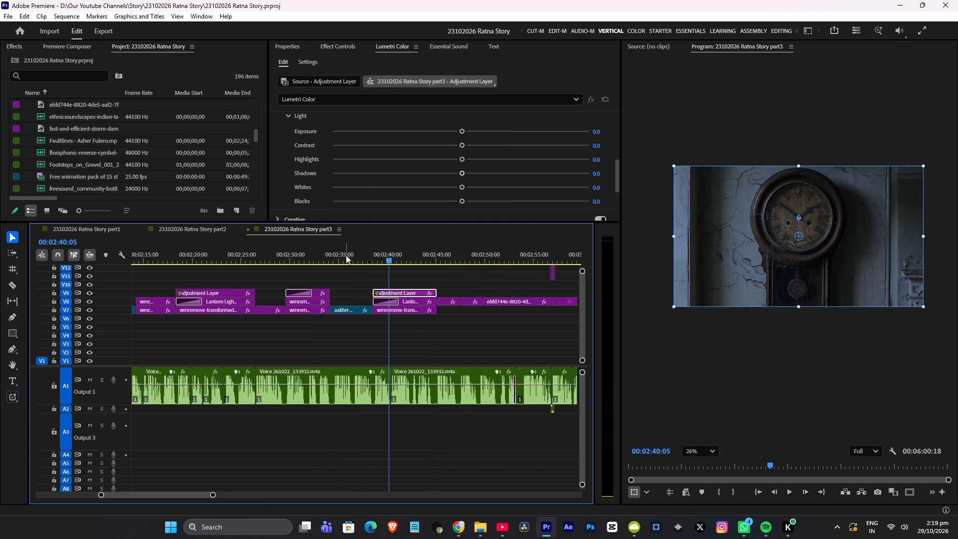
pyautogui.click(346, 255)
pyautogui.click(308, 252)
pyautogui.click(282, 253)
pyautogui.scroll(3, 289, 266)
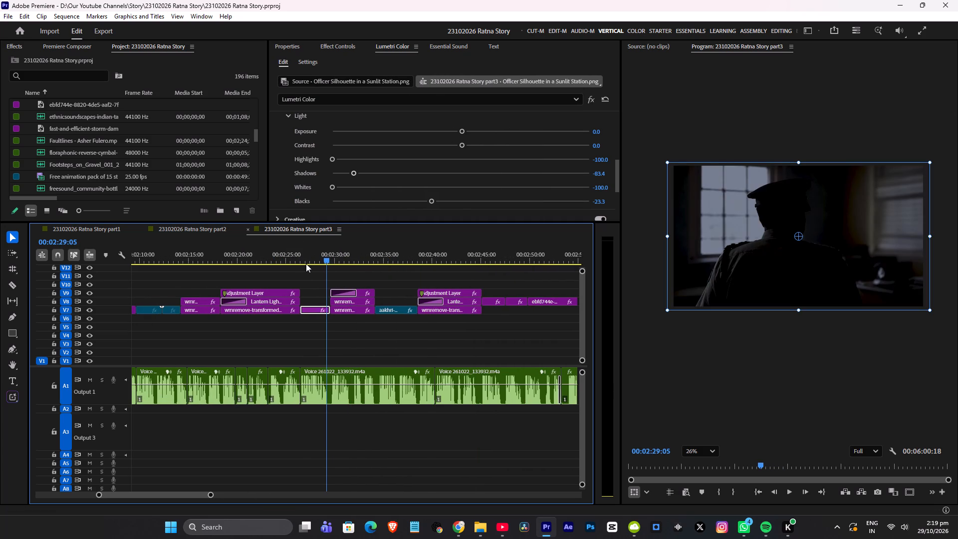
pyautogui.click(272, 253)
pyautogui.scroll(6, 284, 257)
pyautogui.click(291, 251)
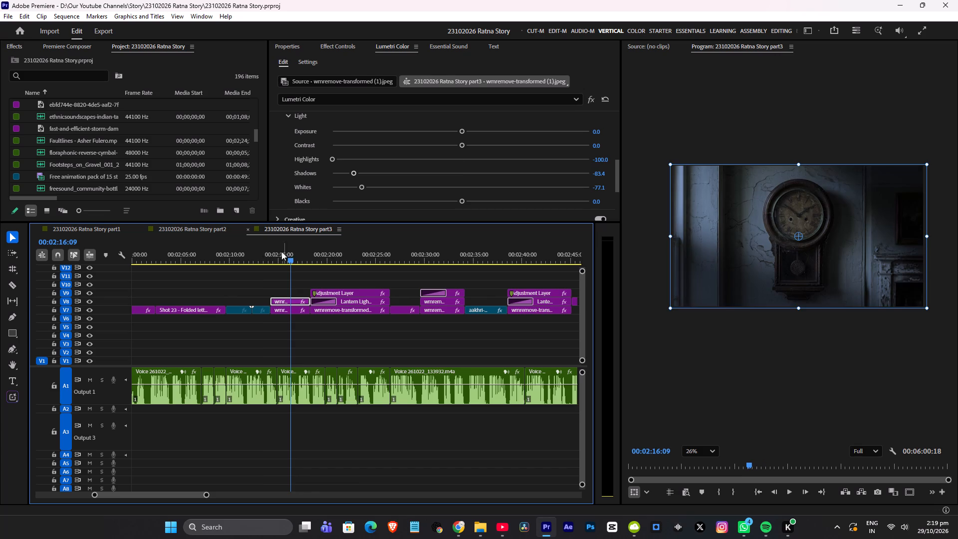
pyautogui.click(261, 250)
pyautogui.click(243, 249)
pyautogui.scroll(5, 260, 255)
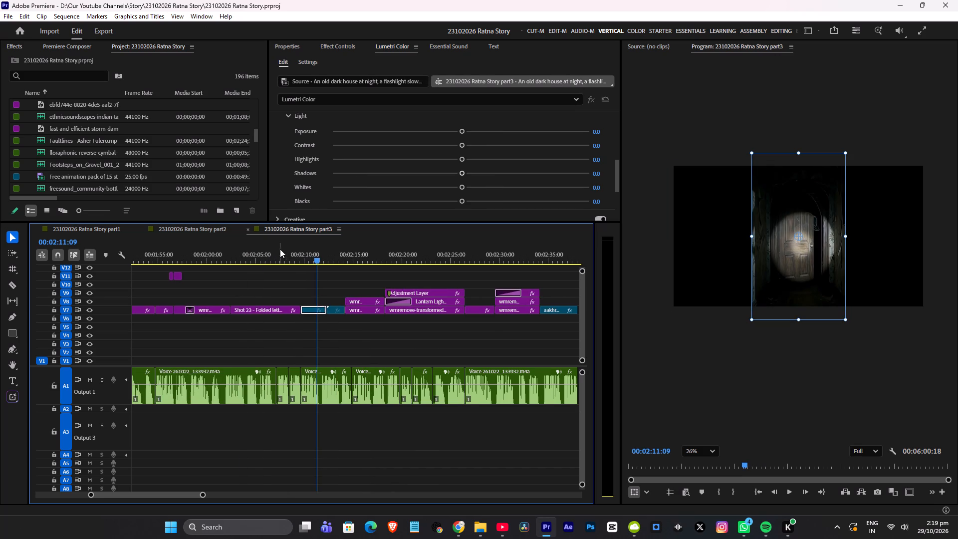
pyautogui.click(277, 253)
pyautogui.scroll(5, 284, 264)
pyautogui.click(293, 255)
pyautogui.scroll(5, 301, 268)
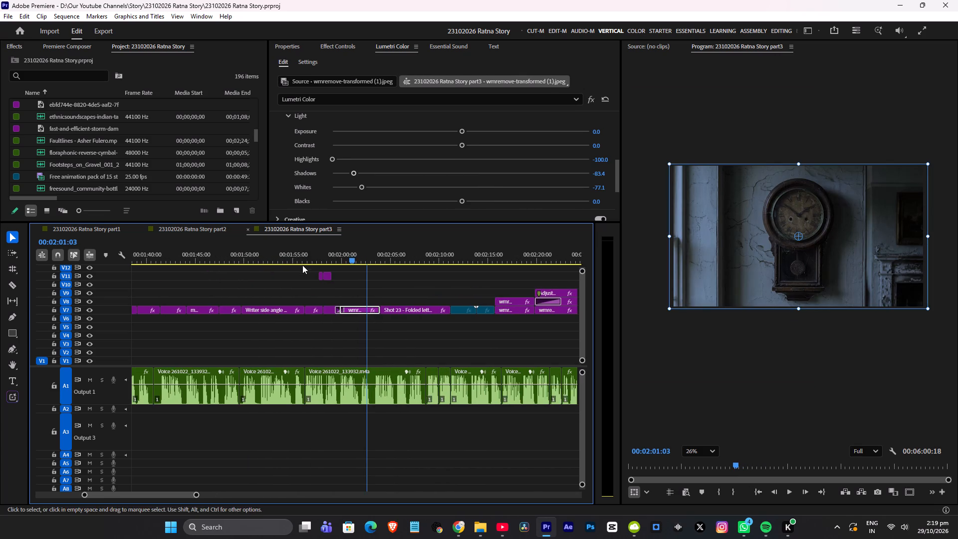
pyautogui.click(305, 255)
pyautogui.moveTo(315, 255); pyautogui.dragTo(234, 262)
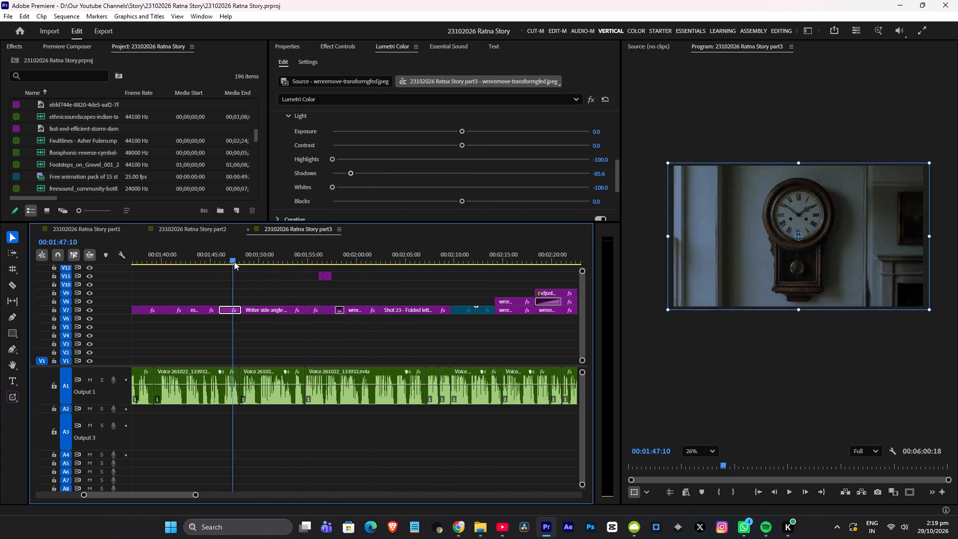
pyautogui.moveTo(234, 262); pyautogui.dragTo(204, 269)
pyautogui.scroll(6, 231, 273)
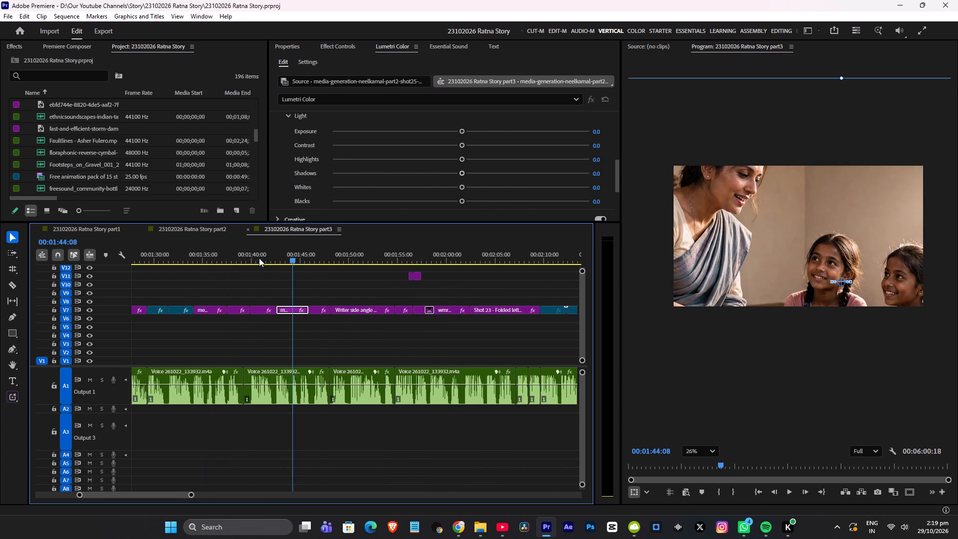
pyautogui.click(259, 258)
pyautogui.moveTo(239, 259); pyautogui.dragTo(232, 263)
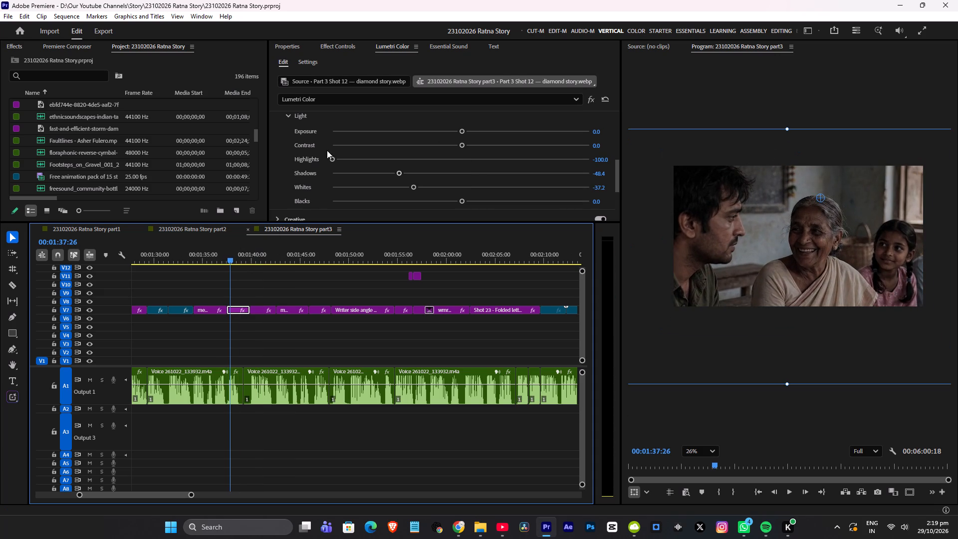
pyautogui.click(337, 46)
pyautogui.scroll(-5, 361, 145)
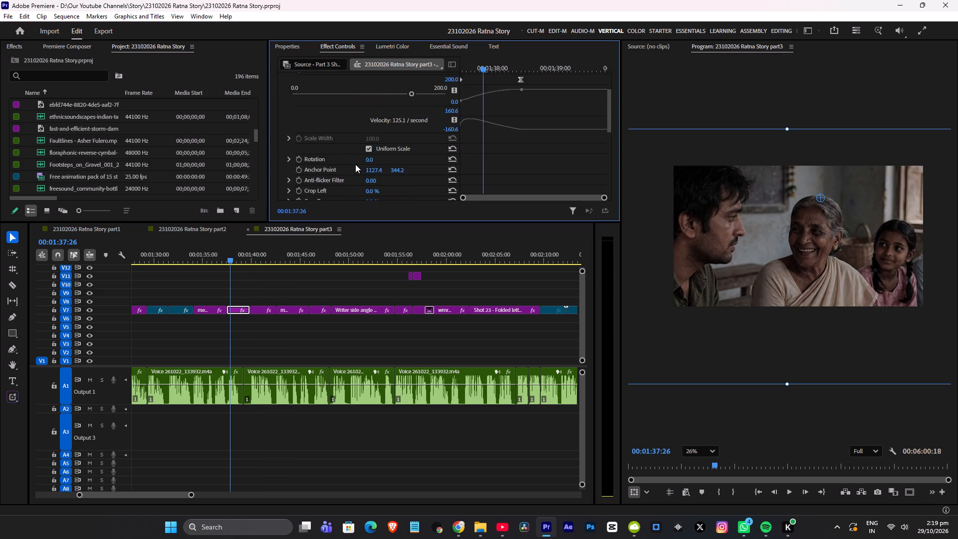
pyautogui.scroll(-17, 355, 164)
pyautogui.click(345, 114)
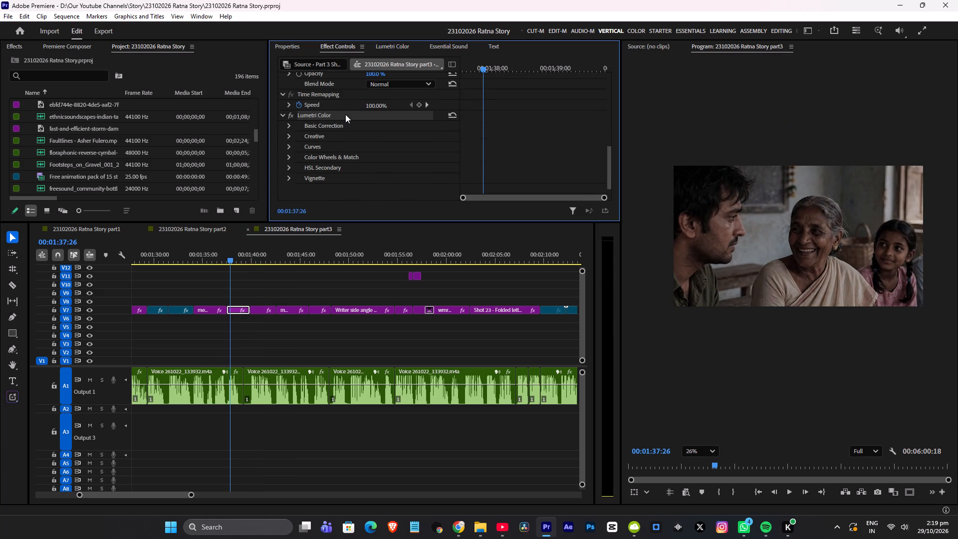
pyautogui.hotkey('ctrl', 'c')
# Paste the copied Lumetri Color grade onto the ebfd744e clip of the old man's hands and save the project.
pyautogui.scroll(-7, 390, 353)
pyautogui.click(414, 259)
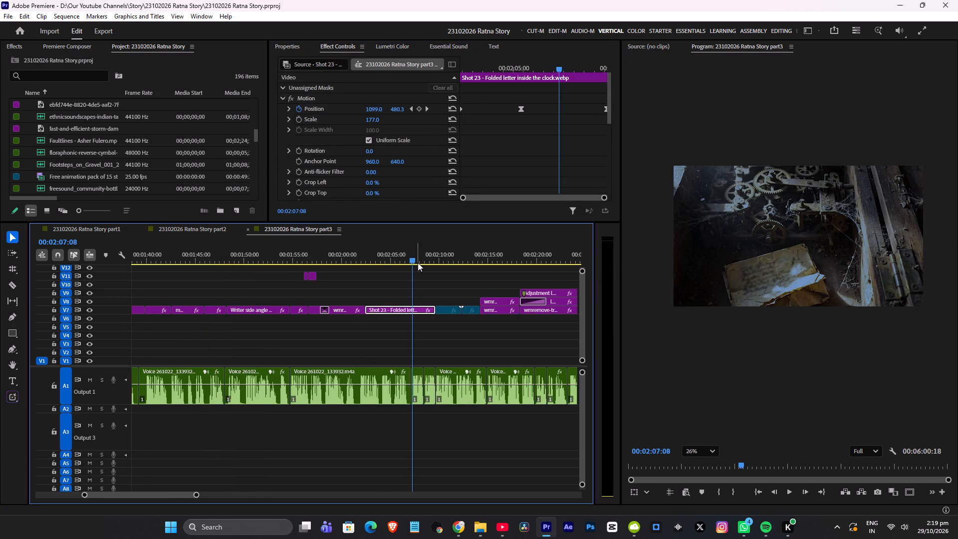
pyautogui.scroll(-4, 429, 274)
pyautogui.moveTo(400, 253); pyautogui.dragTo(537, 252)
pyautogui.scroll(-12, 515, 264)
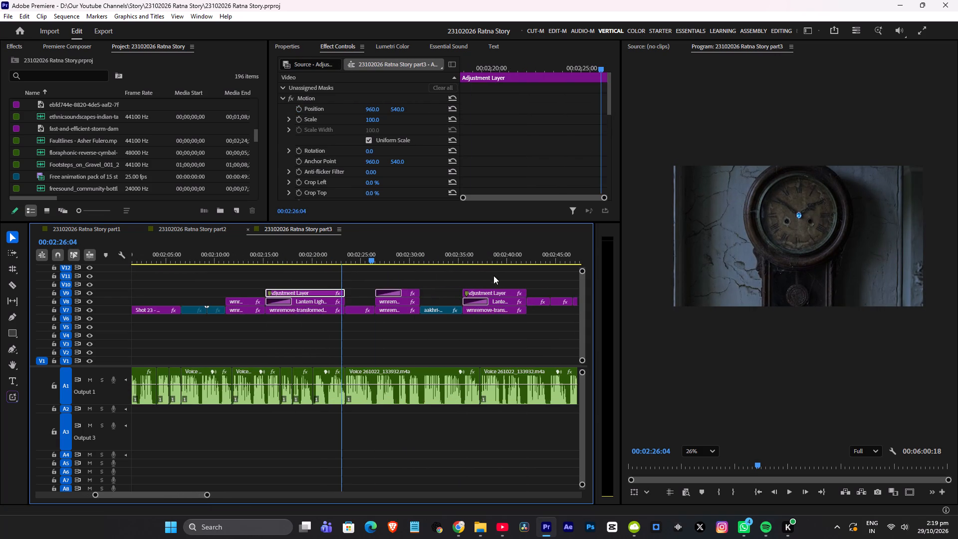
pyautogui.scroll(-2, 493, 275)
pyautogui.click(427, 253)
pyautogui.click(477, 255)
pyautogui.scroll(-5, 484, 269)
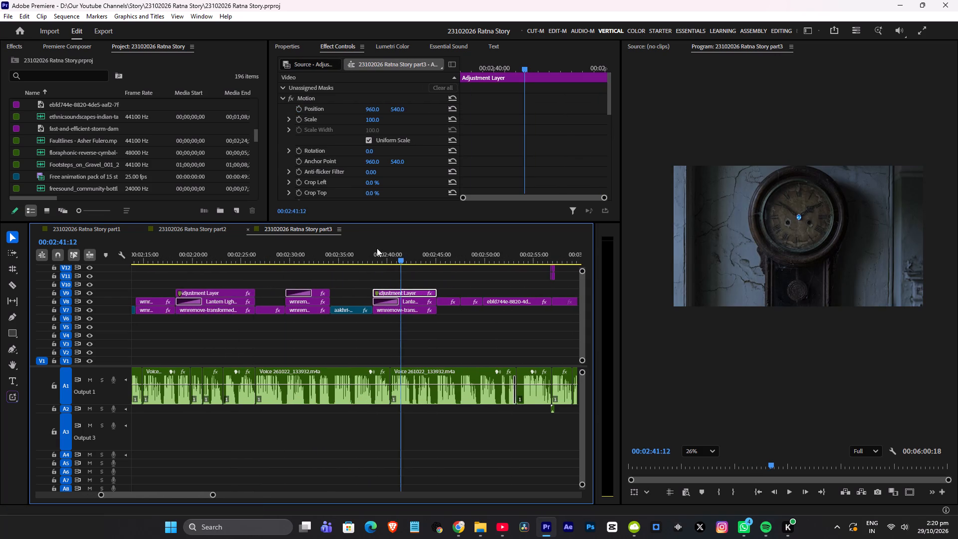
pyautogui.moveTo(373, 248); pyautogui.dragTo(461, 261)
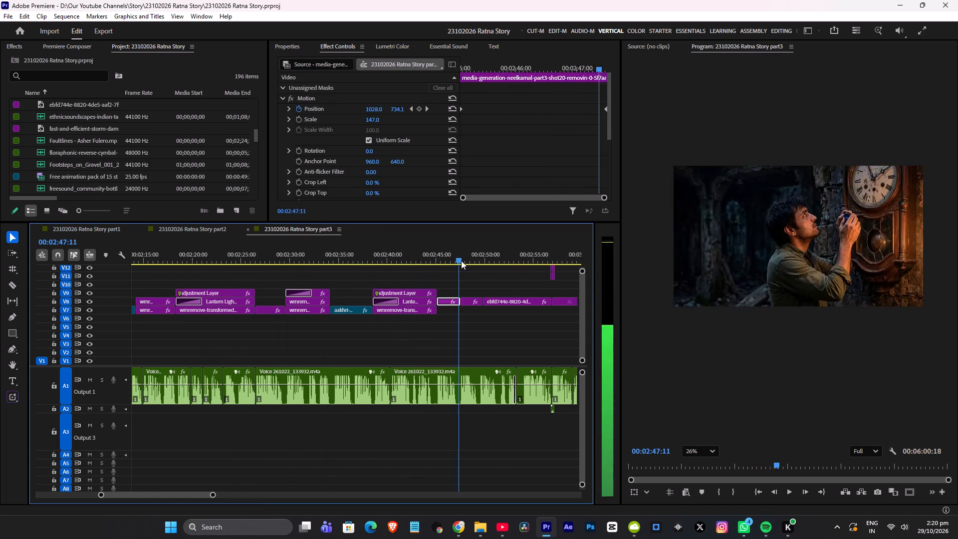
pyautogui.moveTo(461, 261); pyautogui.dragTo(462, 261)
pyautogui.scroll(-6, 461, 264)
pyautogui.click(411, 256)
pyautogui.scroll(-3, 434, 266)
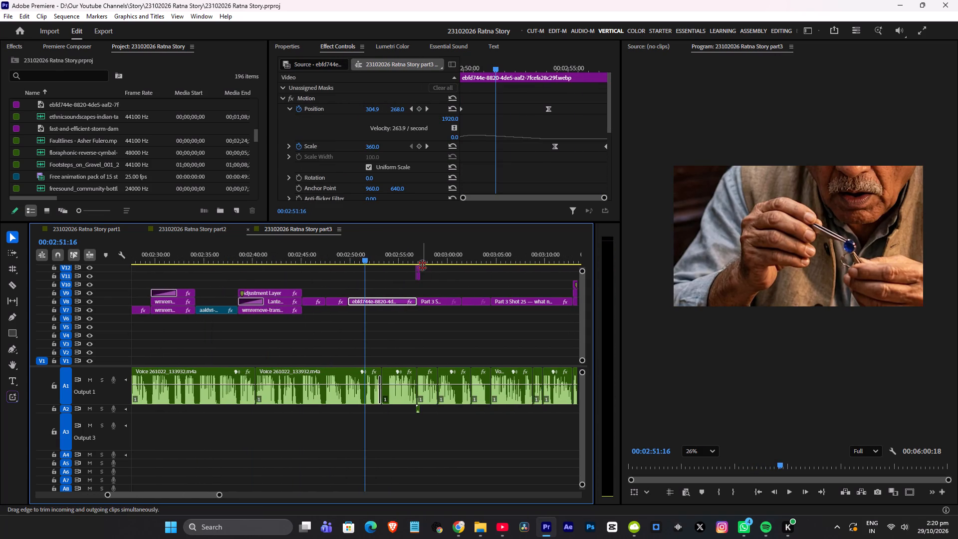
pyautogui.hotkey('ctrl', 'v')
pyautogui.hotkey('ctrl', 's')
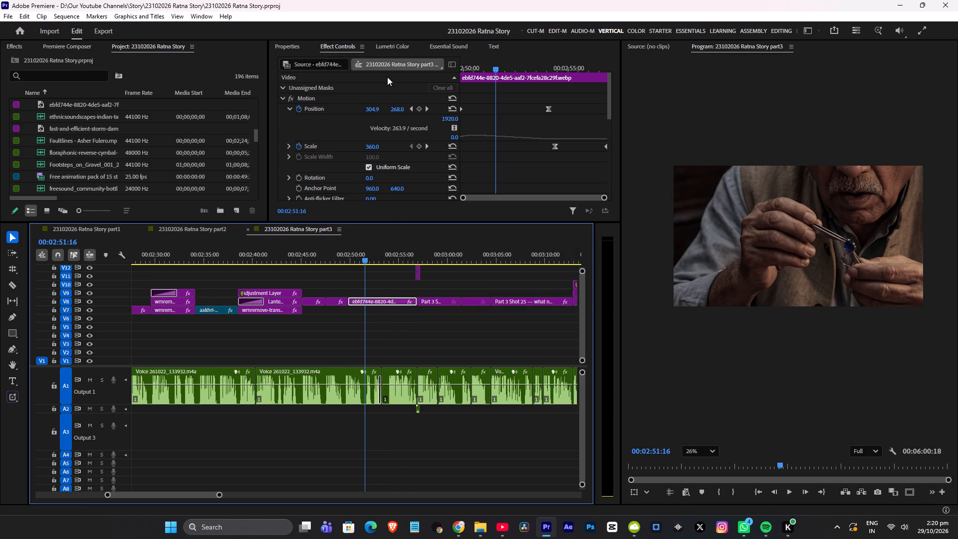
# Add the default video transition at the cut between the diamond screenshot and the ebfd744e clip, and play it back.
pyautogui.click(346, 251)
pyautogui.press('space')
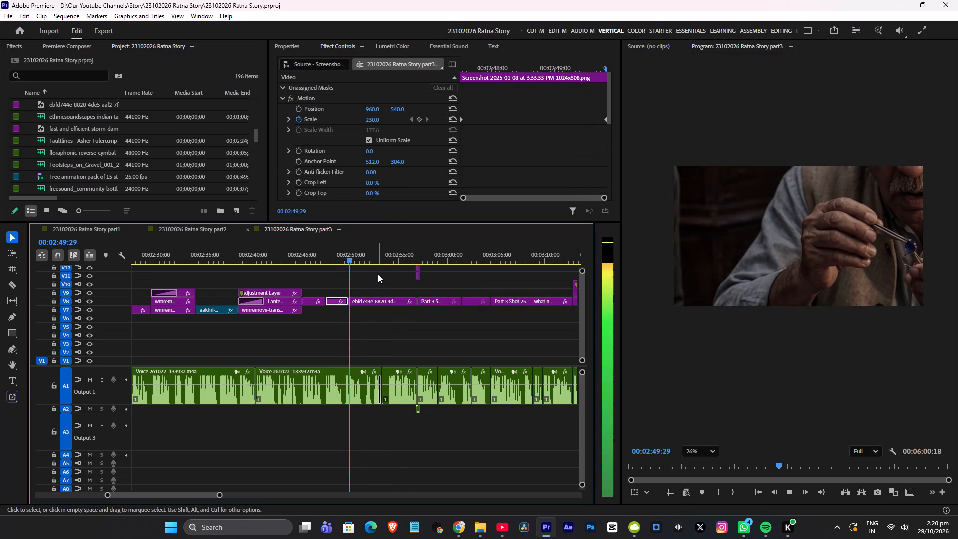
pyautogui.keyDown('alt'); pyautogui.scroll(5, 378, 274); pyautogui.keyUp('alt')
pyautogui.press('space')
pyautogui.click(327, 299)
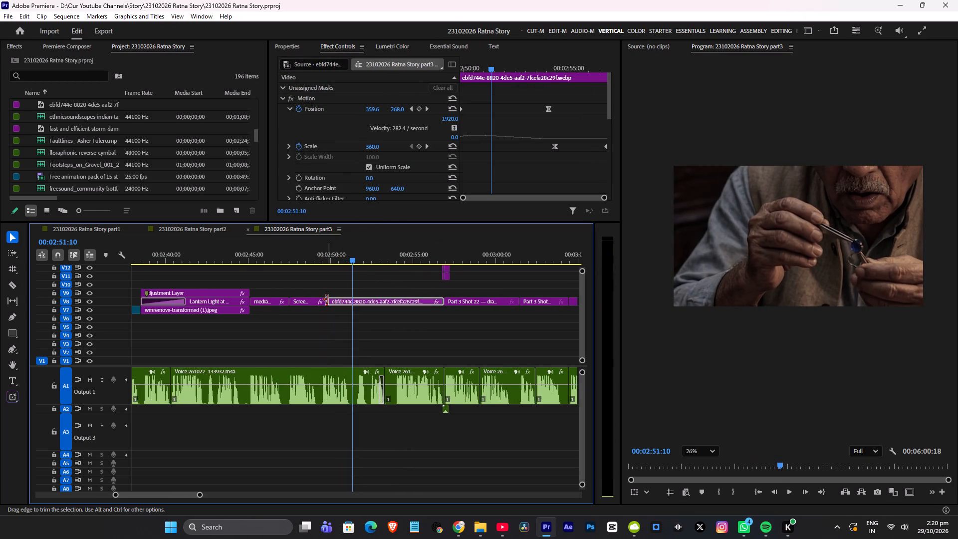
pyautogui.hotkey('ctrl', 'd')
pyautogui.click(312, 258)
pyautogui.press('space')
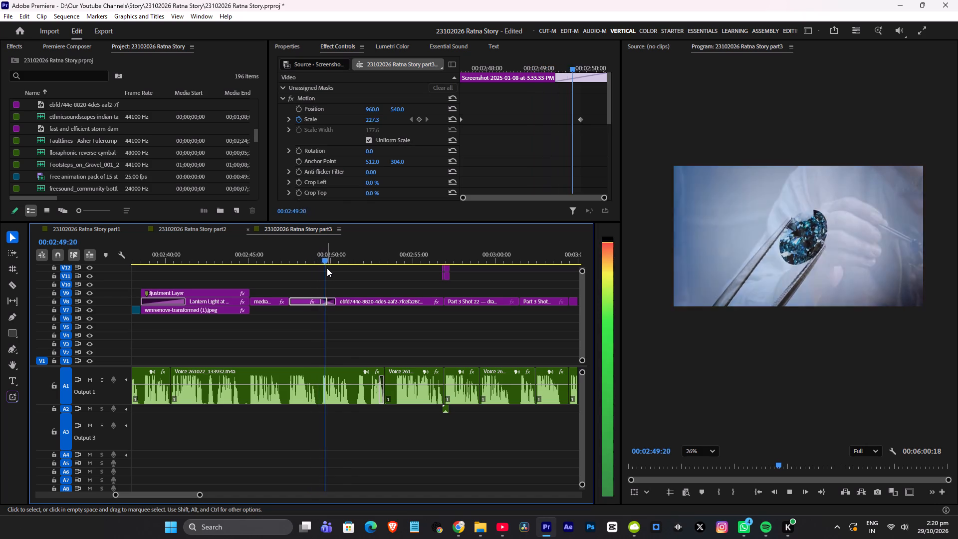
pyautogui.press('space')
# Shift the ebfd744e clip's first Position keyframe earlier into the incoming transition and play back the movement.
pyautogui.moveTo(468, 106); pyautogui.dragTo(455, 109)
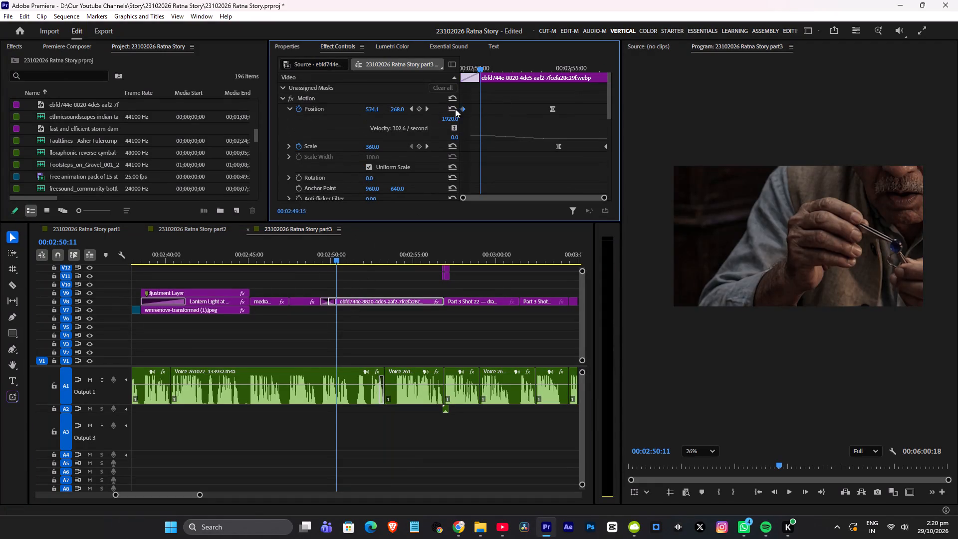
pyautogui.moveTo(455, 109); pyautogui.dragTo(411, 119)
pyautogui.click(316, 255)
pyautogui.press('space')
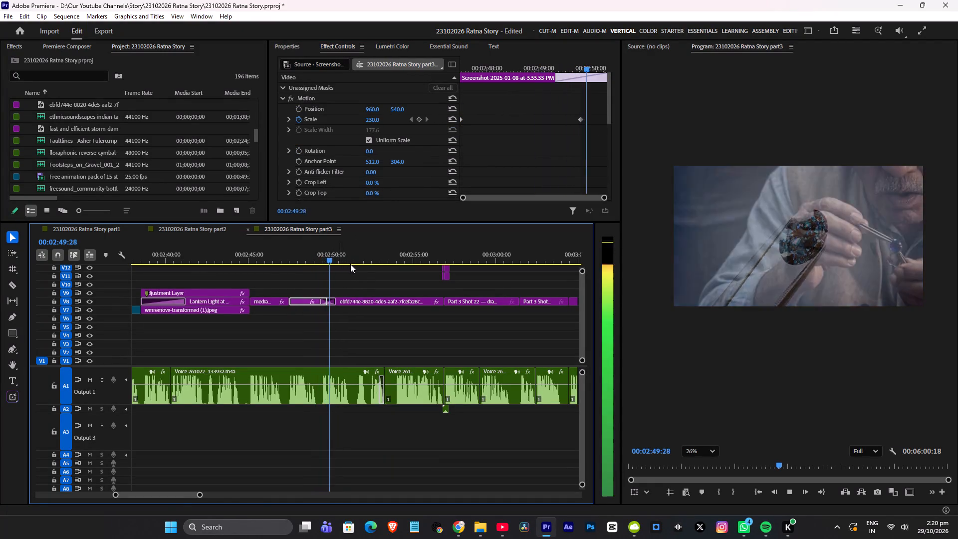
pyautogui.scroll(-4, 370, 269)
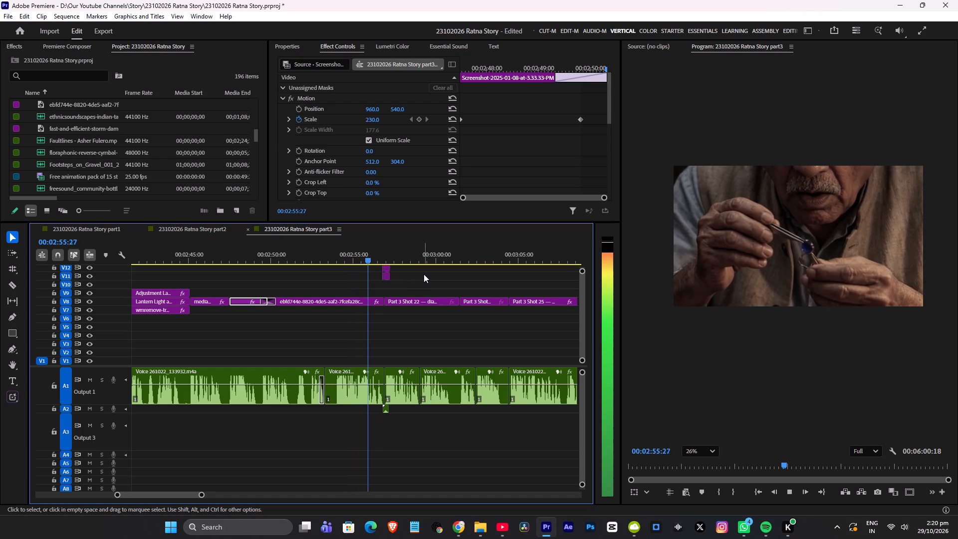
# Paste the copied Lumetri Color grade onto the Part 3 Shot 22 — diamond brought to Aditya clip, save and play it back.
pyautogui.press('space')
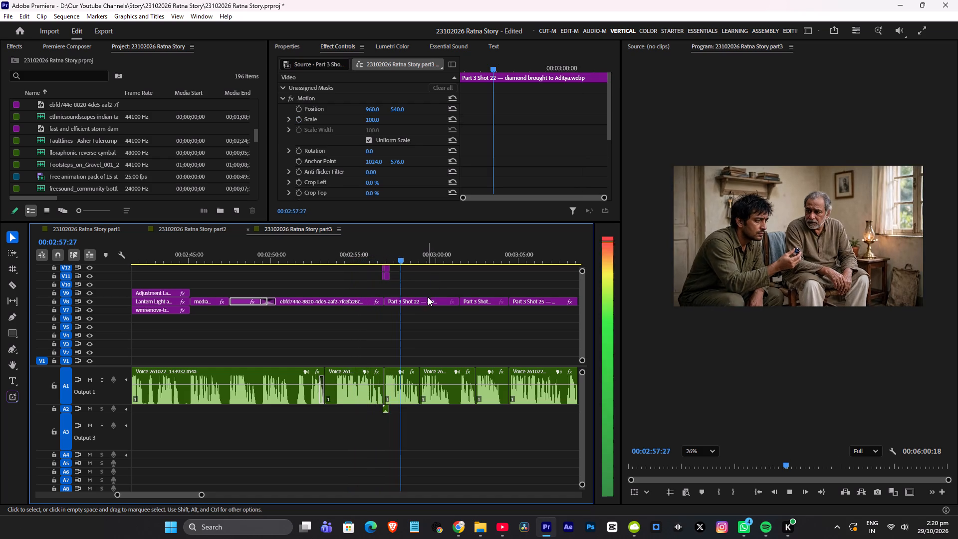
pyautogui.hotkey('ctrl', 'v')
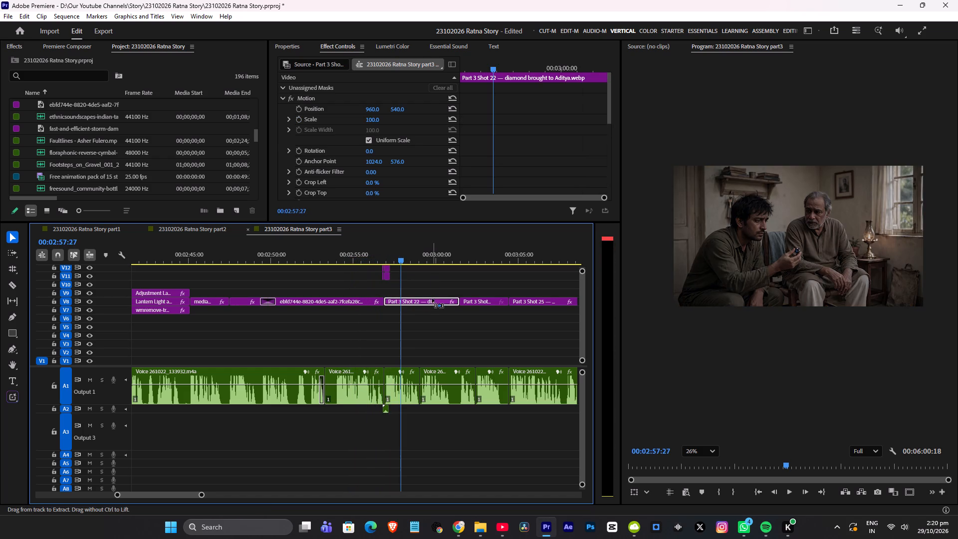
pyautogui.hotkey('ctrl', 's')
pyautogui.press('space')
pyautogui.scroll(-3, 441, 284)
pyautogui.keyDown('alt'); pyautogui.scroll(3, 437, 285); pyautogui.keyUp('alt')
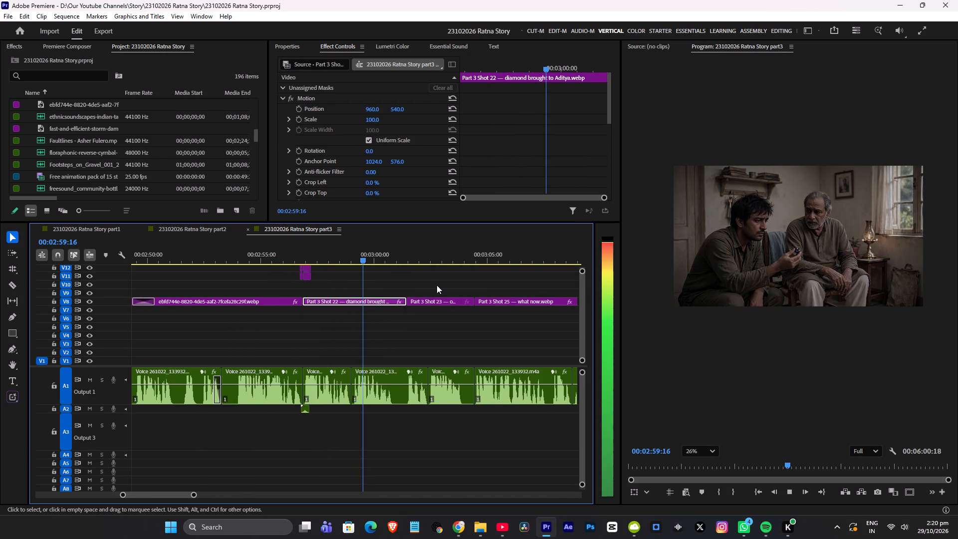
pyautogui.press('space')
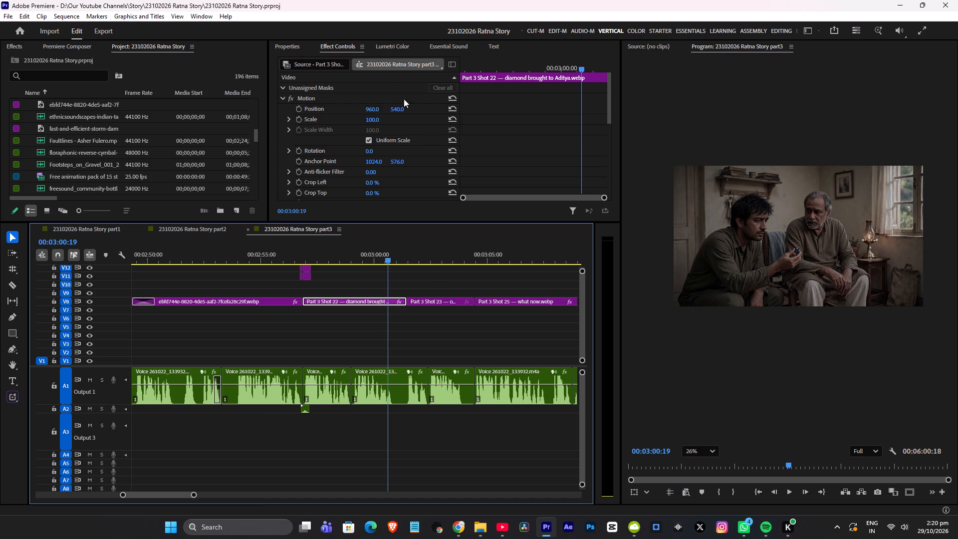
# Set the Part 3 Shot 22 clip's Whites to -100 and cool its Temperature to slightly above -55.
pyautogui.click(389, 42)
pyautogui.scroll(-4, 417, 163)
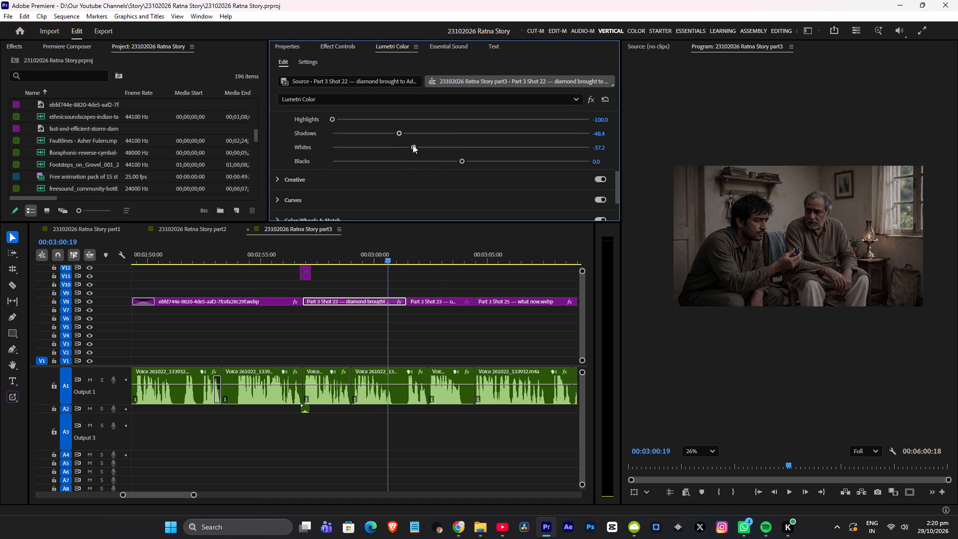
pyautogui.moveTo(413, 145); pyautogui.dragTo(264, 146)
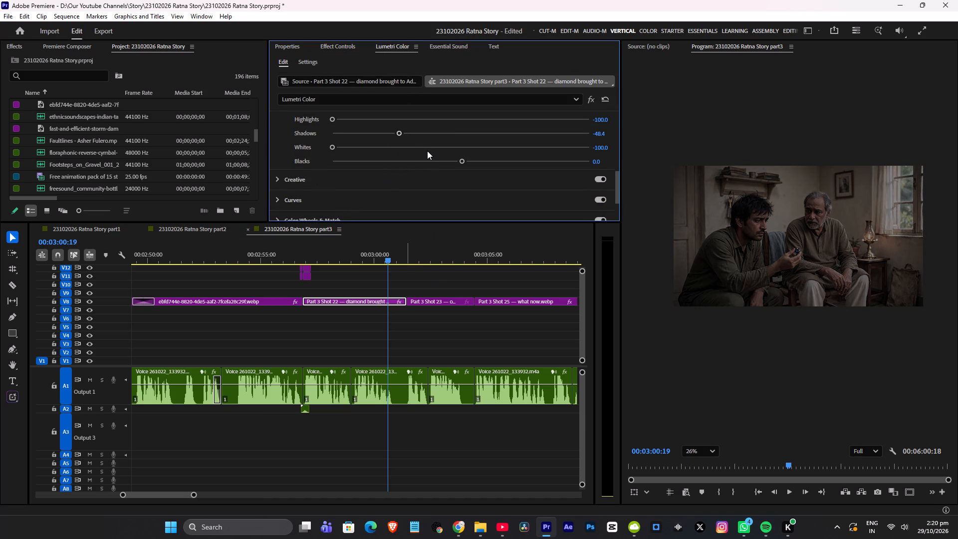
pyautogui.scroll(11, 427, 154)
pyautogui.moveTo(462, 140); pyautogui.dragTo(389, 150)
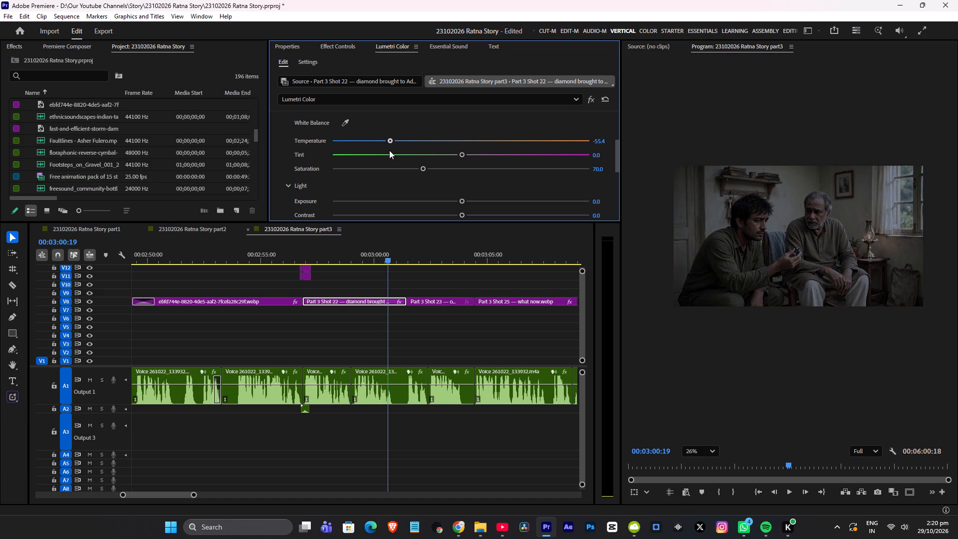
pyautogui.moveTo(389, 150); pyautogui.dragTo(395, 150)
# Copy the Lumetri Color effect from the Part 3 Shot 22 clip and paste it onto the Part 3 Shot 23 clip.
pyautogui.click(348, 46)
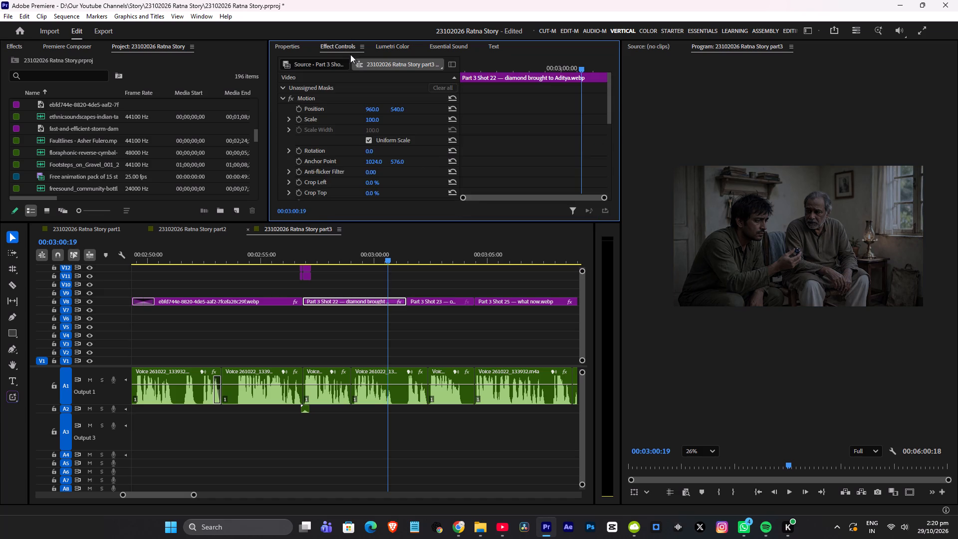
pyautogui.scroll(-16, 439, 139)
pyautogui.scroll(-5, 441, 149)
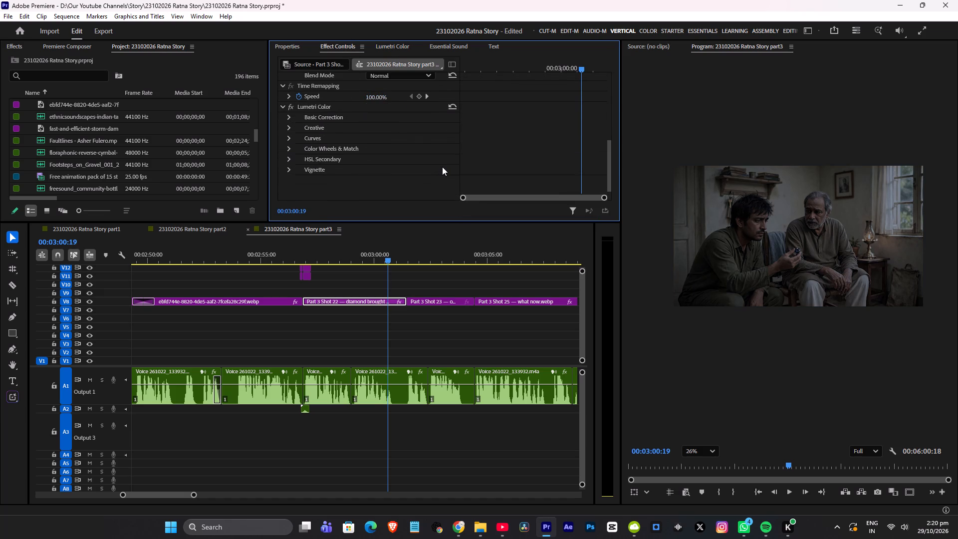
pyautogui.scroll(5, 348, 155)
pyautogui.click(337, 149)
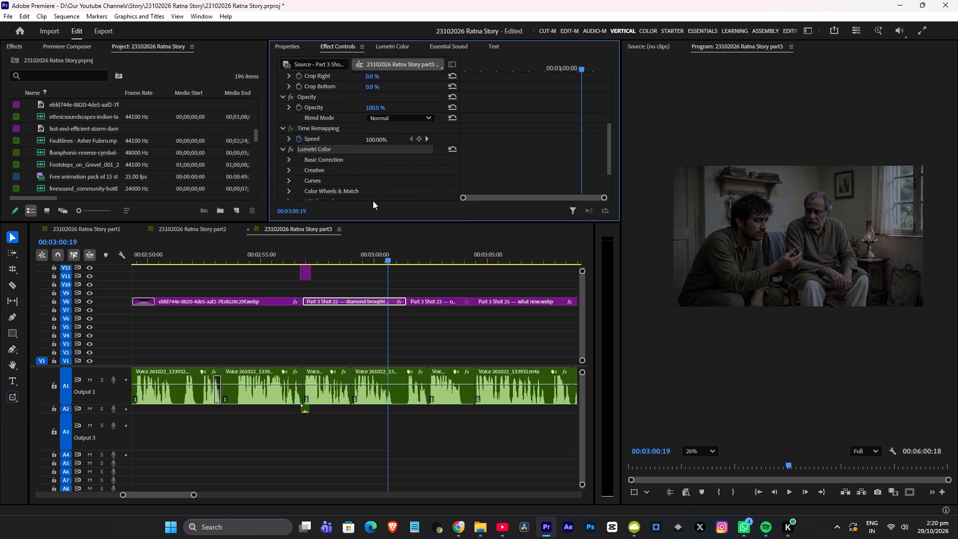
pyautogui.hotkey('ctrl', 'c')
pyautogui.click(404, 262)
pyautogui.press('space')
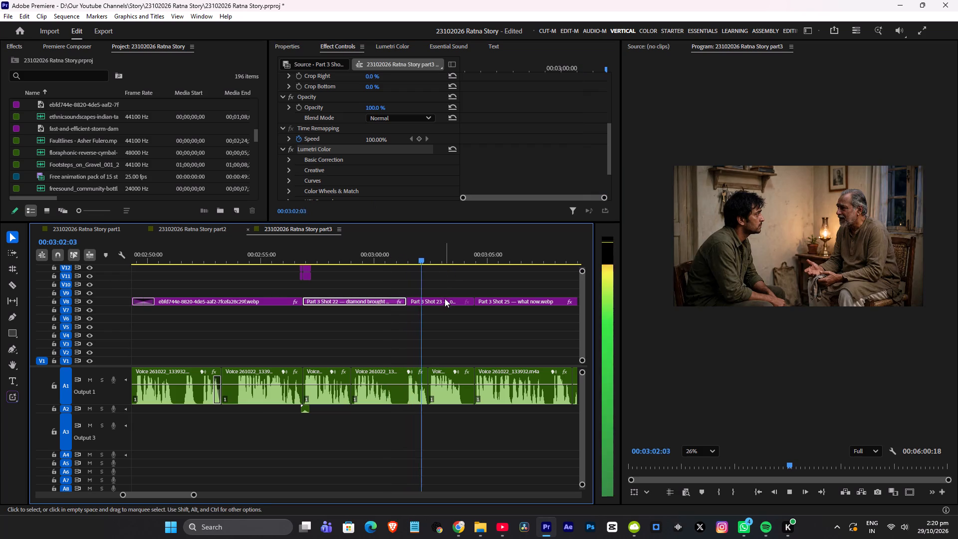
pyautogui.click(445, 299)
pyautogui.hotkey('ctrl', 'v')
# Paste the copied Lumetri Color grade onto the Part 3 Shot 25 — what now clip and save the project.
pyautogui.scroll(-4, 457, 278)
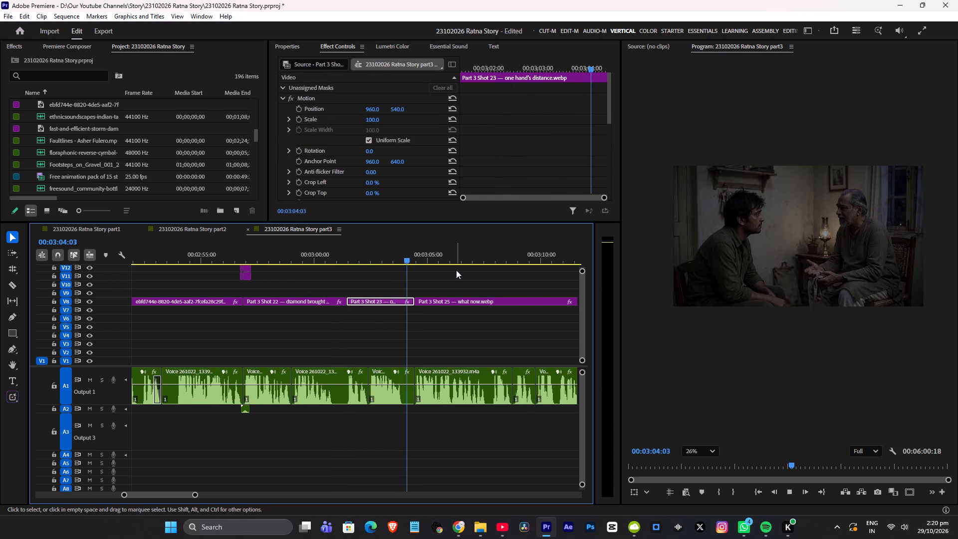
pyautogui.click(459, 300)
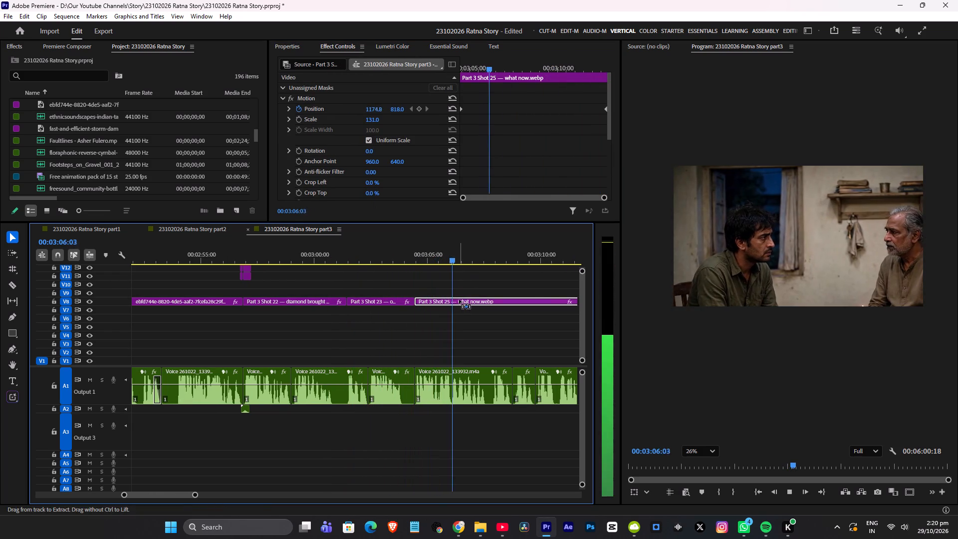
pyautogui.hotkey('ctrl', 'v')
pyautogui.scroll(-9, 462, 286)
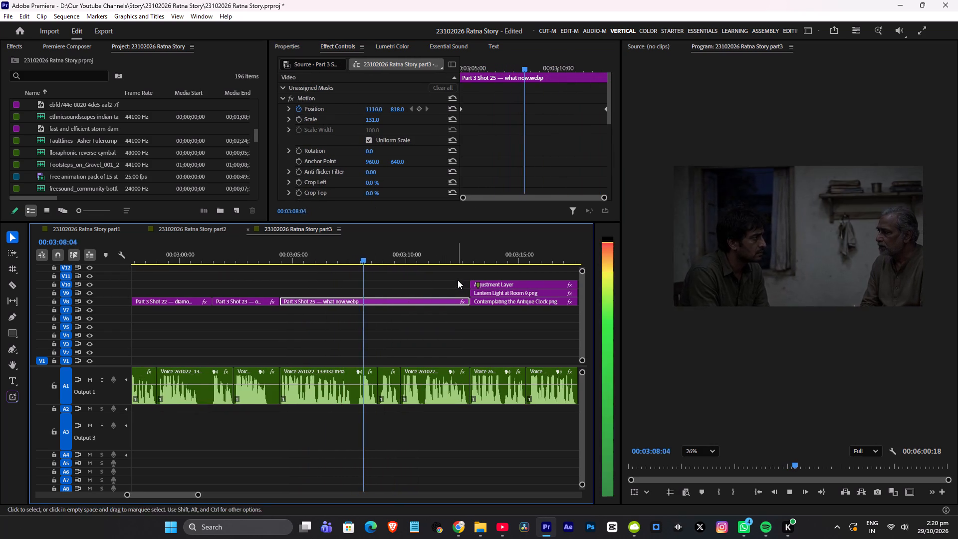
pyautogui.hotkey('ctrl', 's')
# Paste the same Lumetri Color grade onto the Contemplating the Antique Clock clip on V8 and save the project.
pyautogui.click(446, 255)
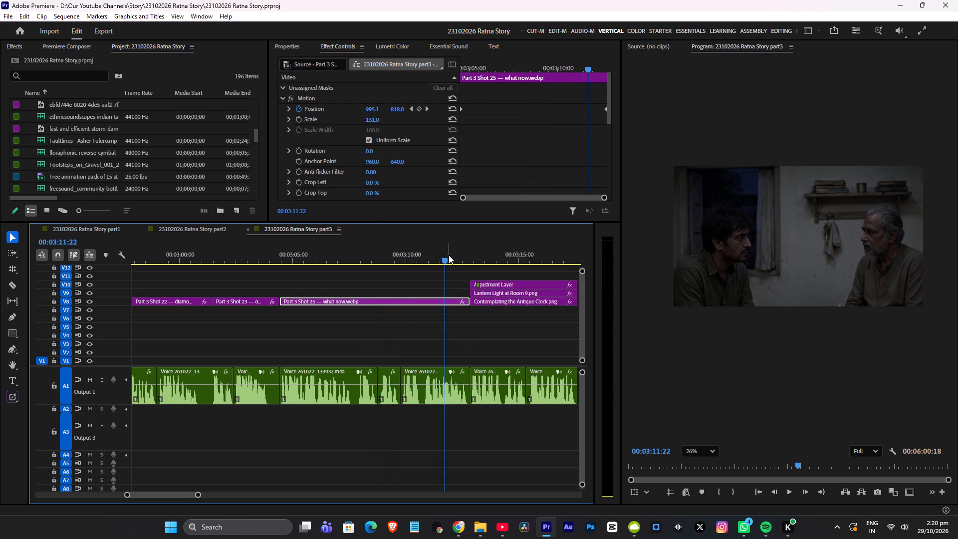
pyautogui.press('space')
pyautogui.scroll(-10, 463, 265)
pyautogui.press('space')
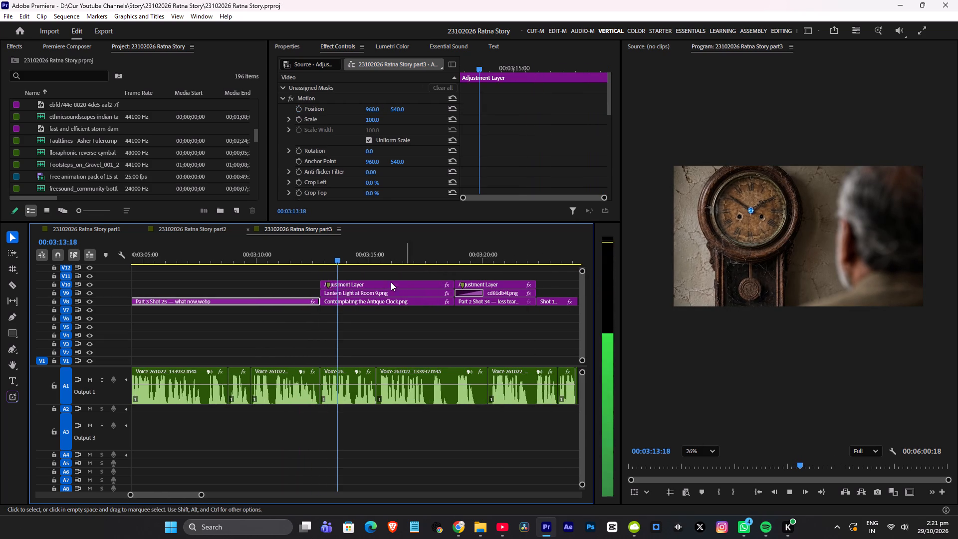
pyautogui.click(373, 302)
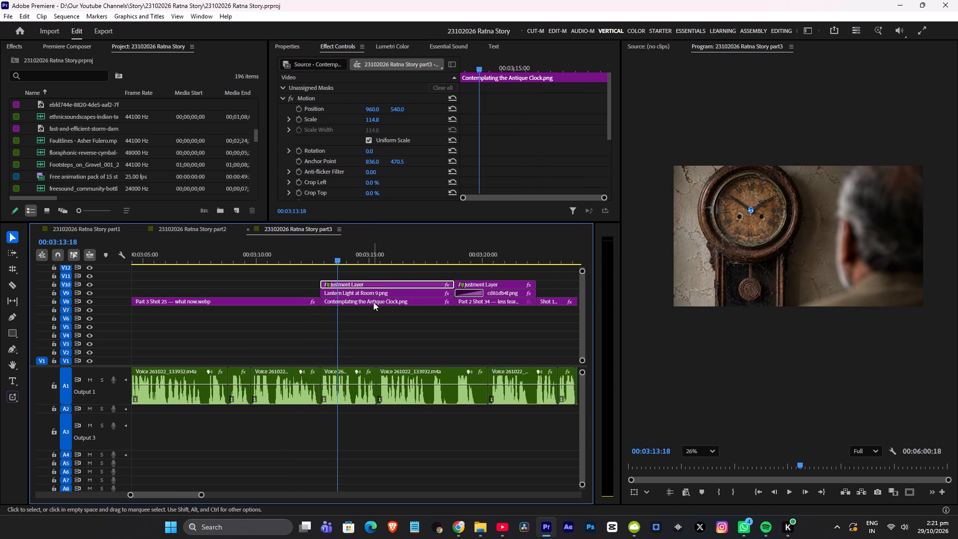
pyautogui.hotkey('ctrl', 'v')
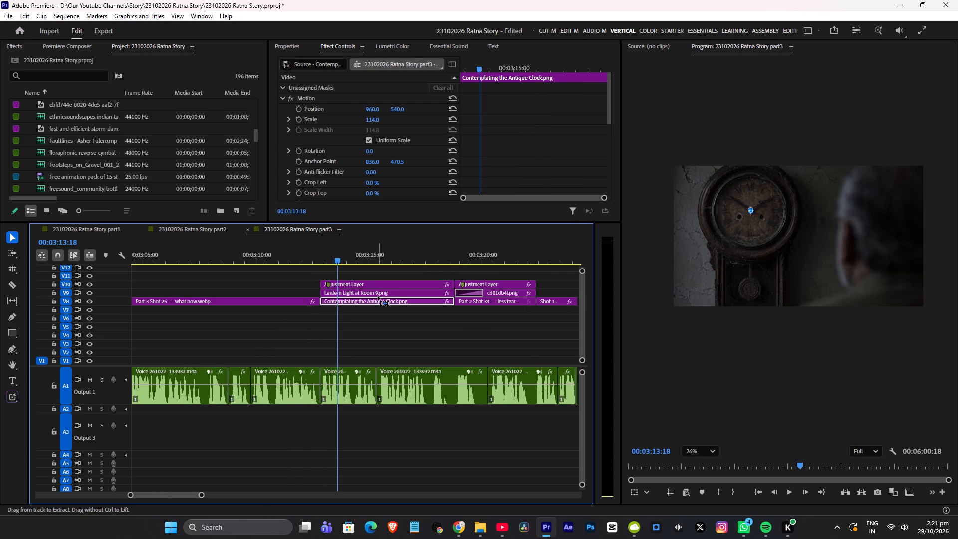
pyautogui.hotkey('ctrl', 's')
# Play back the graded antique clock clip and the cut into the Part 2 Shot 34 — less tear clip.
pyautogui.press('space')
pyautogui.scroll(-4, 413, 288)
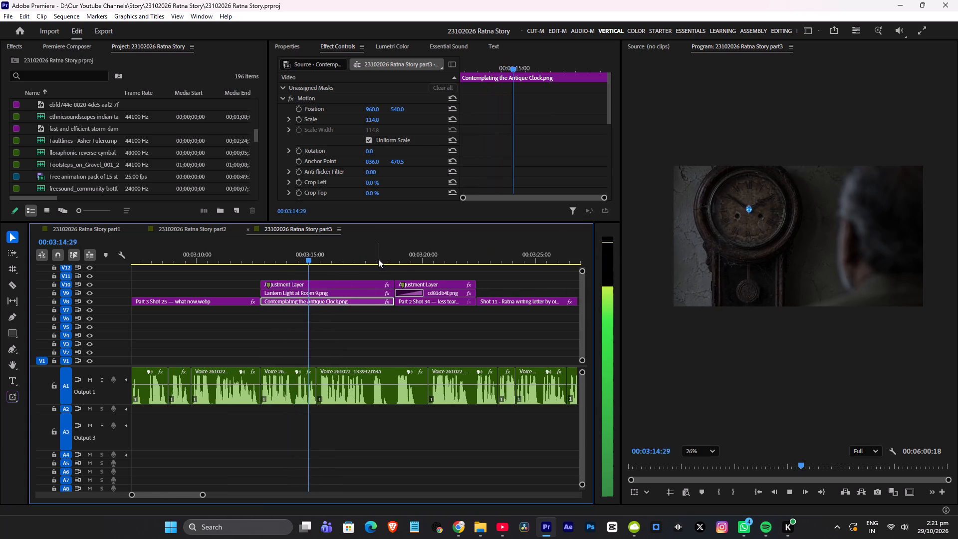
pyautogui.click(382, 259)
pyautogui.press('space')
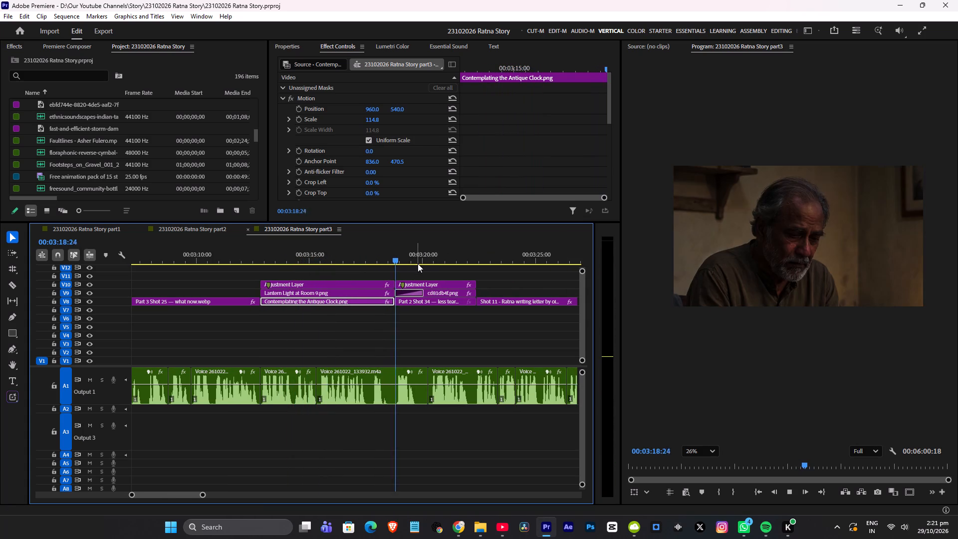
pyautogui.scroll(-2, 419, 267)
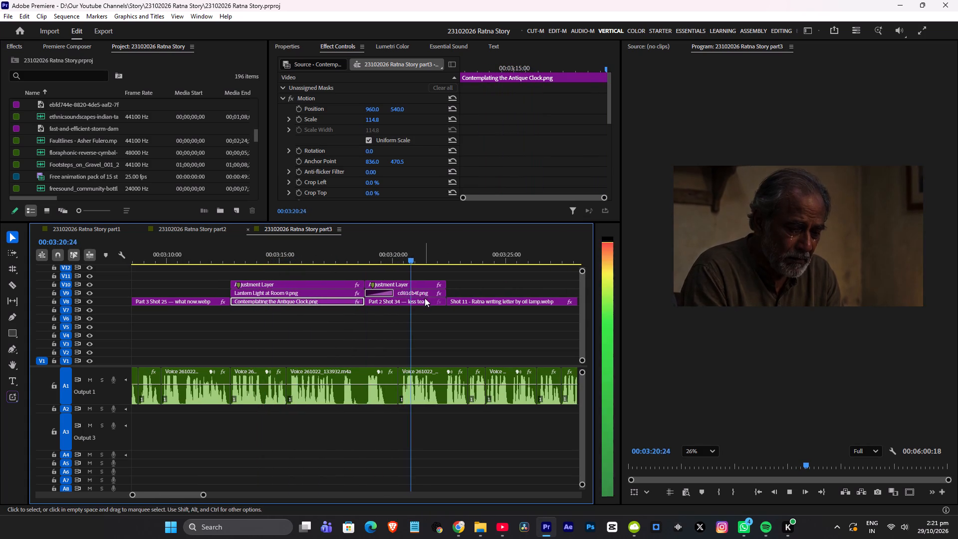
pyautogui.press('space')
pyautogui.click(357, 259)
pyautogui.press('space')
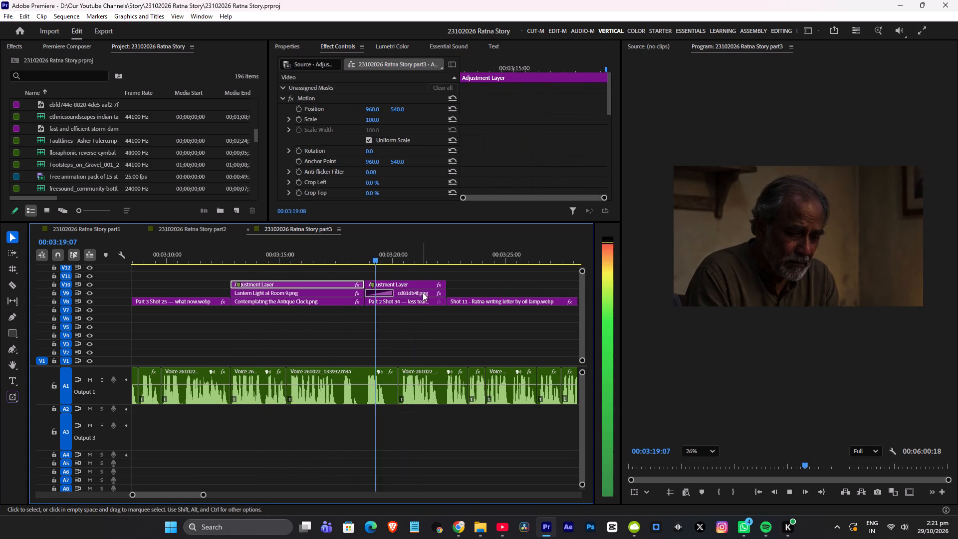
pyautogui.scroll(-3, 416, 300)
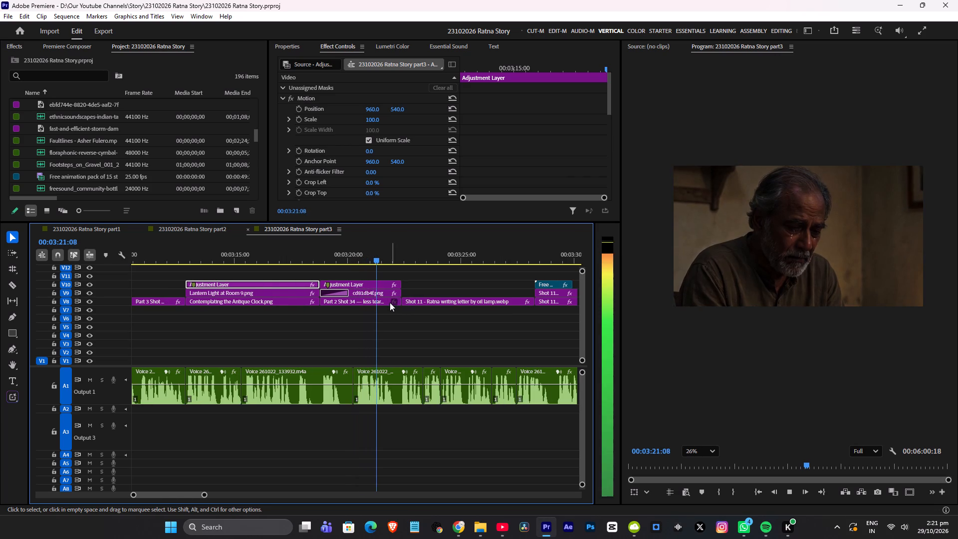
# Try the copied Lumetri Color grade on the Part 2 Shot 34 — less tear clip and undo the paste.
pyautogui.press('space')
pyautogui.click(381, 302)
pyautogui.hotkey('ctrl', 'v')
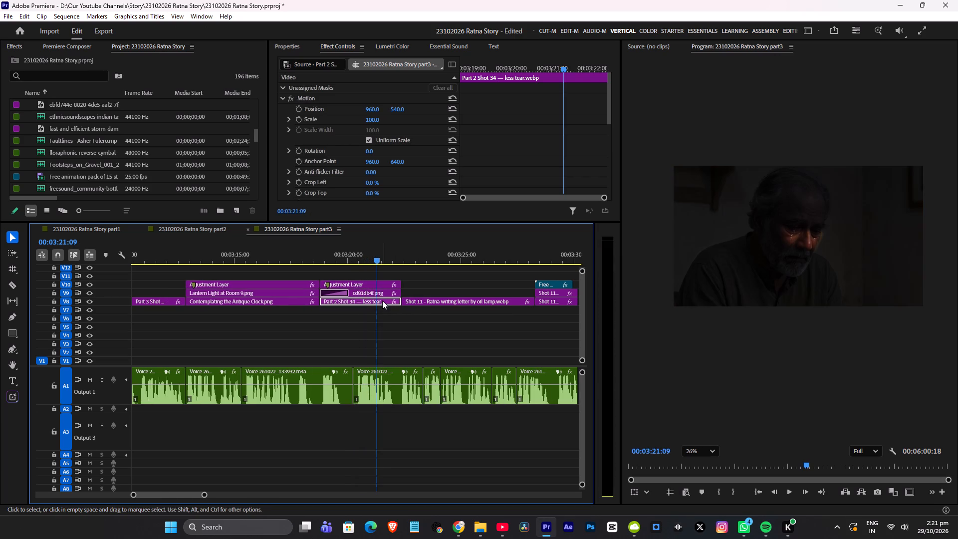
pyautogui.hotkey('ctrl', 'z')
# Cool the Part 2 Shot 34 — less tear clip with a strongly negative Lumetri Color Temperature.
pyautogui.scroll(-12, 380, 146)
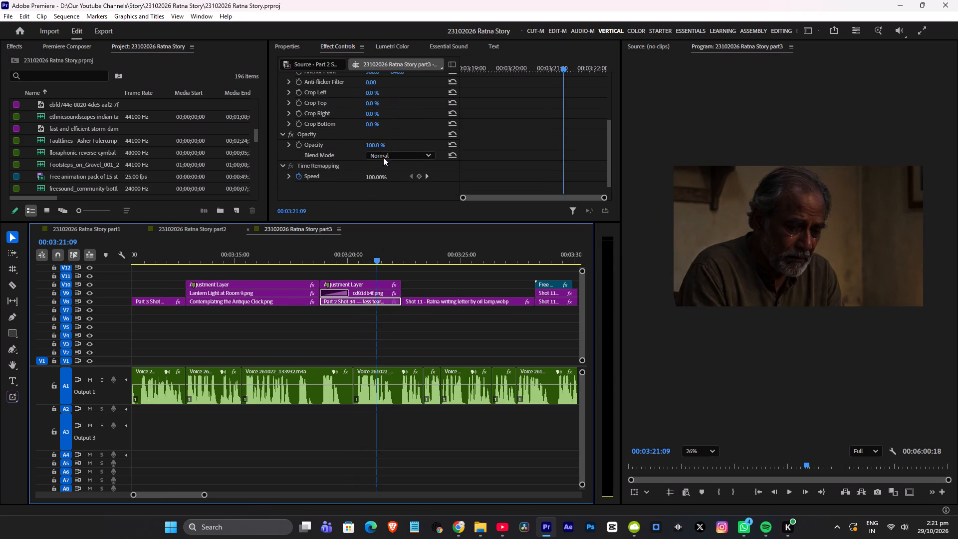
pyautogui.scroll(-3, 383, 157)
pyautogui.scroll(17, 361, 104)
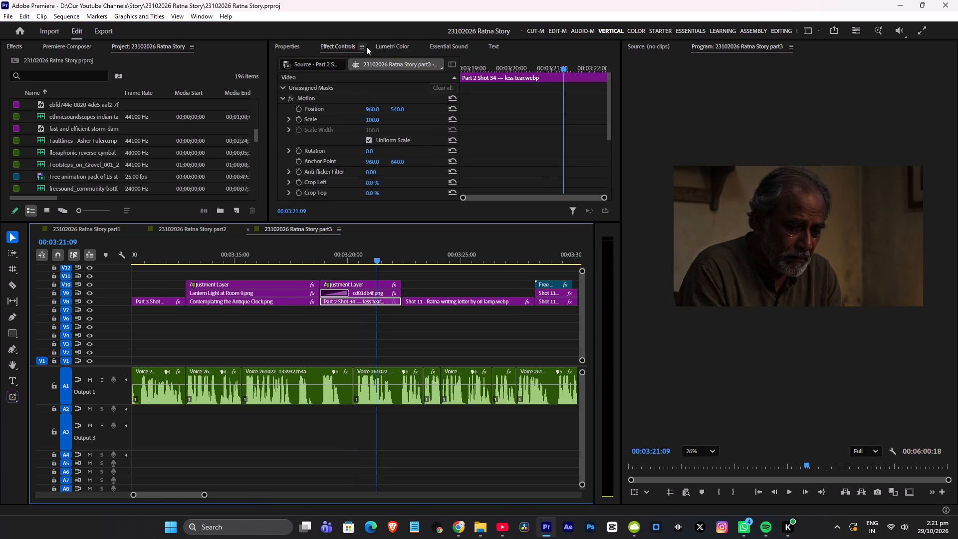
pyautogui.click(384, 45)
pyautogui.moveTo(462, 141); pyautogui.dragTo(435, 143)
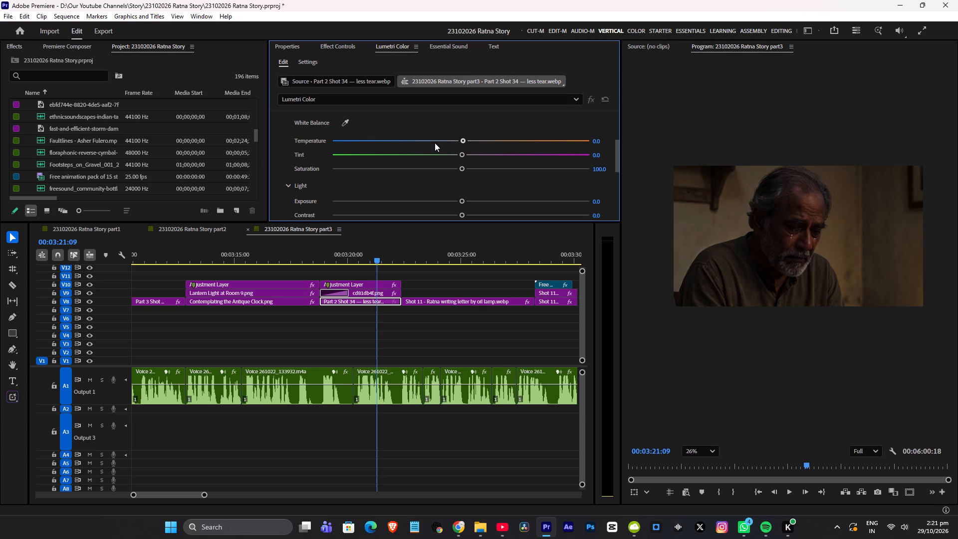
pyautogui.moveTo(435, 143); pyautogui.dragTo(399, 148)
# Cool the cd81db4f.png overlay's Temperature to about -56, save the project and play back the section.
pyautogui.click(374, 291)
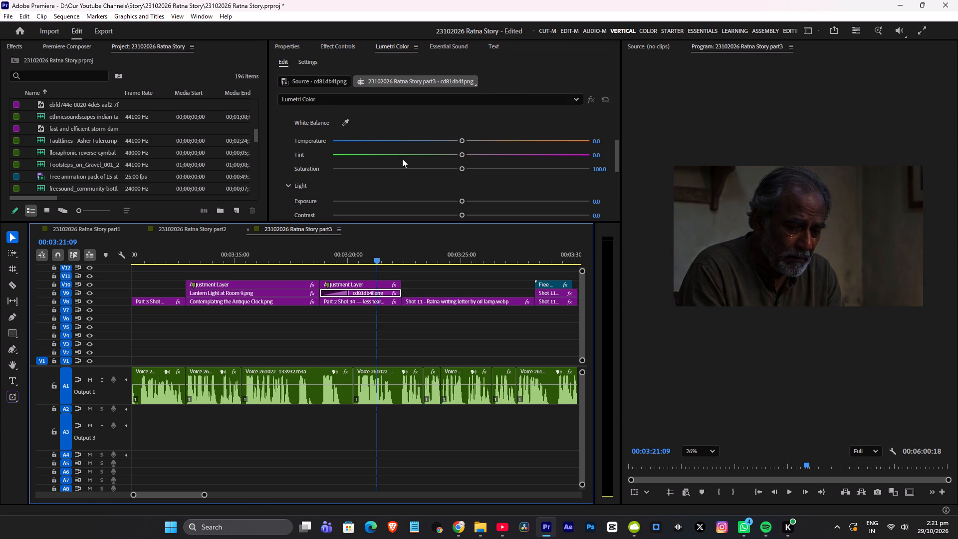
pyautogui.scroll(-4, 406, 143)
pyautogui.scroll(1, 408, 142)
pyautogui.scroll(-3, 408, 142)
pyautogui.scroll(6, 450, 136)
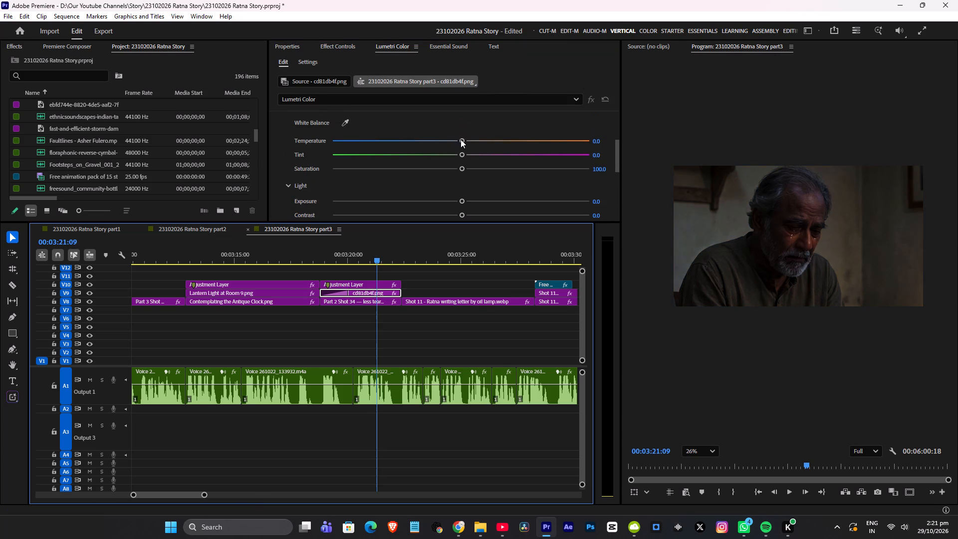
pyautogui.moveTo(461, 139); pyautogui.dragTo(393, 150)
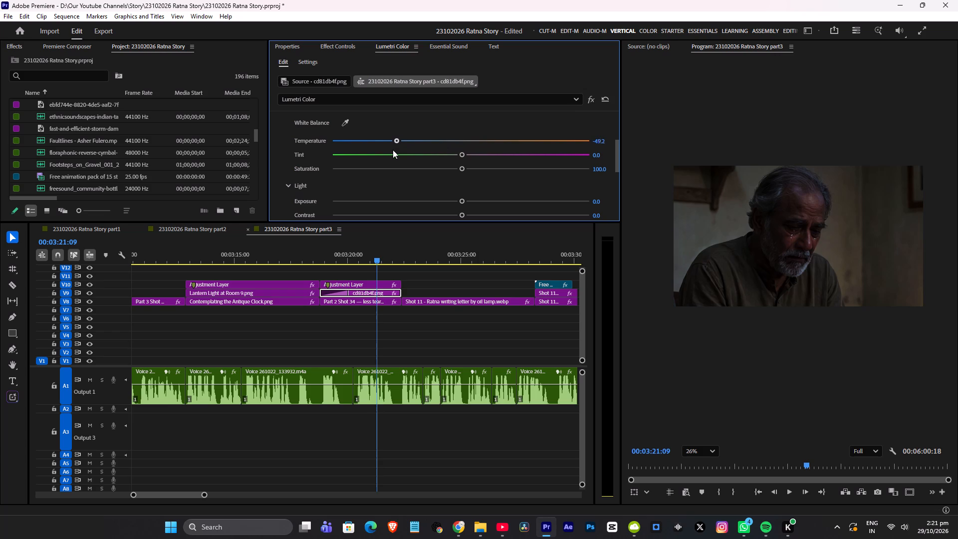
pyautogui.moveTo(393, 150); pyautogui.dragTo(388, 151)
pyautogui.hotkey('ctrl', 's')
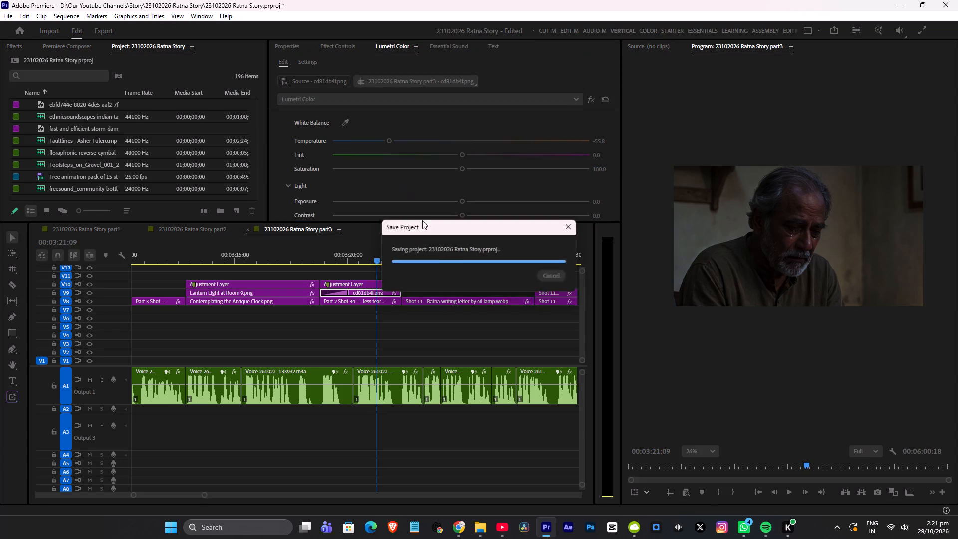
pyautogui.click(303, 252)
pyautogui.press('space')
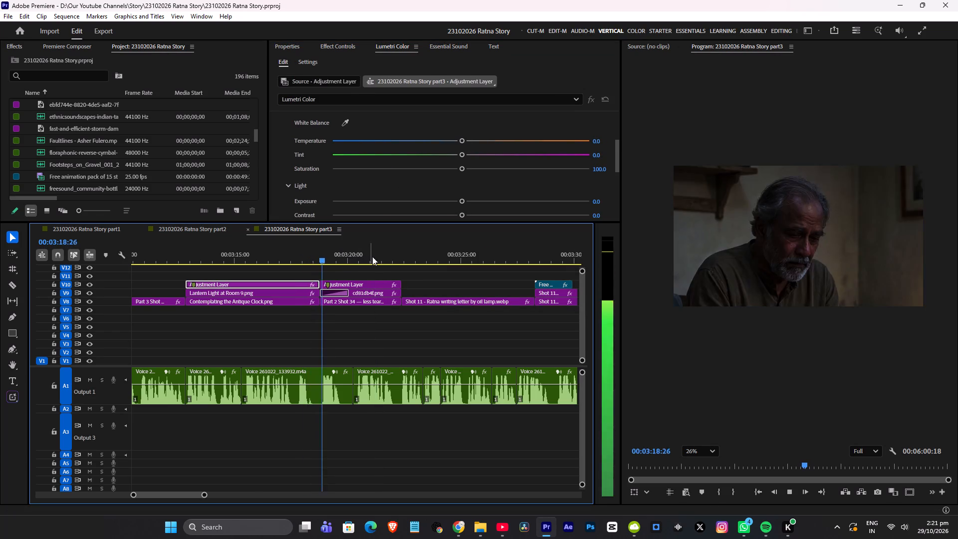
pyautogui.scroll(-4, 404, 264)
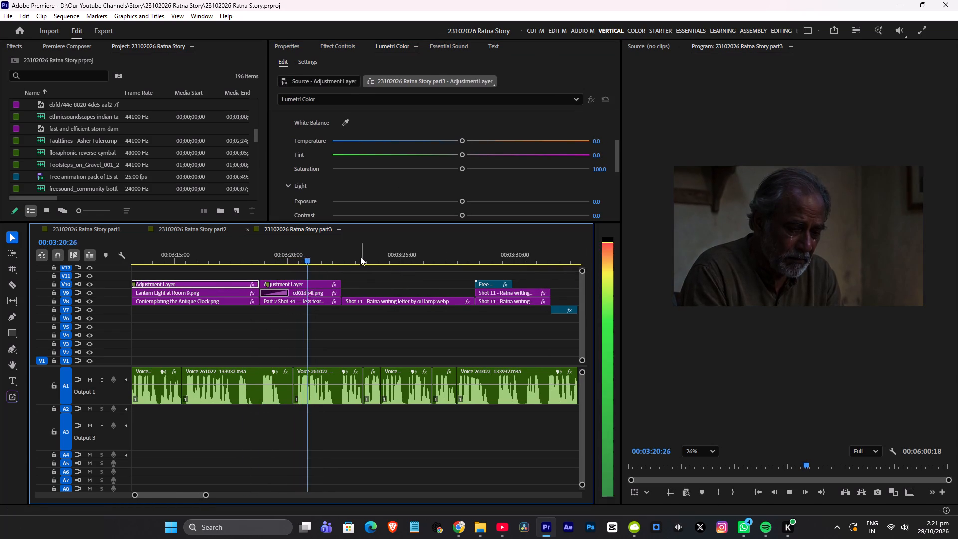
pyautogui.scroll(-2, 380, 274)
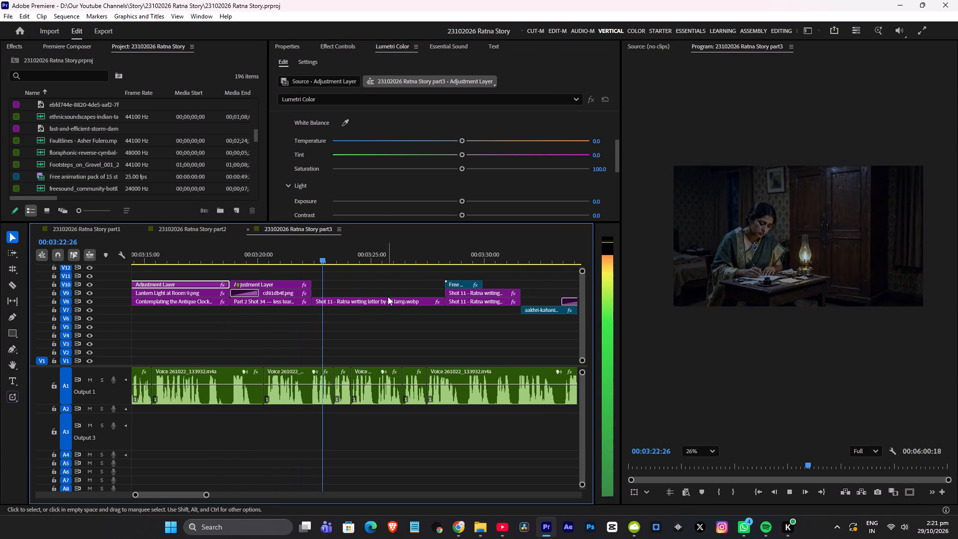
# Set the Tint of the Shot 11 - Ratna writing letter by oil lamp clip to 14.7 and lower its Saturation to slightly below 87.
pyautogui.press('space')
pyautogui.click(385, 300)
pyautogui.scroll(-1, 391, 129)
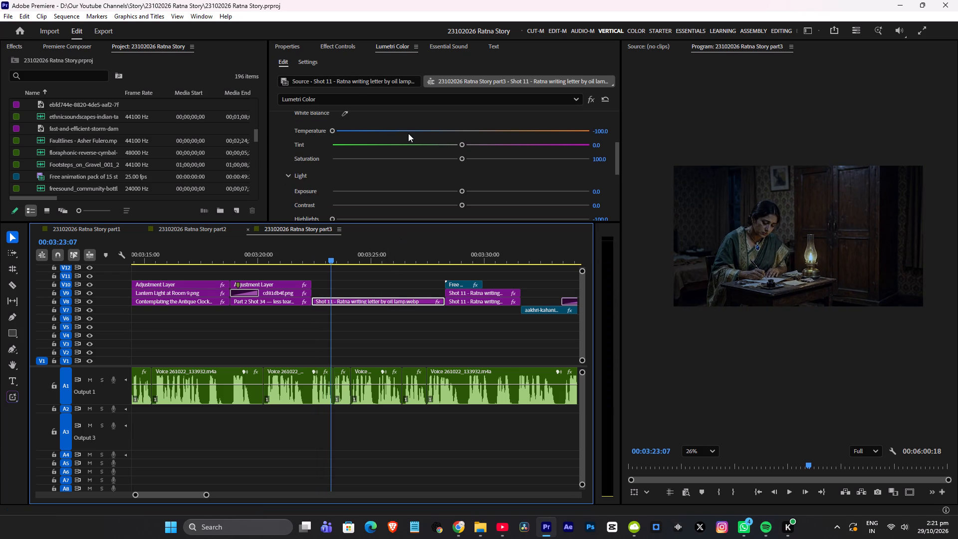
pyautogui.scroll(-2, 412, 133)
pyautogui.moveTo(463, 125); pyautogui.dragTo(470, 125)
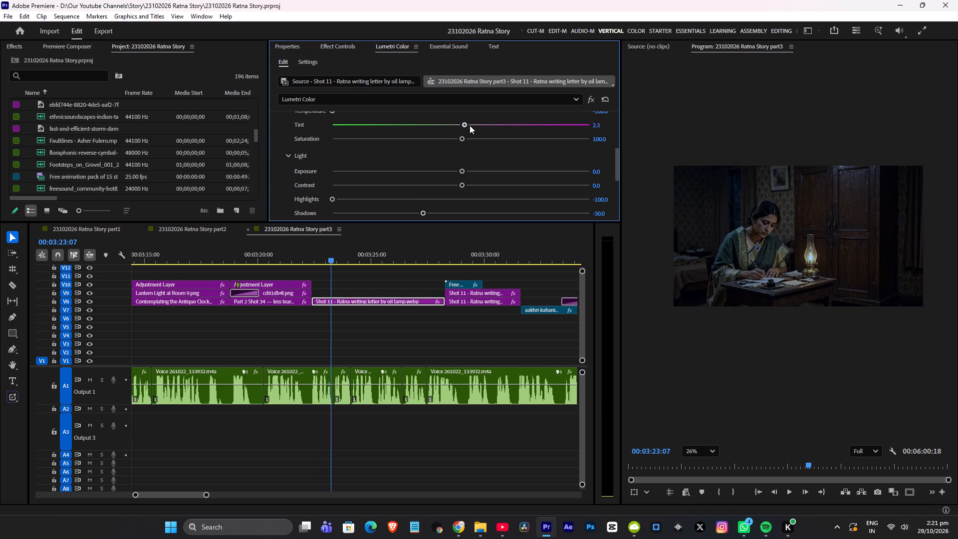
pyautogui.moveTo(470, 125); pyautogui.dragTo(479, 126)
pyautogui.scroll(4, 469, 129)
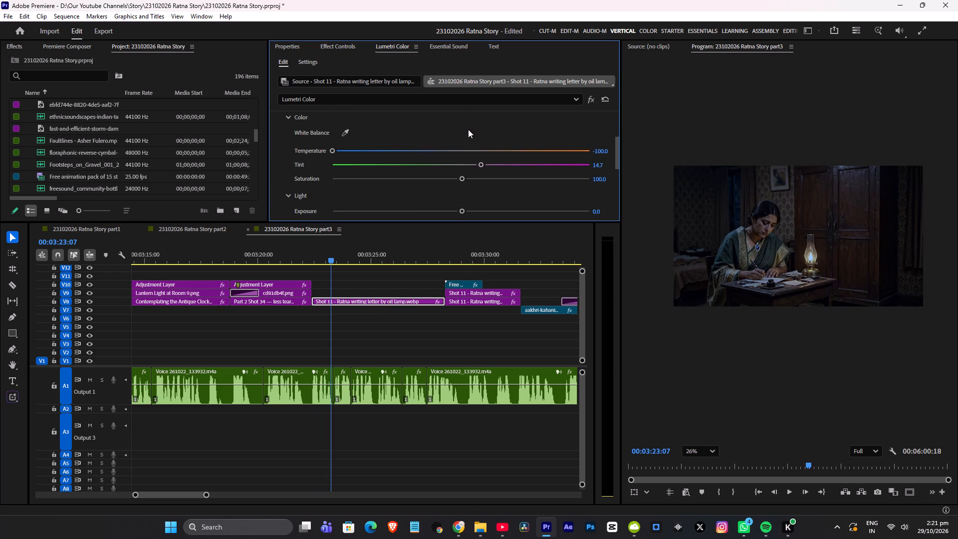
pyautogui.scroll(-1, 467, 132)
pyautogui.moveTo(460, 167); pyautogui.dragTo(443, 173)
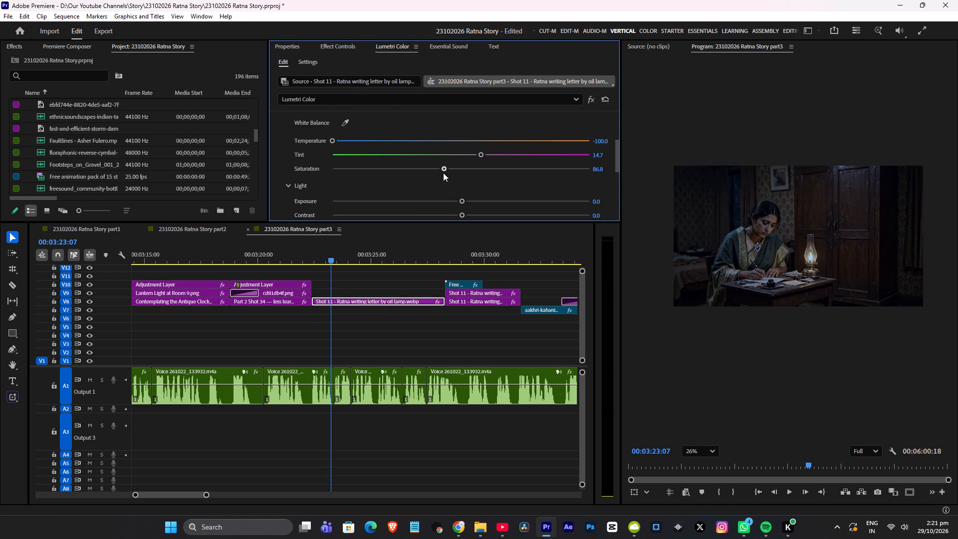
pyautogui.moveTo(443, 173); pyautogui.dragTo(437, 175)
# Play back the adjusted Shot 11 letter-writing clip and the footage that follows to check the grade.
pyautogui.click(406, 278)
pyautogui.press('space')
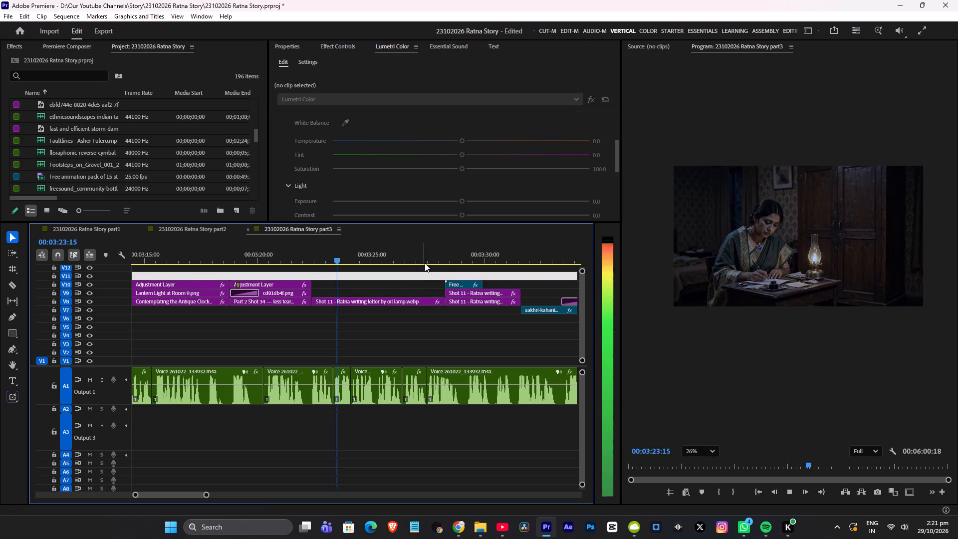
pyautogui.scroll(-2, 426, 261)
pyautogui.click(406, 257)
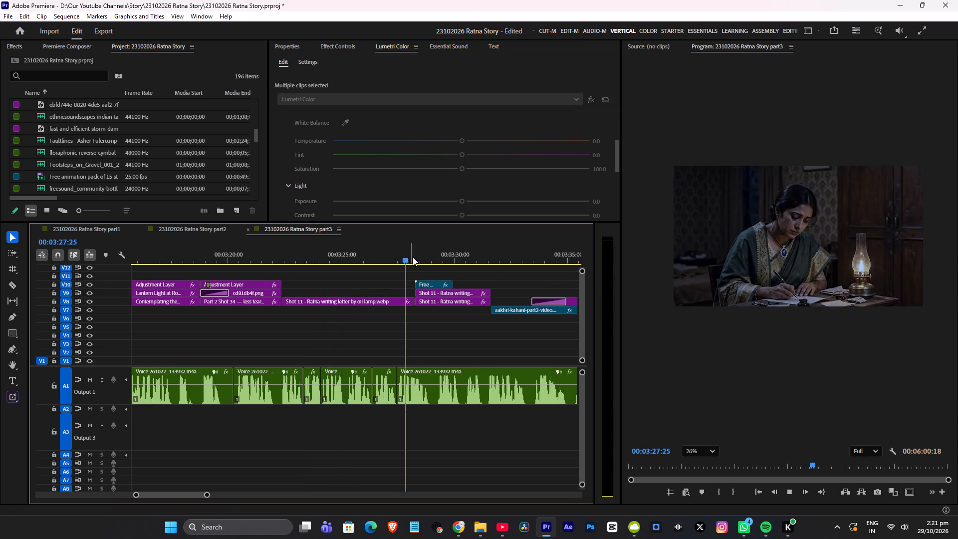
pyautogui.press('space')
pyautogui.scroll(-6, 428, 257)
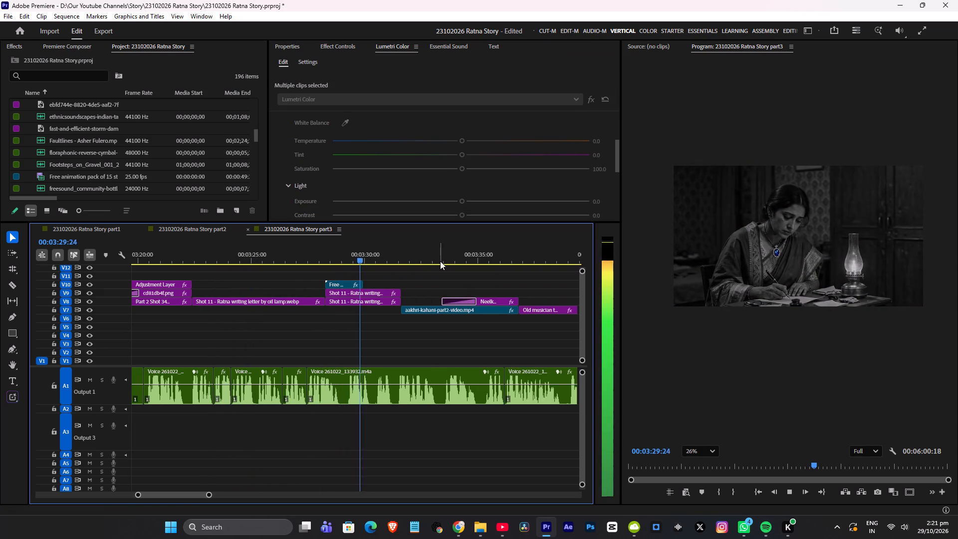
pyautogui.scroll(-2, 425, 261)
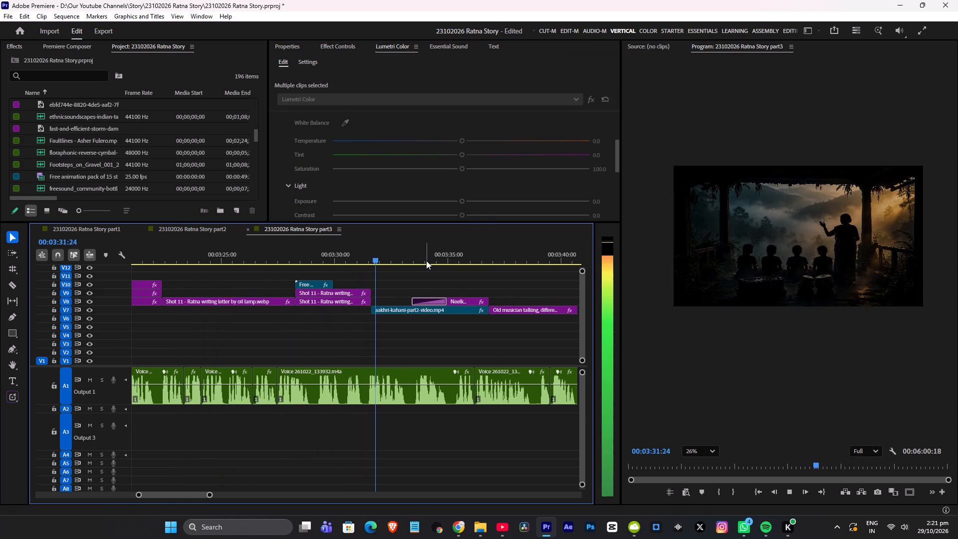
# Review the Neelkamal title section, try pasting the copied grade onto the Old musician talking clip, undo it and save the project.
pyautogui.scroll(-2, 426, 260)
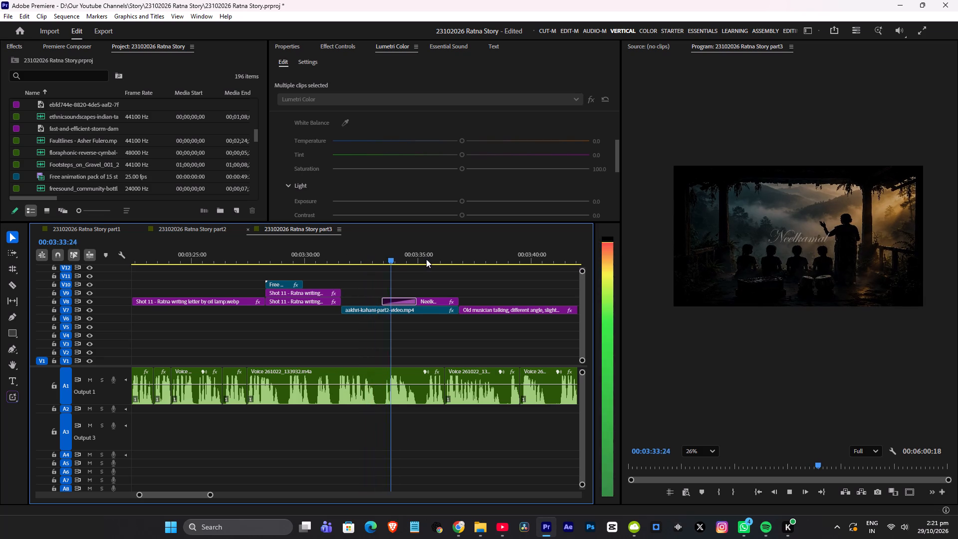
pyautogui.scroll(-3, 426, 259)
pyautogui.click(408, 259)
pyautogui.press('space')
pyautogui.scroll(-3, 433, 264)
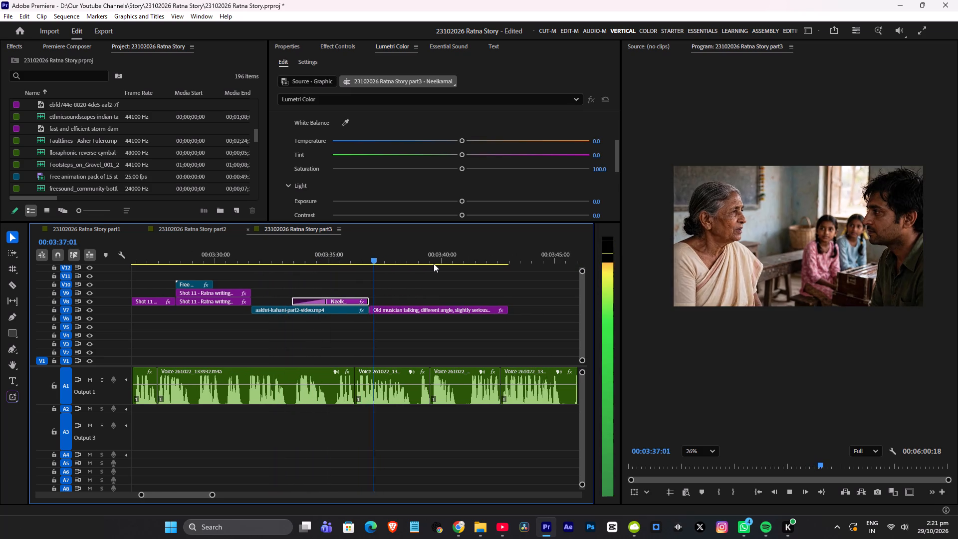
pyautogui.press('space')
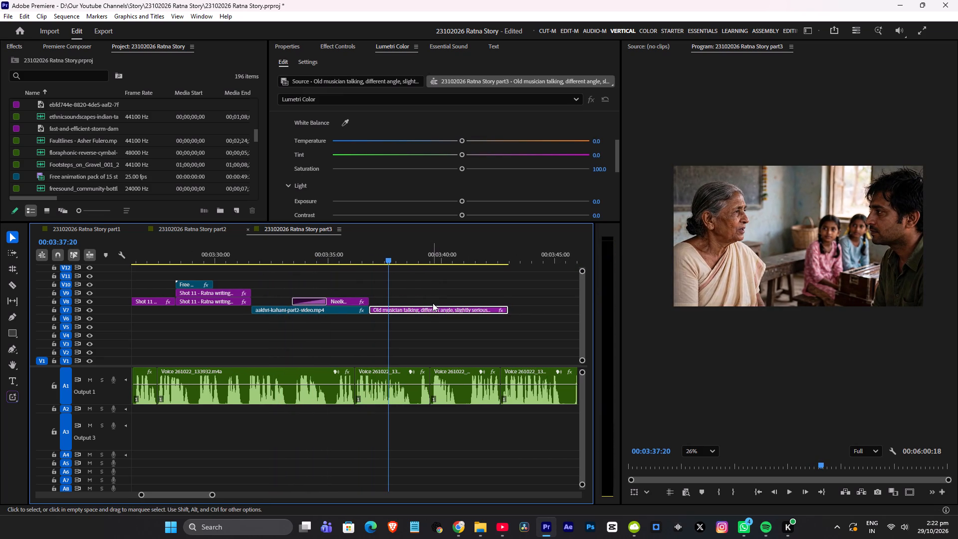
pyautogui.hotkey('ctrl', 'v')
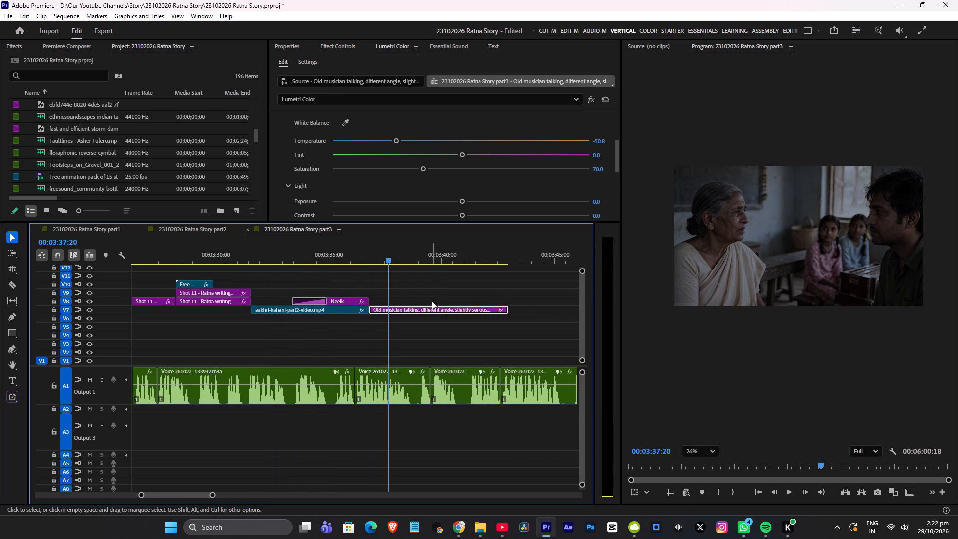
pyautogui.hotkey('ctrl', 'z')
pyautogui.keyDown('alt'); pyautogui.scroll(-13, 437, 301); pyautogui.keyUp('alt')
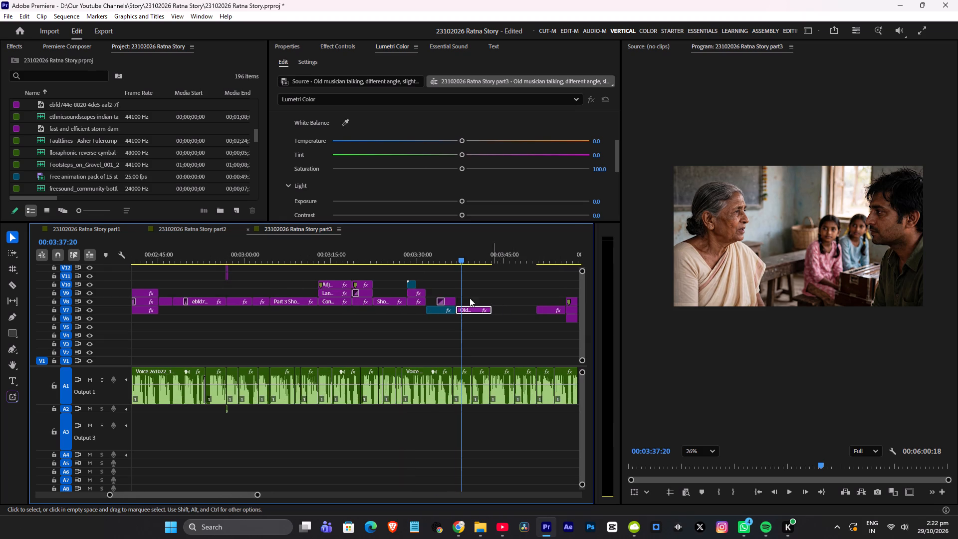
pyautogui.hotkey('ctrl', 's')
# Copy the Lumetri Color effect from the Part 3 Shot 12 — diamond story clip near 00:01:38.
pyautogui.click(242, 257)
pyautogui.click(200, 257)
pyautogui.scroll(10, 232, 272)
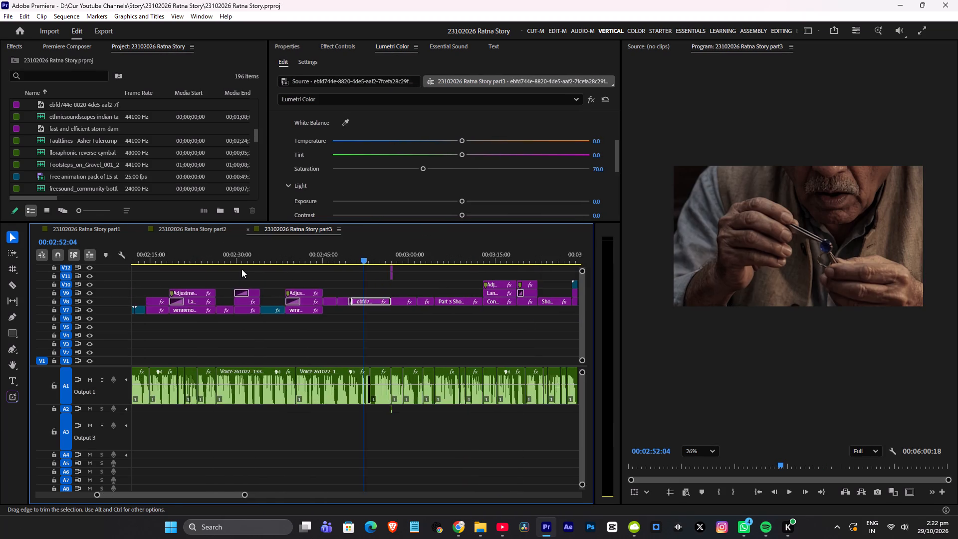
pyautogui.scroll(14, 241, 269)
pyautogui.click(265, 256)
pyautogui.click(238, 255)
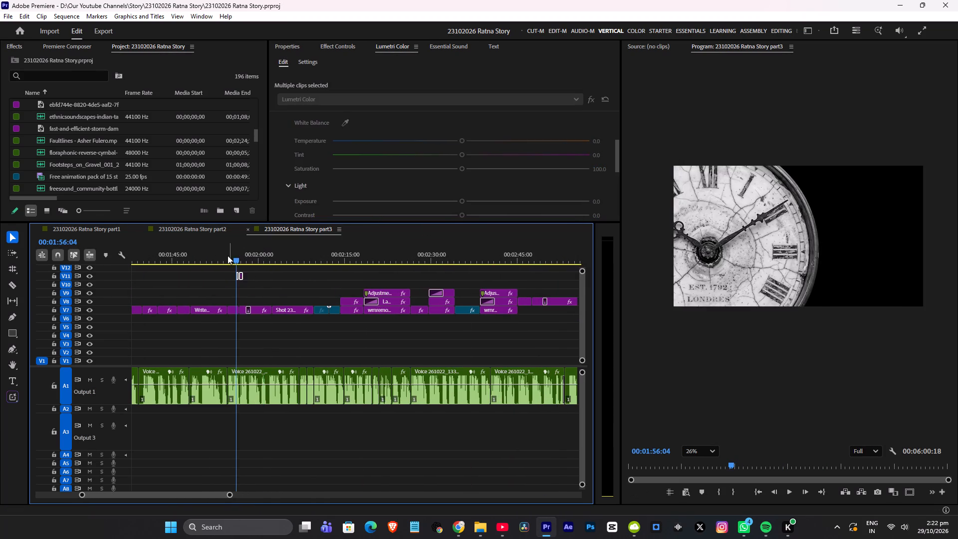
pyautogui.click(198, 256)
pyautogui.scroll(9, 217, 260)
pyautogui.click(271, 256)
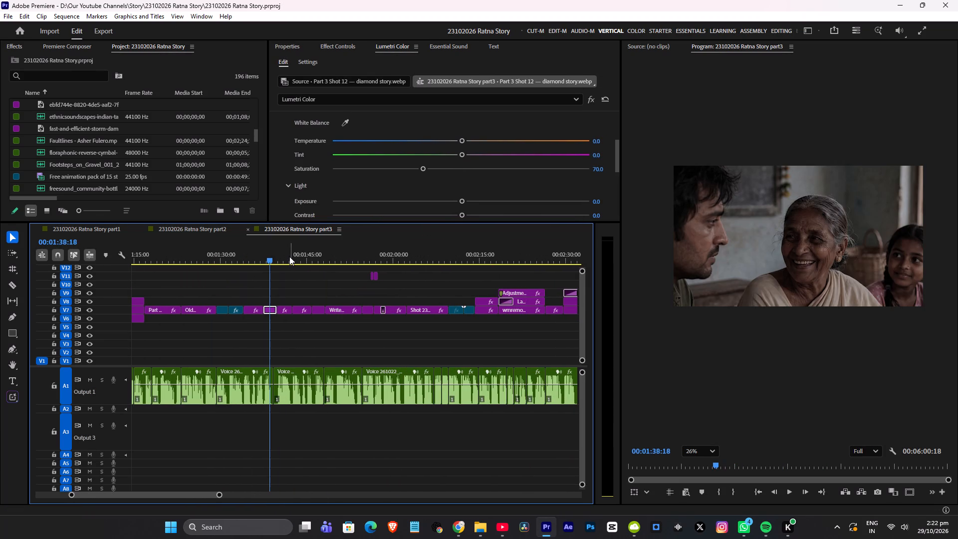
pyautogui.scroll(-4, 366, 127)
pyautogui.click(322, 50)
pyautogui.scroll(-7, 344, 154)
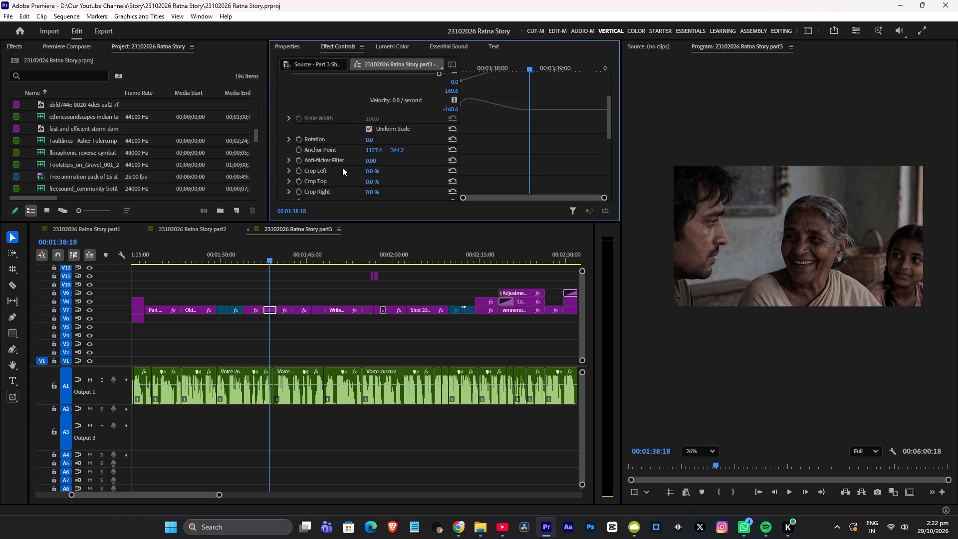
pyautogui.scroll(-11, 342, 167)
pyautogui.click(329, 154)
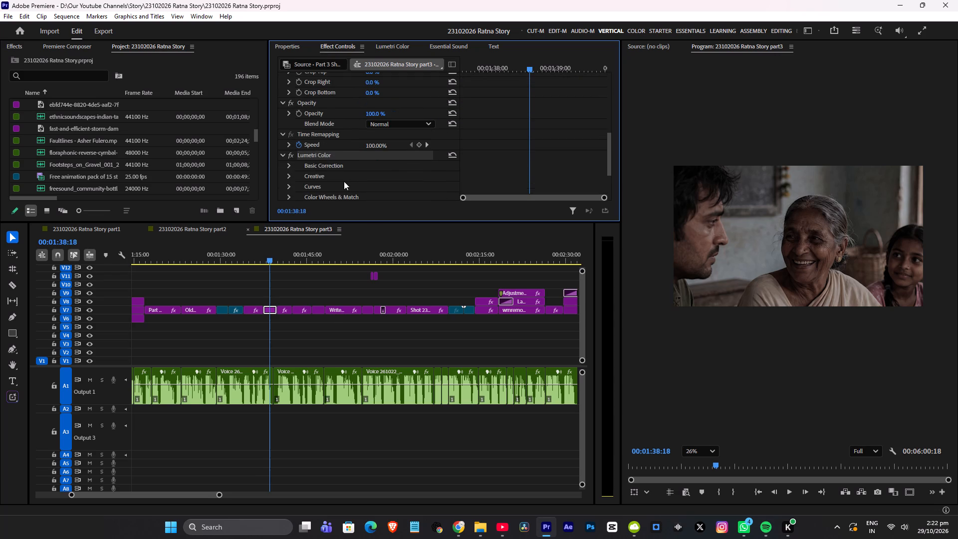
pyautogui.hotkey('ctrl', 'c')
# Paste the copied Lumetri Color effect onto the Old musician talking clip near 00:03:40 and save the project.
pyautogui.scroll(-20, 340, 319)
pyautogui.scroll(-2, 340, 319)
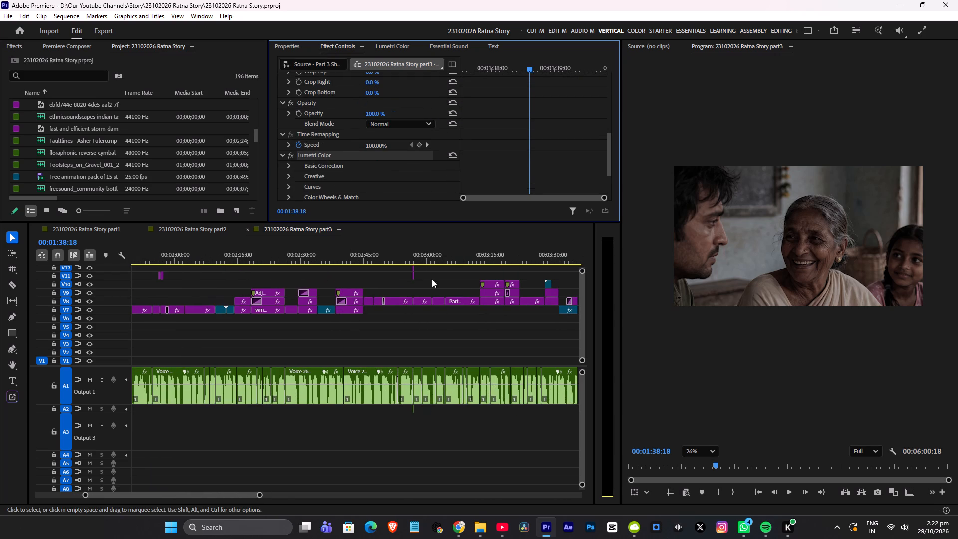
pyautogui.click(452, 260)
pyautogui.scroll(-12, 454, 267)
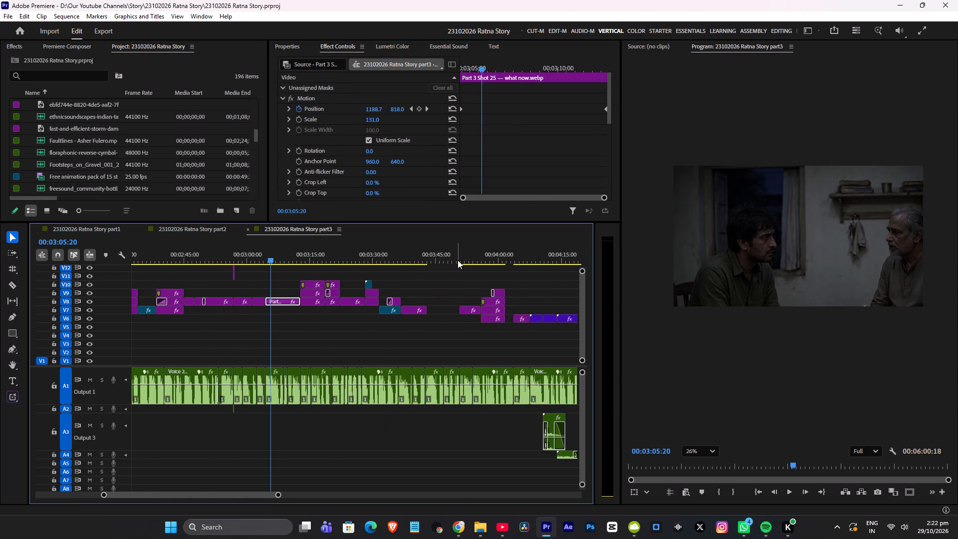
pyautogui.click(458, 260)
pyautogui.click(418, 260)
pyautogui.hotkey('ctrl', 'v')
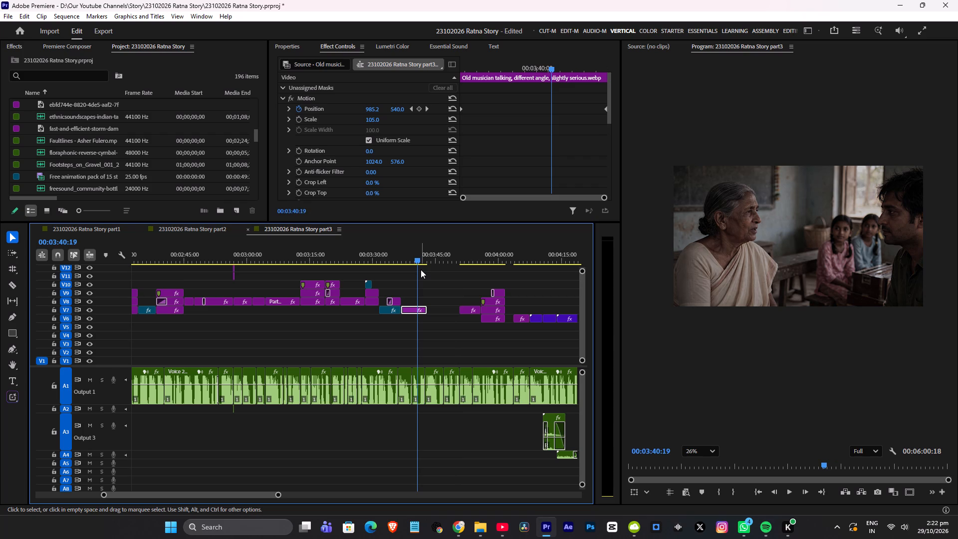
pyautogui.hotkey('ctrl', 's')
# Play through to the Part 3 Shot 12 — diamond story clip near 00:03:52, paste the Lumetri Color effect onto it, save and resume playback.
pyautogui.click(401, 256)
pyautogui.press('space')
pyautogui.keyDown('alt'); pyautogui.scroll(4, 433, 280); pyautogui.keyUp('alt')
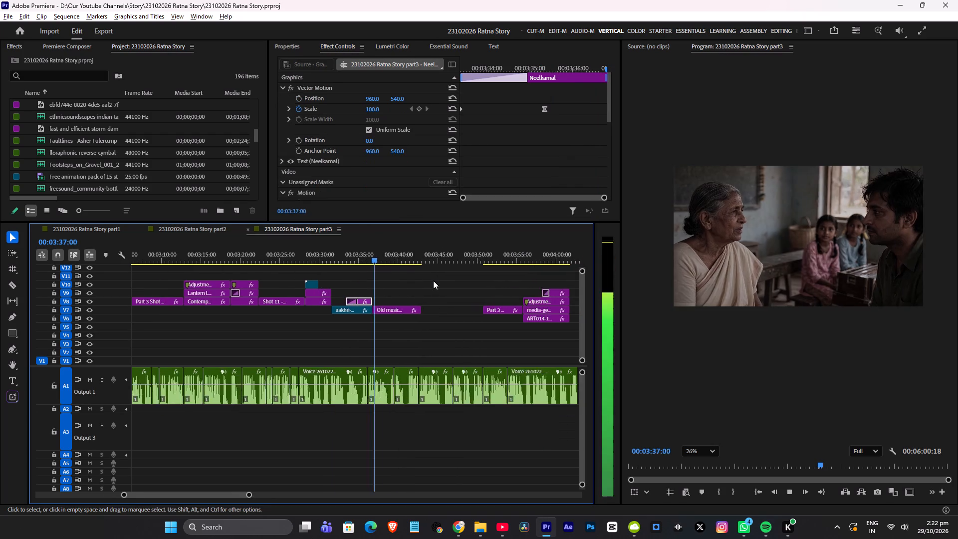
pyautogui.keyDown('alt'); pyautogui.scroll(5, 433, 280); pyautogui.keyUp('alt')
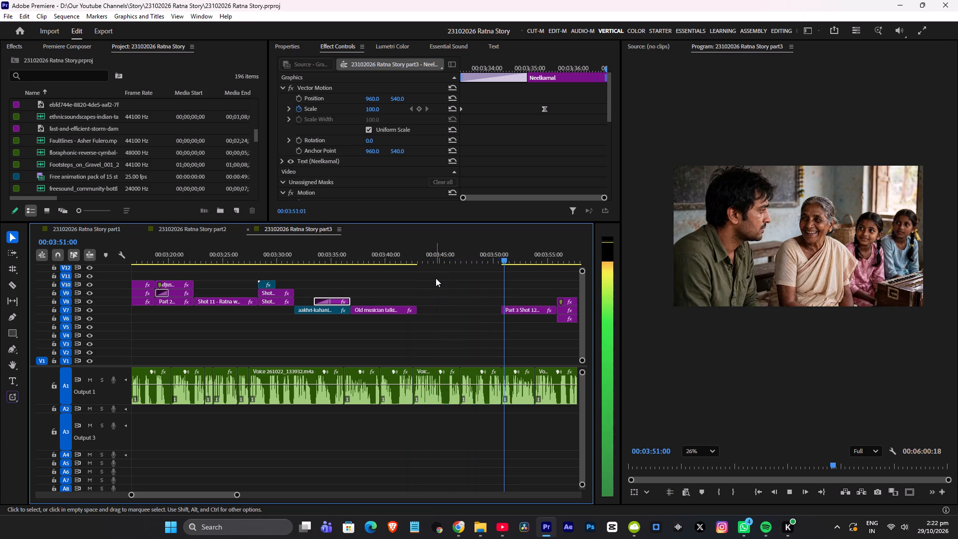
pyautogui.press('space')
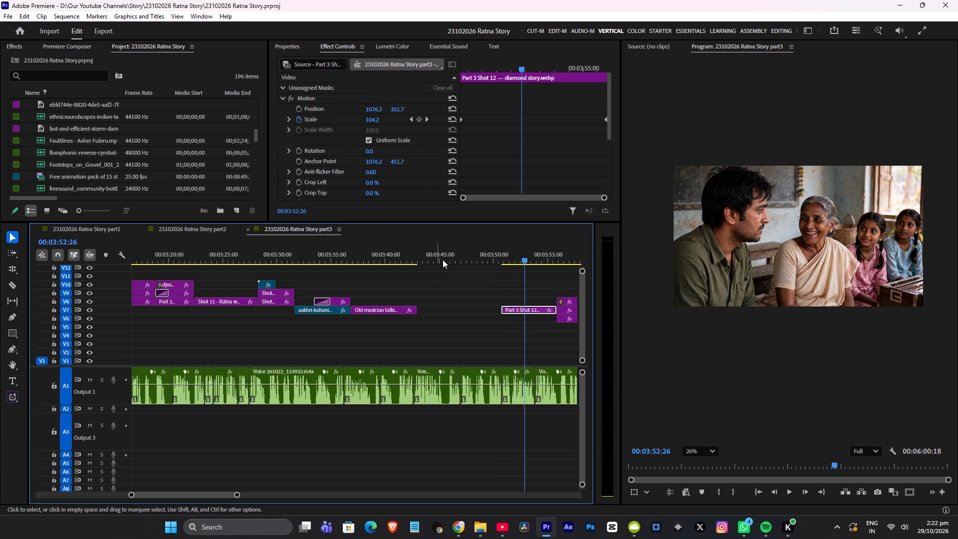
pyautogui.hotkey('ctrl', 'v')
pyautogui.hotkey('ctrl', 's')
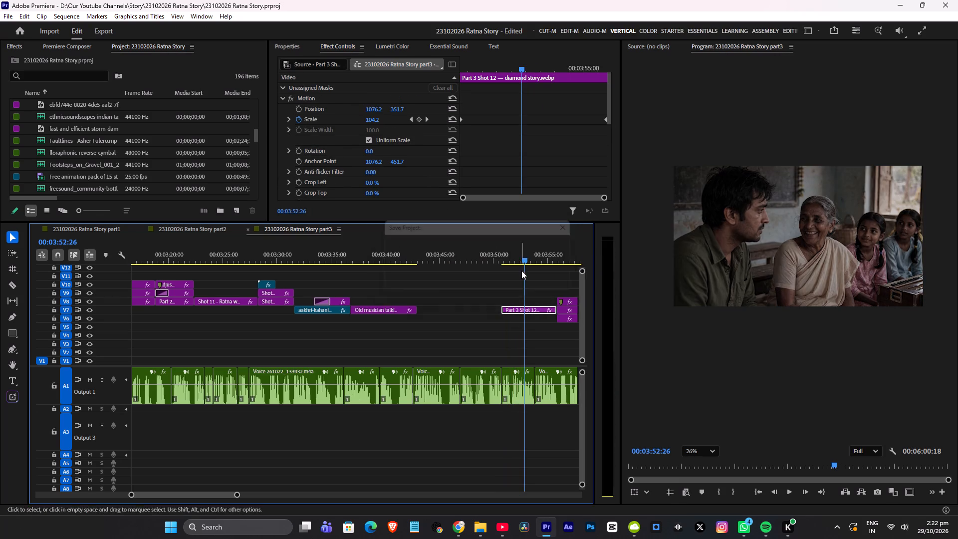
pyautogui.scroll(-5, 590, 267)
pyautogui.press('space')
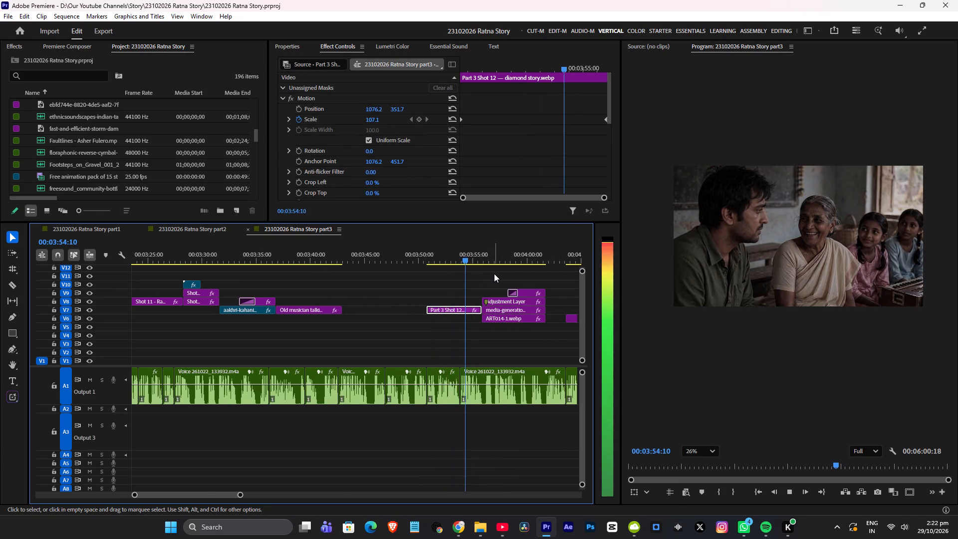
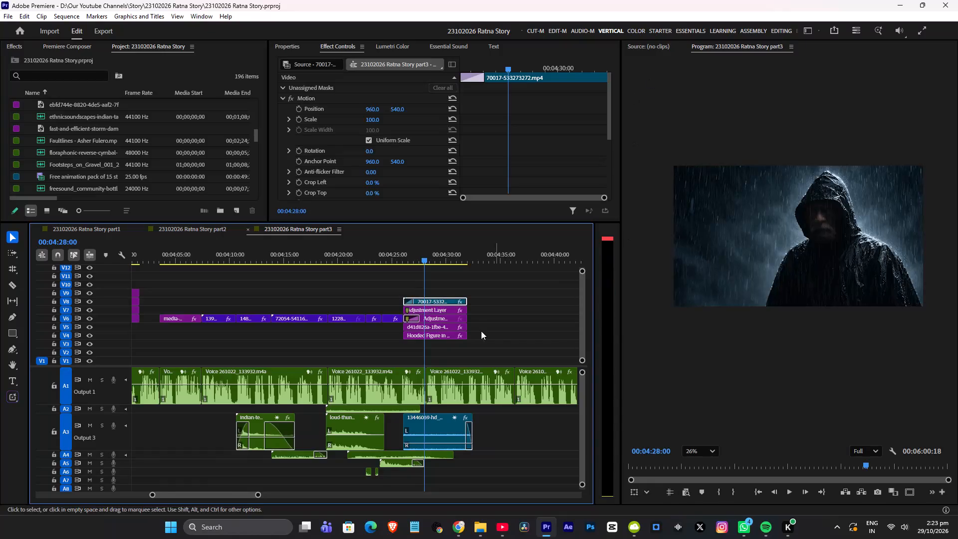
# Play back the opening of the hooded-figure shot several times from its start near 00:04:26:00 to check the fade-in.
pyautogui.keyDown('alt'); pyautogui.scroll(9, 473, 331); pyautogui.keyUp('alt')
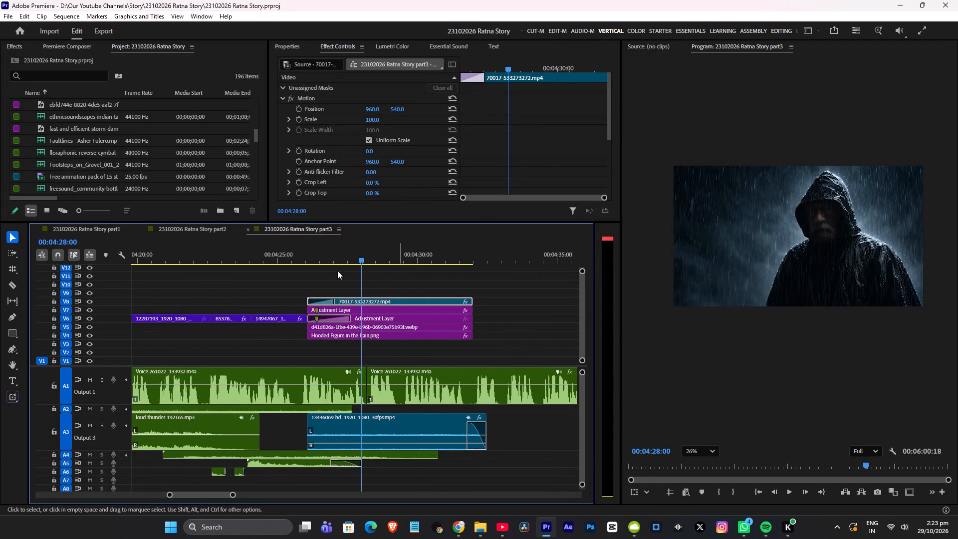
pyautogui.click(294, 259)
pyautogui.press('space')
pyautogui.press('space')
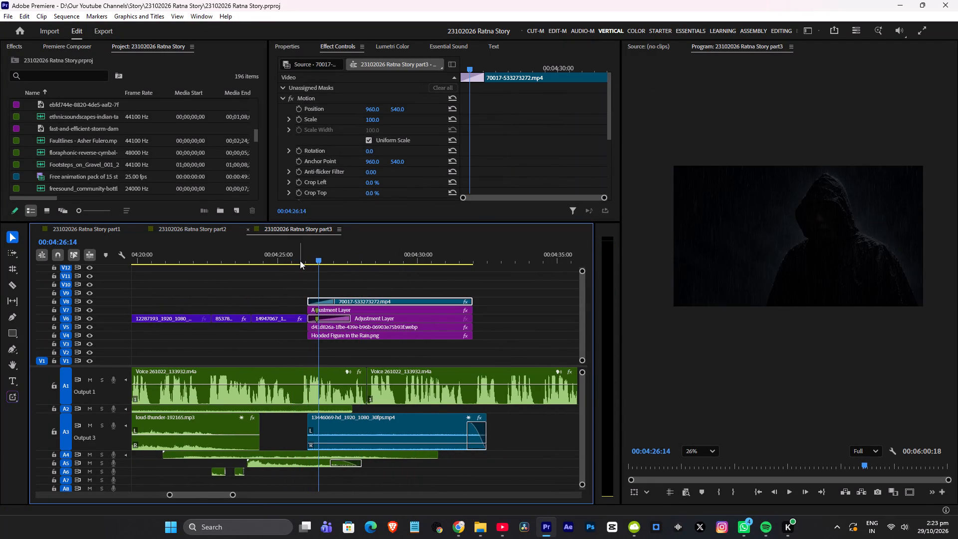
pyautogui.click(296, 260)
pyautogui.press('space')
pyautogui.press('space')
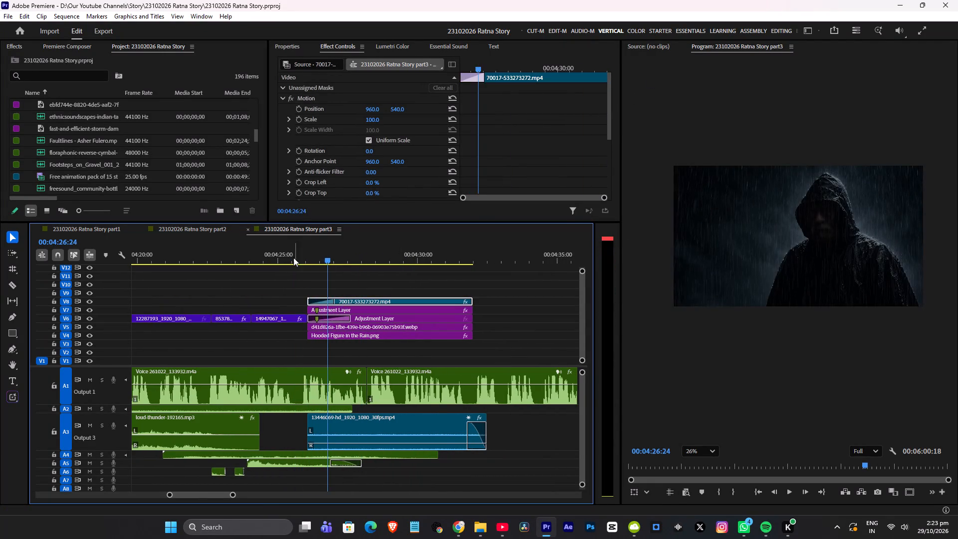
pyautogui.moveTo(294, 257); pyautogui.dragTo(309, 257)
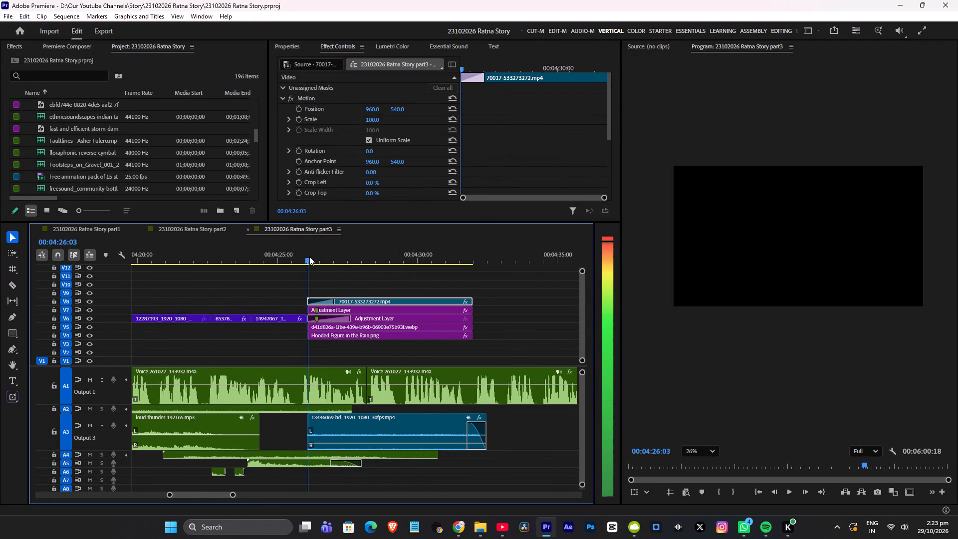
pyautogui.moveTo(309, 257); pyautogui.dragTo(306, 259)
pyautogui.press('space')
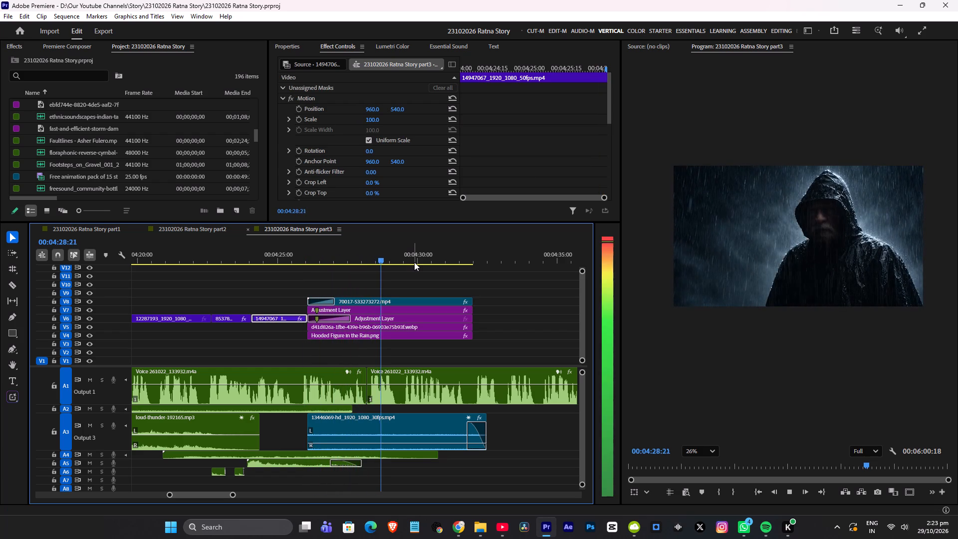
pyautogui.press('space')
# Lower the Lumetri Color saturation of the Hooded Figure in the Rain.png clip to 58.1 and play the shot back.
pyautogui.click(390, 328)
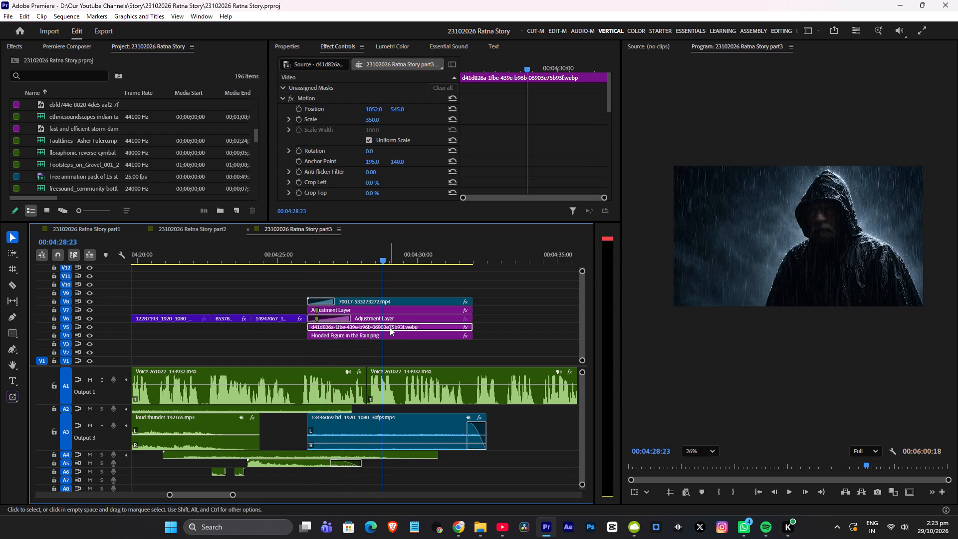
pyautogui.click(386, 335)
pyautogui.scroll(-3, 479, 174)
pyautogui.scroll(1, 490, 168)
pyautogui.scroll(-1, 490, 167)
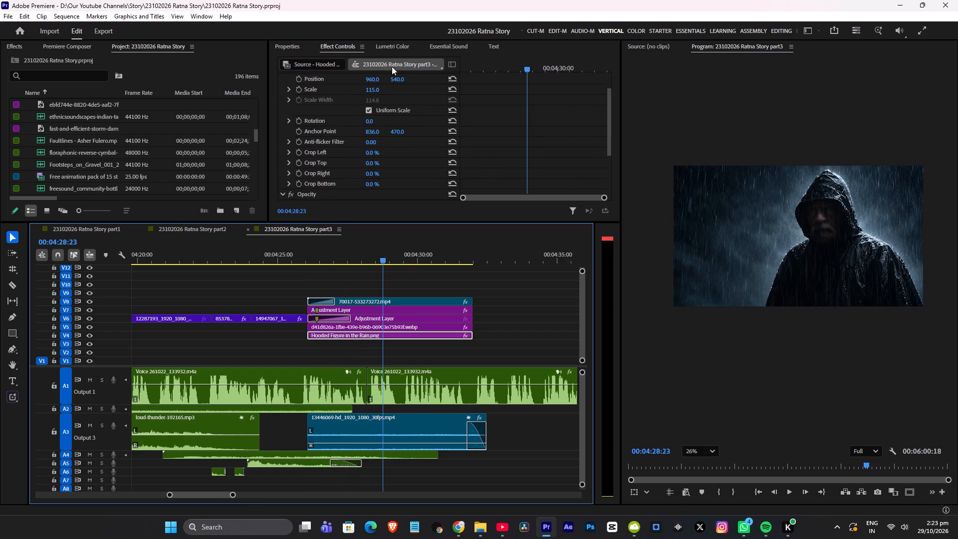
pyautogui.click(388, 39)
pyautogui.click(391, 48)
pyautogui.scroll(8, 439, 133)
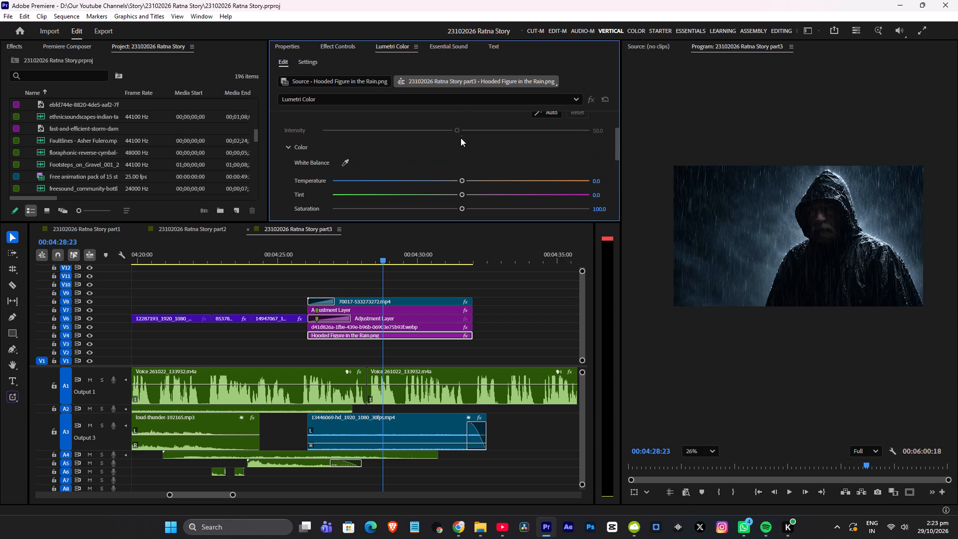
pyautogui.scroll(-3, 463, 179)
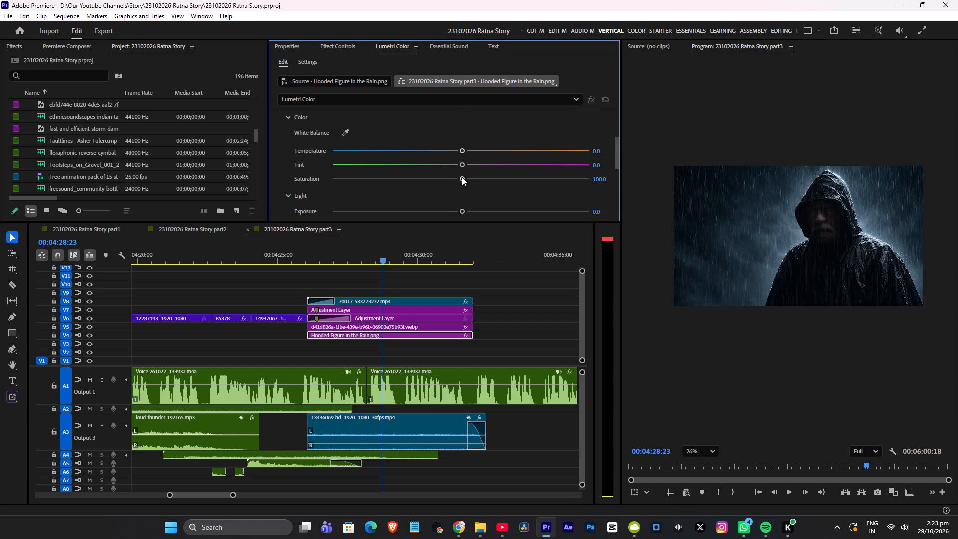
pyautogui.moveTo(462, 176); pyautogui.dragTo(406, 189)
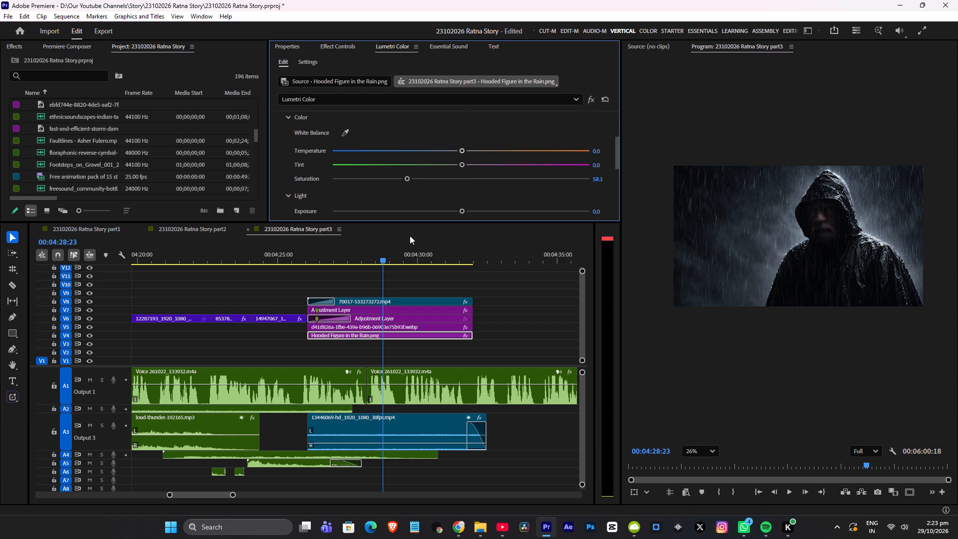
pyautogui.click(363, 248)
pyautogui.press('space')
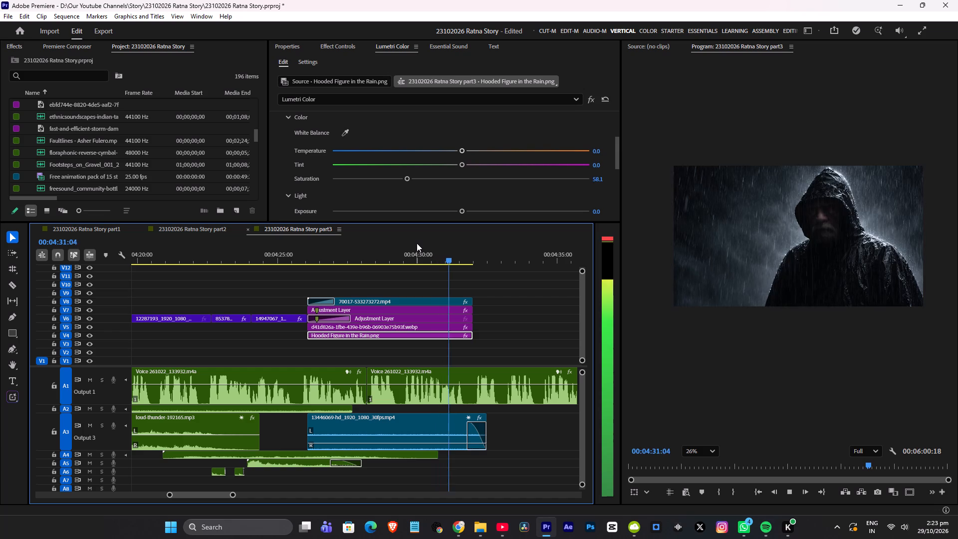
pyautogui.press('space')
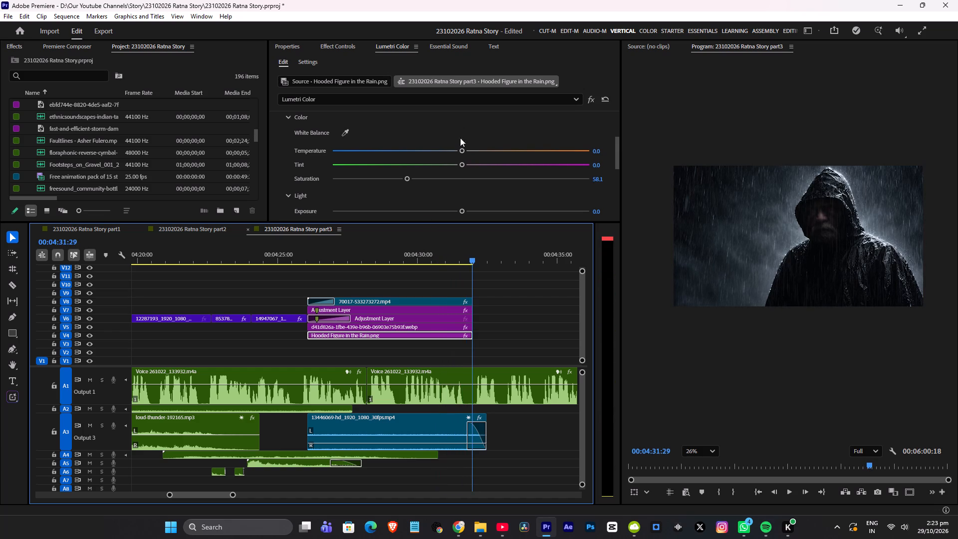
# Move the ending Transform scale keyframe of the V7 adjustment layer to the clip's end and save the project.
pyautogui.click(339, 44)
pyautogui.scroll(12, 522, 128)
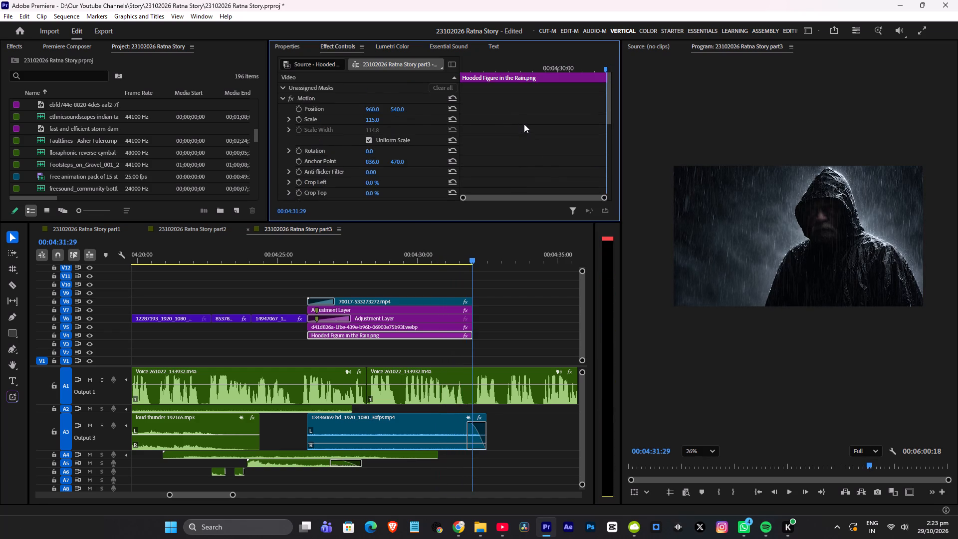
pyautogui.click(410, 325)
pyautogui.scroll(-11, 510, 138)
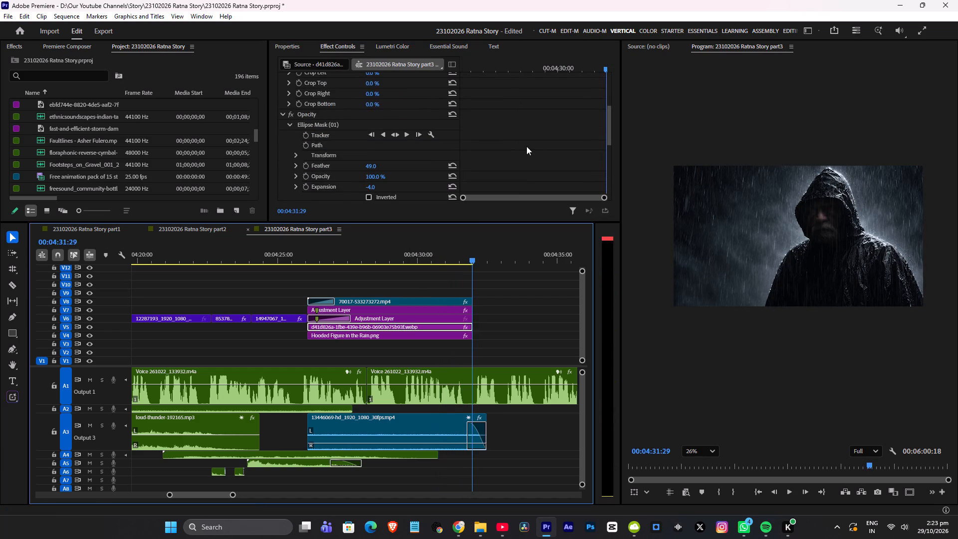
pyautogui.scroll(-12, 526, 146)
pyautogui.click(399, 312)
pyautogui.scroll(-4, 526, 120)
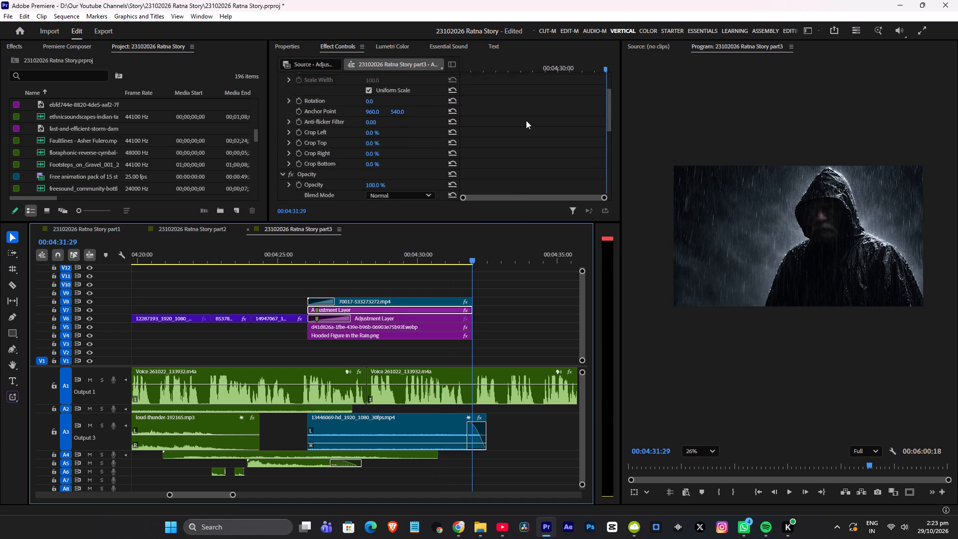
pyautogui.scroll(-14, 526, 120)
pyautogui.moveTo(565, 139); pyautogui.dragTo(832, 139)
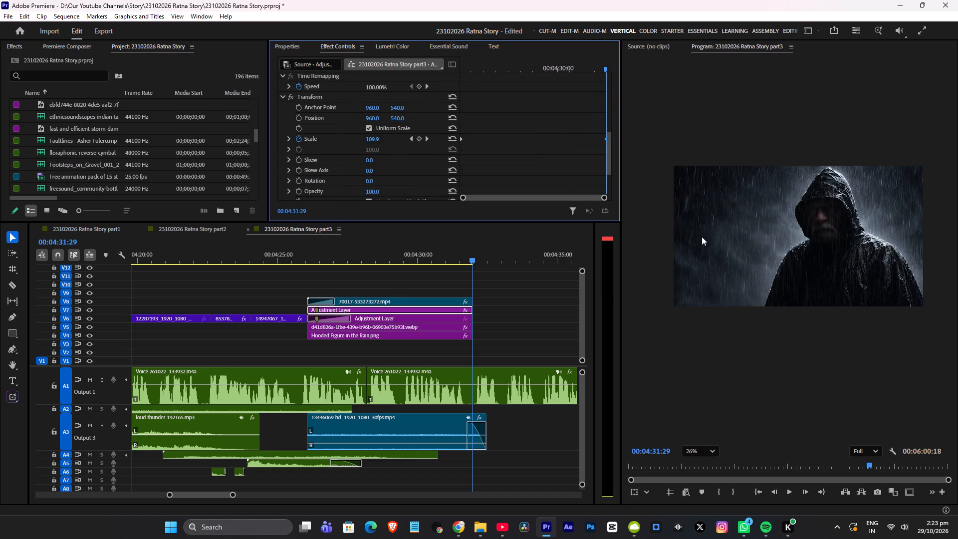
pyautogui.hotkey('ctrl', 's')
# Listen to the narration beyond the hooded-figure shot, save the project, and examine the stretch without visuals around 00:04:34:12.
pyautogui.click(435, 257)
pyautogui.press('space')
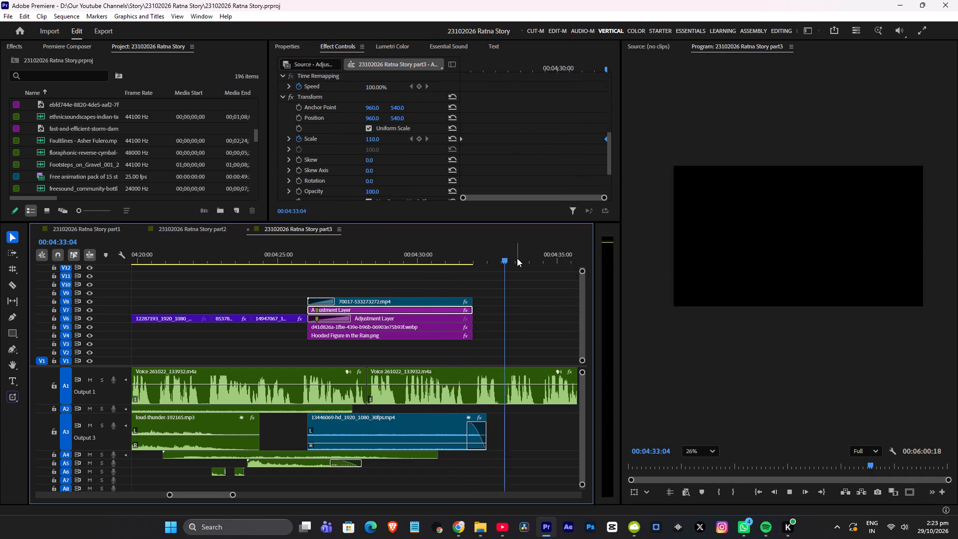
pyautogui.keyDown('alt'); pyautogui.scroll(-19, 463, 345); pyautogui.keyUp('alt')
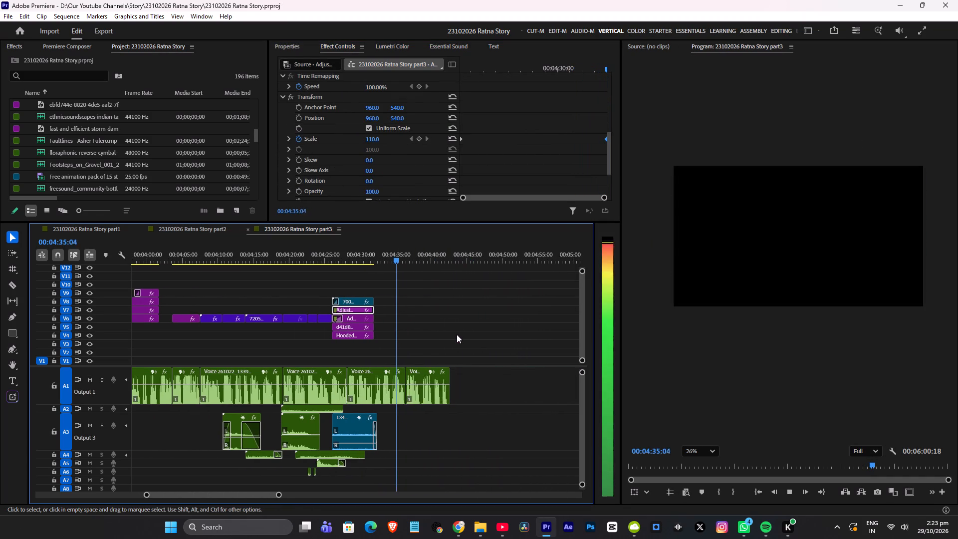
pyautogui.hotkey('ctrl', 's')
pyautogui.press('space')
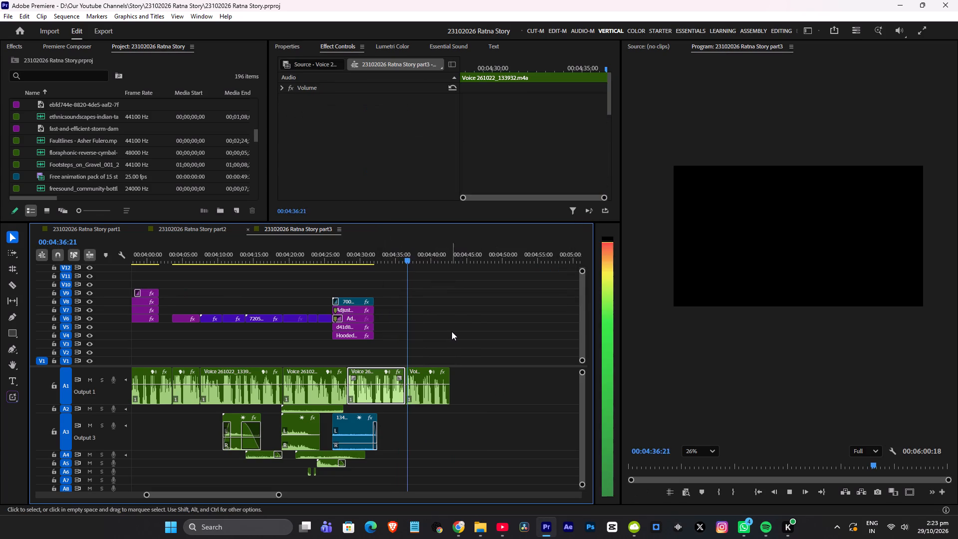
pyautogui.keyDown('ctrl'); pyautogui.scroll(-3, 450, 321); pyautogui.keyUp('ctrl')
pyautogui.keyDown('alt'); pyautogui.scroll(6, 449, 321); pyautogui.keyUp('alt')
pyautogui.keyDown('alt'); pyautogui.scroll(-4, 449, 321); pyautogui.keyUp('alt')
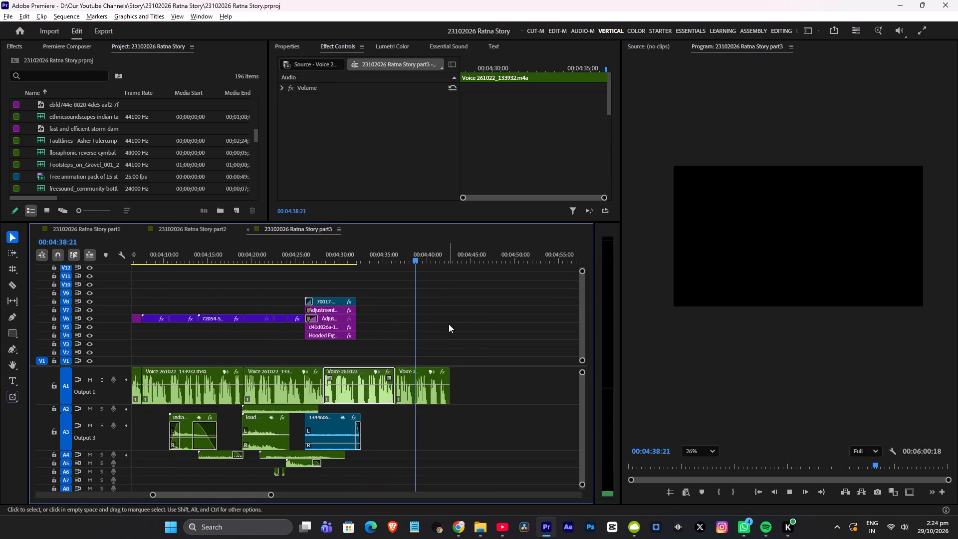
pyautogui.keyDown('alt'); pyautogui.scroll(-2, 449, 324); pyautogui.keyUp('alt')
pyautogui.hotkey('ctrl', 's')
pyautogui.press('space')
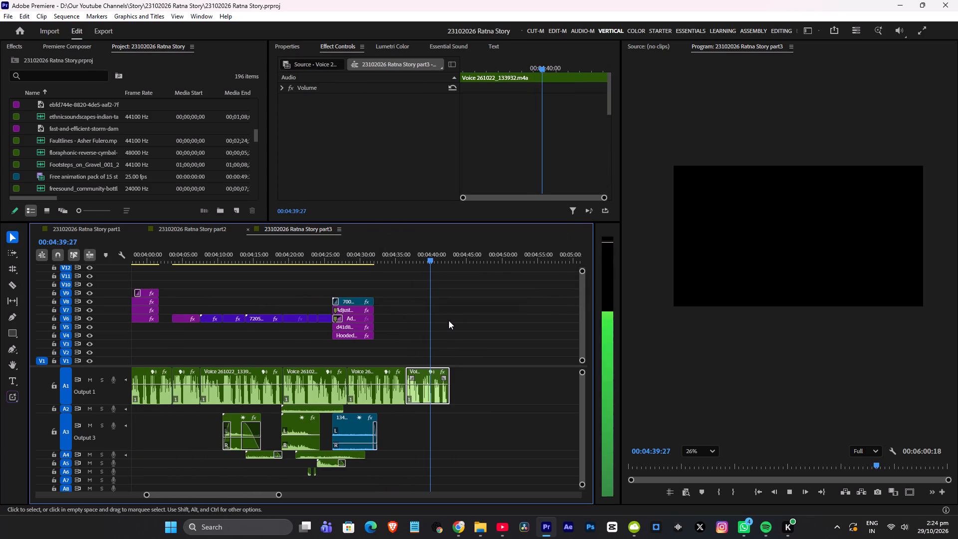
pyautogui.press('space')
pyautogui.hotkey('ctrl', 's')
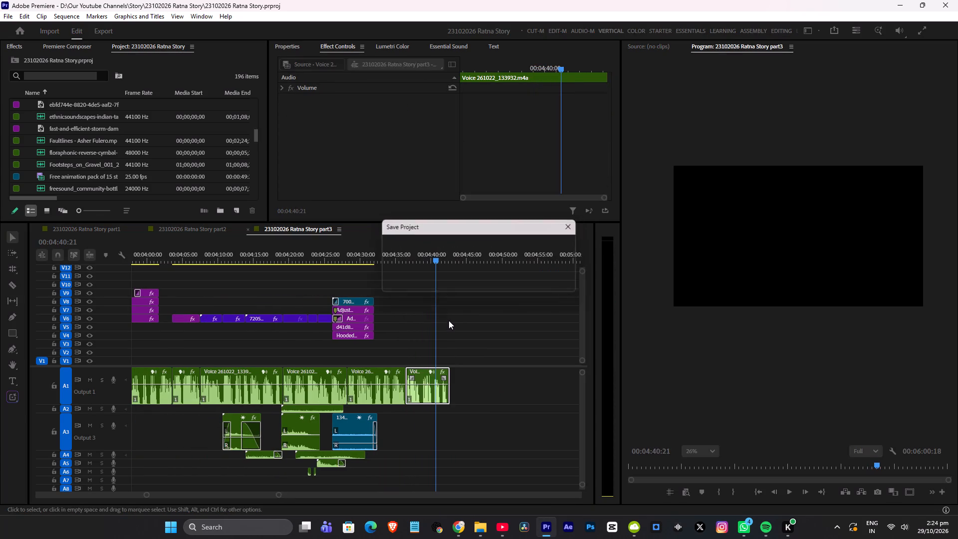
pyautogui.keyDown('alt'); pyautogui.scroll(3, 449, 320); pyautogui.keyUp('alt')
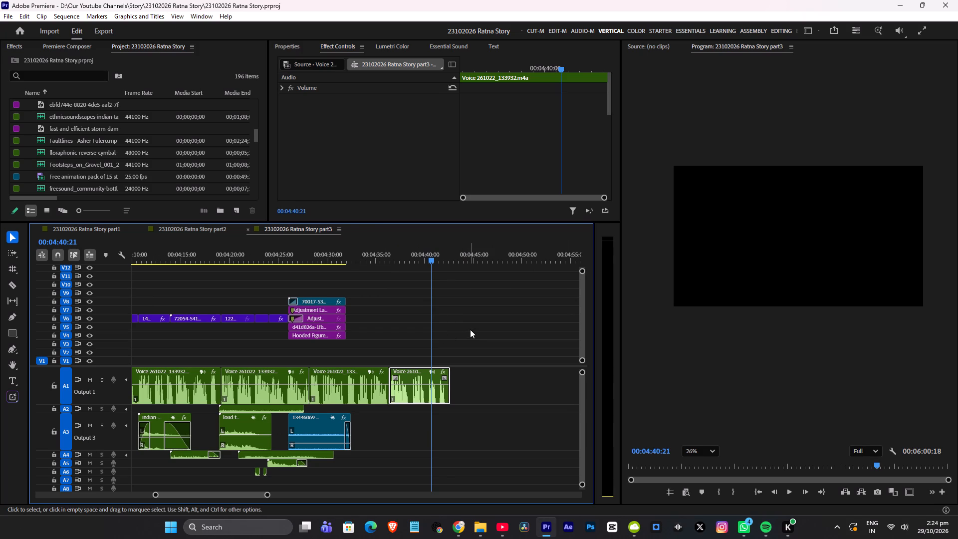
pyautogui.scroll(2, 472, 327)
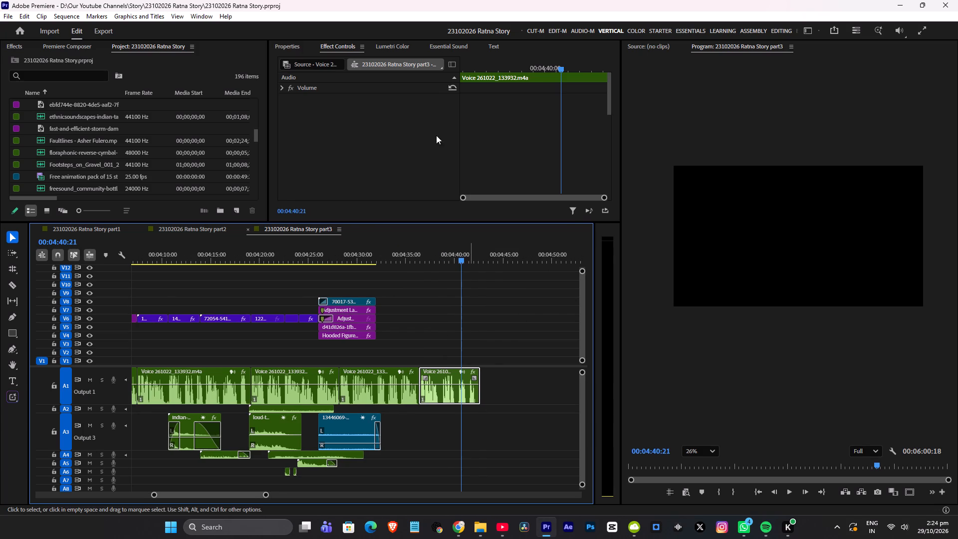
pyautogui.click(459, 250)
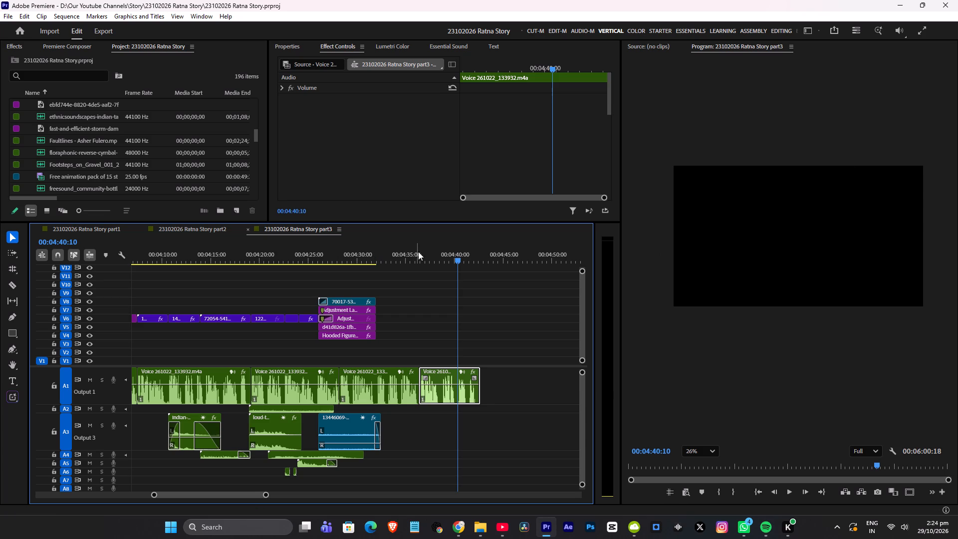
pyautogui.click(401, 259)
# Switch to the part3 folder in File Explorer and examine its media for the next shot, previewing Contemplating the Antique Clock.png.
pyautogui.click(482, 525)
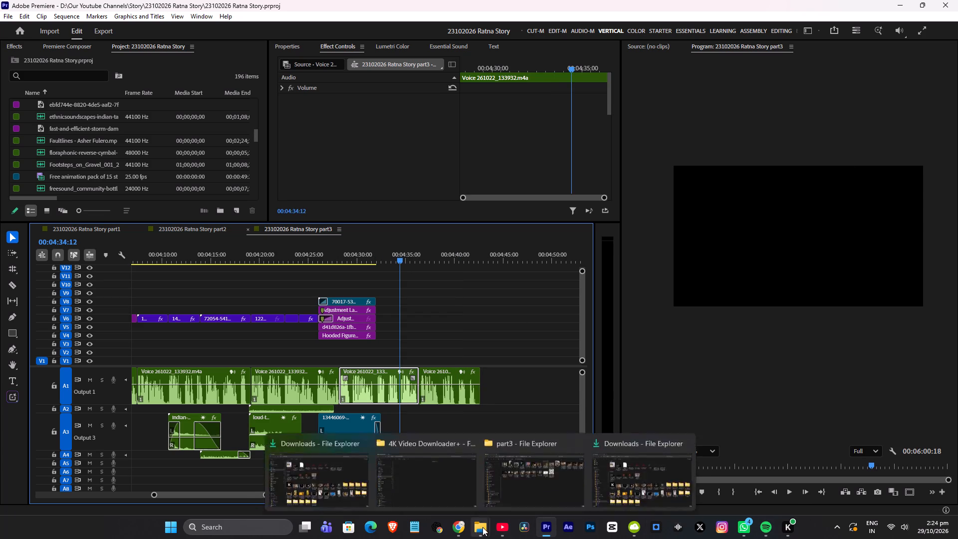
pyautogui.click(481, 525)
pyautogui.click(536, 478)
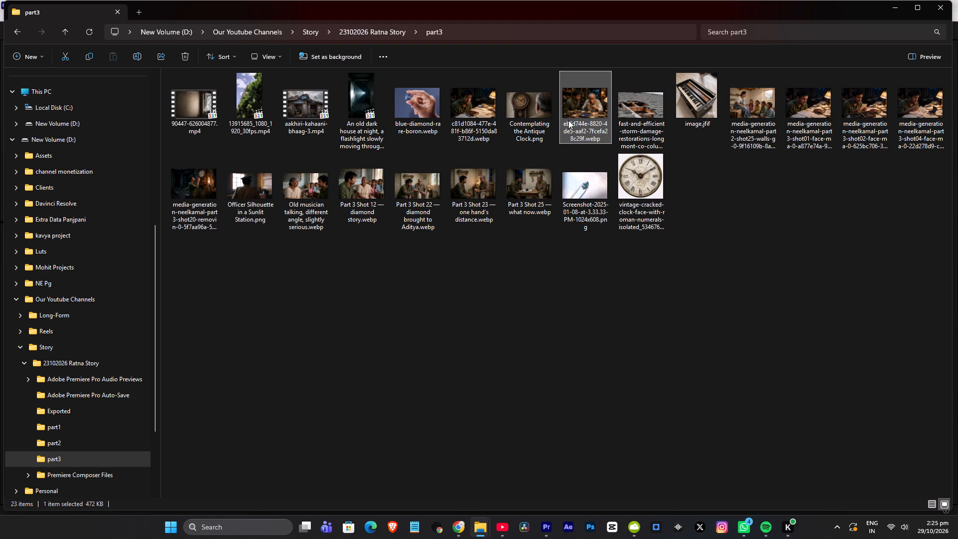
pyautogui.click(433, 277)
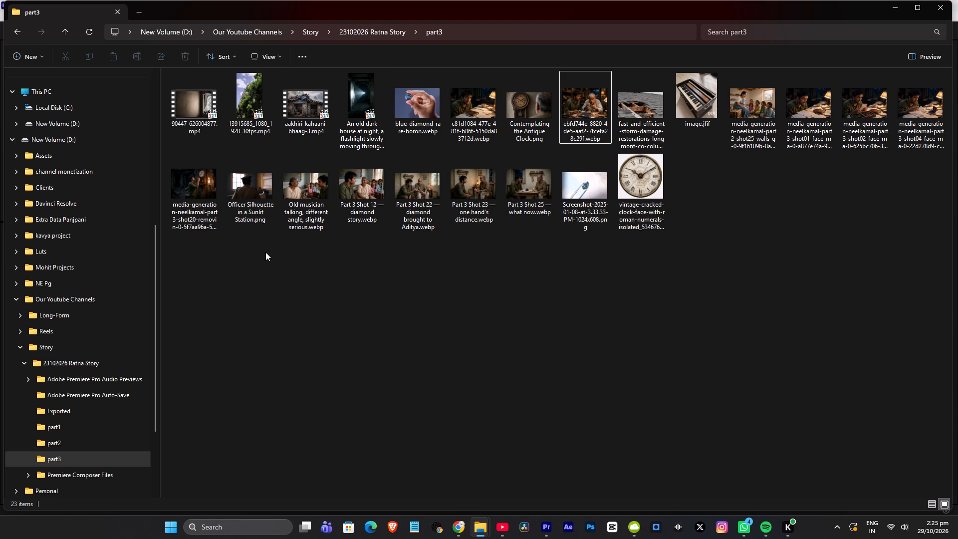
pyautogui.click(252, 269)
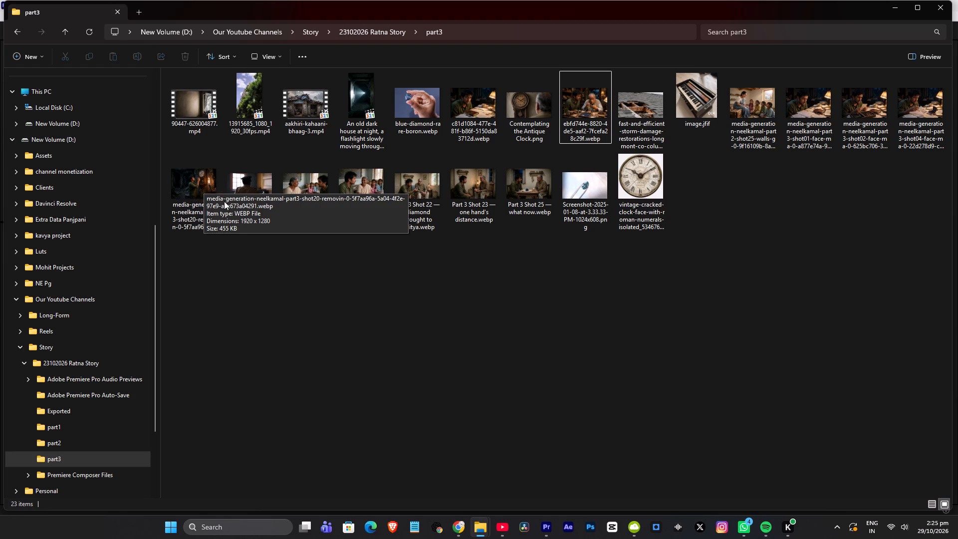
pyautogui.click(287, 320)
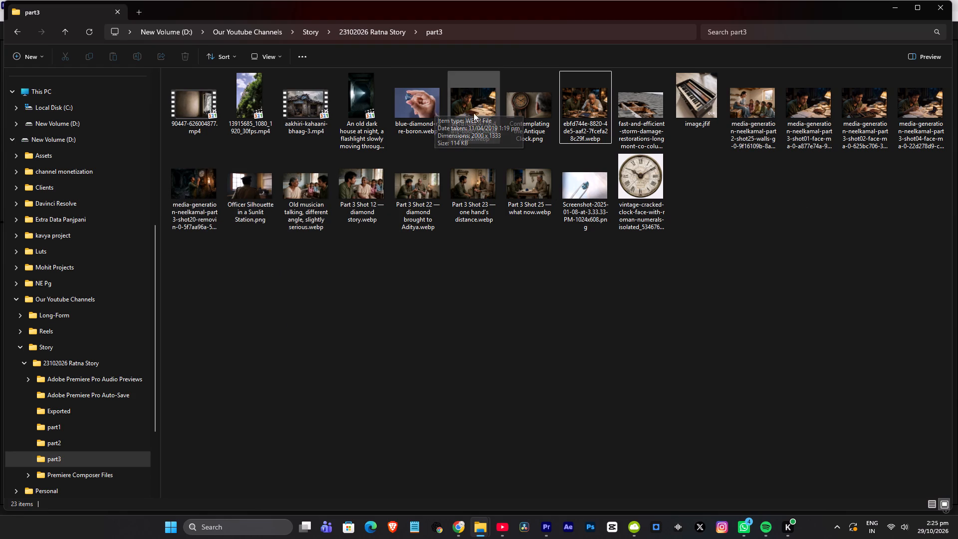
pyautogui.click(492, 262)
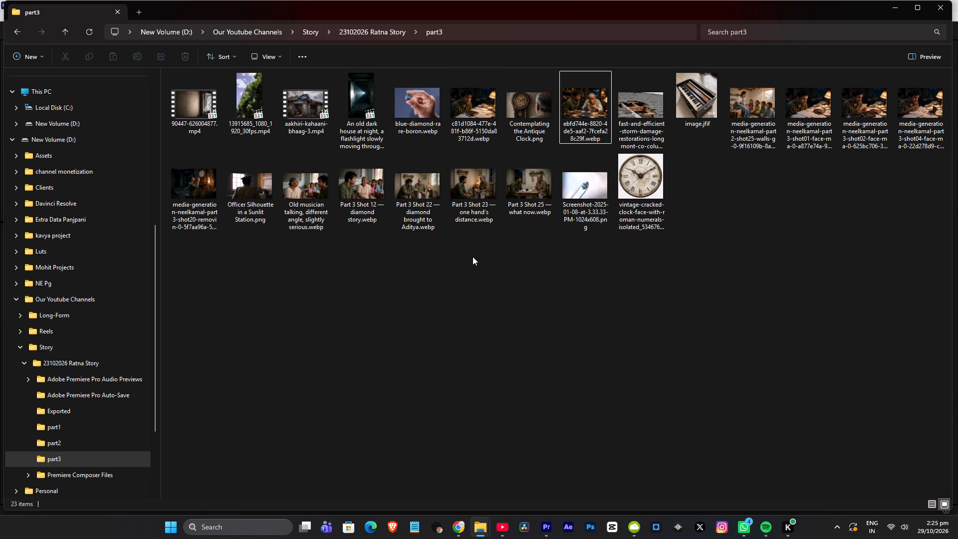
pyautogui.click(472, 257)
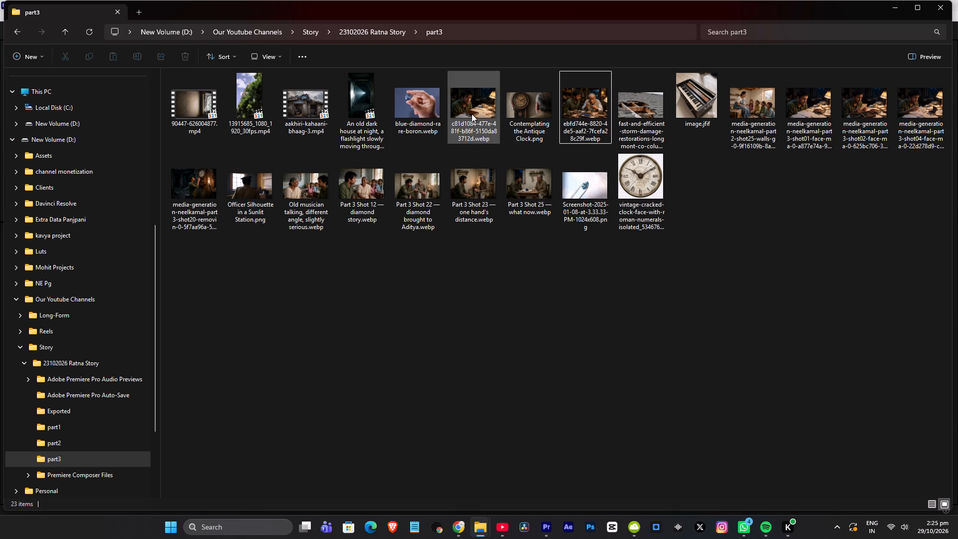
pyautogui.doubleClick(523, 99)
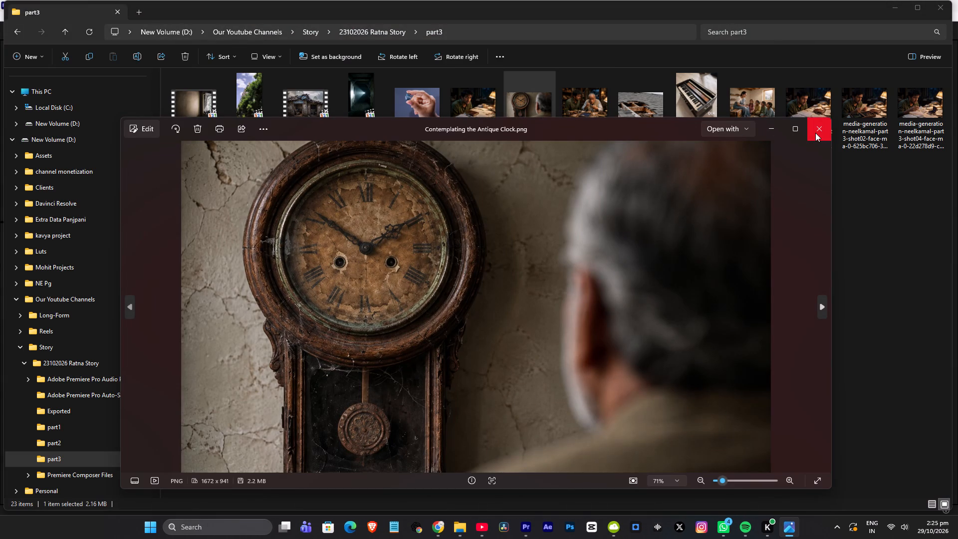
pyautogui.click(815, 133)
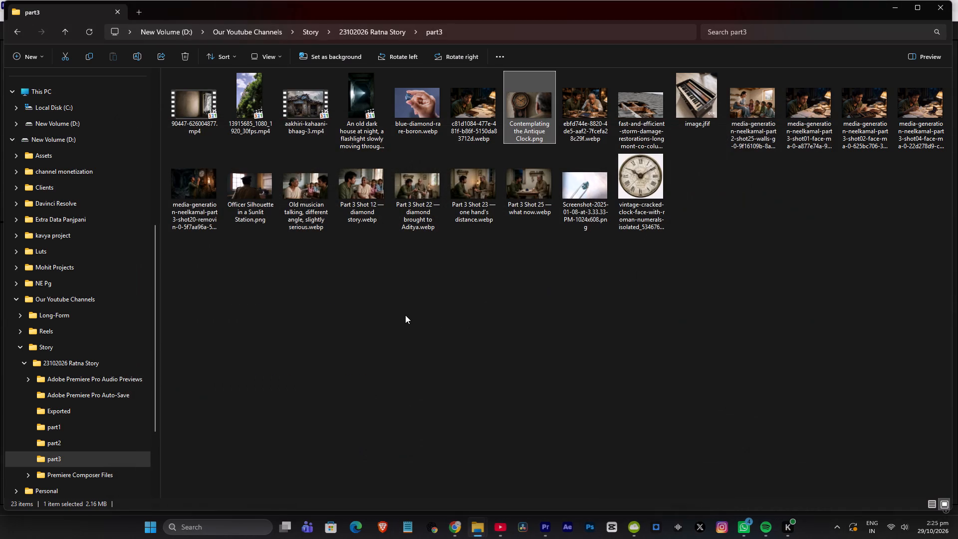
pyautogui.click(405, 315)
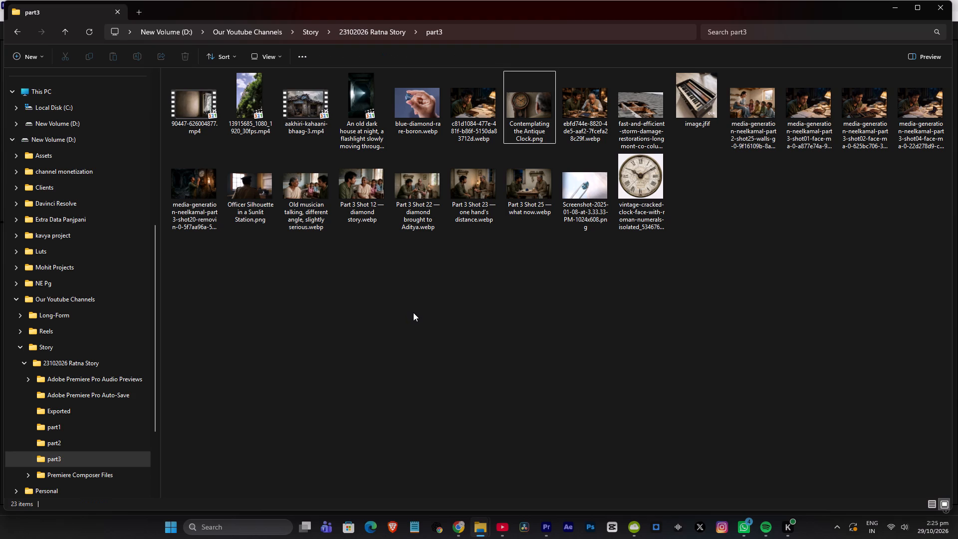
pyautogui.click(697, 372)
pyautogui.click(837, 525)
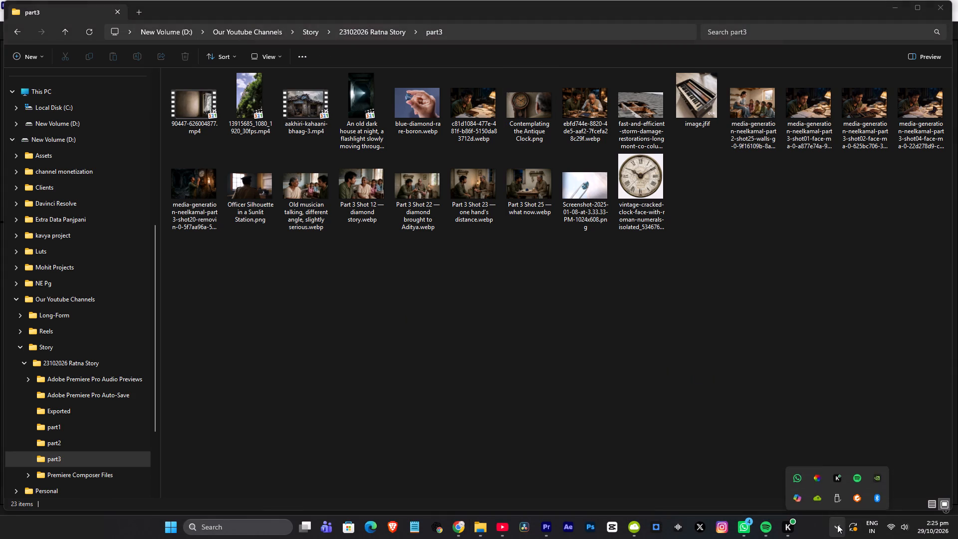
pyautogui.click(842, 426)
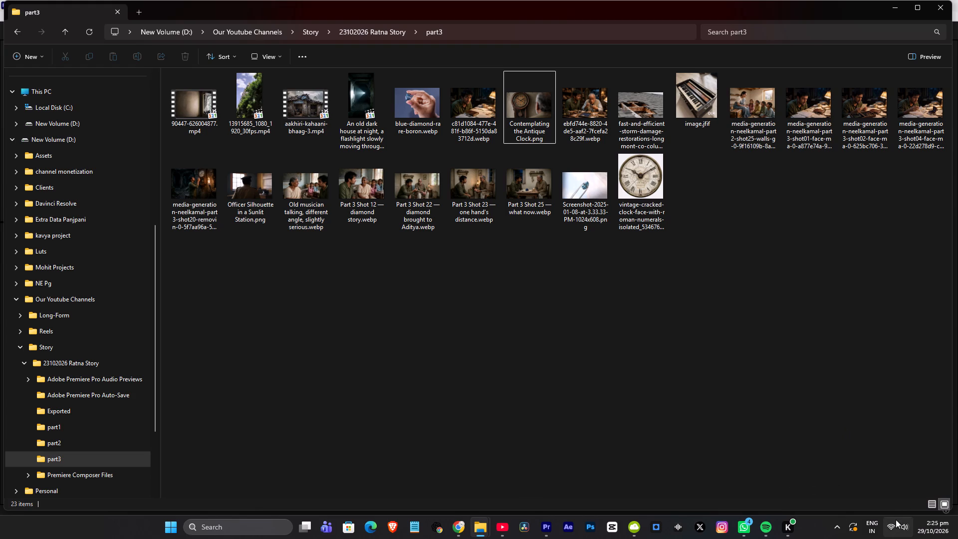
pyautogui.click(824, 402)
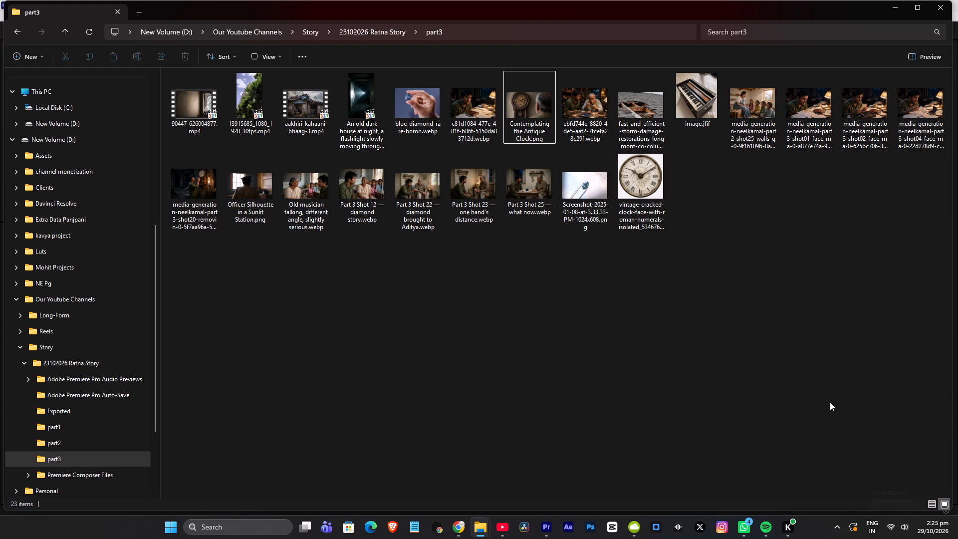
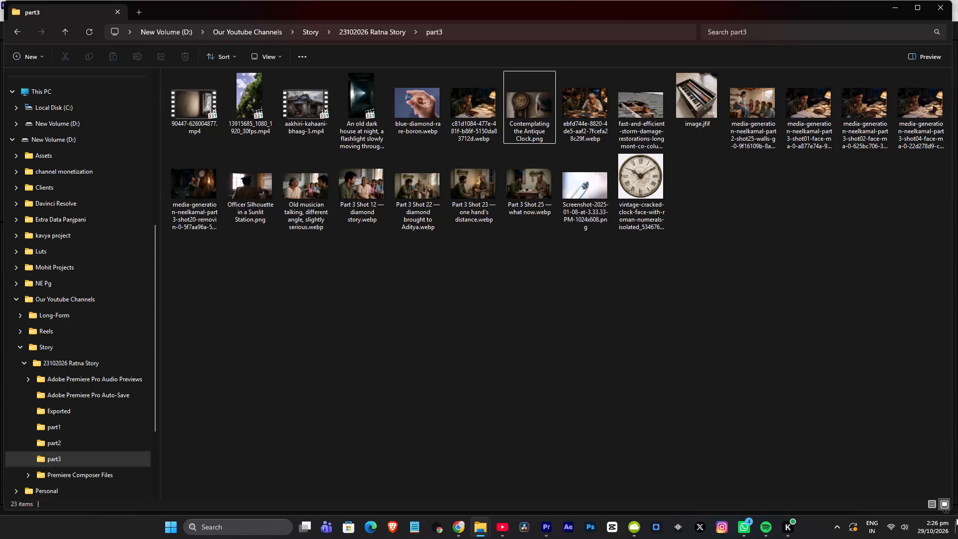
# Check the available Wi-Fi connections in the Windows quick settings.
pyautogui.click(894, 522)
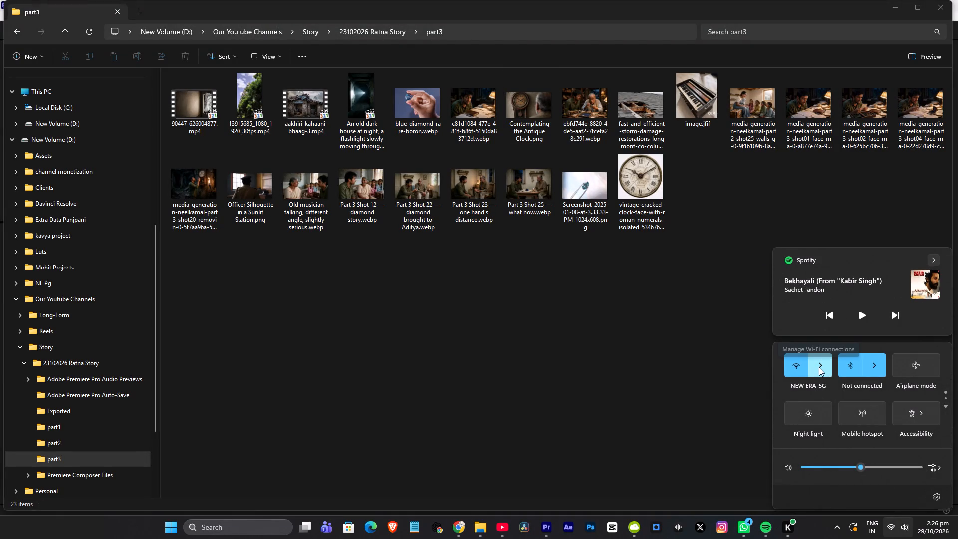
pyautogui.click(610, 368)
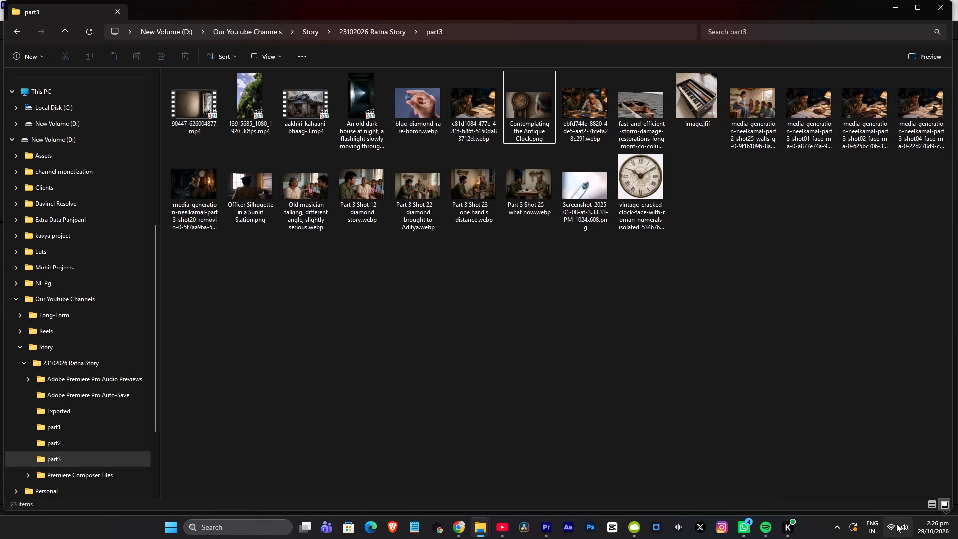
pyautogui.click(895, 524)
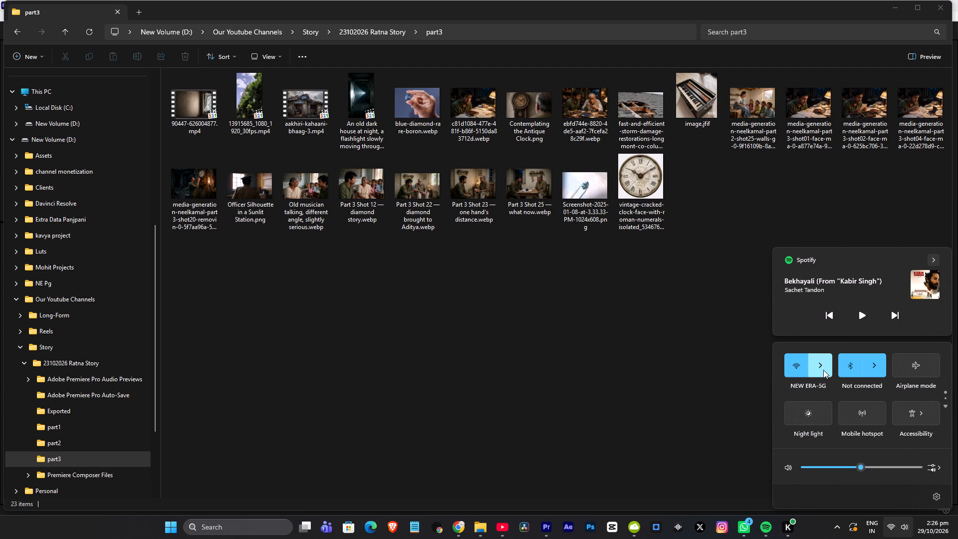
pyautogui.click(823, 370)
pyautogui.click(817, 499)
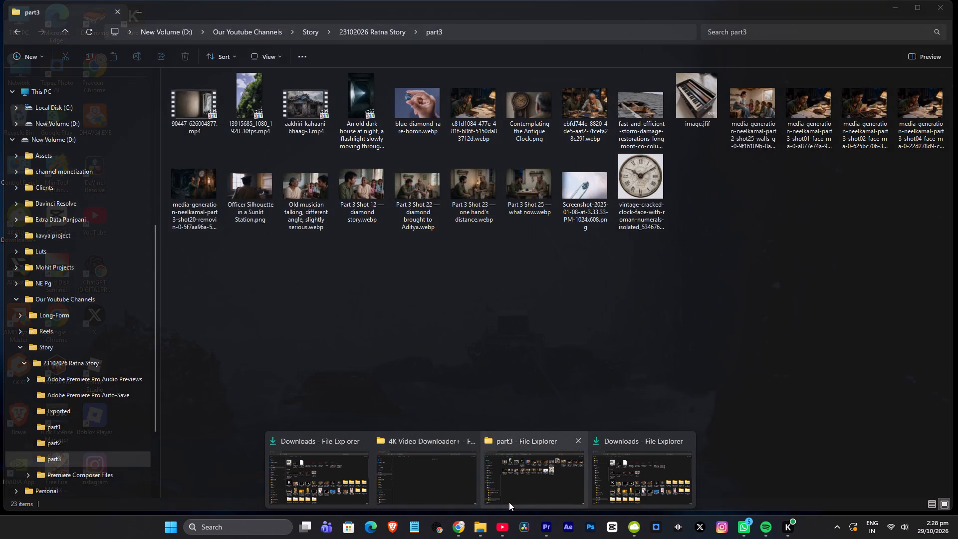
# Switch to Chrome and view the generated image of the jeweller examining a blue gem in the muse.ai chat.
pyautogui.click(457, 526)
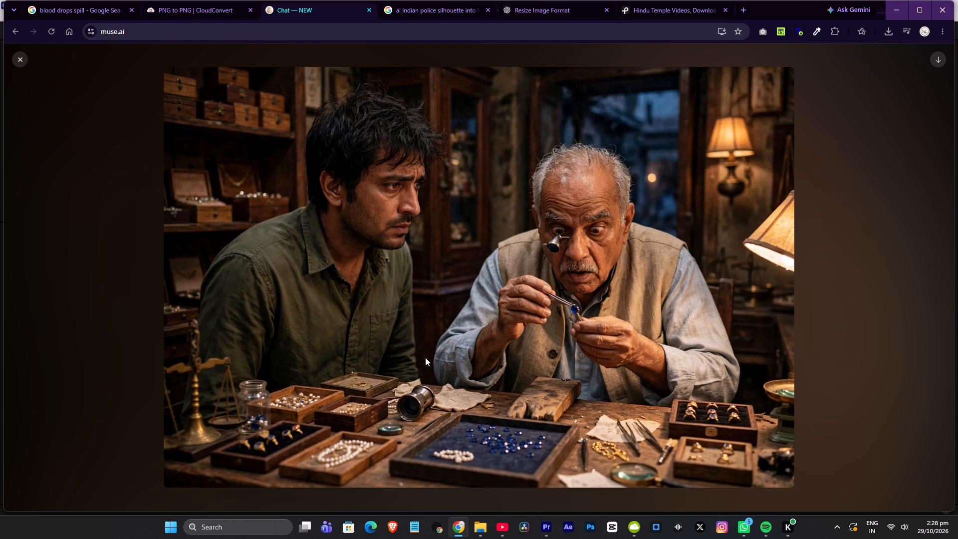
# Find the scanner-removed version of Shot 33 in the muse.ai chat, preview it and download the image.
pyautogui.scroll(2, 425, 357)
pyautogui.click(15, 60)
pyautogui.scroll(-17, 395, 278)
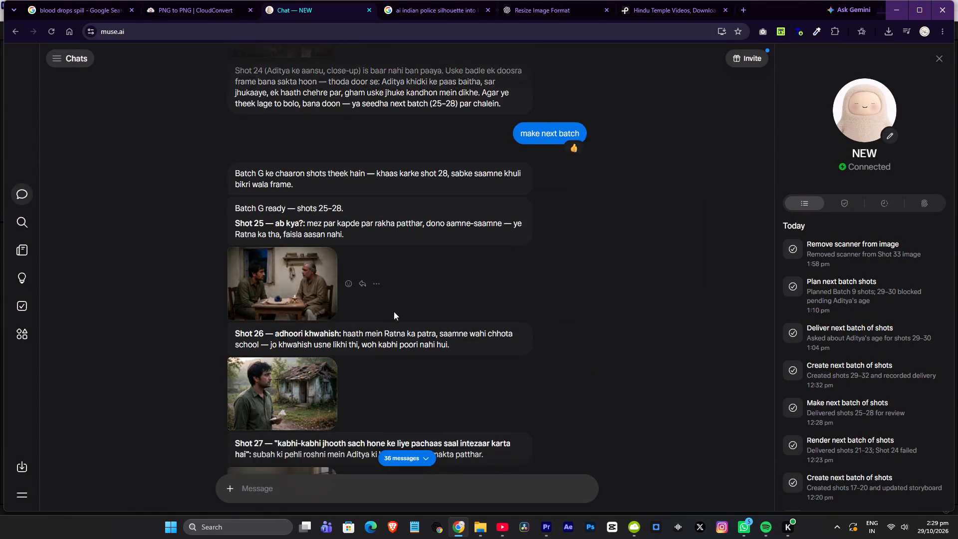
pyautogui.scroll(-5, 394, 314)
pyautogui.scroll(-10, 296, 156)
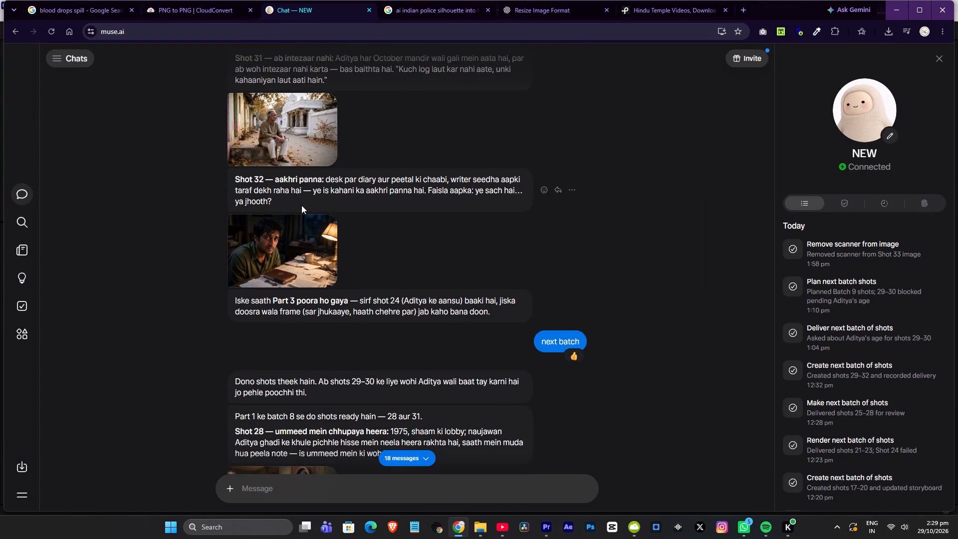
pyautogui.scroll(-16, 301, 205)
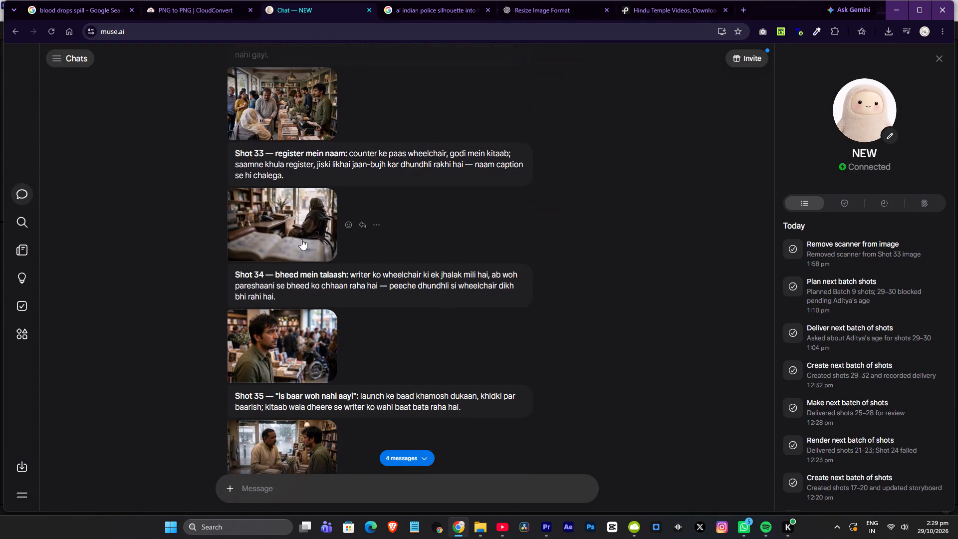
pyautogui.scroll(-2, 283, 225)
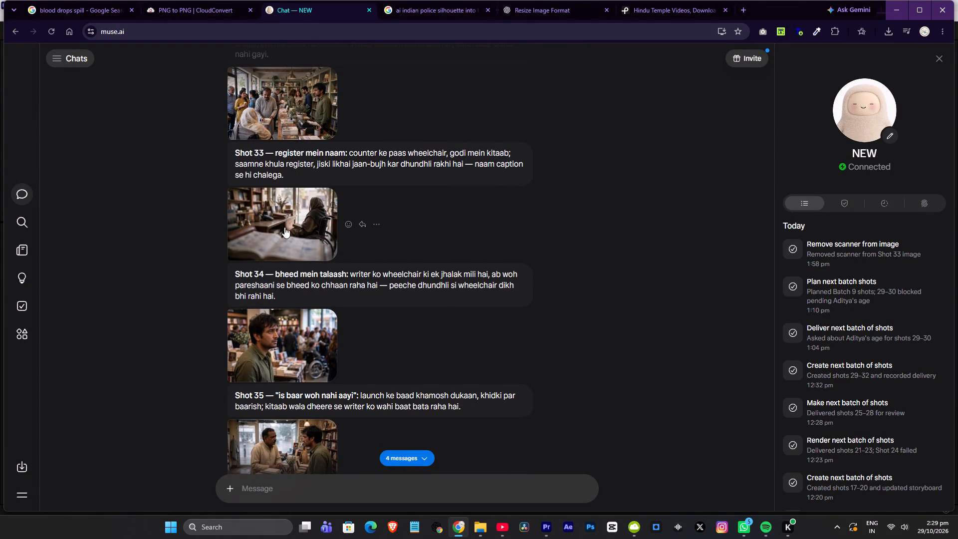
pyautogui.scroll(-11, 284, 227)
pyautogui.click(311, 398)
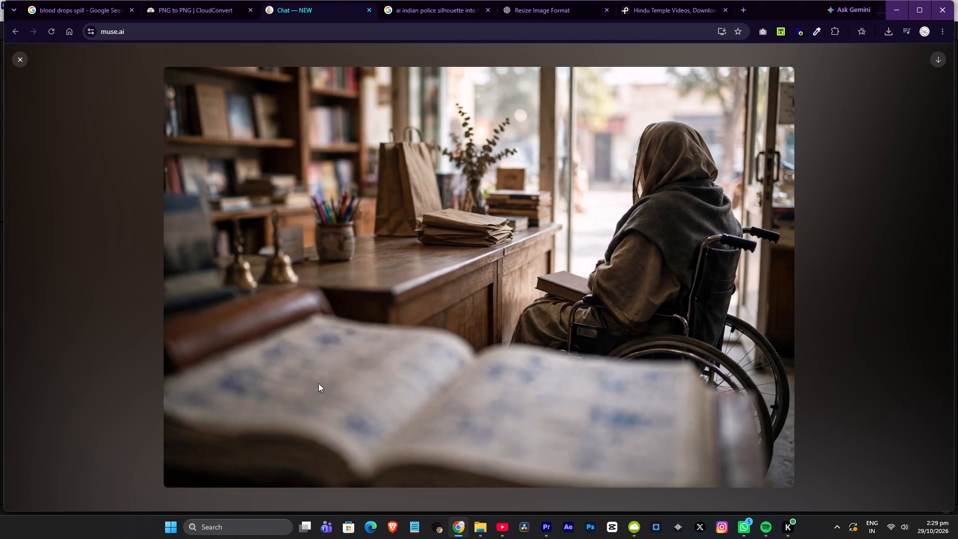
pyautogui.click(17, 60)
pyautogui.rightClick(285, 384)
pyautogui.click(336, 469)
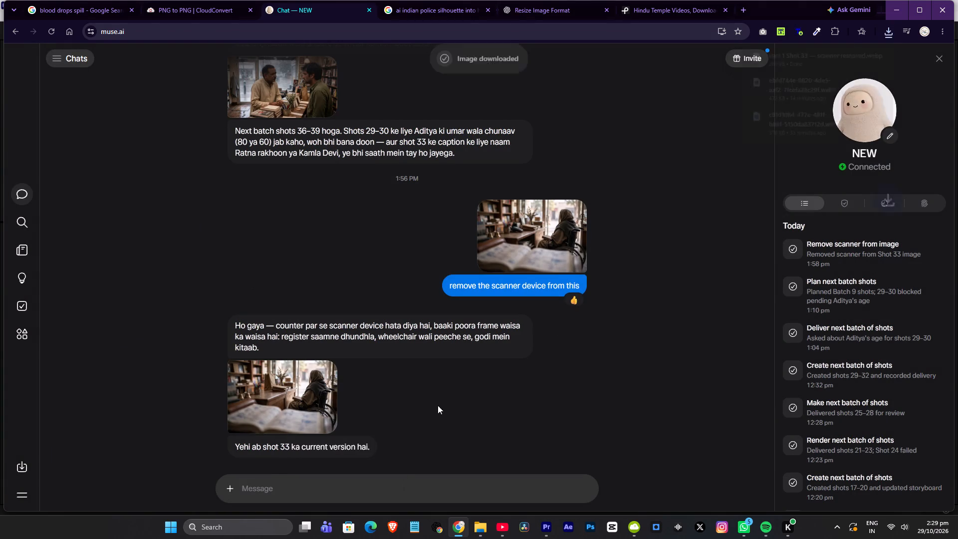
# Move the downloaded Part 1 Shot 33 — scanner removed.webp from Downloads into the project's part3 folder.
pyautogui.click(860, 59)
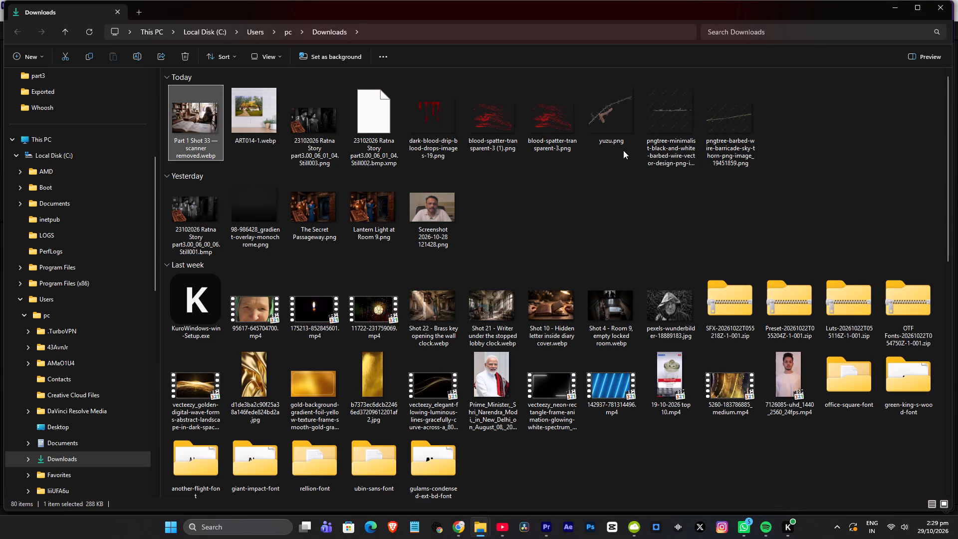
pyautogui.hotkey('ctrl', 'x')
pyautogui.click(475, 523)
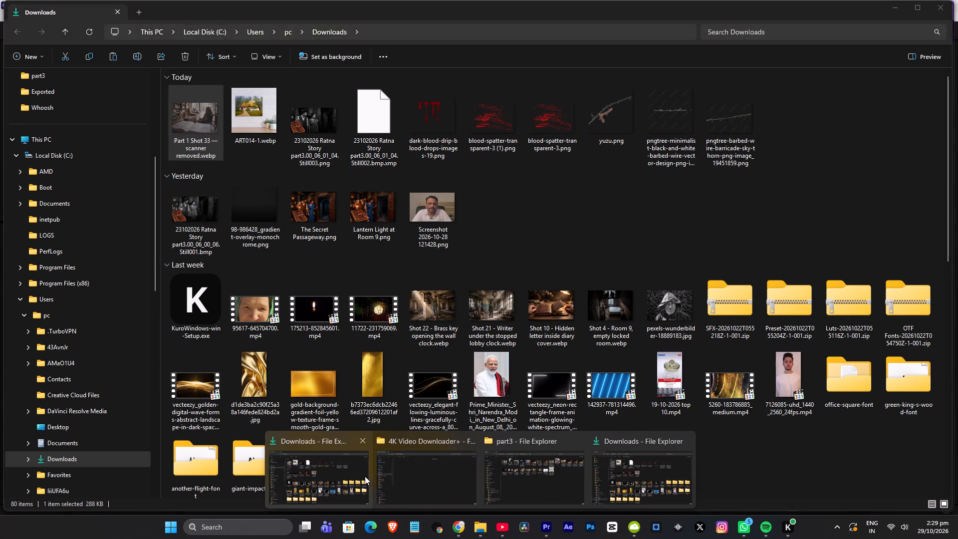
pyautogui.click(548, 477)
pyautogui.click(548, 386)
pyautogui.hotkey('ctrl', 'v')
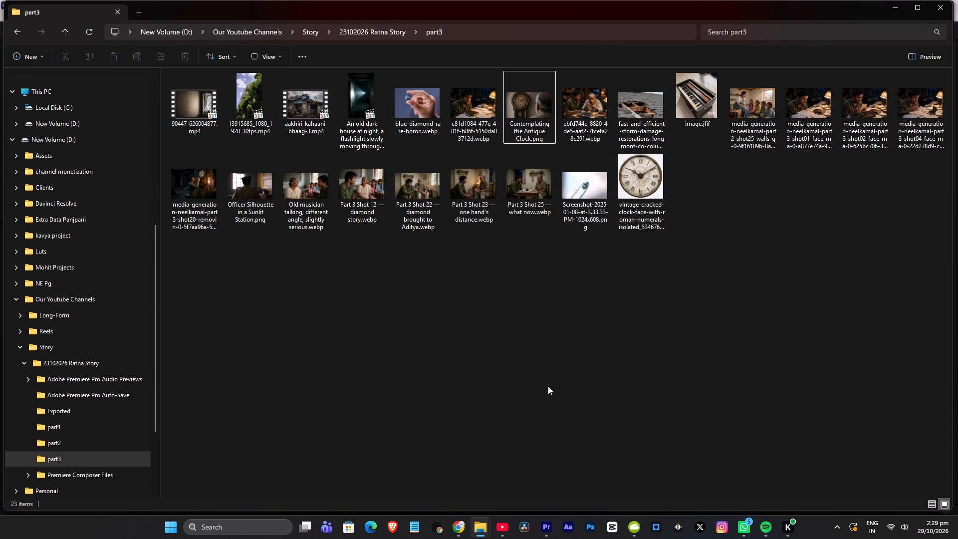
# Place the Part 1 Shot 33 image on V4 of the part3 sequence, aligned with the last narration clip's start, and save the project.
pyautogui.moveTo(363, 199); pyautogui.dragTo(534, 492)
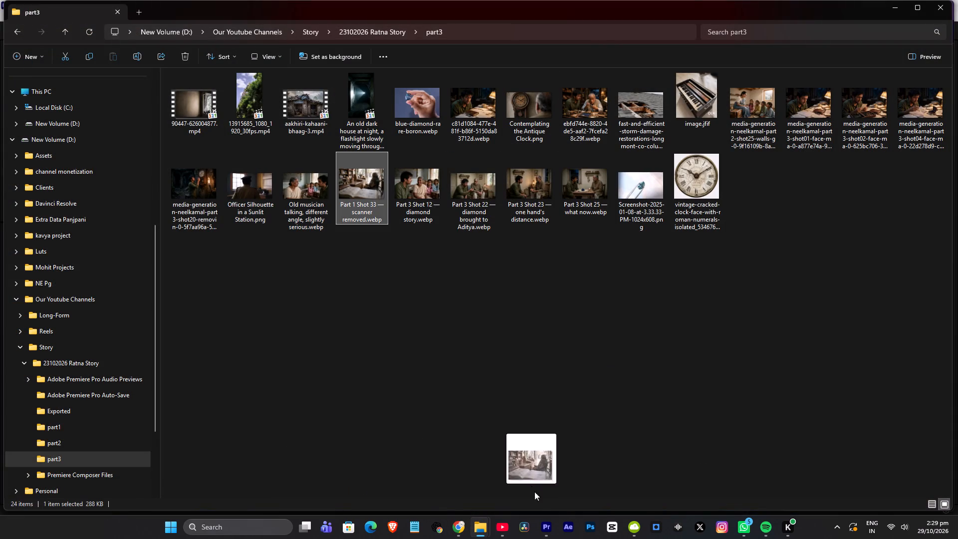
pyautogui.moveTo(534, 492); pyautogui.dragTo(430, 334)
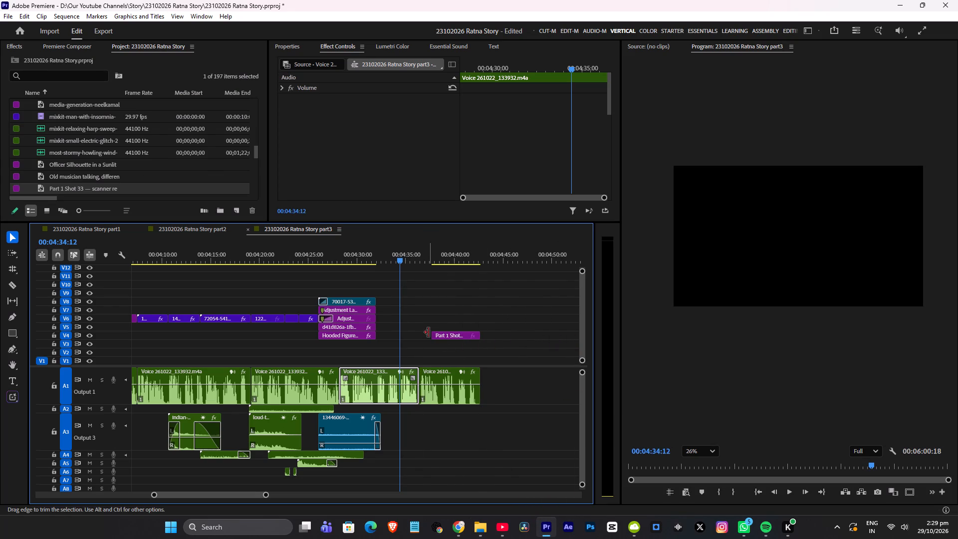
pyautogui.moveTo(432, 333); pyautogui.dragTo(419, 337)
pyautogui.hotkey('ctrl', 's')
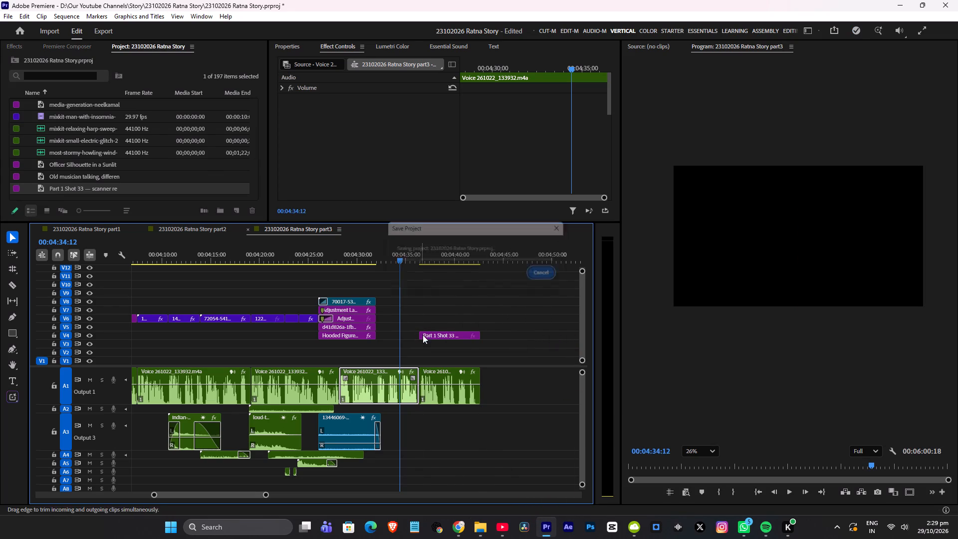
pyautogui.keyDown('alt'); pyautogui.scroll(5, 435, 329); pyautogui.keyUp('alt')
pyautogui.click(424, 261)
pyautogui.hotkey('ctrl', 's')
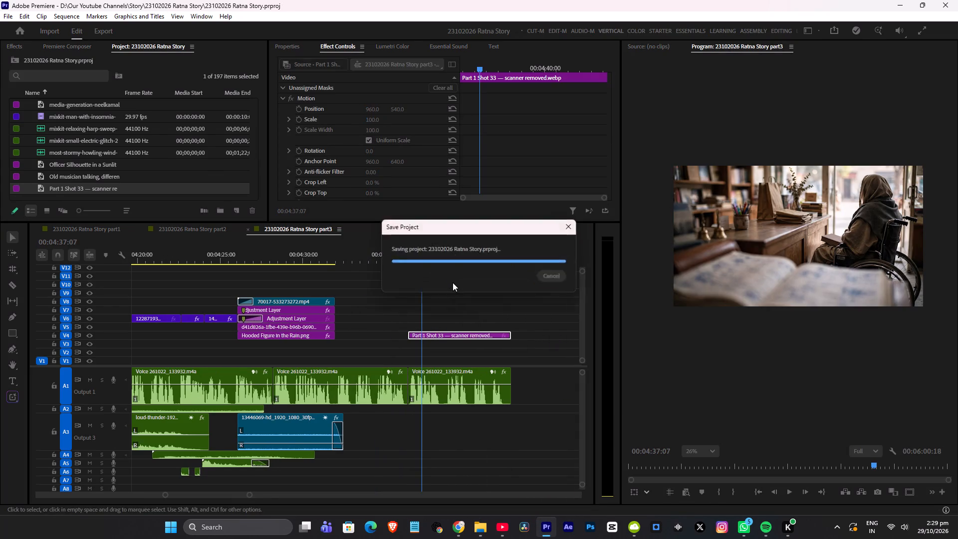
# Copy the Lumetri Color effect from the V8 clip at 00:03:04:21 onto the Part 1 Shot 33 clip and save the project.
pyautogui.scroll(-3, 454, 287)
pyautogui.keyDown('alt'); pyautogui.scroll(4, 451, 300); pyautogui.keyUp('alt')
pyautogui.scroll(5, 390, 327)
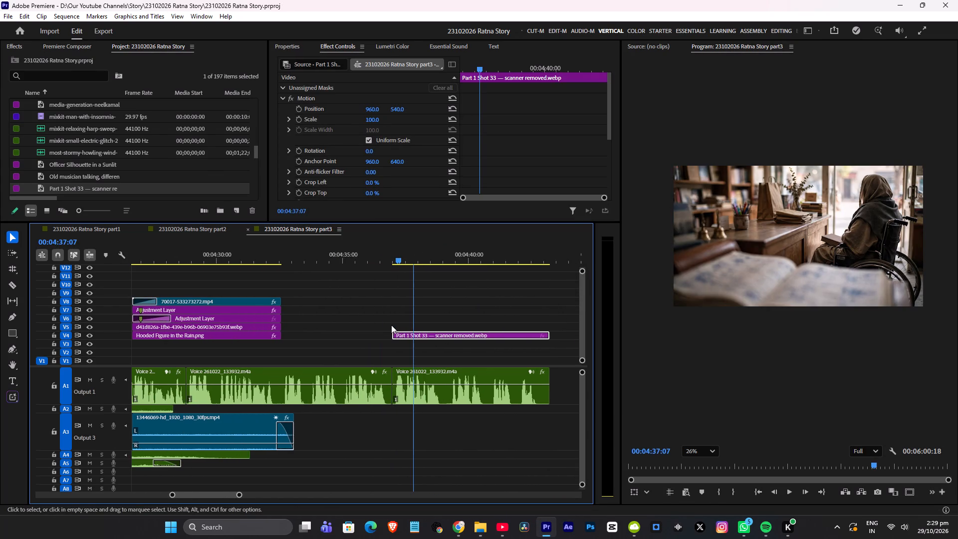
pyautogui.scroll(1, 390, 315)
pyautogui.keyDown('alt'); pyautogui.scroll(-8, 415, 319); pyautogui.keyUp('alt')
pyautogui.scroll(9, 437, 338)
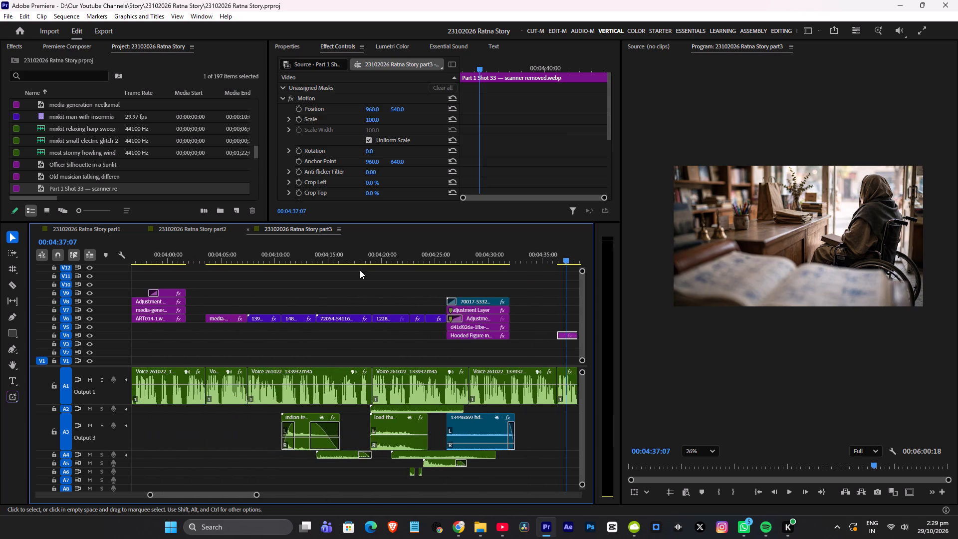
pyautogui.click(357, 255)
pyautogui.keyDown('alt'); pyautogui.scroll(-15, 399, 306); pyautogui.keyUp('alt')
pyautogui.moveTo(292, 252); pyautogui.dragTo(203, 273)
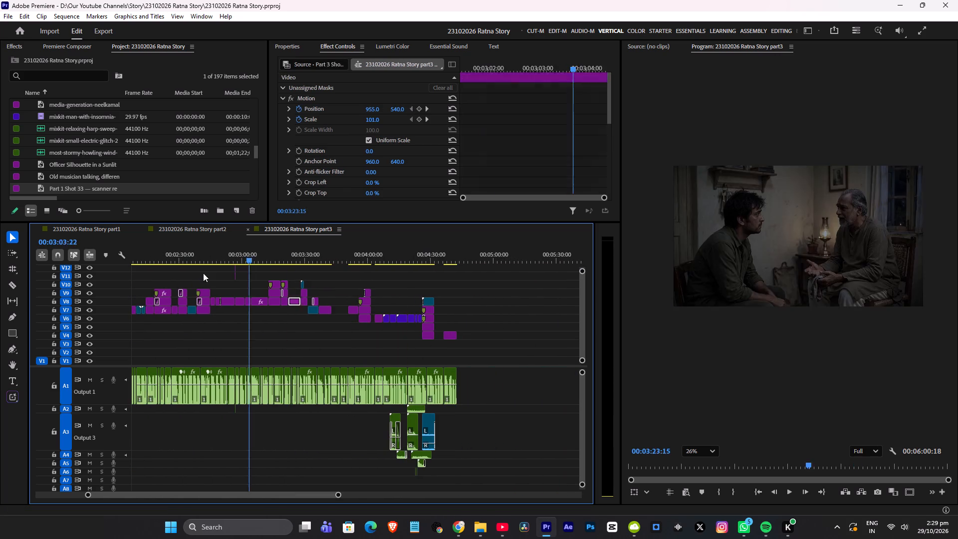
pyautogui.moveTo(203, 273); pyautogui.dragTo(241, 275)
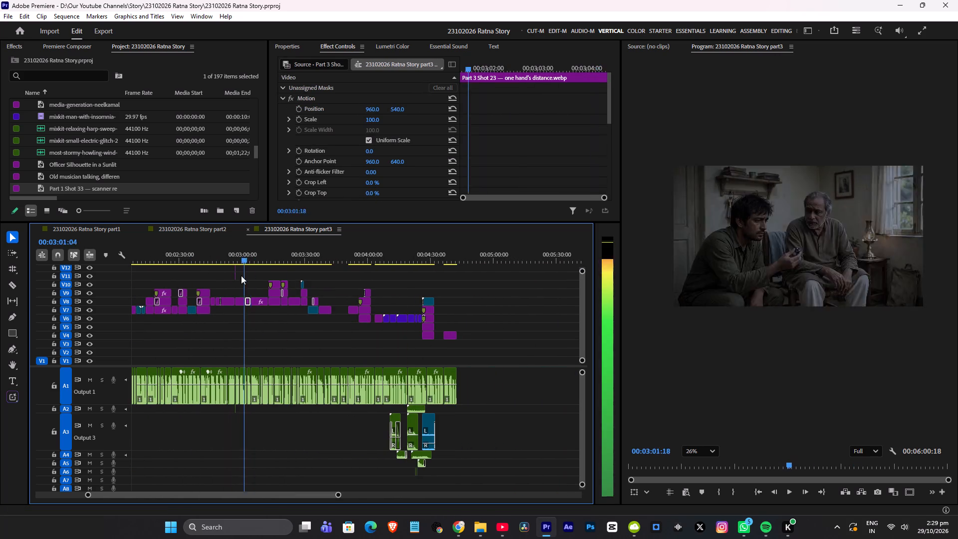
pyautogui.moveTo(241, 275); pyautogui.dragTo(249, 283)
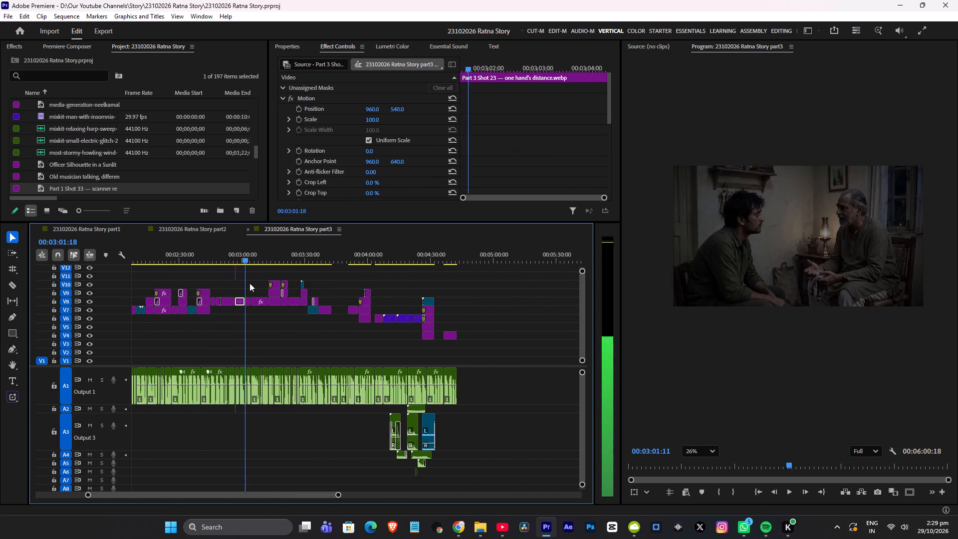
pyautogui.moveTo(249, 283); pyautogui.dragTo(253, 283)
pyautogui.scroll(-9, 349, 156)
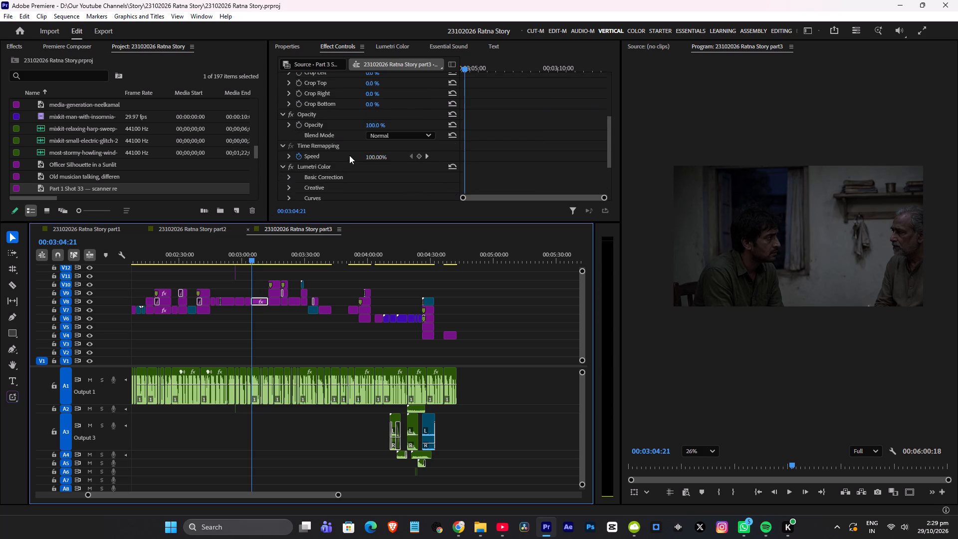
pyautogui.scroll(-5, 349, 155)
pyautogui.click(329, 135)
pyautogui.hotkey('ctrl', 'c')
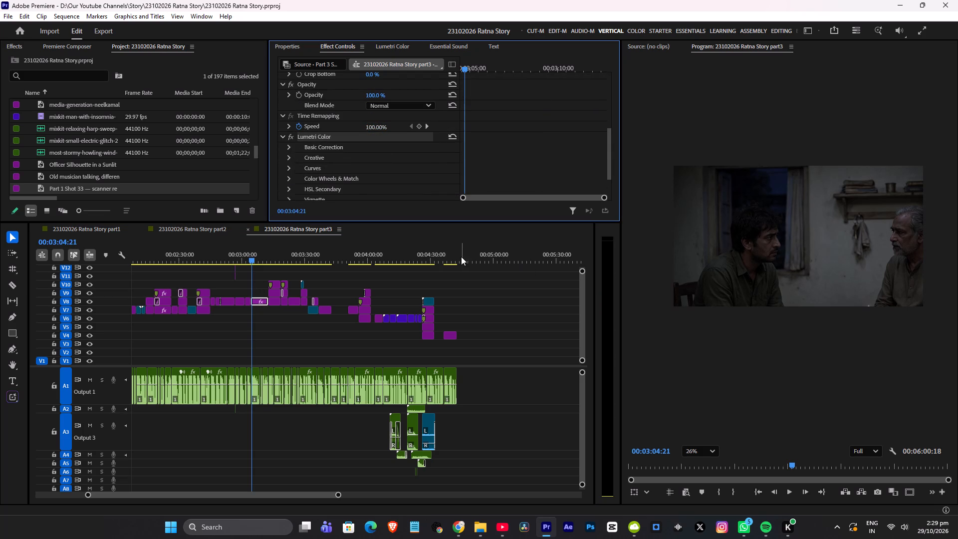
pyautogui.click(453, 261)
pyautogui.hotkey('ctrl', 'v')
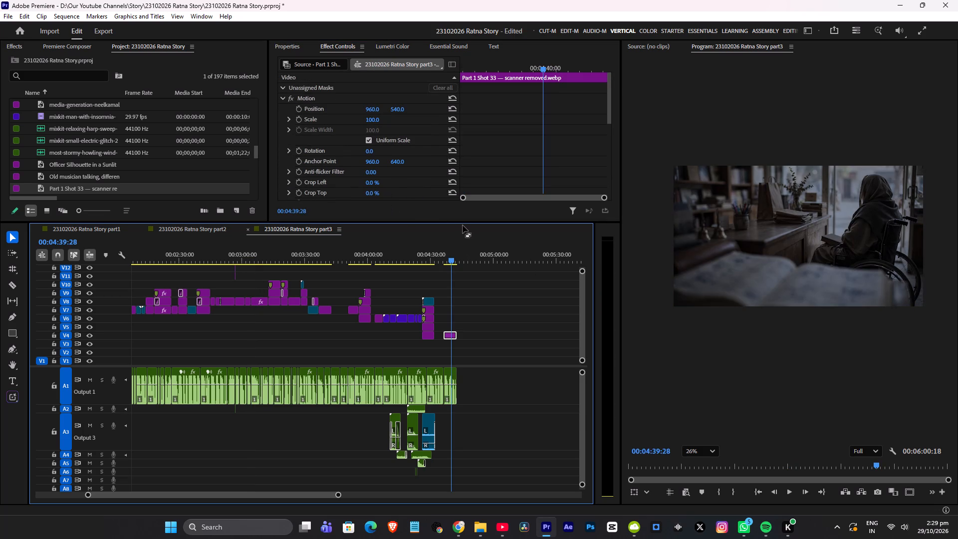
pyautogui.hotkey('ctrl', 's')
# Play the part3 sequence from the hooded-figure shot at 00:04:31:03 into the new Shot 33 clip.
pyautogui.keyDown('alt'); pyautogui.scroll(11, 482, 294); pyautogui.keyUp('alt')
pyautogui.click(359, 254)
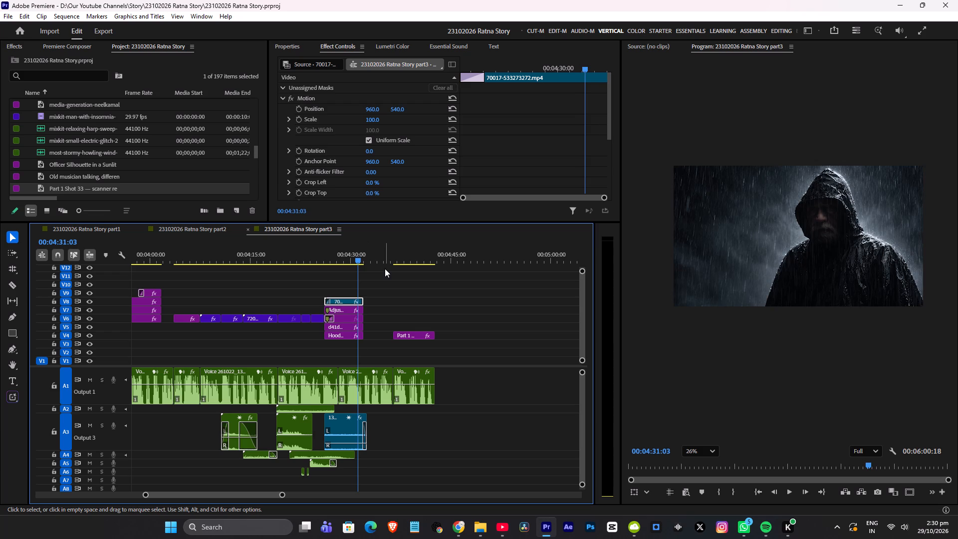
pyautogui.press('space')
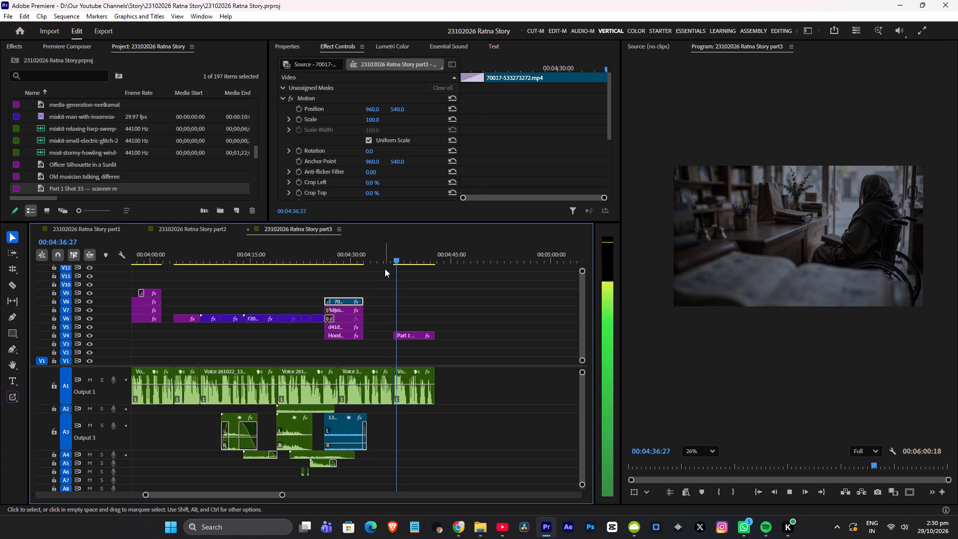
pyautogui.press('space')
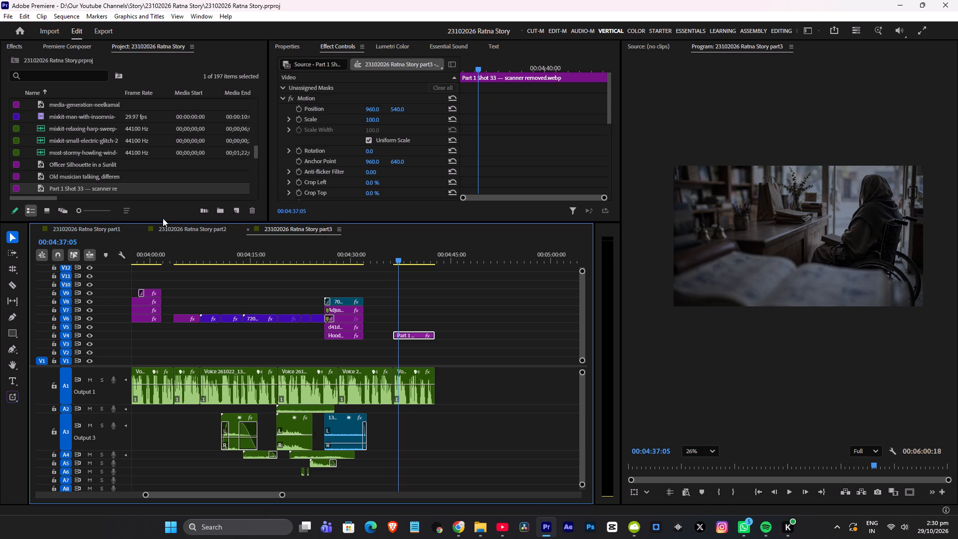
# Scrub backwards through the later shots of the part2 sequence, looking for one to reuse in part3's gap after the hooded-figure shot.
pyautogui.click(171, 229)
pyautogui.scroll(-20, 313, 308)
pyautogui.scroll(-1, 313, 308)
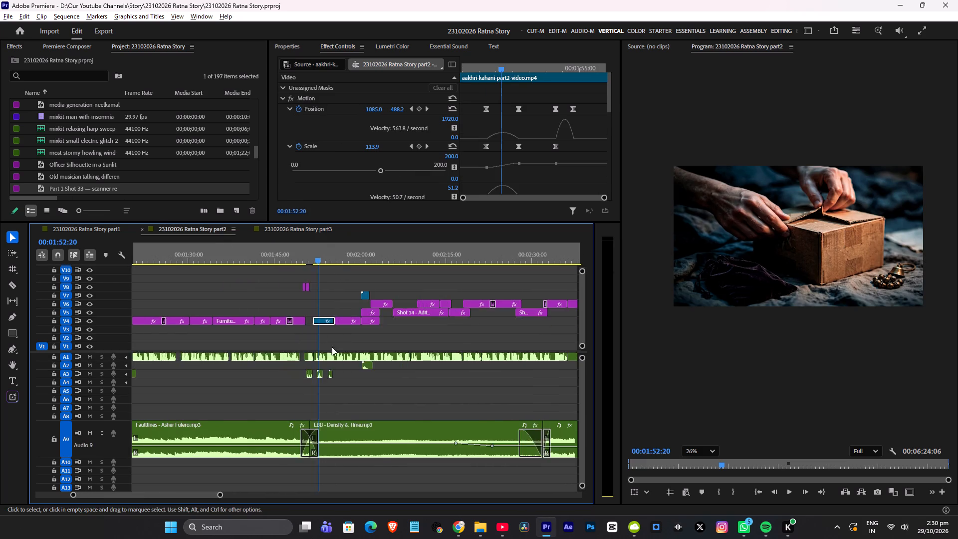
pyautogui.scroll(-11, 332, 347)
pyautogui.keyDown('alt'); pyautogui.scroll(12, 439, 302); pyautogui.keyUp('alt')
pyautogui.keyDown('alt'); pyautogui.scroll(-7, 440, 306); pyautogui.keyUp('alt')
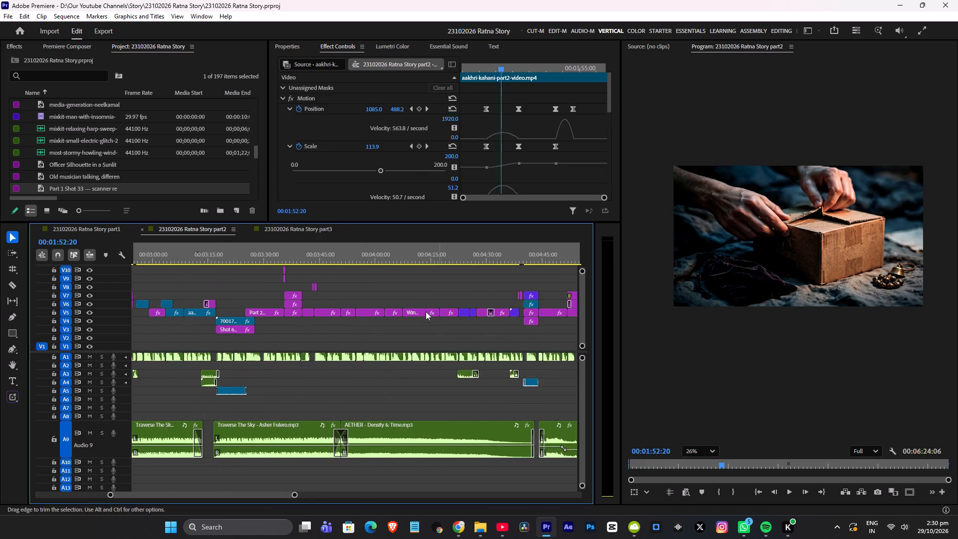
pyautogui.keyDown('alt'); pyautogui.scroll(-20, 426, 311); pyautogui.keyUp('alt')
pyautogui.keyDown('alt'); pyautogui.scroll(-10, 426, 311); pyautogui.keyUp('alt')
pyautogui.moveTo(397, 254); pyautogui.dragTo(277, 276)
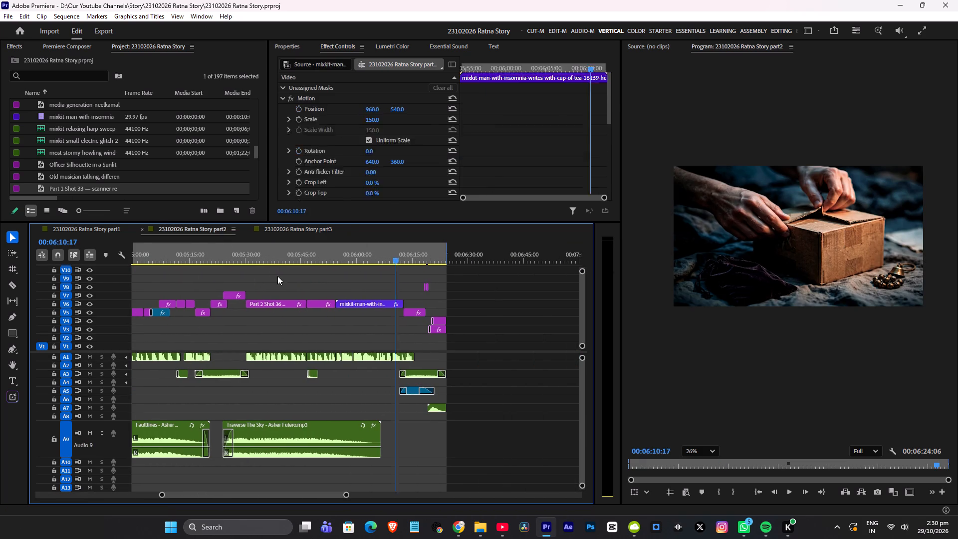
pyautogui.moveTo(277, 276); pyautogui.dragTo(230, 277)
pyautogui.moveTo(337, 250); pyautogui.dragTo(151, 266)
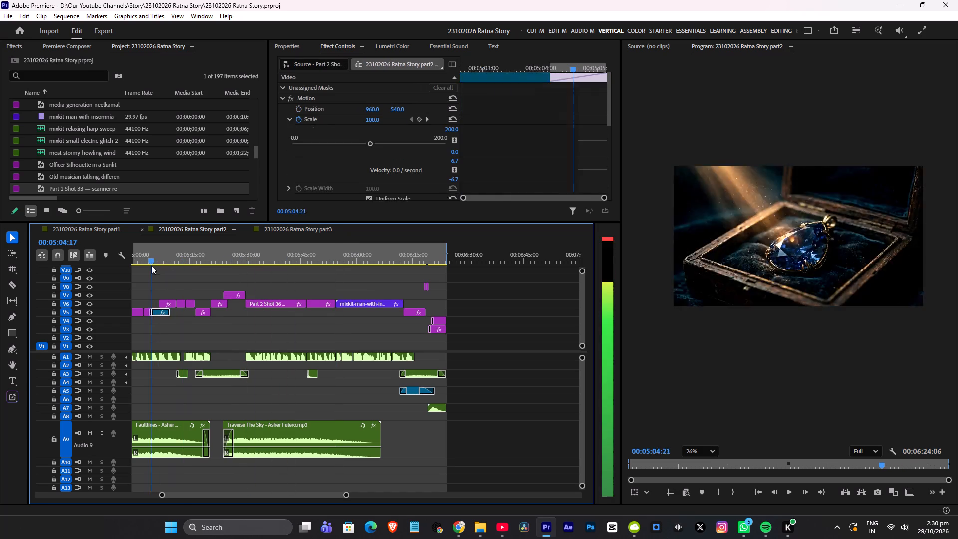
pyautogui.moveTo(151, 266); pyautogui.dragTo(151, 266)
pyautogui.scroll(12, 218, 288)
pyautogui.moveTo(334, 259); pyautogui.dragTo(312, 262)
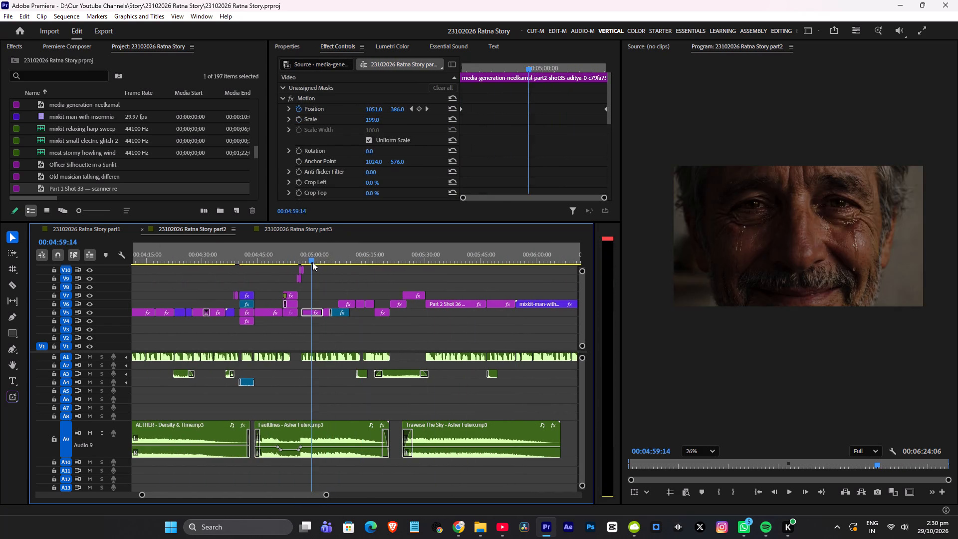
pyautogui.moveTo(312, 262); pyautogui.dragTo(221, 266)
pyautogui.scroll(6, 219, 269)
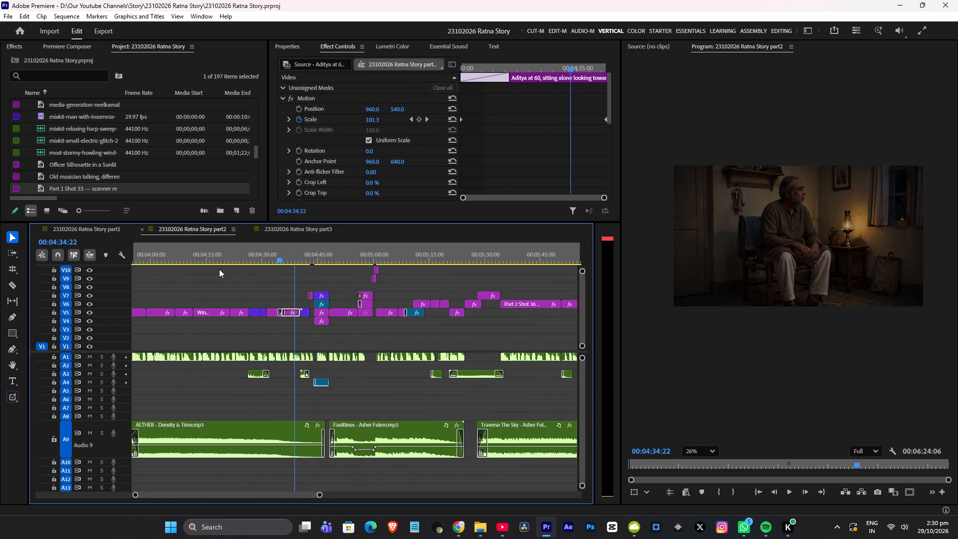
pyautogui.moveTo(306, 256); pyautogui.dragTo(214, 273)
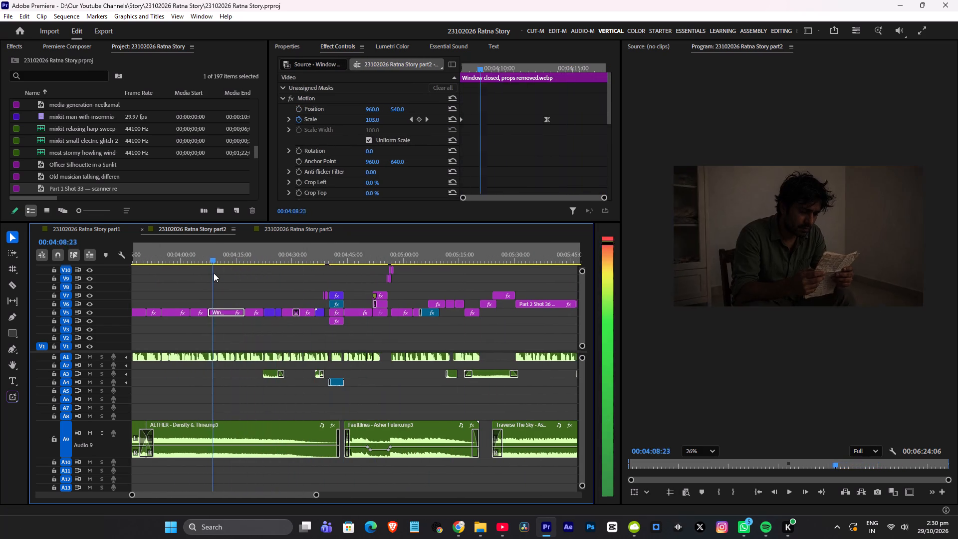
pyautogui.moveTo(214, 273); pyautogui.dragTo(194, 276)
pyautogui.scroll(9, 226, 281)
pyautogui.moveTo(322, 257); pyautogui.dragTo(305, 257)
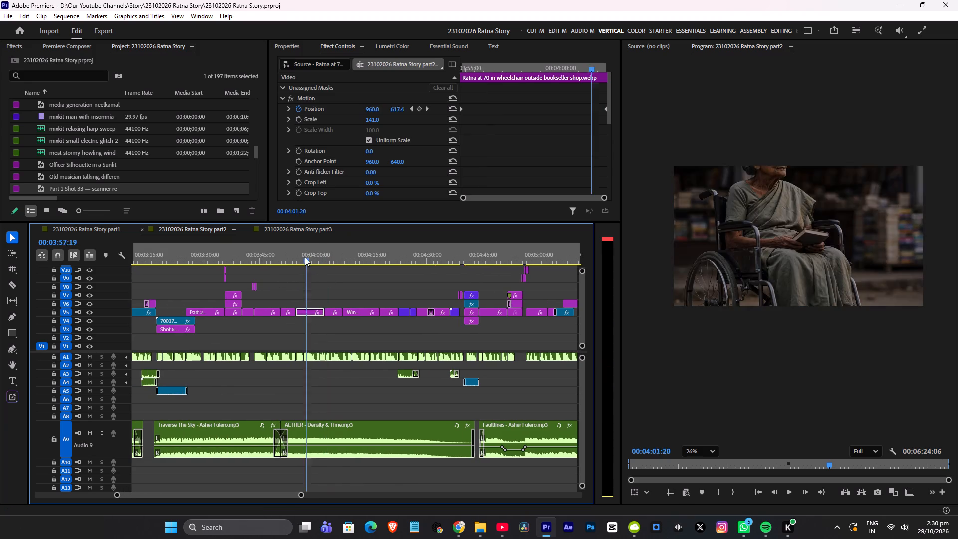
pyautogui.moveTo(305, 257); pyautogui.dragTo(225, 273)
pyautogui.scroll(8, 249, 283)
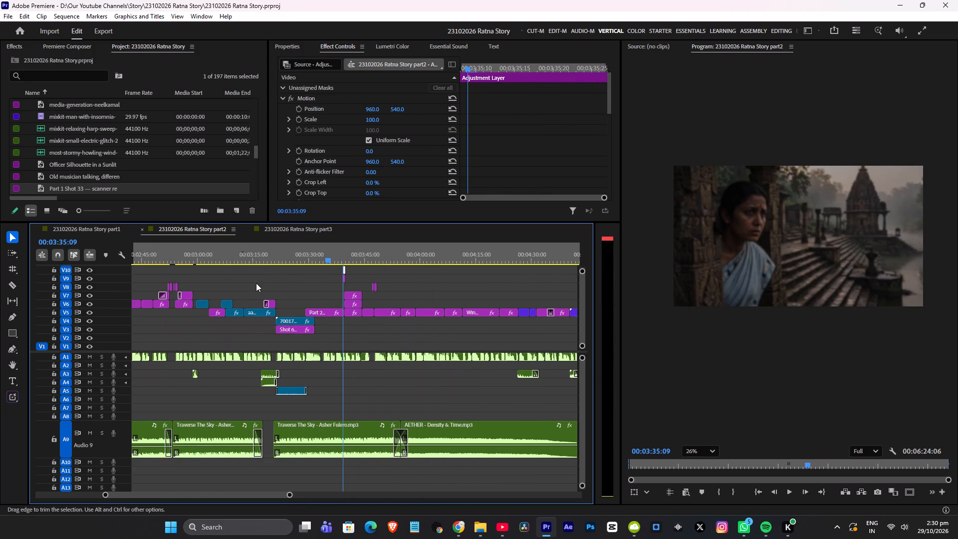
pyautogui.scroll(2, 256, 283)
pyautogui.moveTo(355, 257); pyautogui.dragTo(306, 272)
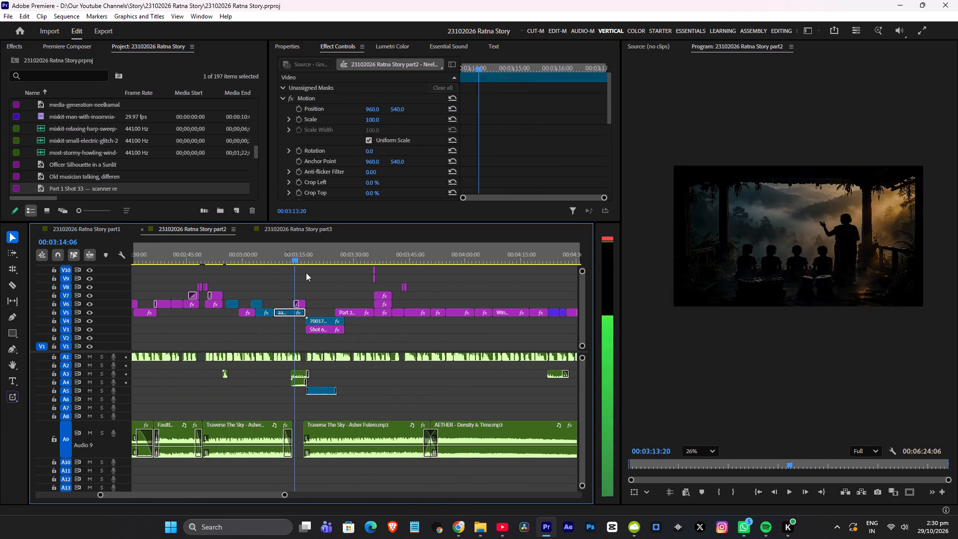
pyautogui.moveTo(306, 272); pyautogui.dragTo(316, 272)
# Copy part2's 70017-533273272.mp4 and Shot 6 storm image with the linked-looking A5 audio into part3, on V6/V5 directly after the hooded-figure shot.
pyautogui.keyDown('alt'); pyautogui.scroll(8, 336, 304); pyautogui.keyUp('alt')
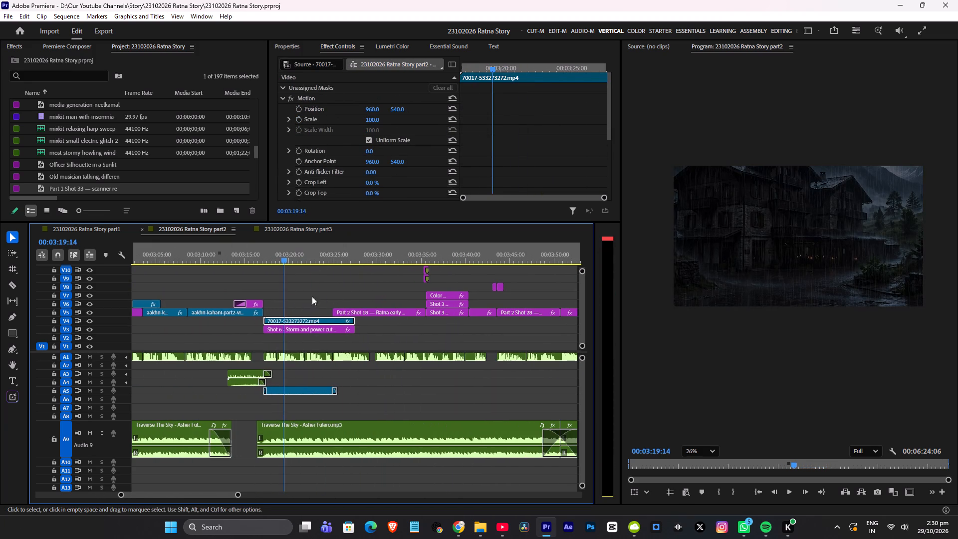
pyautogui.moveTo(300, 292); pyautogui.dragTo(313, 332)
pyautogui.keyDown('shift'); pyautogui.click(297, 393); pyautogui.keyUp('shift')
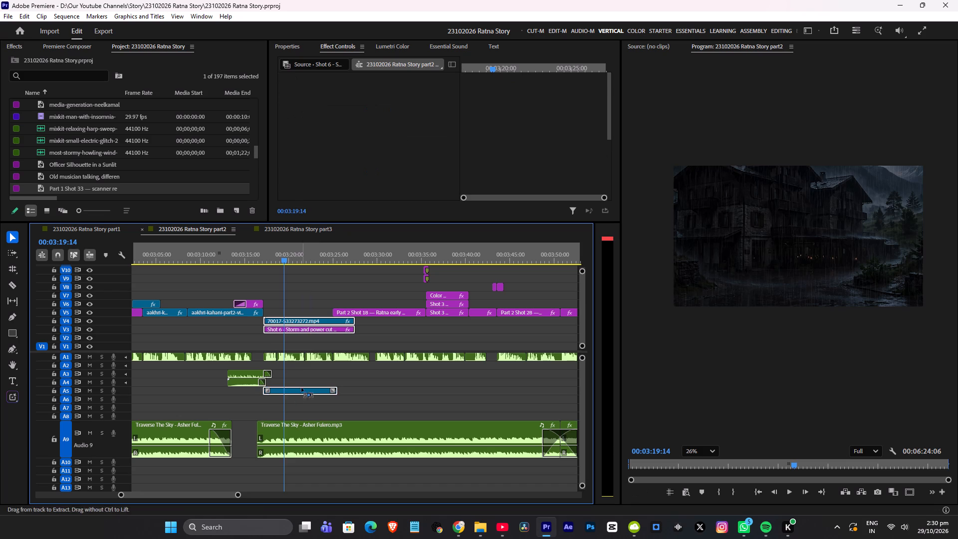
pyautogui.hotkey('ctrl', 'c')
pyautogui.click(271, 225)
pyautogui.scroll(-6, 403, 317)
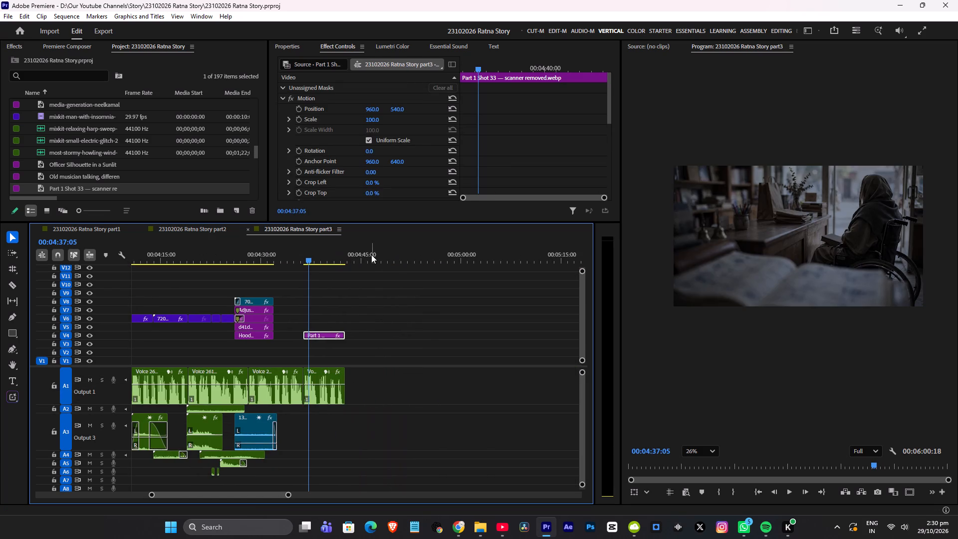
pyautogui.click(370, 253)
pyautogui.hotkey('ctrl', 'v')
pyautogui.scroll(7, 389, 294)
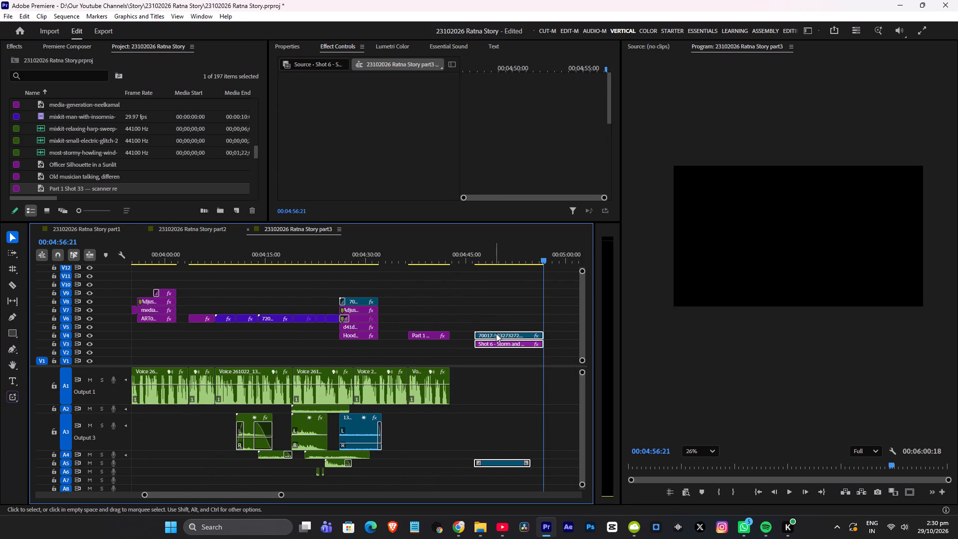
pyautogui.moveTo(496, 334); pyautogui.dragTo(499, 321)
pyautogui.moveTo(503, 317); pyautogui.dragTo(424, 316)
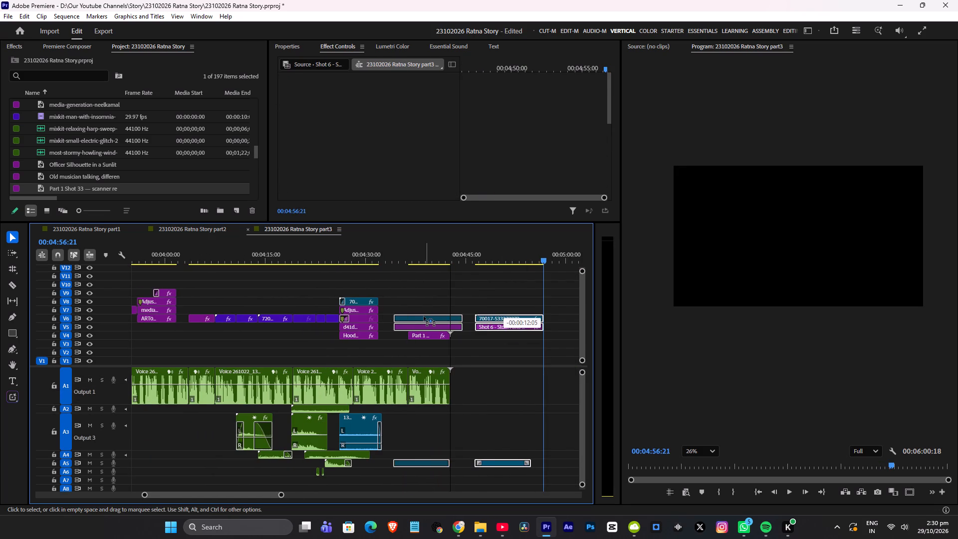
pyautogui.moveTo(424, 316); pyautogui.dragTo(407, 316)
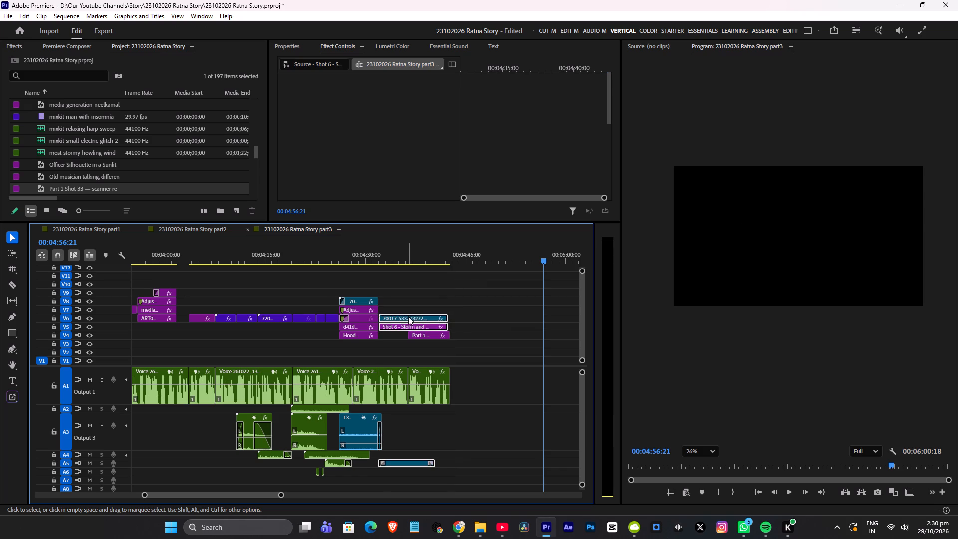
# Play the pasted storm shot, trim its two video clips and A5 audio to about the start of Part 1 Shot 33, and save.
pyautogui.keyDown('alt'); pyautogui.scroll(13, 392, 310); pyautogui.keyUp('alt')
pyautogui.click(346, 261)
pyautogui.press('space')
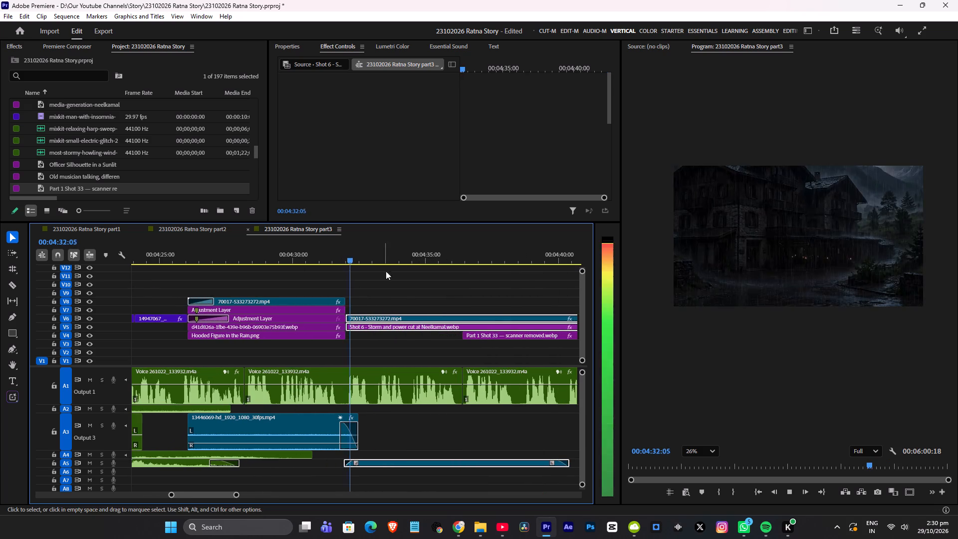
pyautogui.scroll(-10, 399, 274)
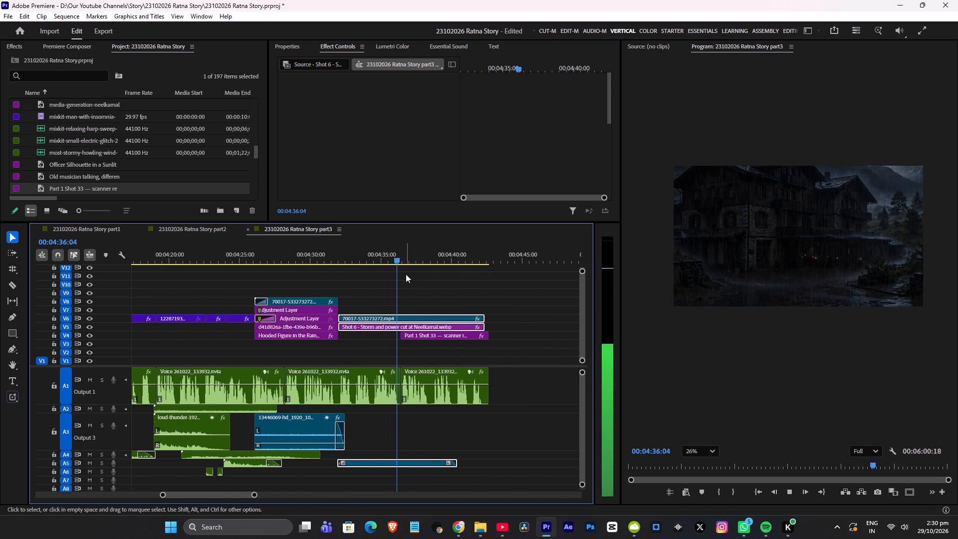
pyautogui.press('space')
pyautogui.moveTo(473, 293); pyautogui.dragTo(486, 329)
pyautogui.moveTo(487, 320); pyautogui.dragTo(405, 319)
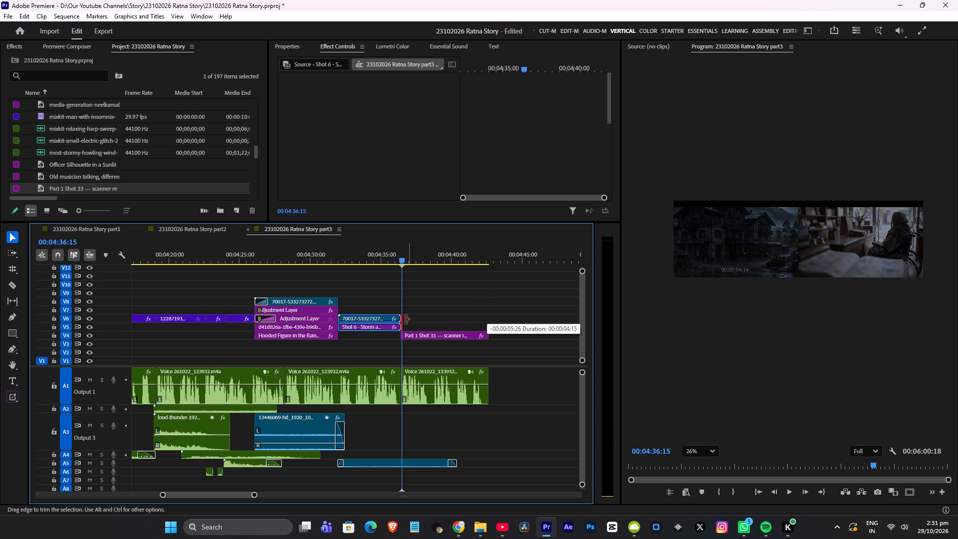
pyautogui.moveTo(405, 319); pyautogui.dragTo(403, 319)
pyautogui.moveTo(462, 463); pyautogui.dragTo(410, 467)
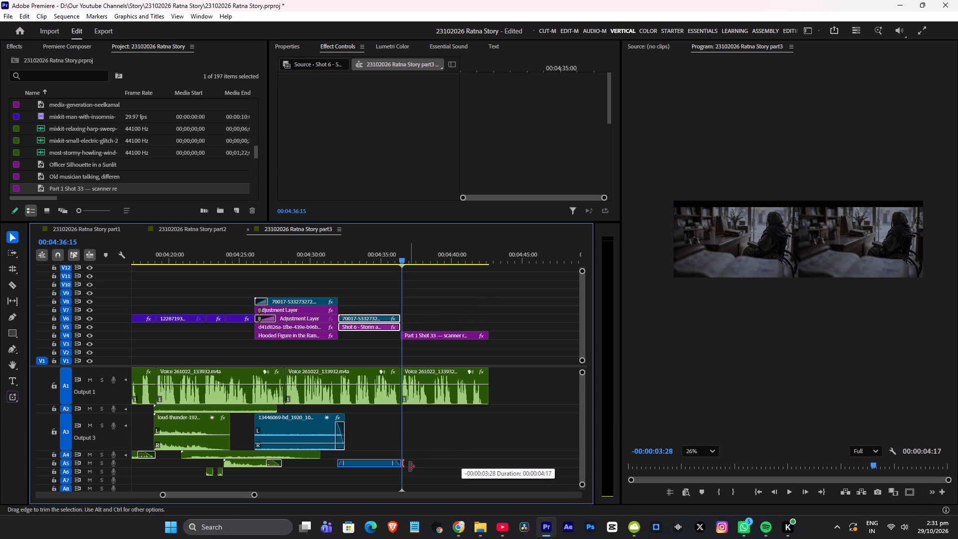
pyautogui.moveTo(410, 467); pyautogui.dragTo(411, 467)
pyautogui.hotkey('ctrl', 's')
# Move the trimmed storm audio clip from A5 up to A4 in part3 and save the project.
pyautogui.keyDown('alt'); pyautogui.scroll(-7, 425, 442); pyautogui.keyUp('alt')
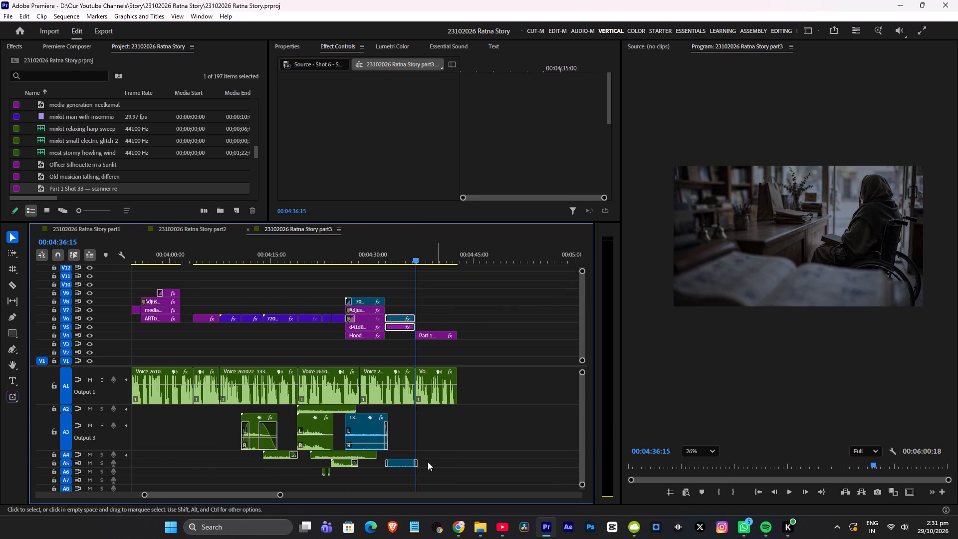
pyautogui.click(397, 444)
pyautogui.click(400, 462)
pyautogui.keyDown('shift'); pyautogui.moveTo(400, 462); pyautogui.dragTo(401, 455); pyautogui.keyUp('shift')
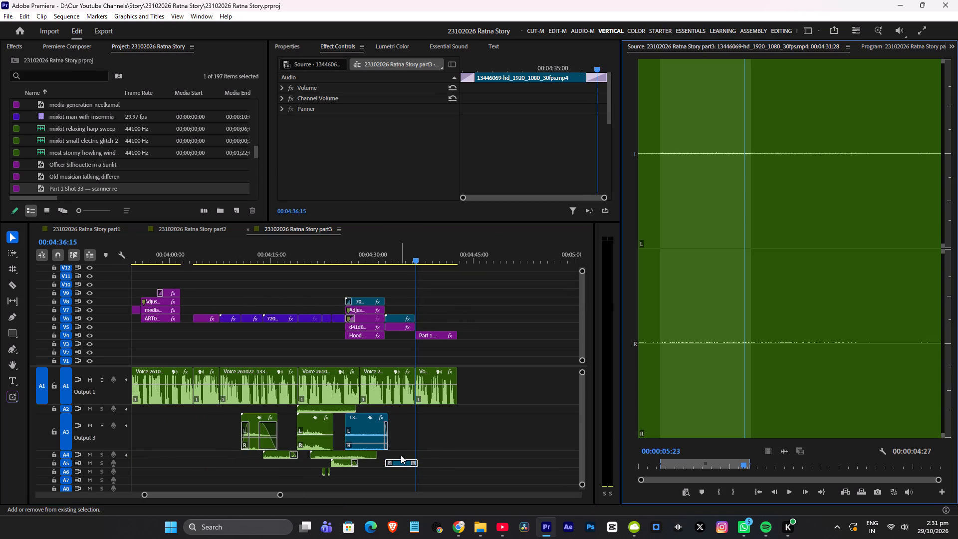
pyautogui.keyDown('shift'); pyautogui.moveTo(401, 455); pyautogui.dragTo(401, 455); pyautogui.keyUp('shift')
pyautogui.click(408, 431)
pyautogui.keyDown('shift'); pyautogui.moveTo(401, 461); pyautogui.dragTo(401, 453); pyautogui.keyUp('shift')
pyautogui.keyDown('shift'); pyautogui.click(403, 422); pyautogui.keyUp('shift')
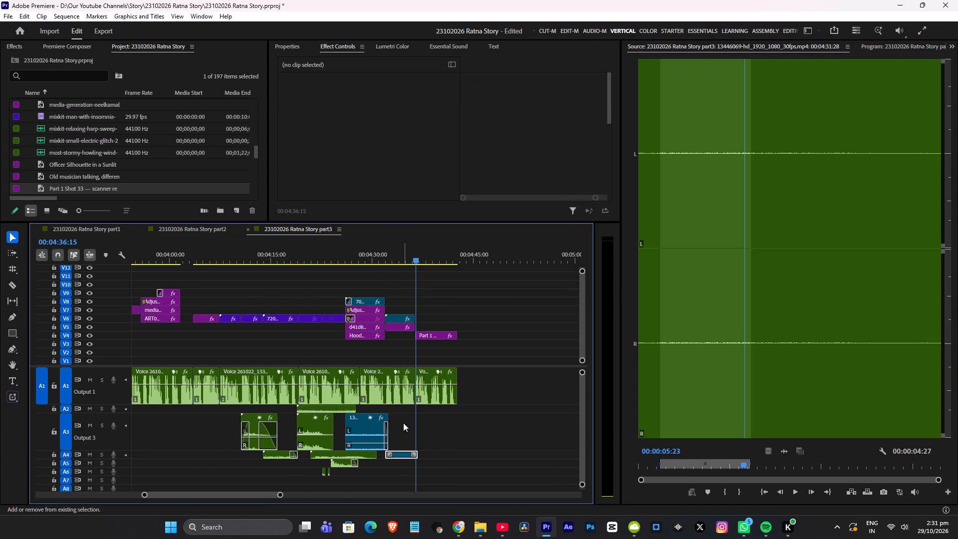
pyautogui.hotkey('ctrl', 's')
# Play the part3 sequence from the old musician shot at 00:03:41:14 into the gap without visuals, to about 00:03:49:13.
pyautogui.keyDown('alt'); pyautogui.scroll(-6, 429, 423); pyautogui.keyUp('alt')
pyautogui.scroll(8, 457, 436)
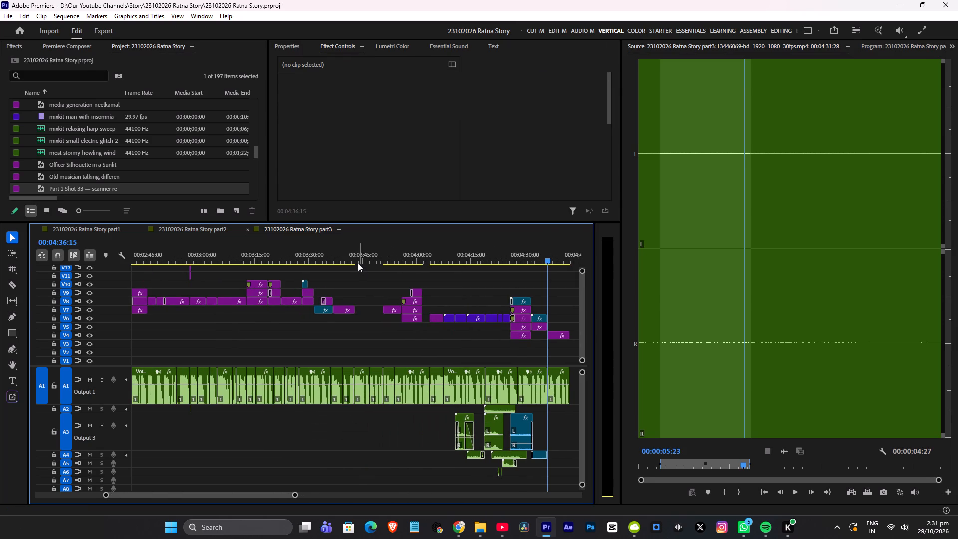
pyautogui.click(358, 263)
pyautogui.click(356, 261)
pyautogui.doubleClick(353, 262)
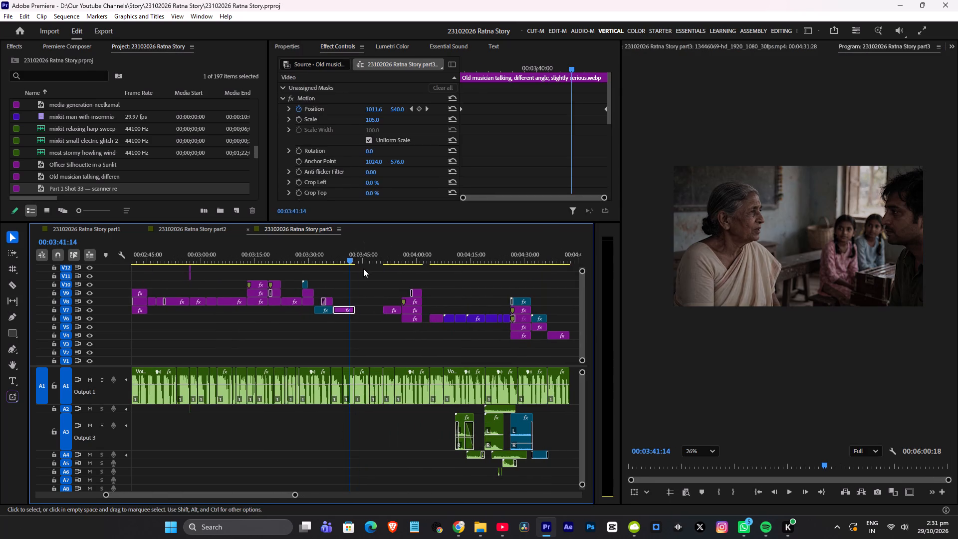
pyautogui.hotkey('ctrl', 's')
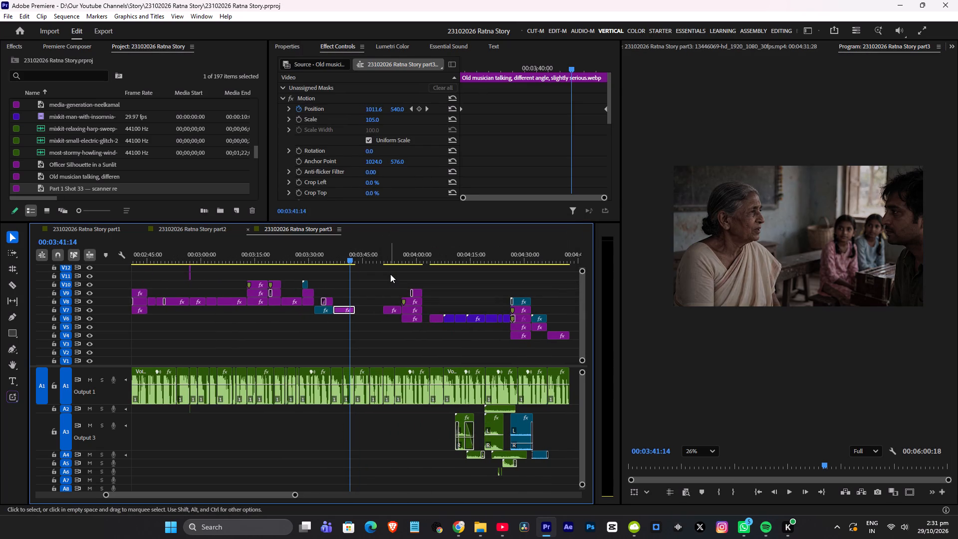
pyautogui.press('space')
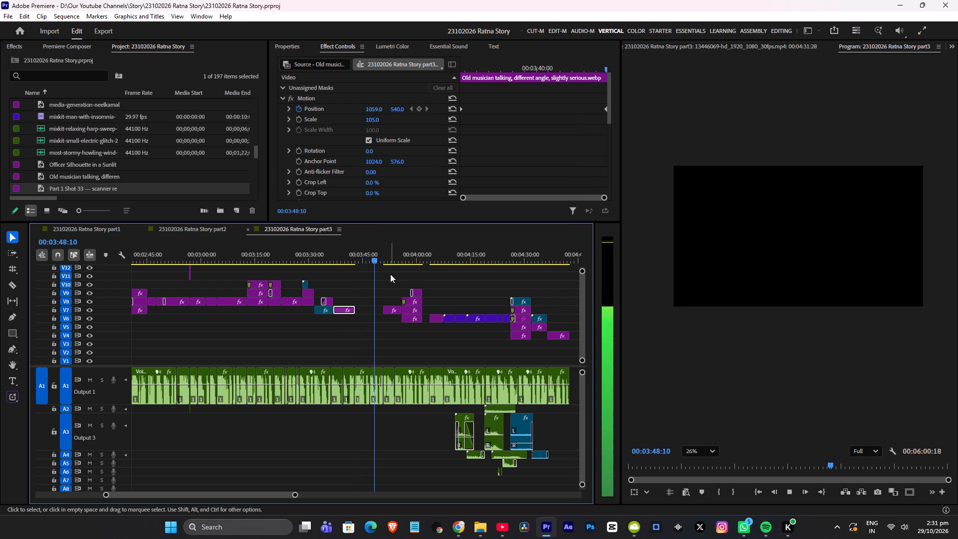
pyautogui.press('space')
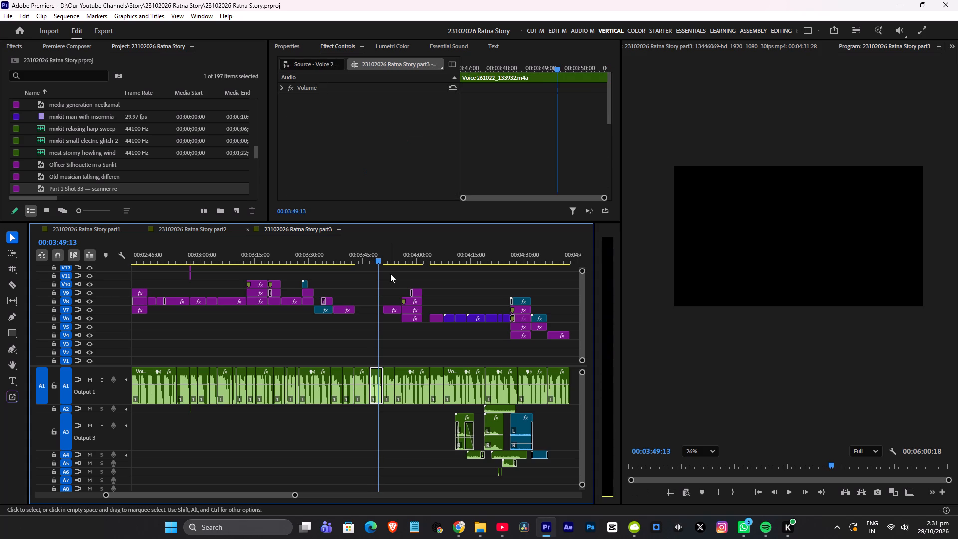
# Switch to YouTube, open a new window, search for "blue stone" and look through the results for usable footage.
pyautogui.click(506, 529)
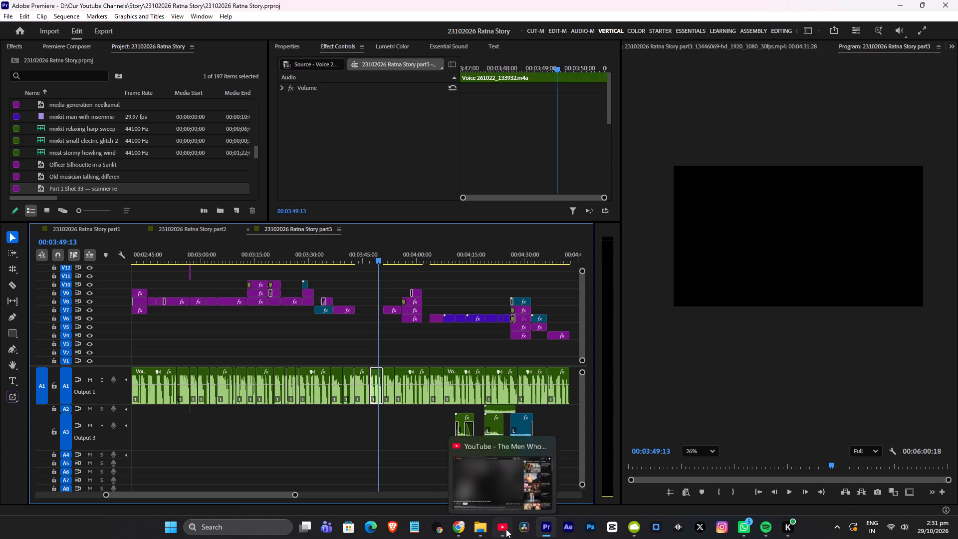
pyautogui.moveTo(442, 25); pyautogui.dragTo(0, 0)
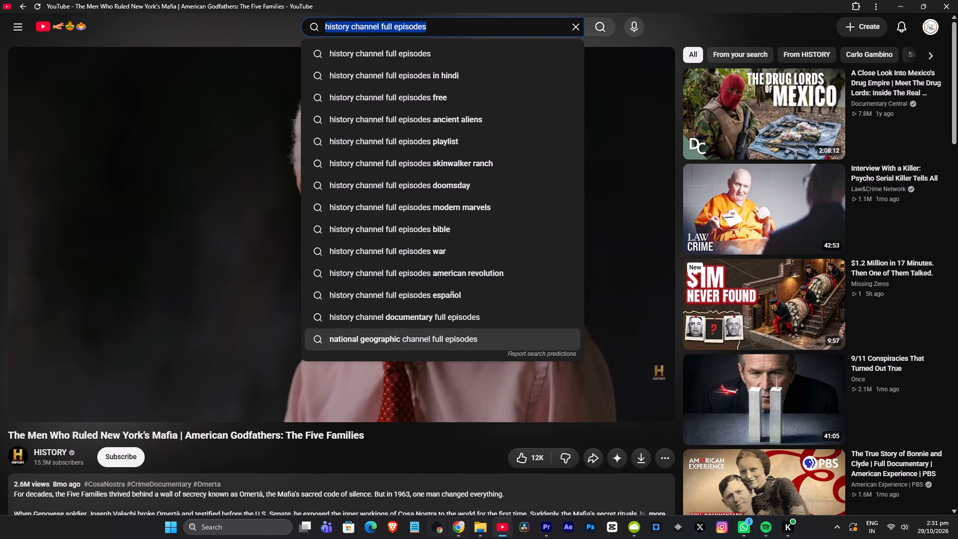
pyautogui.rightClick(503, 526)
pyautogui.click(502, 470)
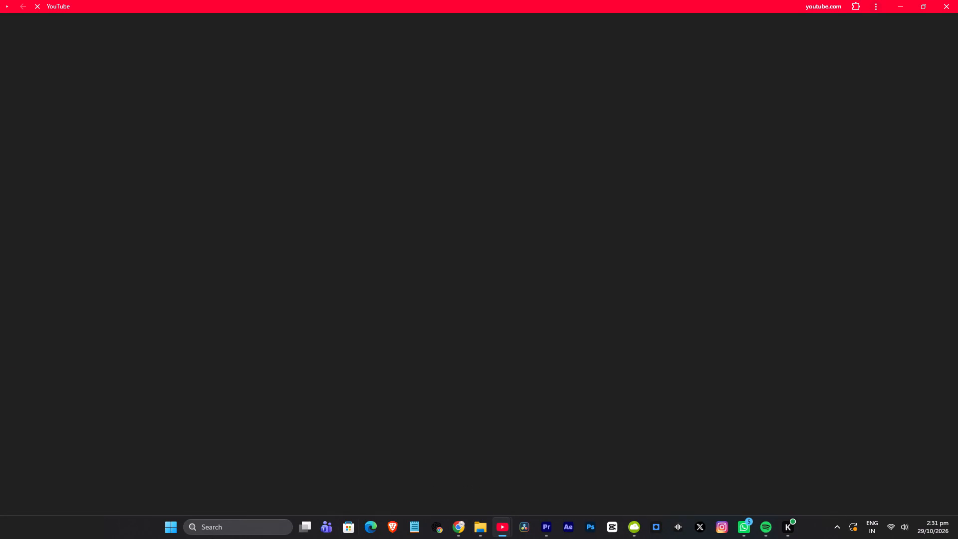
pyautogui.click(418, 22)
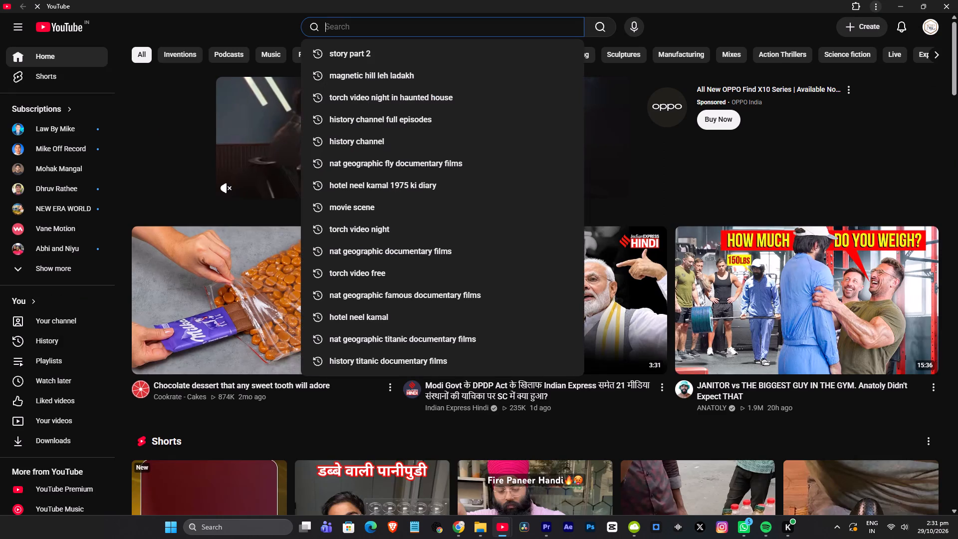
pyautogui.write('blue stoime')
pyautogui.press('BackSpace')
pyautogui.press('BackSpace')
pyautogui.press('BackSpace')
pyautogui.write('ne')
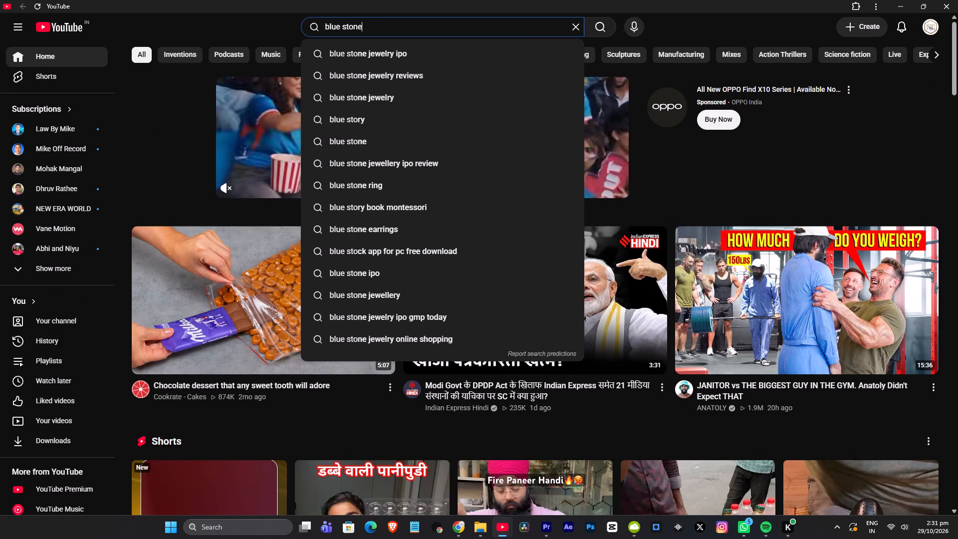
pyautogui.press('Return')
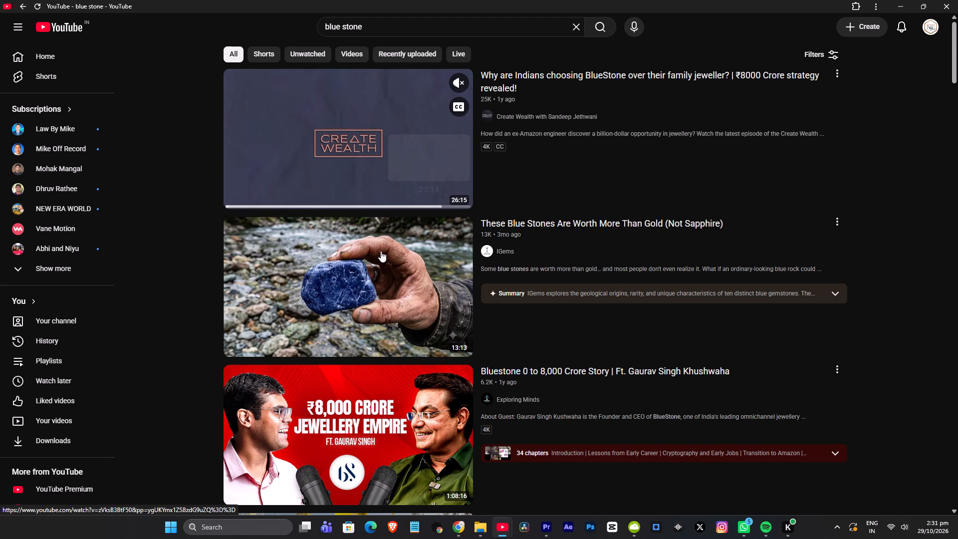
pyautogui.scroll(-9, 380, 254)
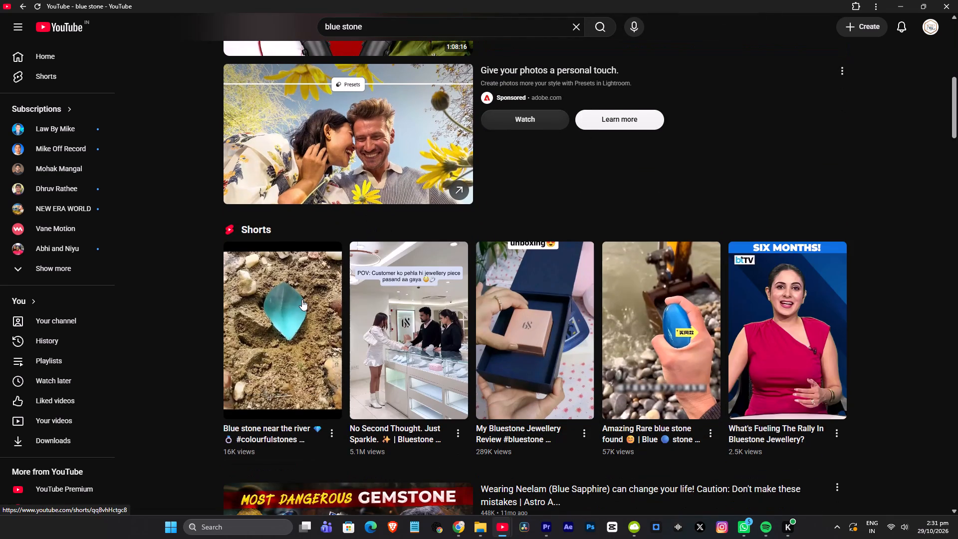
# Search YouTube for "blue diamond" instead and look through the results for gem close-up footage.
pyautogui.doubleClick(353, 23)
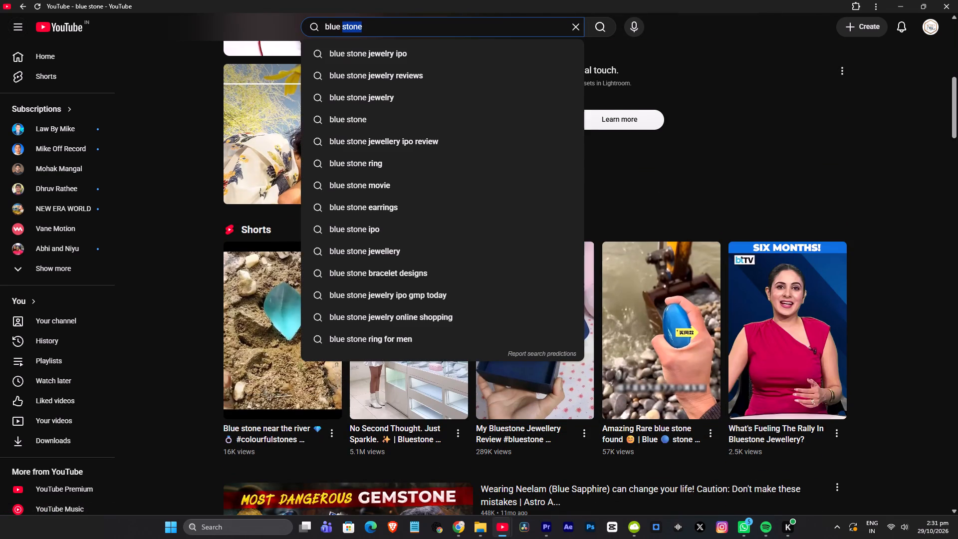
pyautogui.write('diamoo')
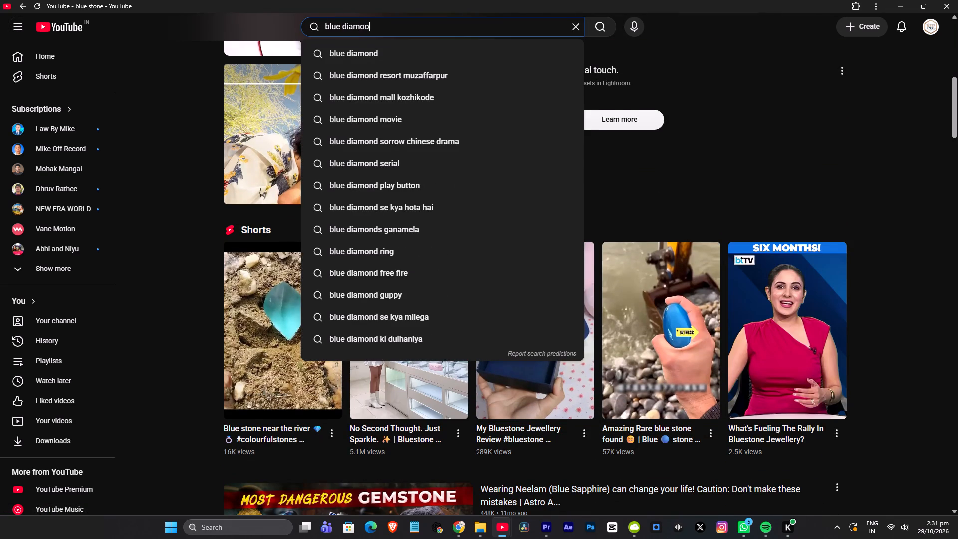
pyautogui.press('BackSpace')
pyautogui.write('nd')
pyautogui.press('Return')
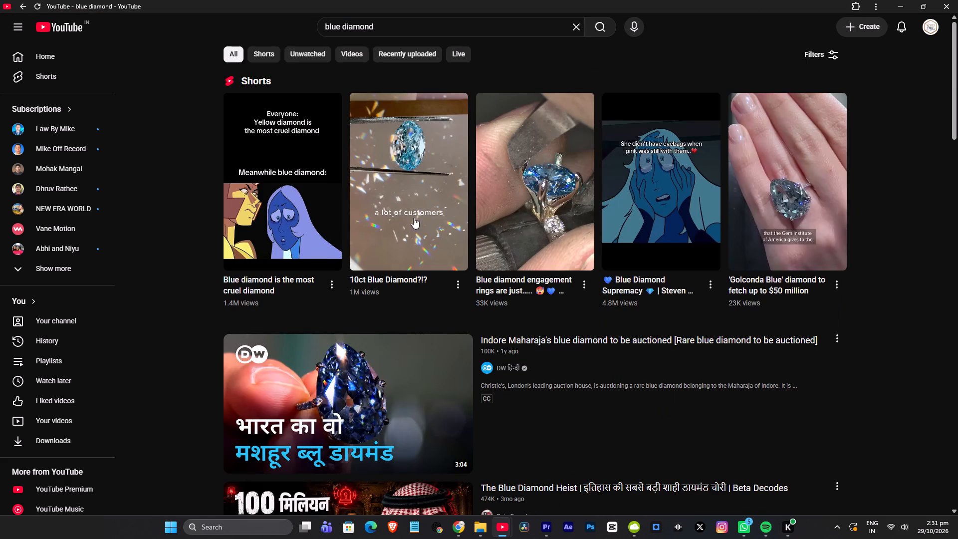
pyautogui.scroll(-2, 432, 212)
pyautogui.scroll(3, 435, 208)
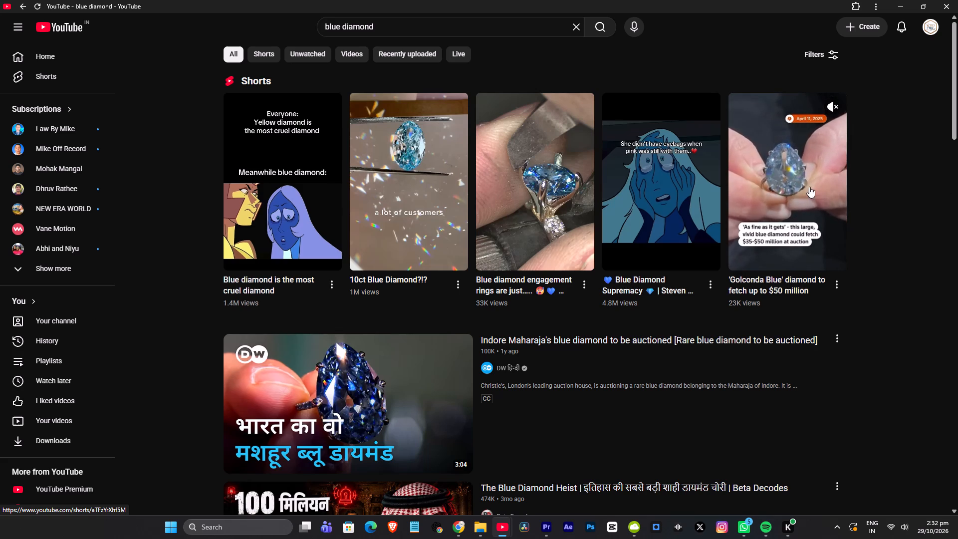
pyautogui.scroll(-5, 390, 325)
pyautogui.scroll(1, 355, 192)
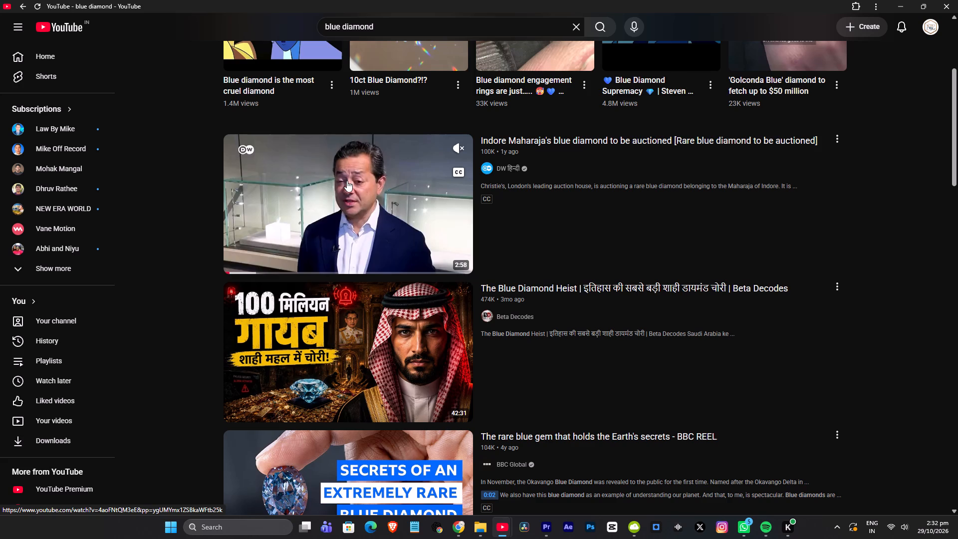
# Open the DW Hindi video on the Indore Maharaja's blue diamond, skip the ad and examine its first 45 seconds for diamond close-ups.
pyautogui.click(271, 199)
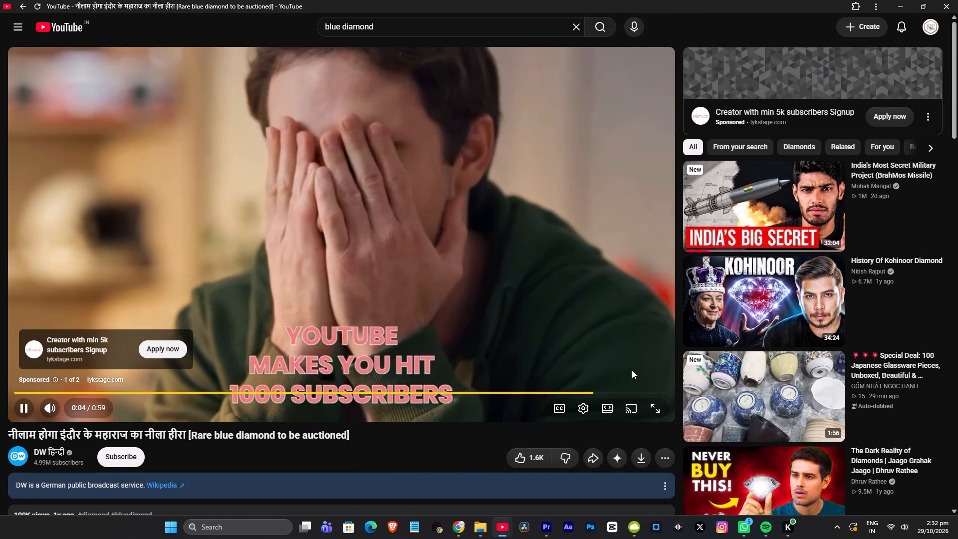
pyautogui.click(633, 379)
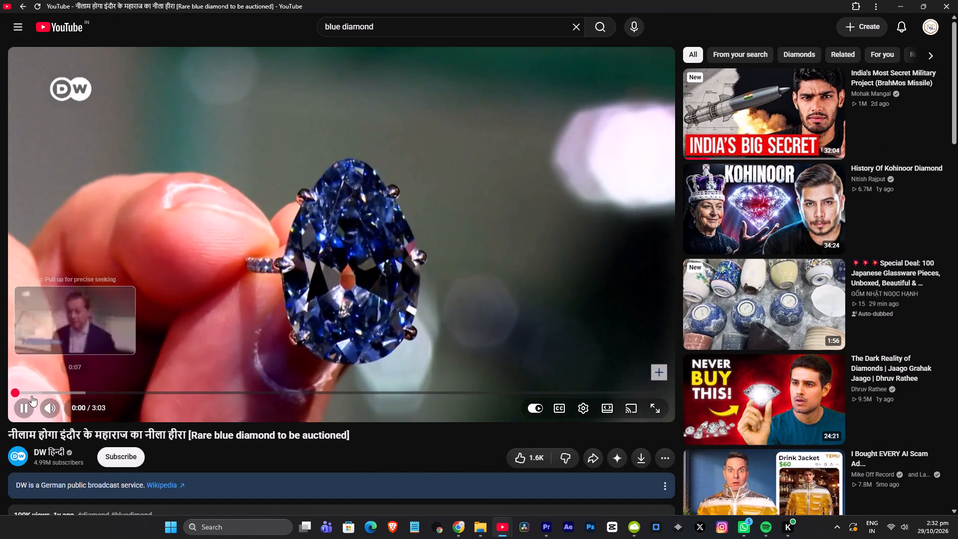
pyautogui.click(26, 392)
pyautogui.click(37, 391)
pyautogui.click(55, 391)
pyautogui.click(77, 390)
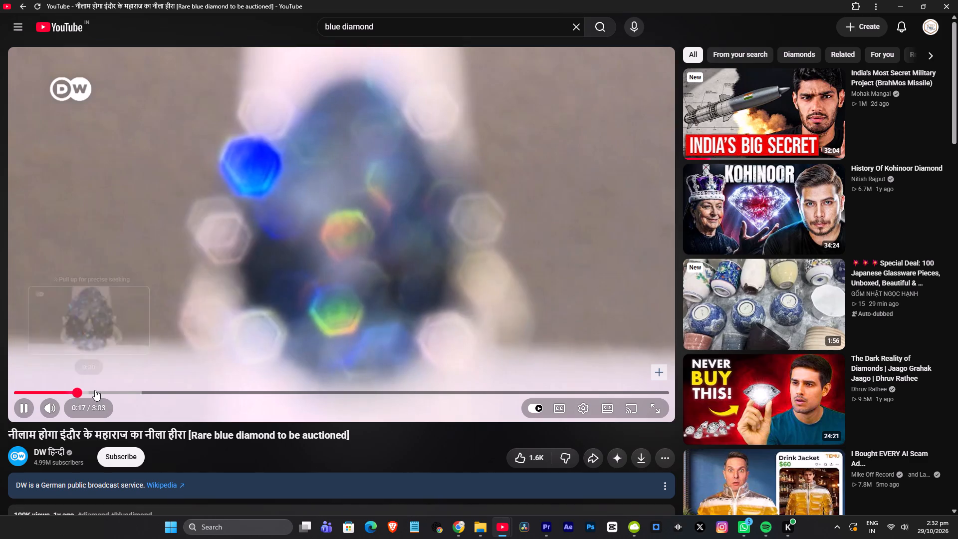
pyautogui.click(94, 390)
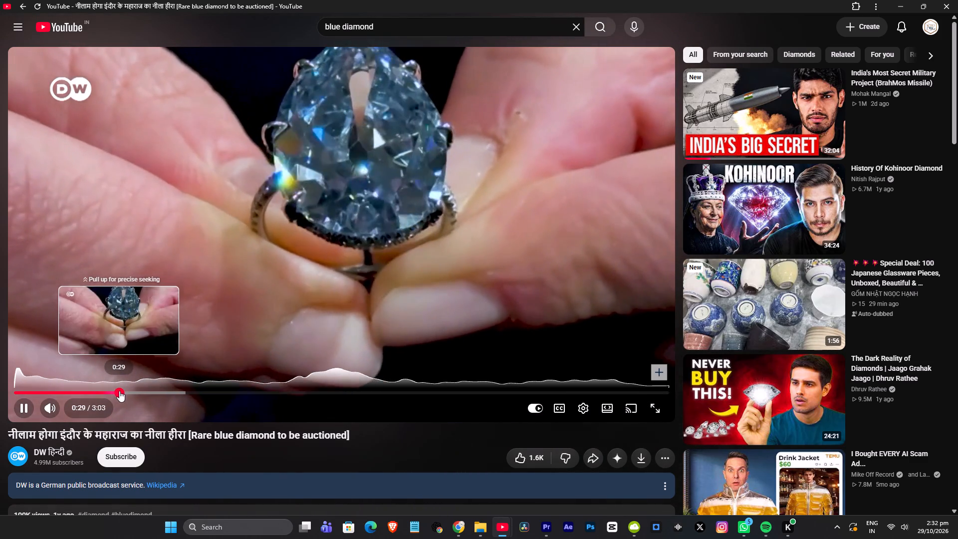
pyautogui.click(132, 391)
pyautogui.click(160, 391)
pyautogui.click(132, 393)
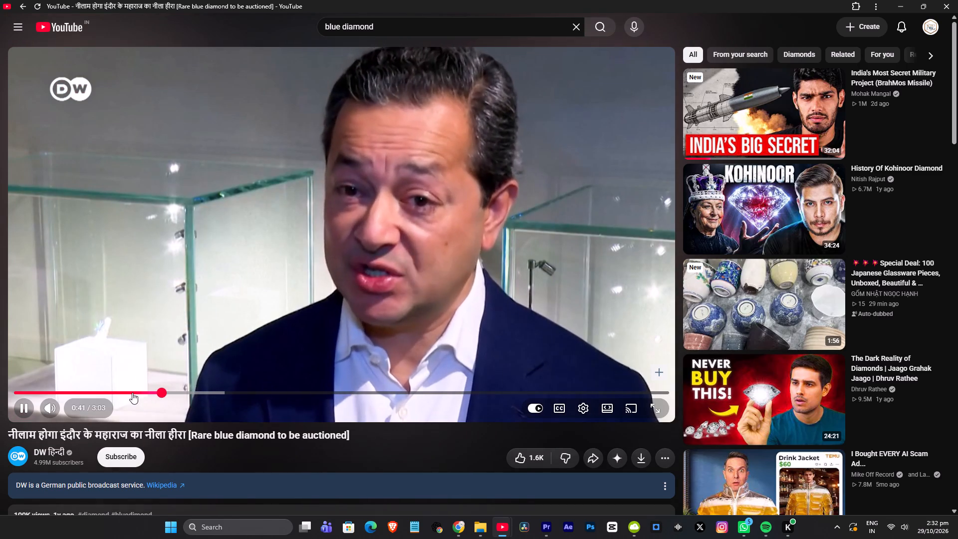
pyautogui.click(115, 392)
pyautogui.click(103, 391)
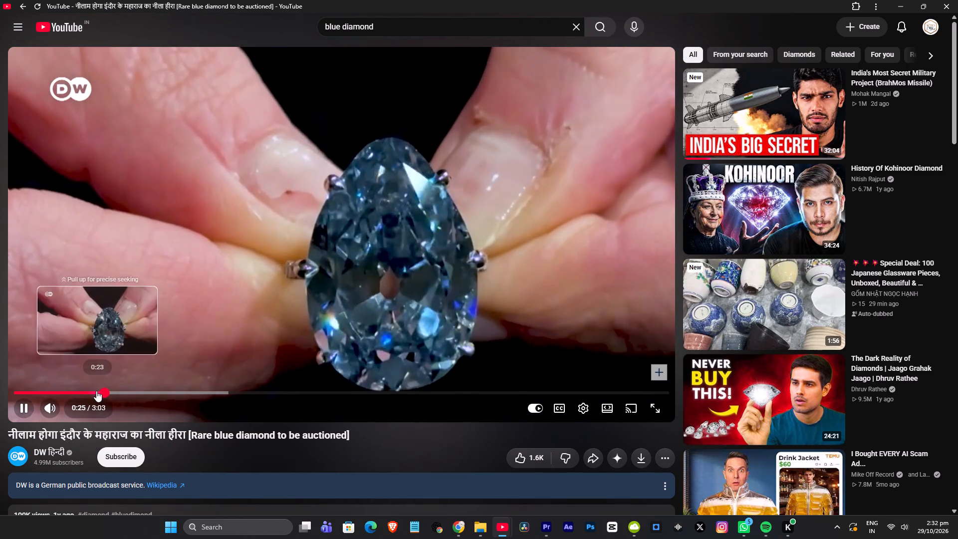
# Skim the rest of the DW Hindi video, up to about 2:56, for further diamond shots.
pyautogui.click(138, 389)
pyautogui.click(167, 387)
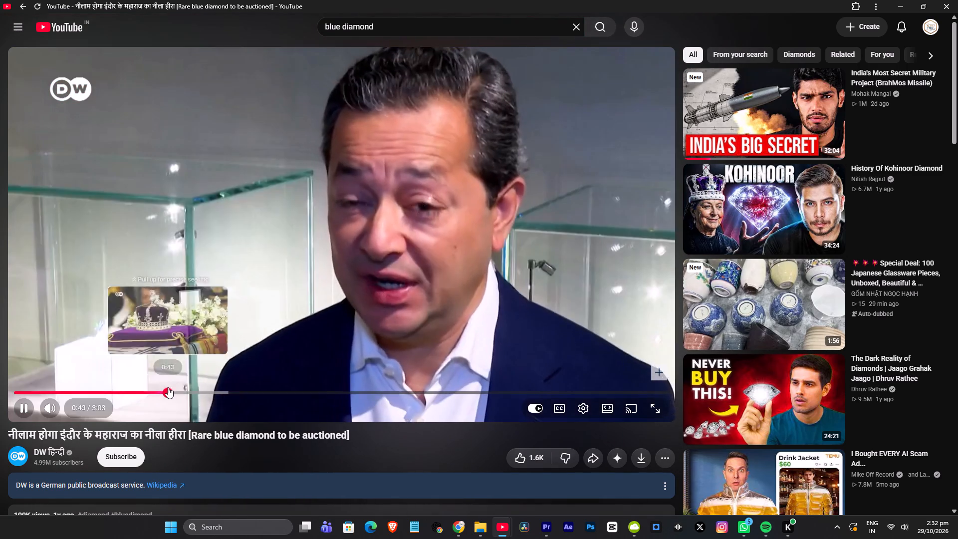
pyautogui.click(195, 388)
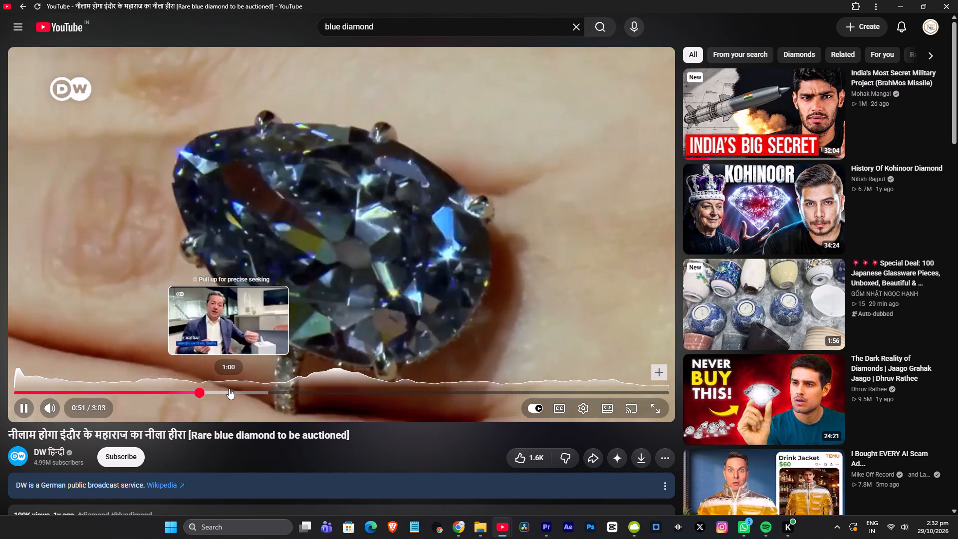
pyautogui.click(229, 388)
pyautogui.click(267, 388)
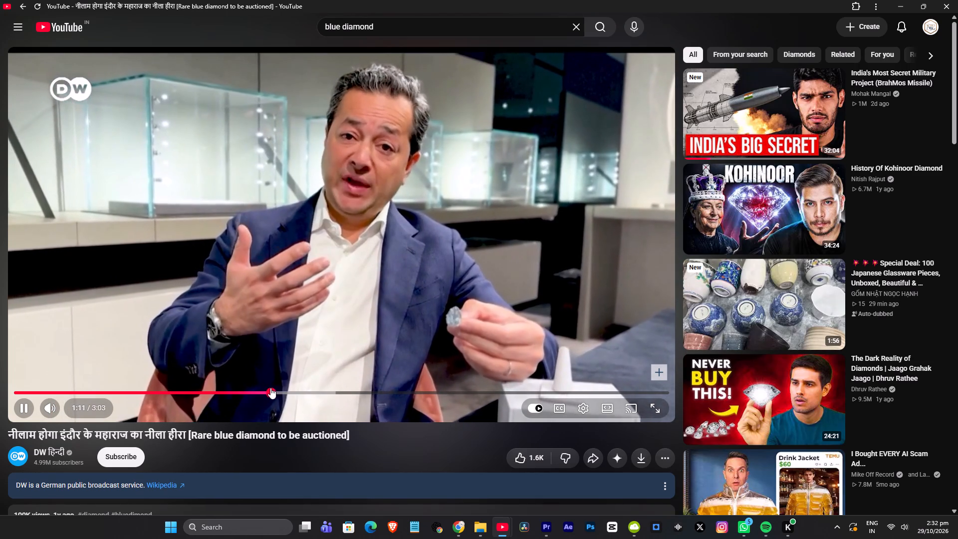
pyautogui.click(270, 388)
pyautogui.click(313, 389)
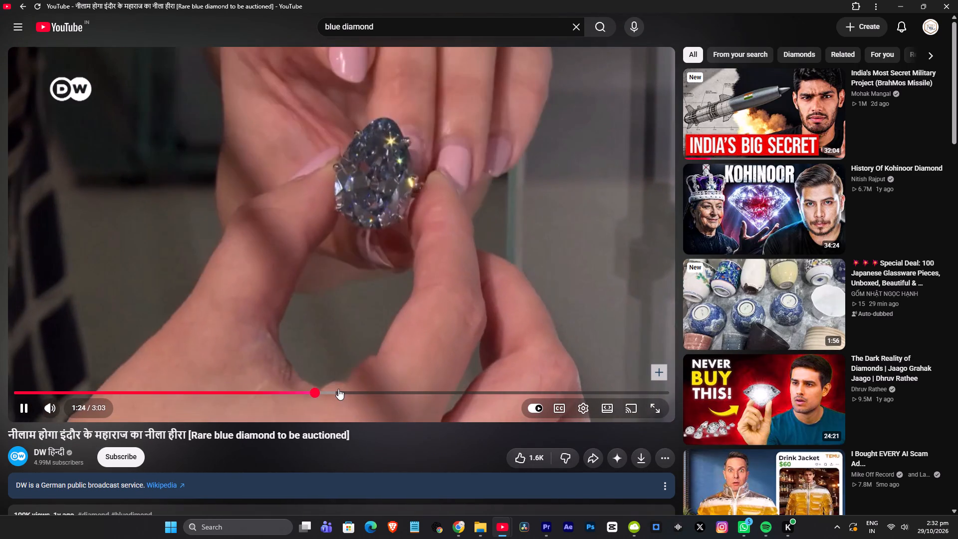
pyautogui.click(338, 389)
pyautogui.click(365, 389)
pyautogui.click(394, 388)
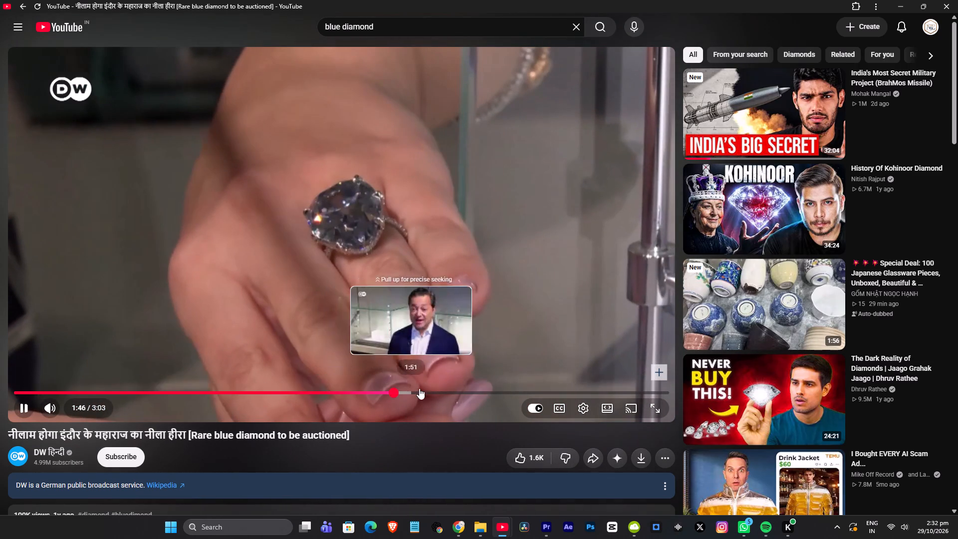
pyautogui.click(442, 389)
pyautogui.click(478, 390)
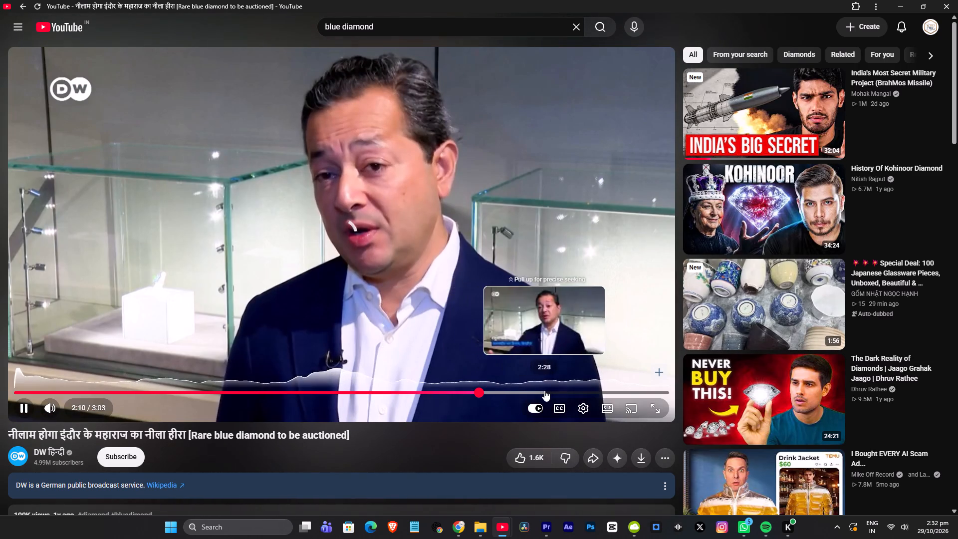
pyautogui.click(544, 390)
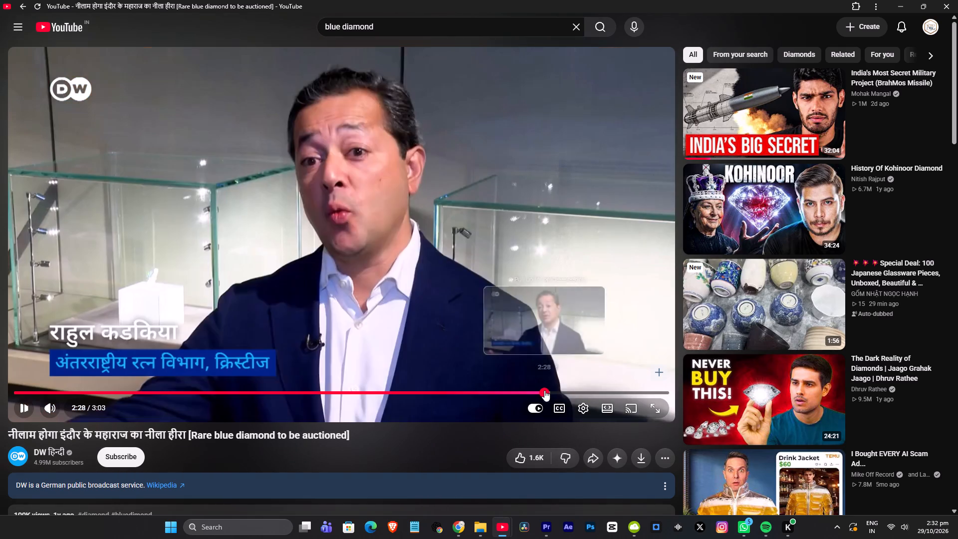
pyautogui.click(577, 390)
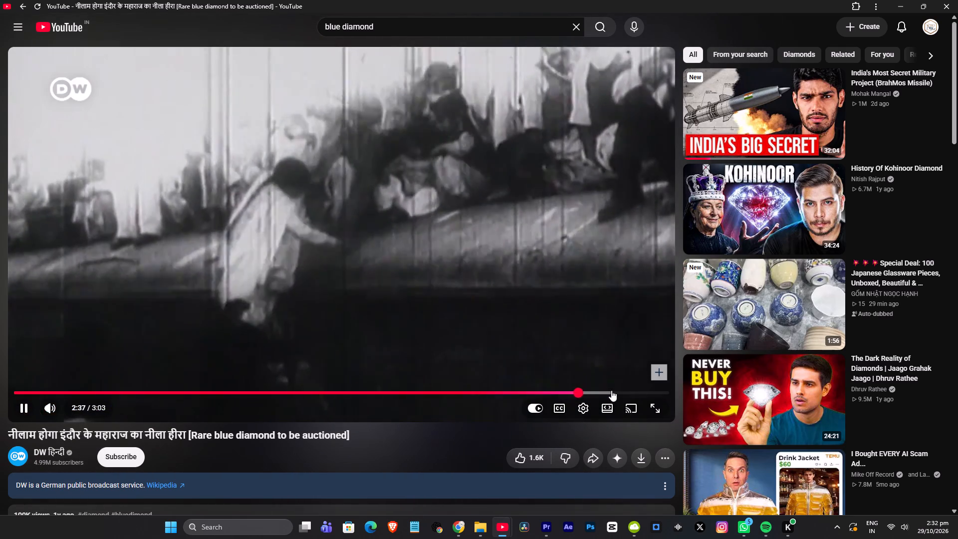
pyautogui.click(611, 390)
pyautogui.click(630, 388)
pyautogui.click(645, 388)
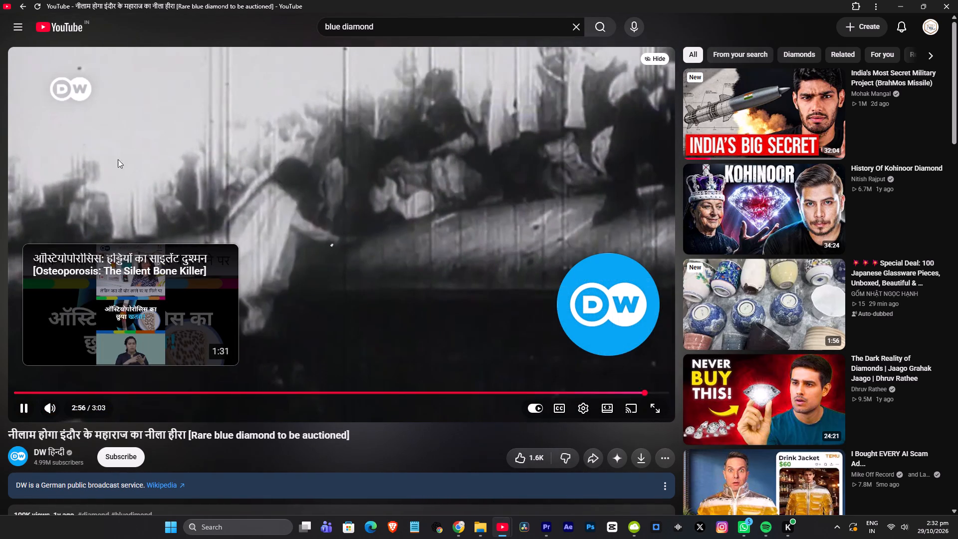
# Return to the blue diamond results, open the BBC REEL video on the rare blue gem and skim it up to about 1:35.
pyautogui.click(20, 5)
pyautogui.scroll(-5, 585, 174)
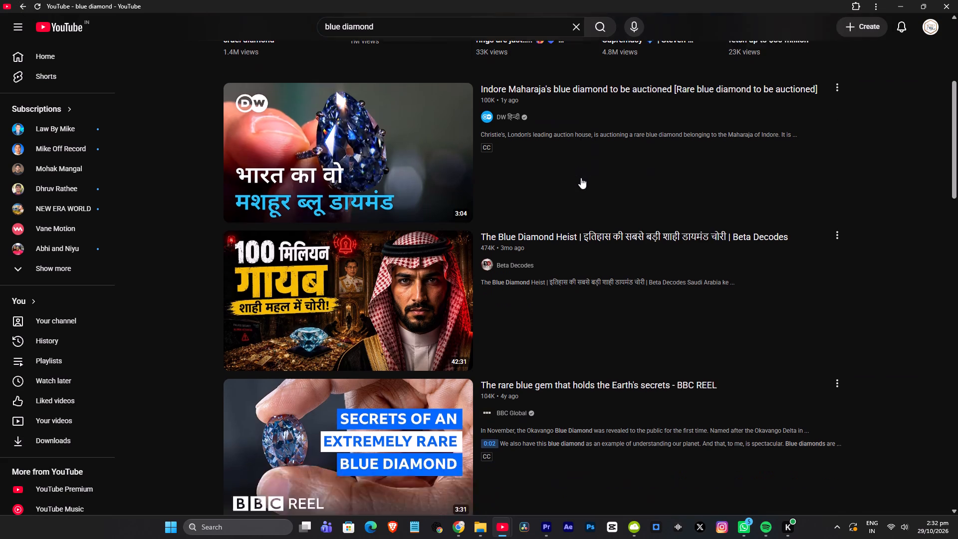
pyautogui.click(324, 245)
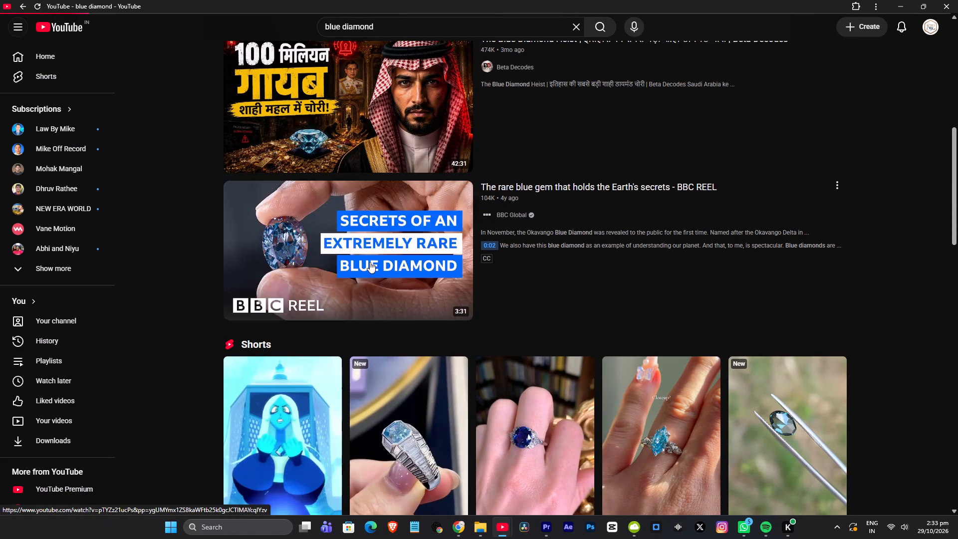
pyautogui.click(66, 391)
pyautogui.click(73, 390)
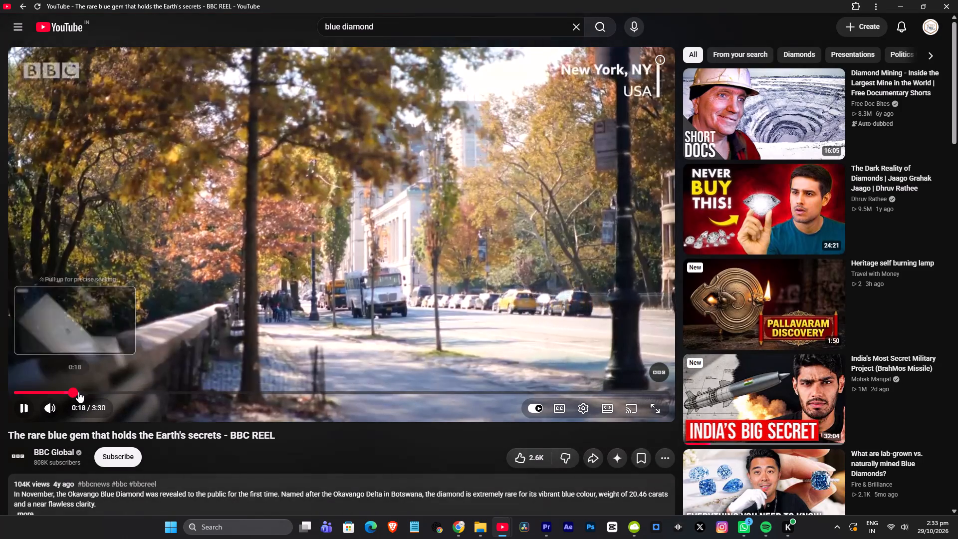
pyautogui.click(120, 394)
pyautogui.click(164, 394)
pyautogui.click(204, 394)
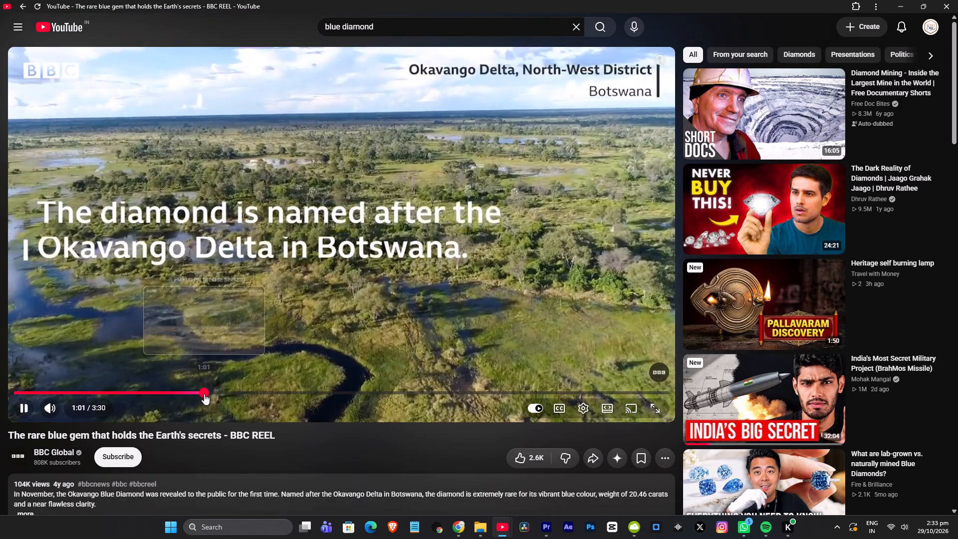
pyautogui.click(271, 394)
pyautogui.click(309, 395)
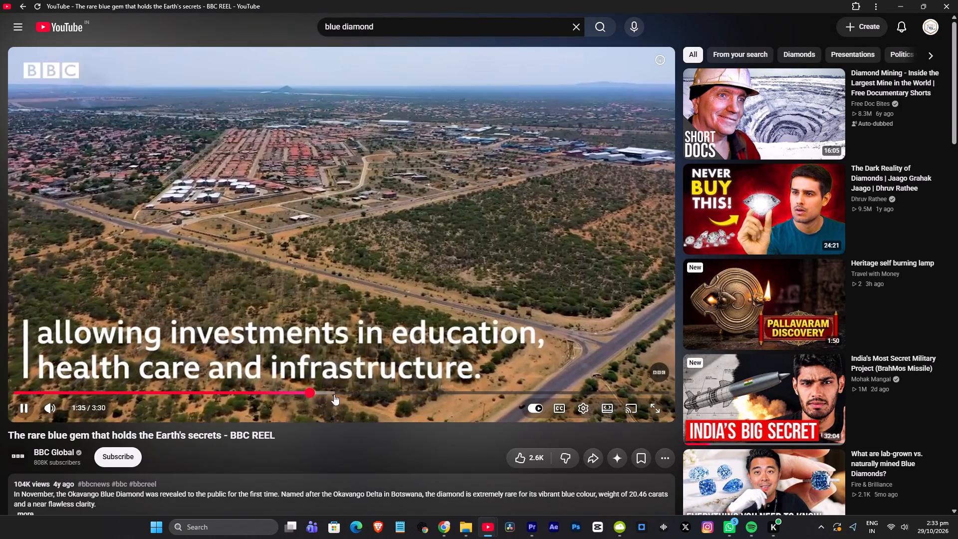
# Skim the rest of the BBC REEL video for diamond close-ups, rechecking the section from about 2:52 to 3:07.
pyautogui.click(361, 394)
pyautogui.click(416, 394)
pyautogui.click(453, 394)
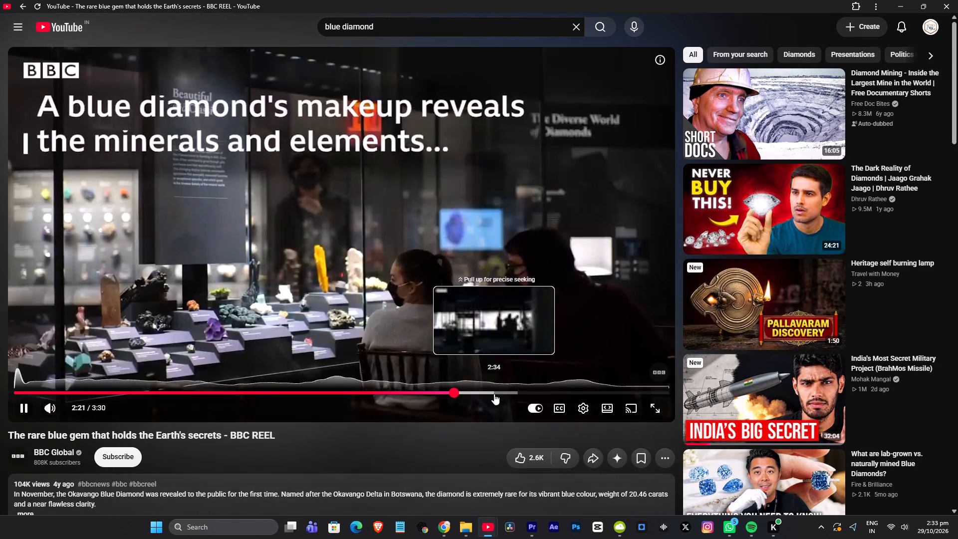
pyautogui.click(494, 392)
pyautogui.click(556, 390)
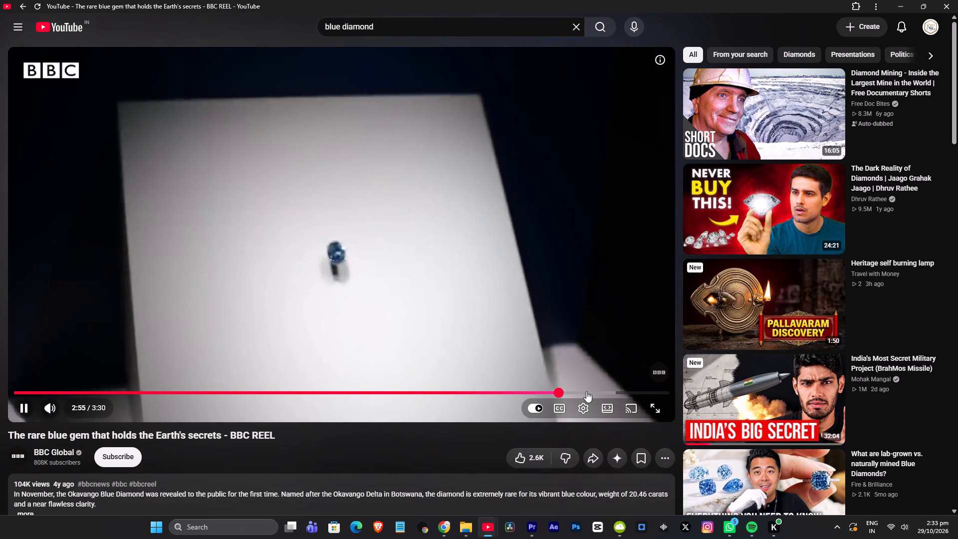
pyautogui.click(586, 391)
pyautogui.click(568, 392)
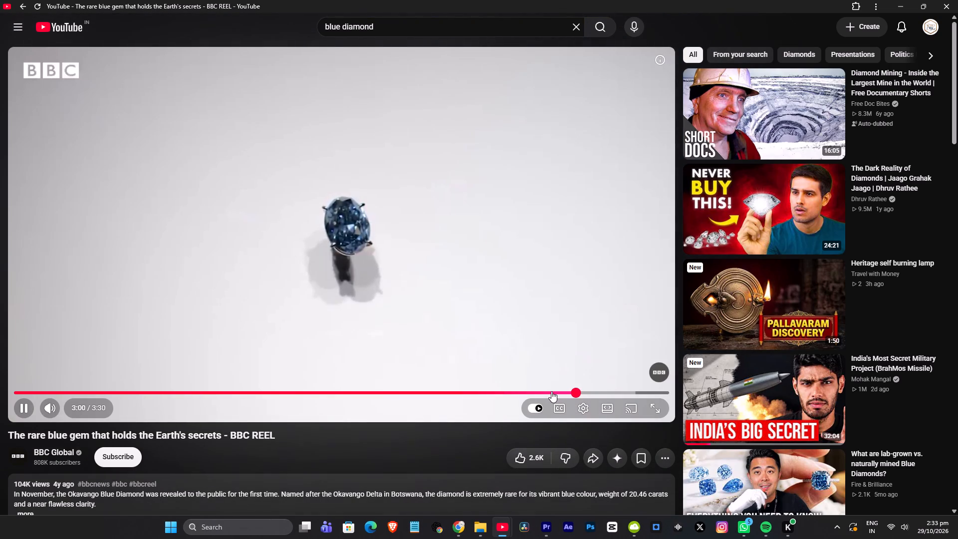
pyautogui.click(540, 391)
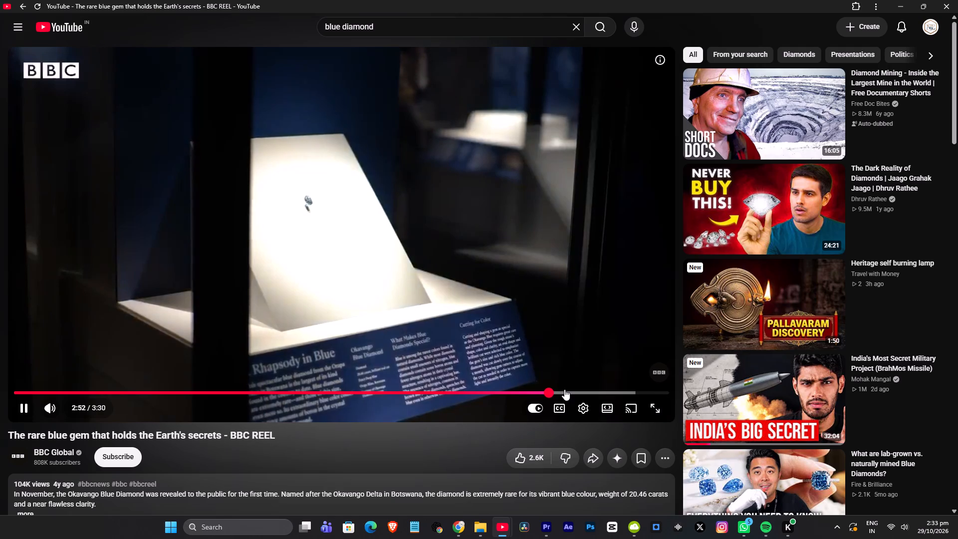
pyautogui.click(564, 389)
pyautogui.click(580, 389)
pyautogui.click(594, 389)
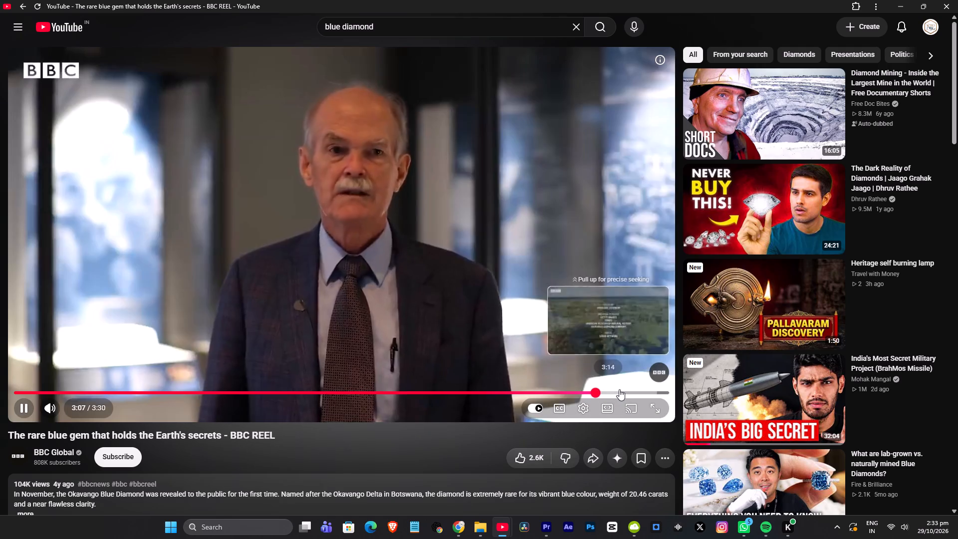
pyautogui.click(619, 389)
pyautogui.click(632, 389)
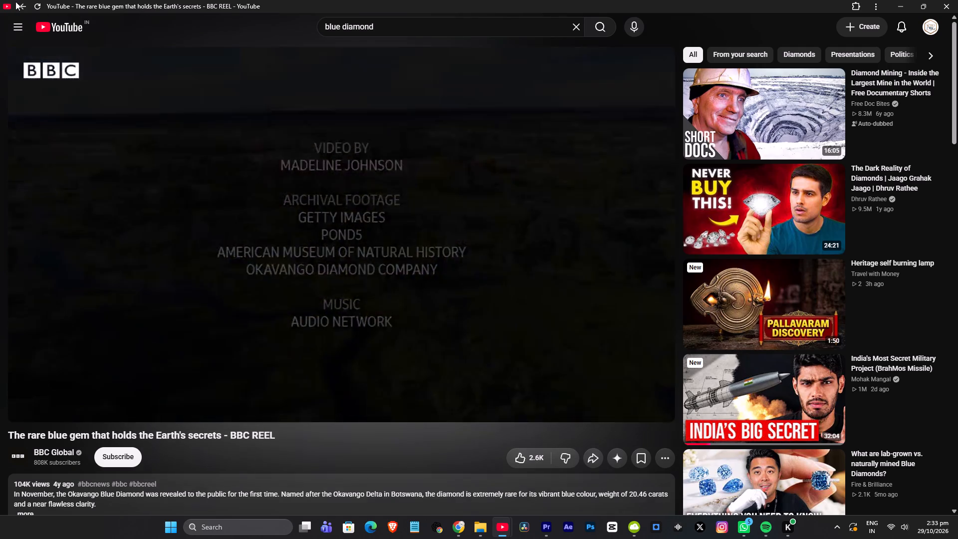
# Open the "No.3560 | Stunning 1.83 Carat Oval Cut Fancy Deep Blue Diamond" Short, copy its link and download it with 4K Video Downloader+.
pyautogui.click(24, 2)
pyautogui.scroll(-5, 605, 295)
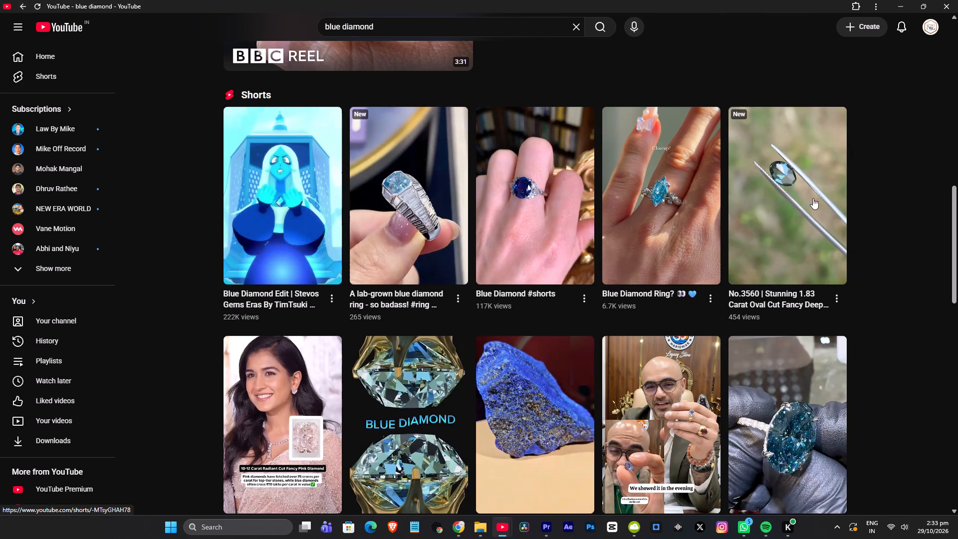
pyautogui.click(787, 199)
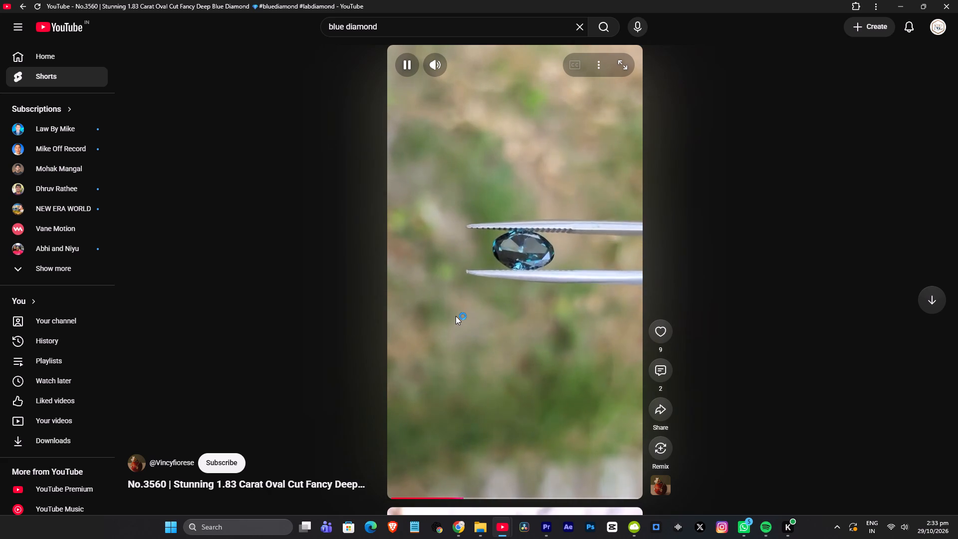
pyautogui.click(655, 416)
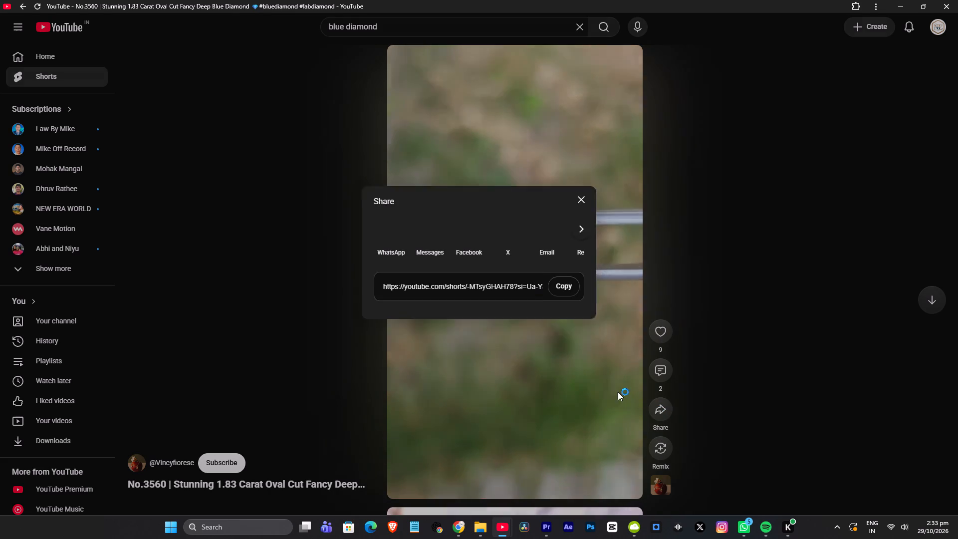
pyautogui.click(559, 302)
pyautogui.click(583, 207)
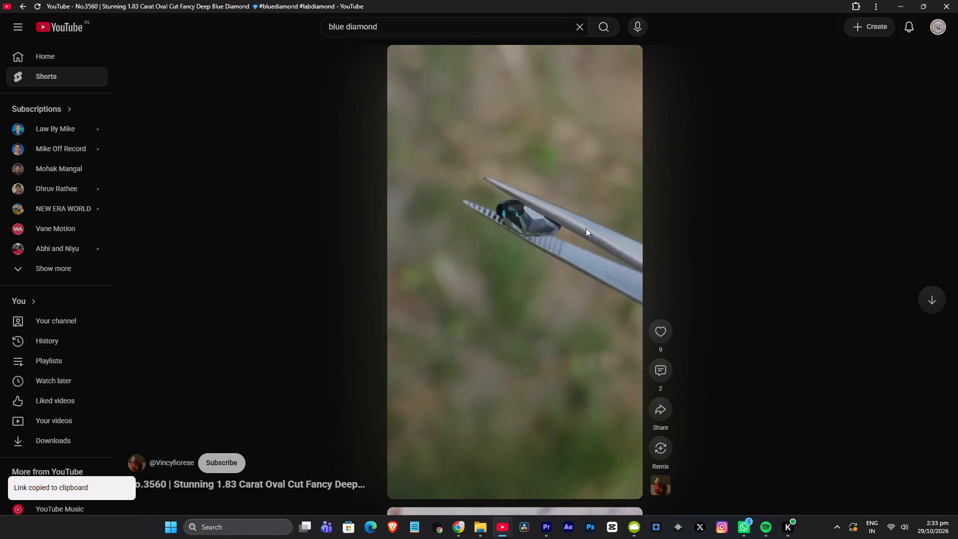
pyautogui.click(635, 525)
pyautogui.click(274, 140)
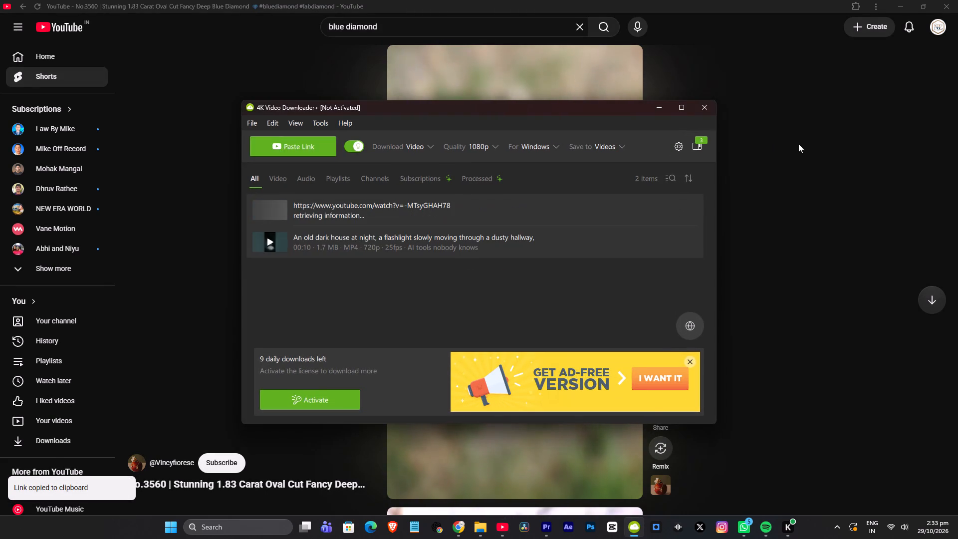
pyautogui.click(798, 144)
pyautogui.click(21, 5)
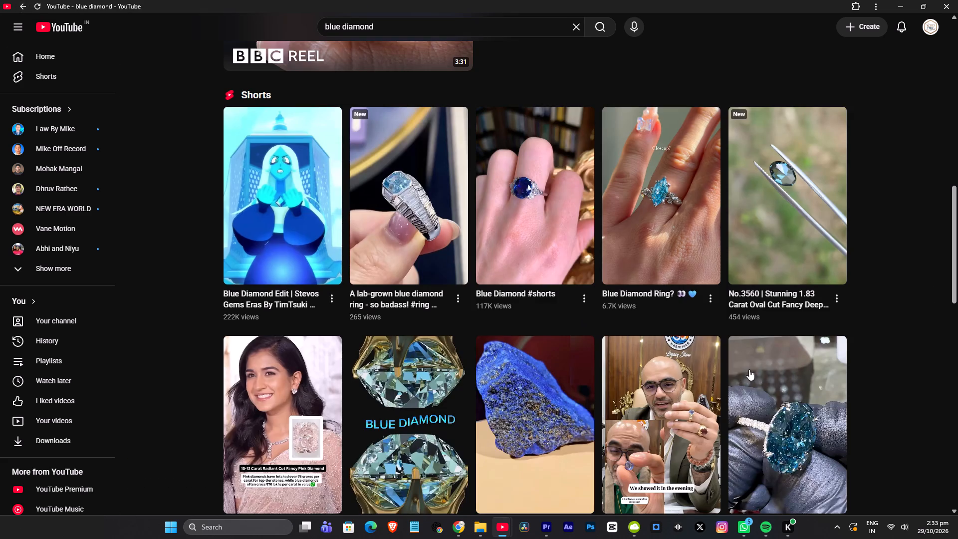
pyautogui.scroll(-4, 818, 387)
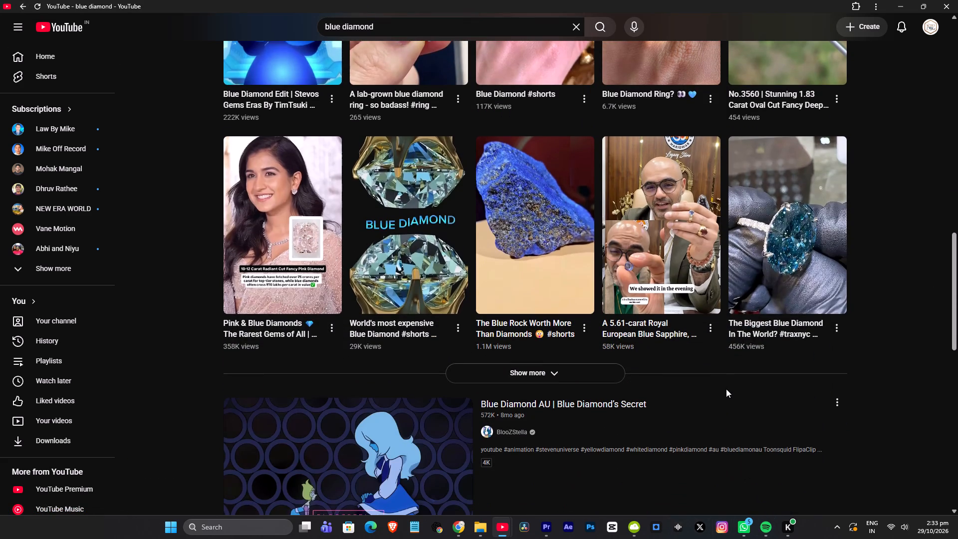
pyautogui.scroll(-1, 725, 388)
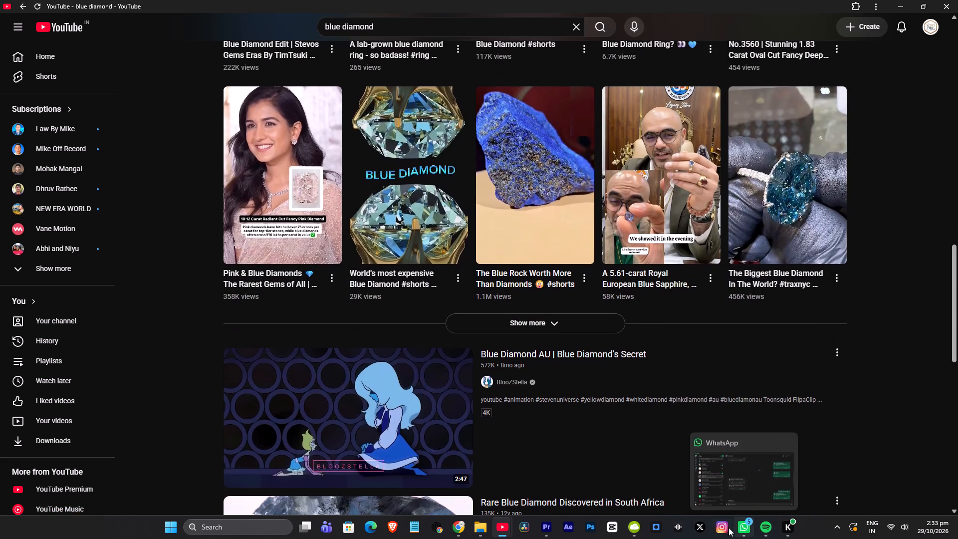
# Move the downloaded No.3560 blue diamond video from the 4K Video Downloader+ folder into the project's part3 folder and preview it.
pyautogui.click(479, 526)
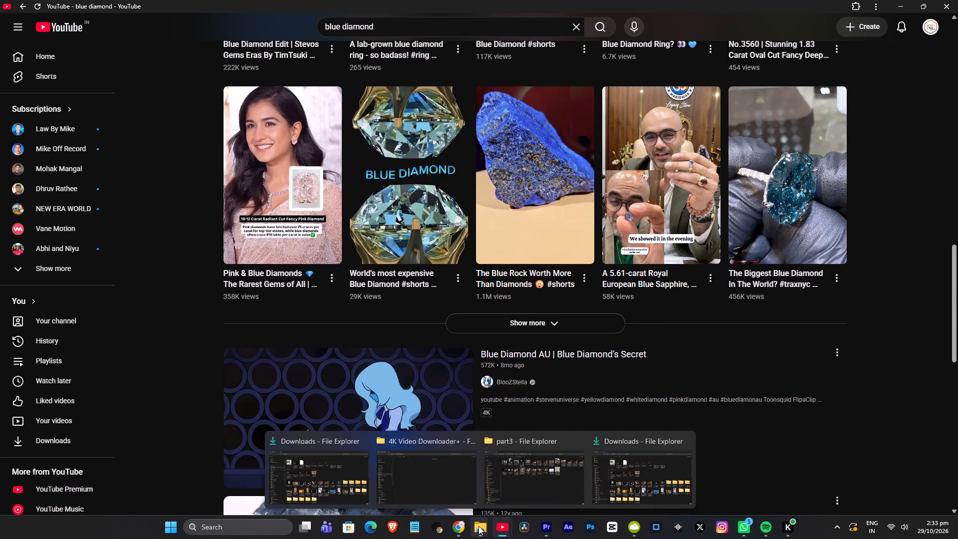
pyautogui.click(428, 474)
pyautogui.click(260, 178)
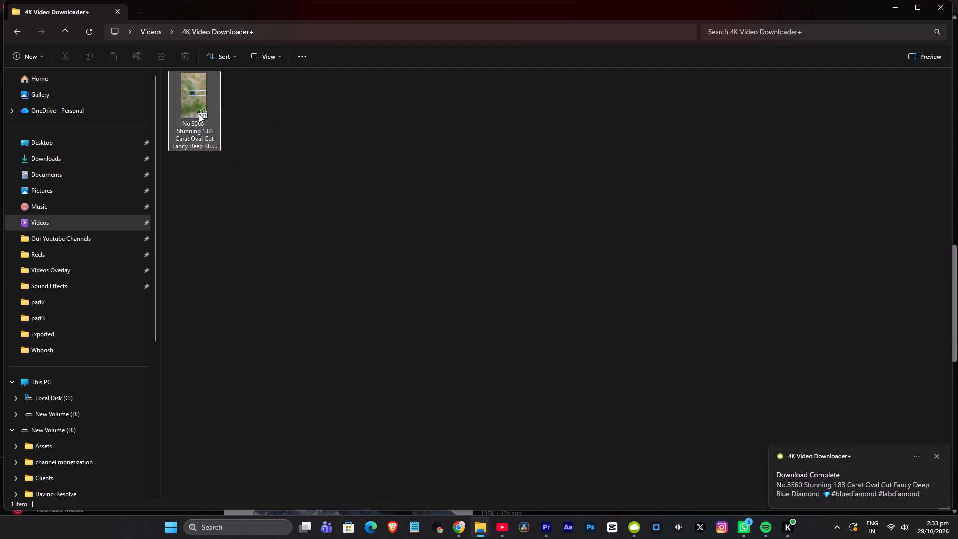
pyautogui.click(199, 114)
pyautogui.hotkey('ctrl', 'x')
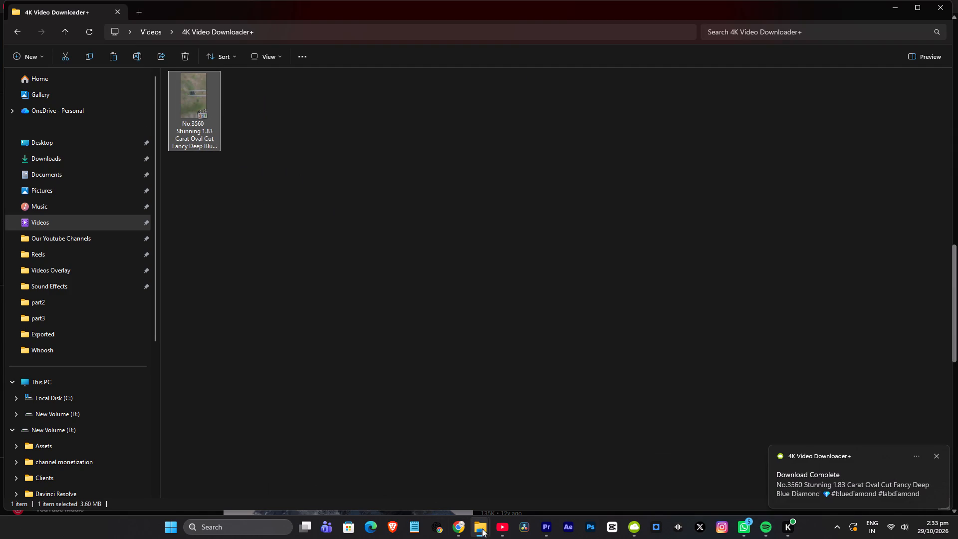
pyautogui.click(482, 529)
pyautogui.click(559, 475)
pyautogui.click(493, 438)
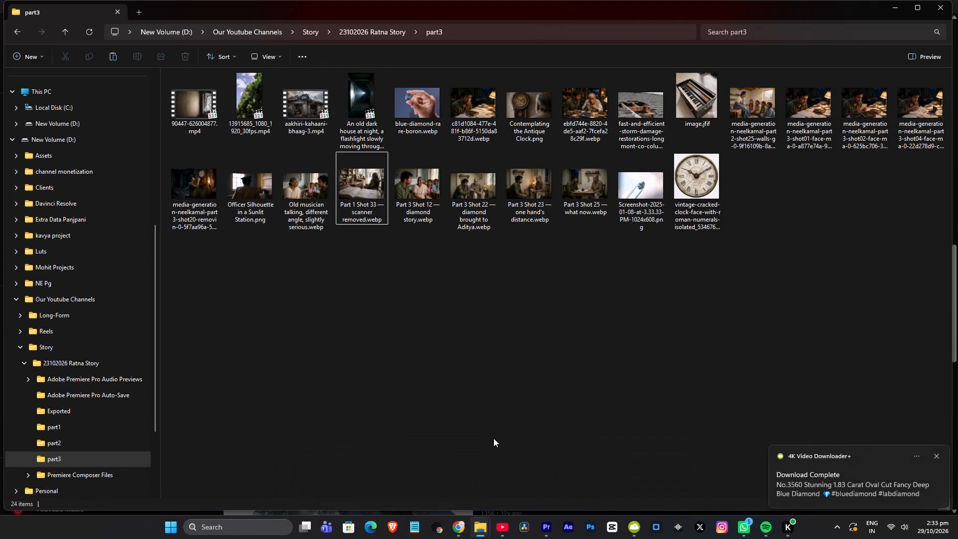
pyautogui.hotkey('ctrl', 'v')
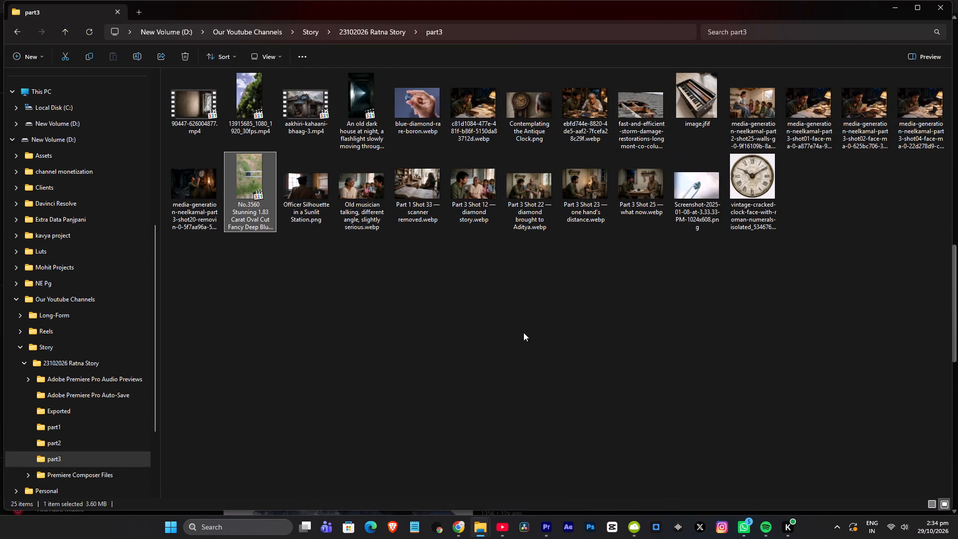
pyautogui.doubleClick(241, 210)
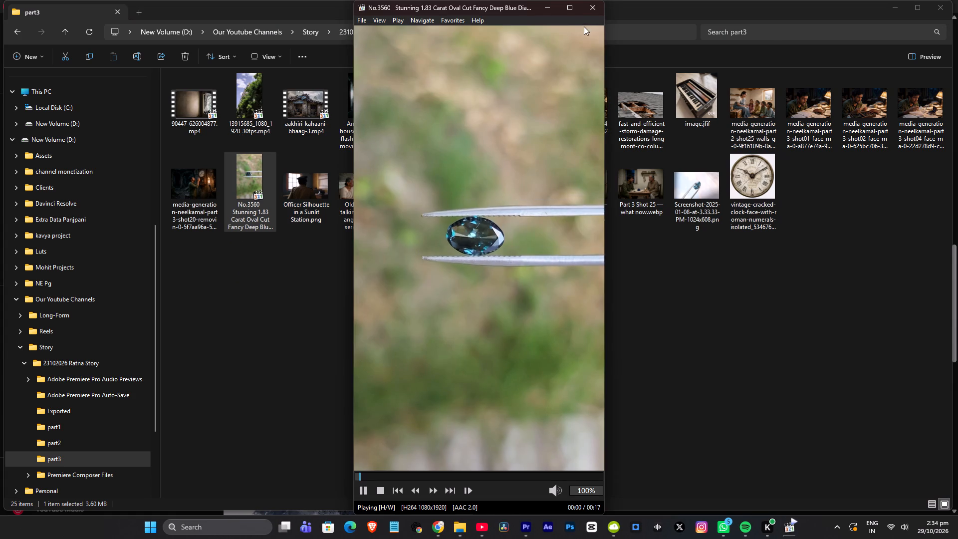
pyautogui.click(589, 9)
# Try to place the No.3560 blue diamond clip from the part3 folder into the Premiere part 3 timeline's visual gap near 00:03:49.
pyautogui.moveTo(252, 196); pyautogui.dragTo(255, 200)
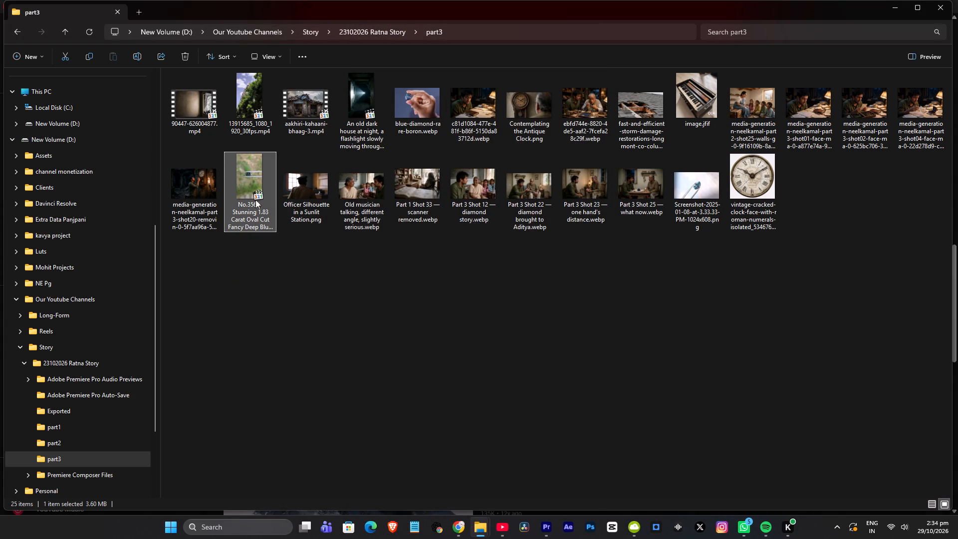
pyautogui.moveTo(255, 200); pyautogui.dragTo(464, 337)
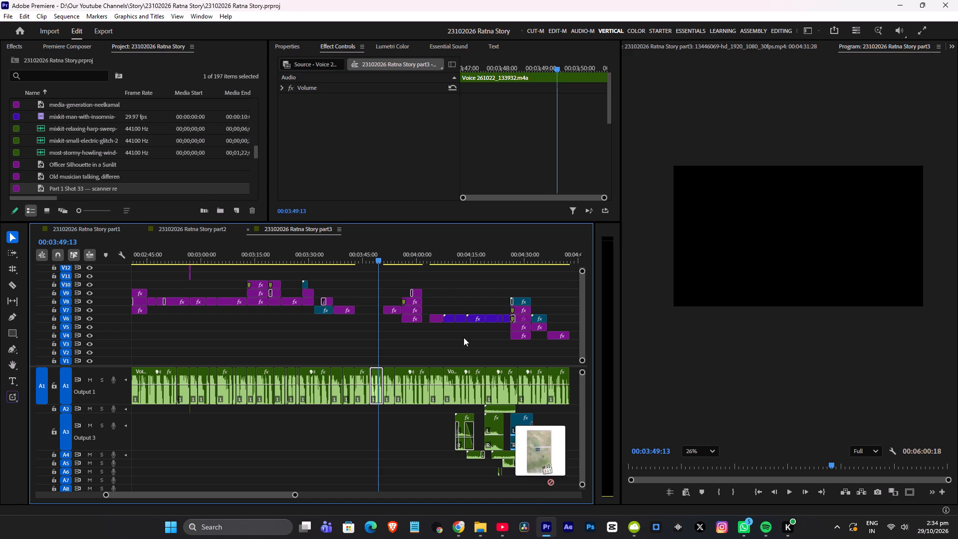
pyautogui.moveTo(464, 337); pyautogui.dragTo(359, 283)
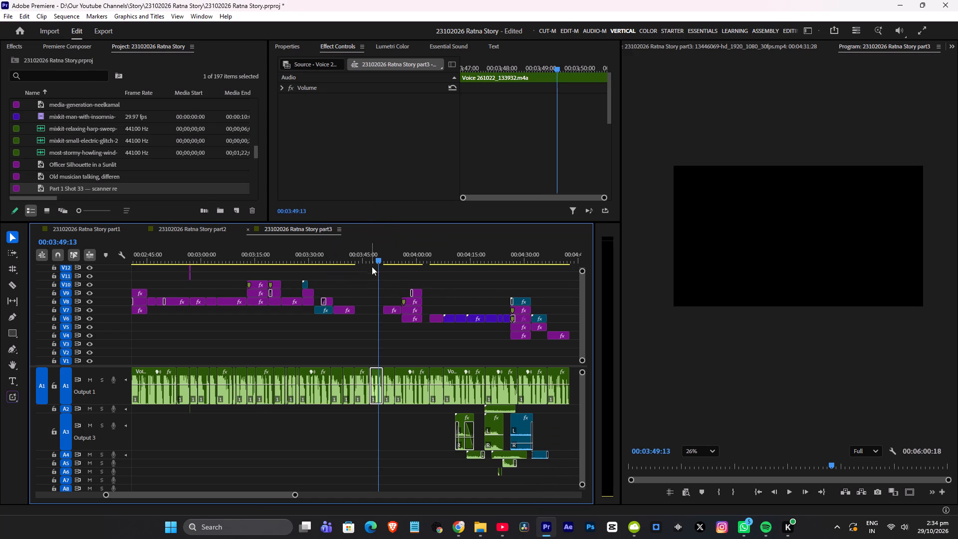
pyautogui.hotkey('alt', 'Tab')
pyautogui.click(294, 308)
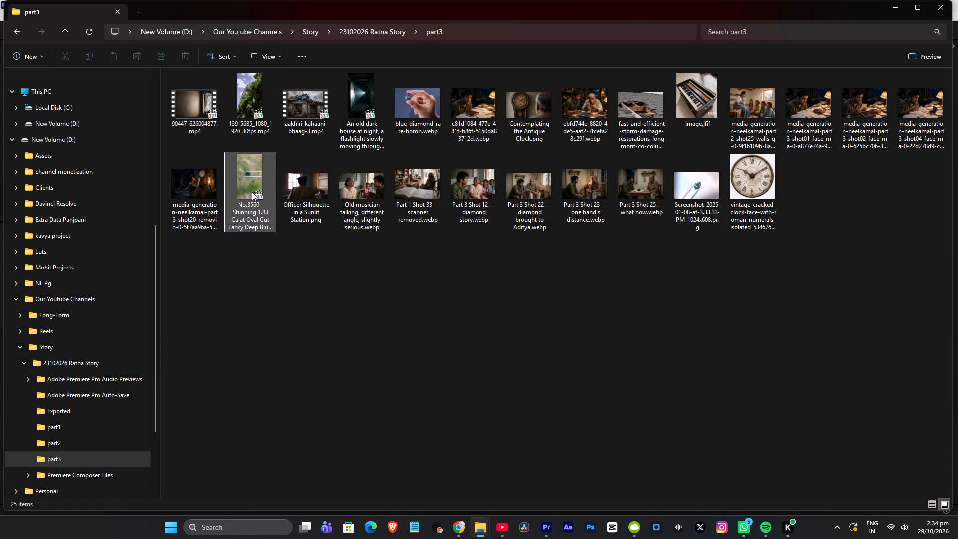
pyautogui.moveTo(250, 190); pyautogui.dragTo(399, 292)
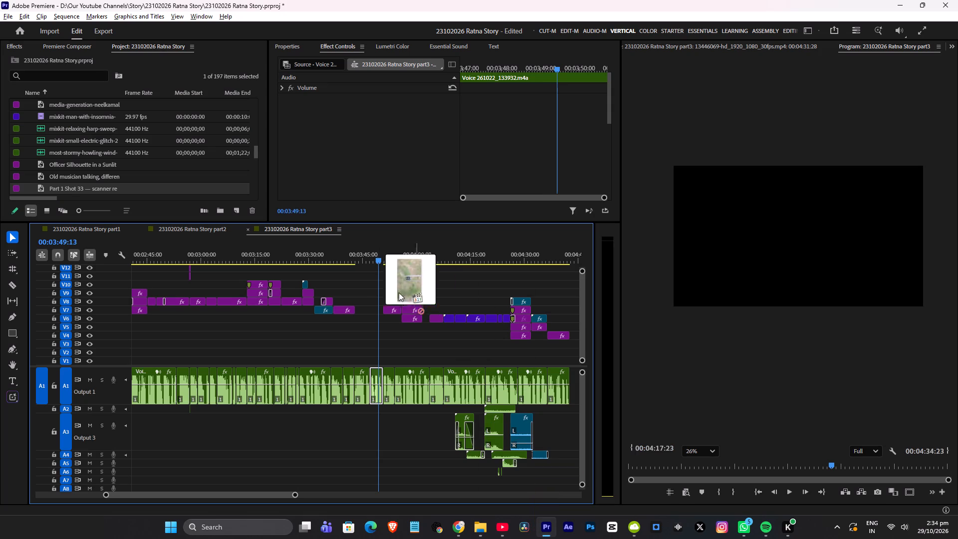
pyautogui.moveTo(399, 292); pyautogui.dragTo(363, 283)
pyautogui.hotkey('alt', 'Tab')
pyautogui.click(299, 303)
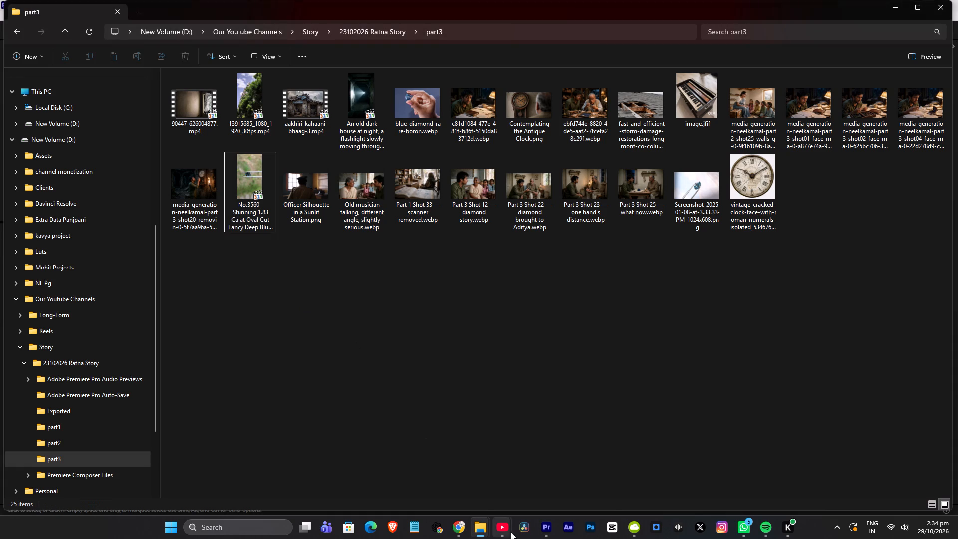
# In Chrome, close the Hindu Temple Videos page, search Google for "convert into mp4" and open CloudConvert's MP4 Converter.
pyautogui.click(461, 527)
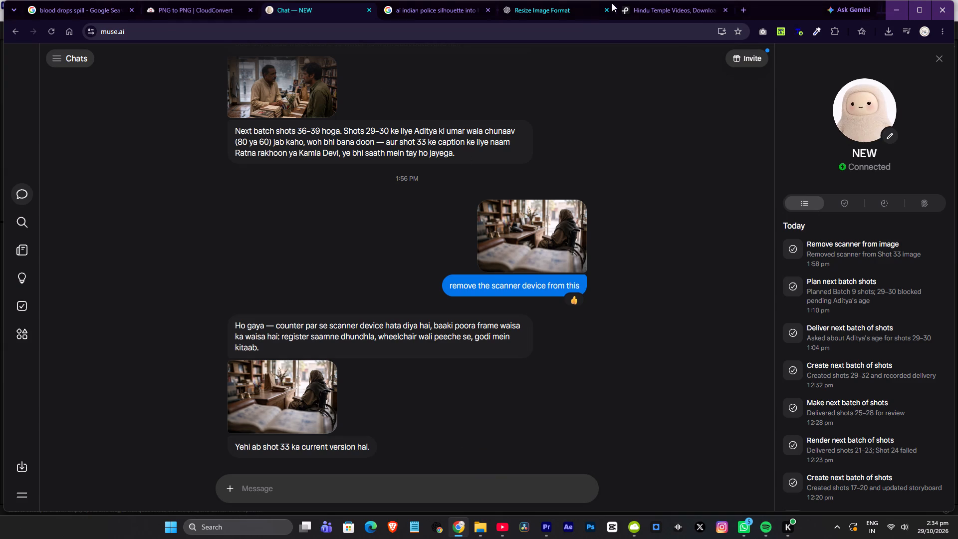
pyautogui.click(725, 8)
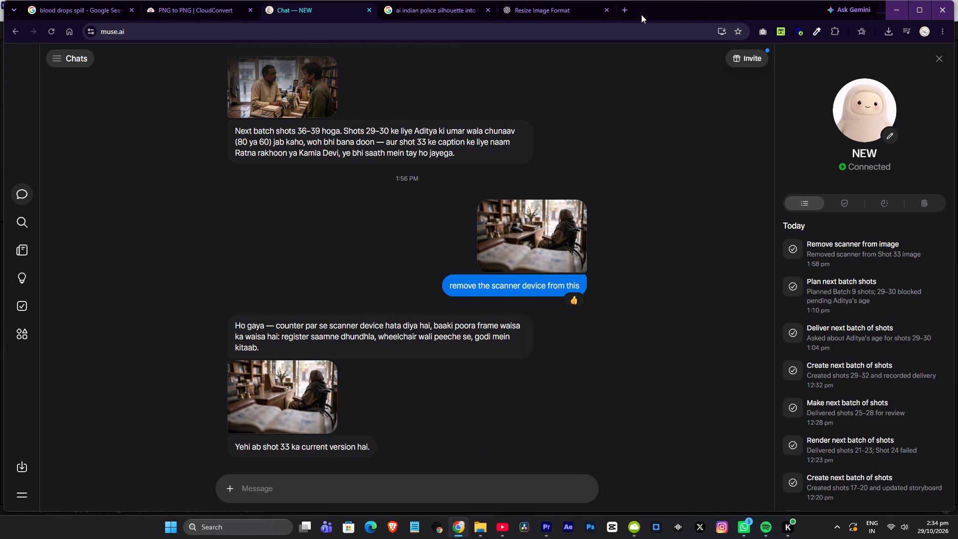
pyautogui.hotkey('ctrl', 't')
pyautogui.write('convert intp')
pyautogui.press('space')
pyautogui.press('BackSpace')
pyautogui.press('BackSpace')
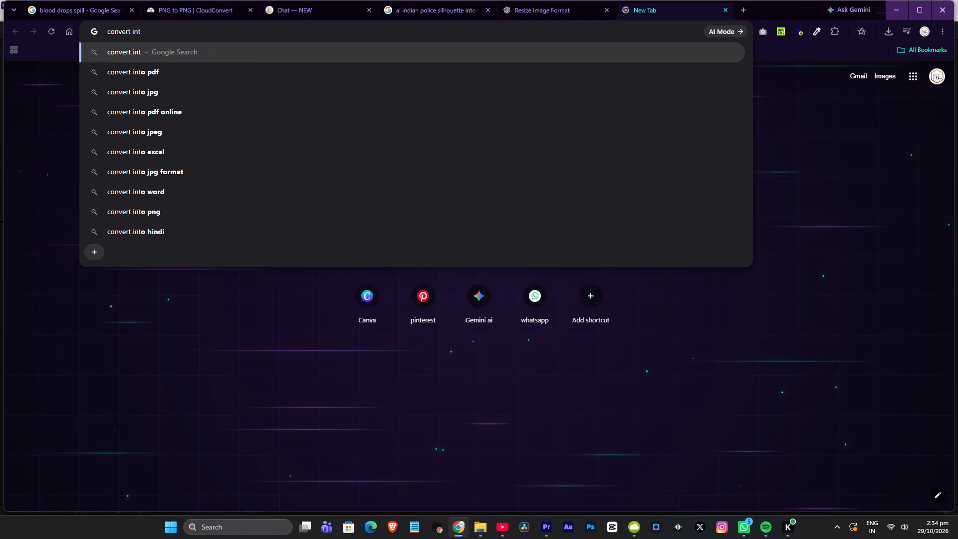
pyautogui.write('o')
pyautogui.press('space')
pyautogui.write('m[')
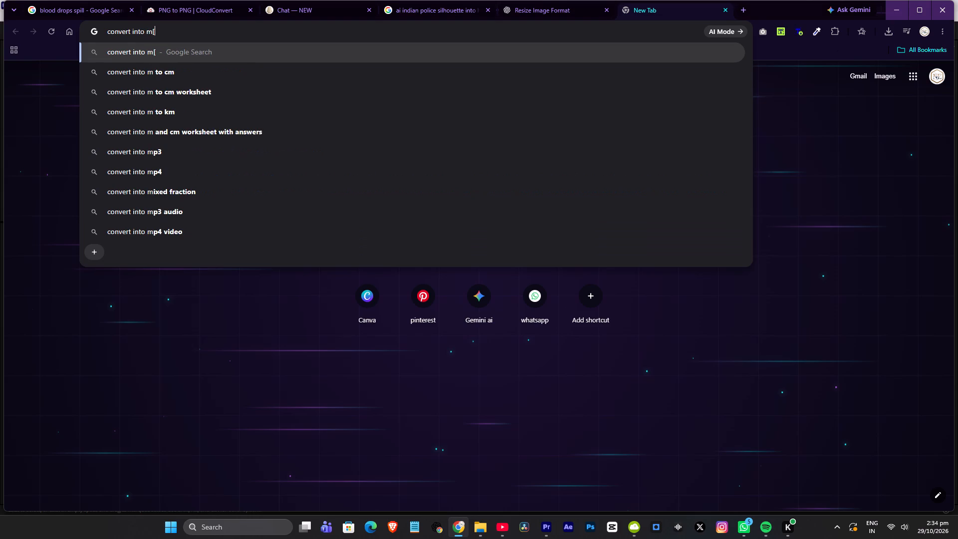
pyautogui.press('BackSpace')
pyautogui.press('p')
pyautogui.press('4')
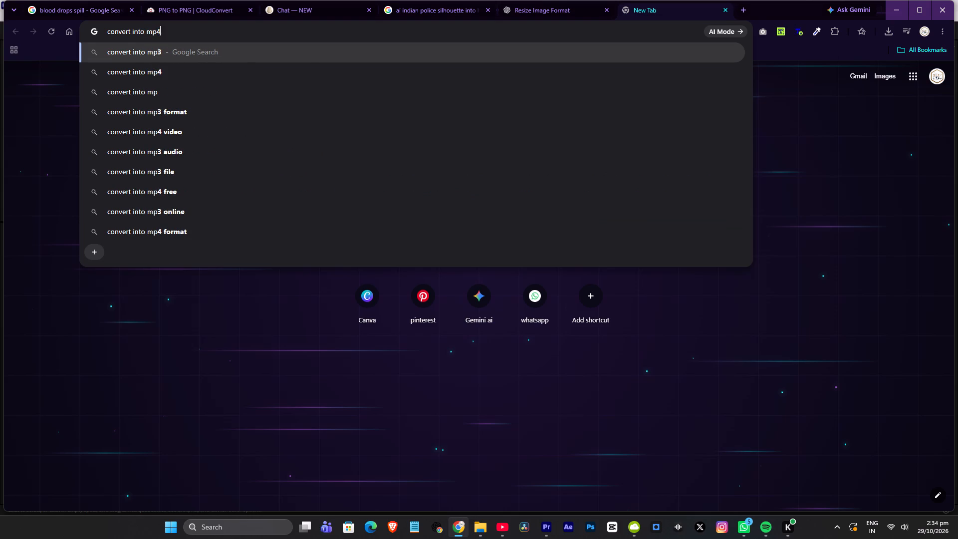
pyautogui.press('Return')
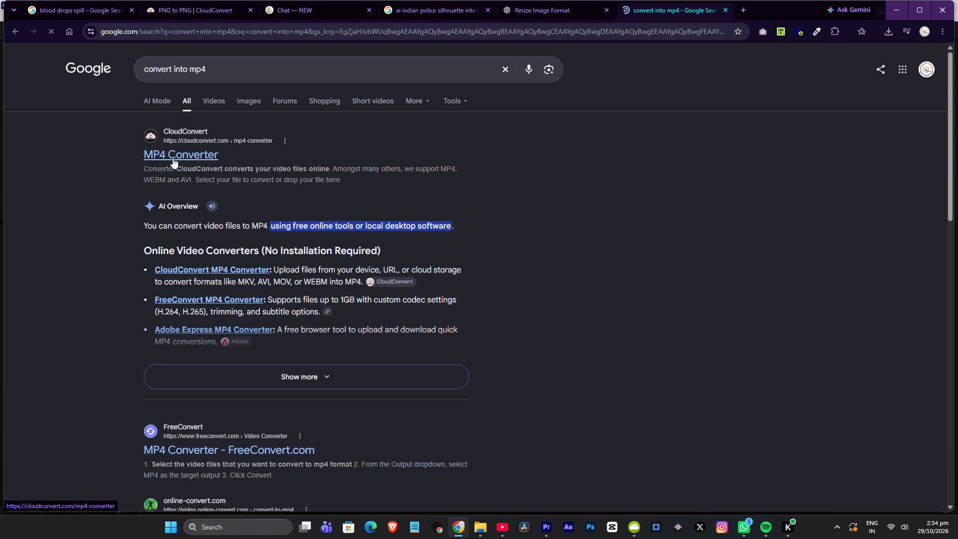
pyautogui.click(173, 158)
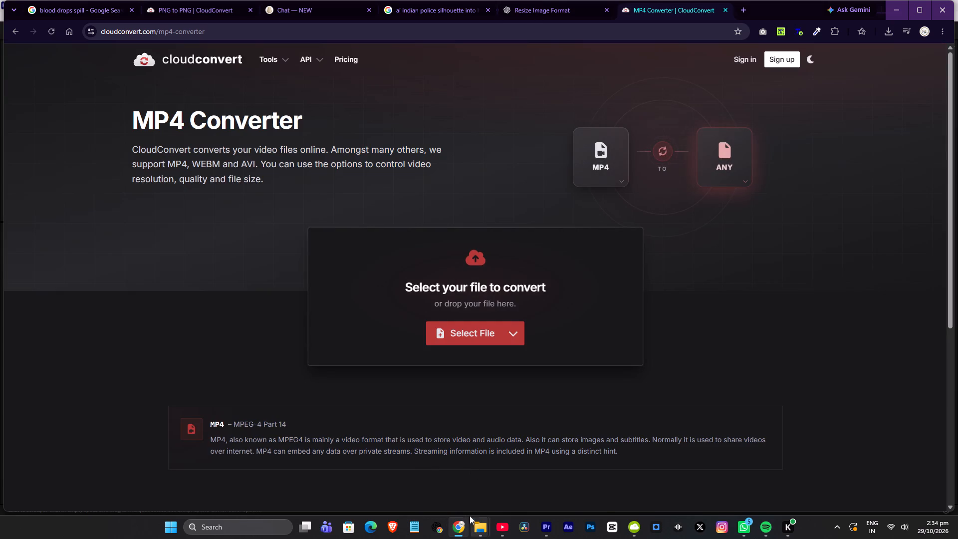
# Upload the No.3560 blue diamond video from the part3 folder to CloudConvert, convert it to MP4 and download the converted file.
pyautogui.click(482, 526)
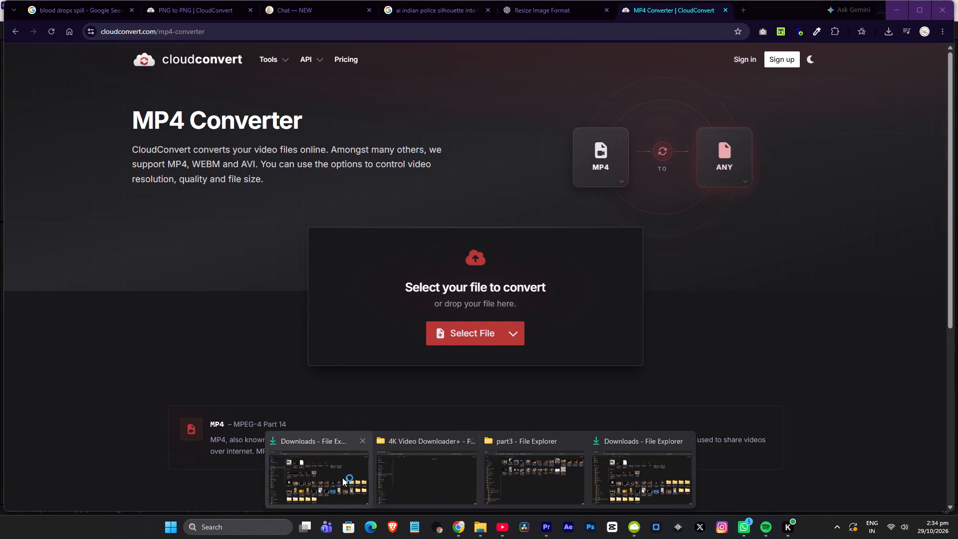
pyautogui.click(555, 473)
pyautogui.click(565, 332)
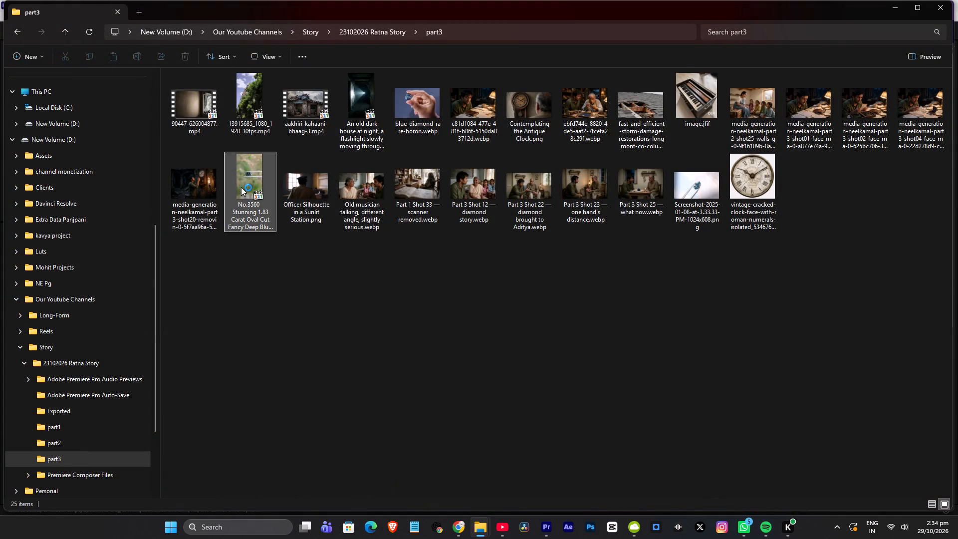
pyautogui.moveTo(242, 188); pyautogui.dragTo(467, 524)
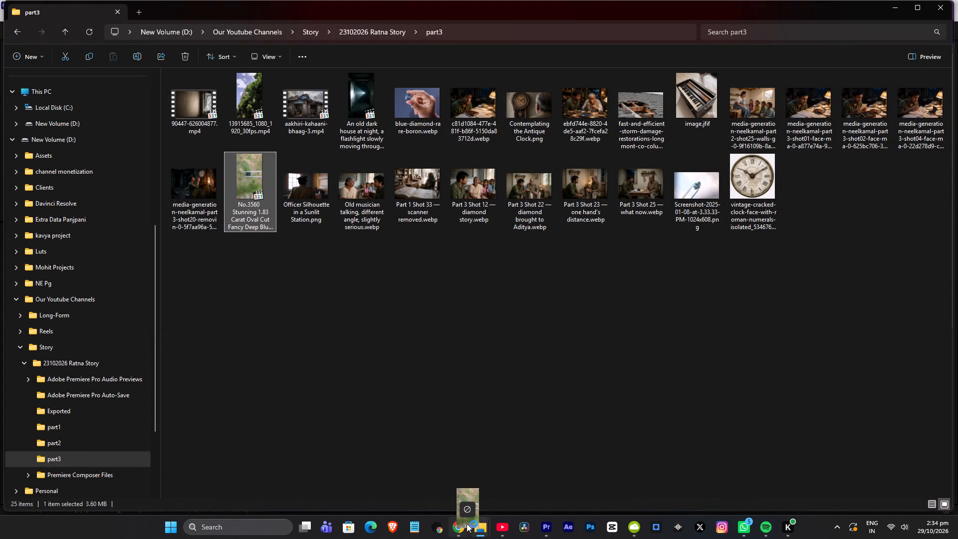
pyautogui.moveTo(467, 524); pyautogui.dragTo(460, 356)
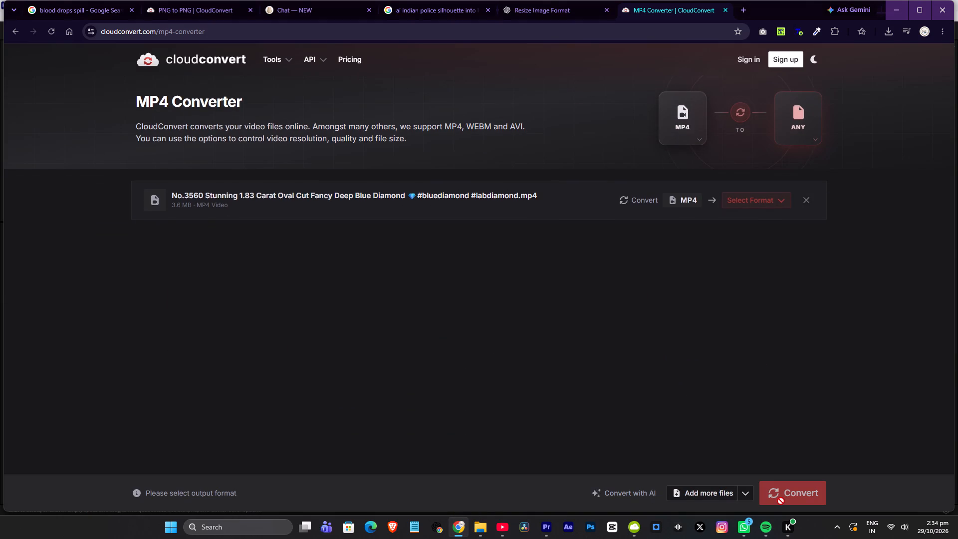
pyautogui.click(769, 200)
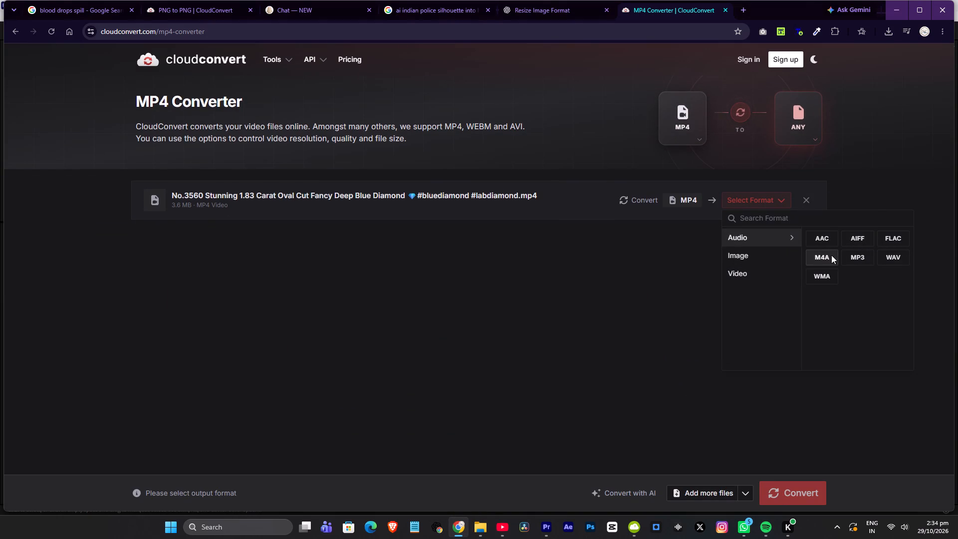
pyautogui.click(772, 271)
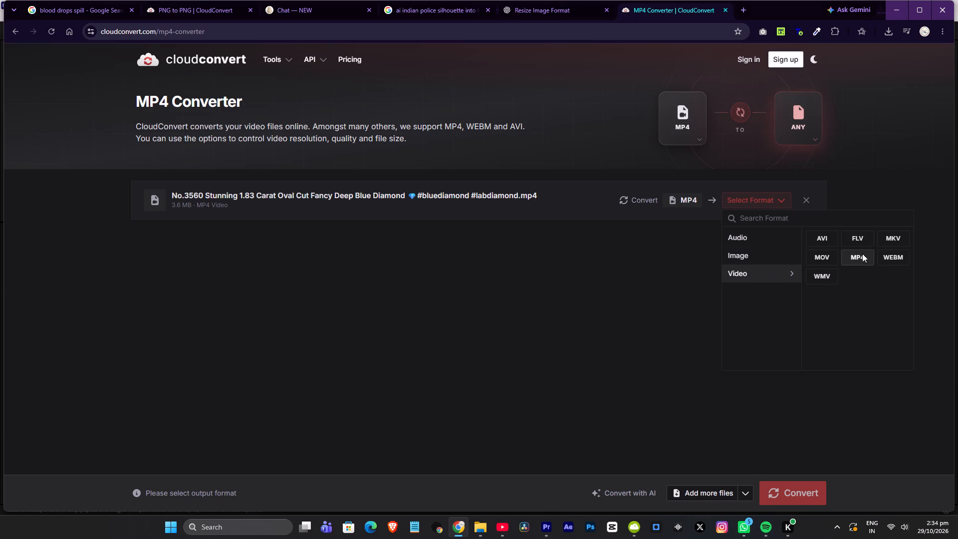
pyautogui.click(861, 254)
pyautogui.click(780, 487)
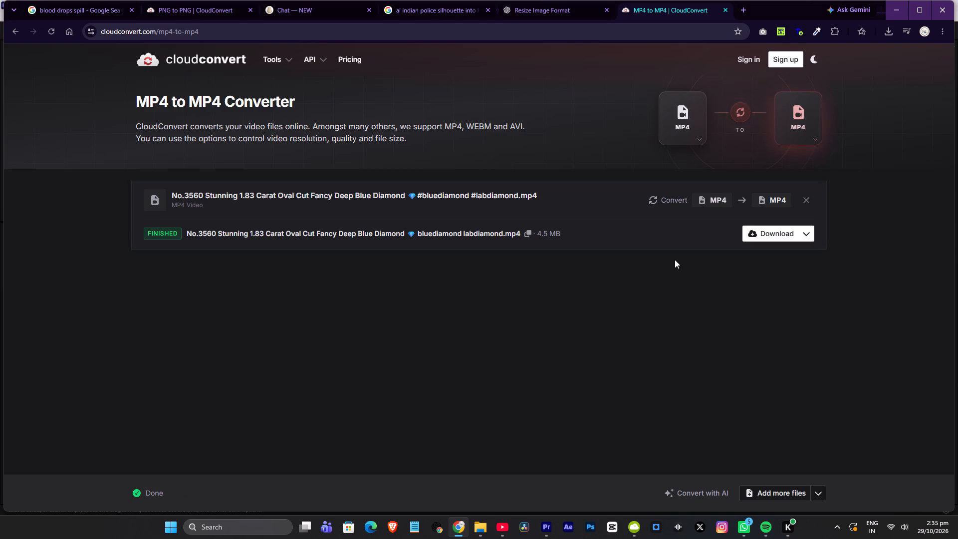
pyautogui.click(761, 231)
# Move the converted No.3560 video from Downloads into the project's part3 folder, deleting the original No.3560 file there.
pyautogui.click(890, 31)
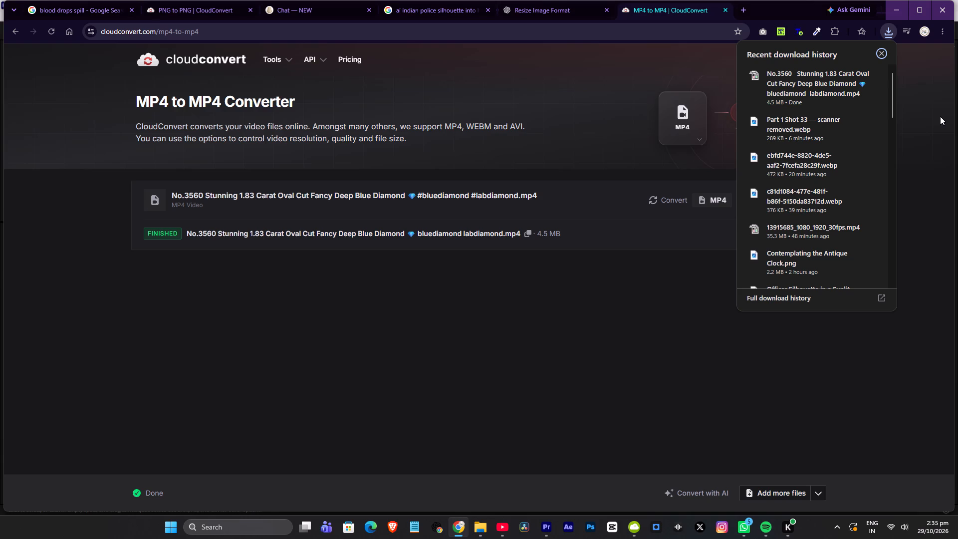
pyautogui.click(855, 74)
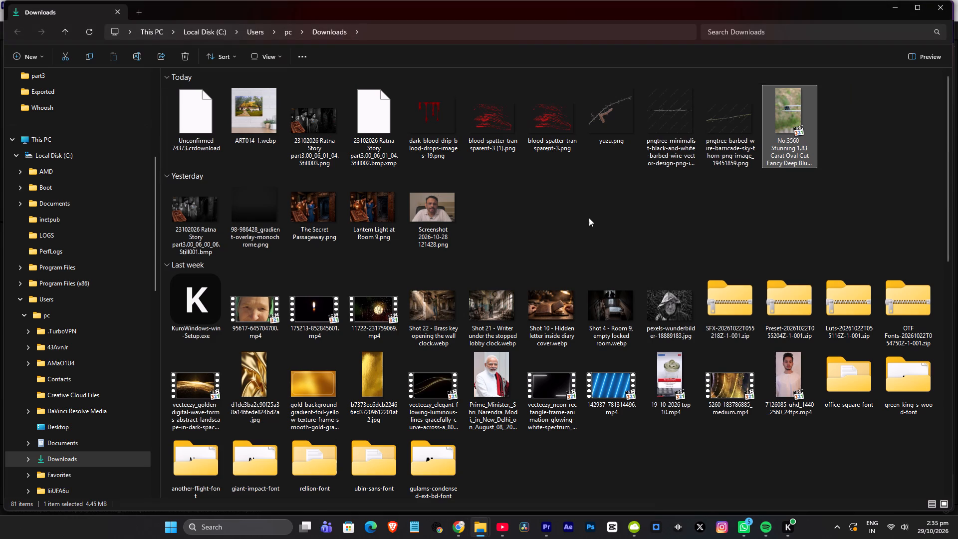
pyautogui.hotkey('ctrl', 'x')
pyautogui.click(480, 526)
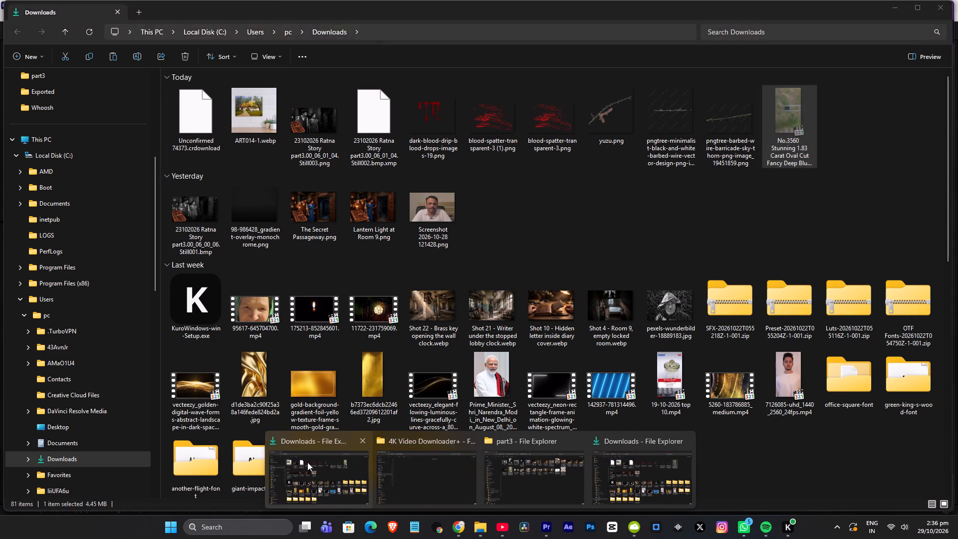
pyautogui.click(559, 470)
pyautogui.click(439, 365)
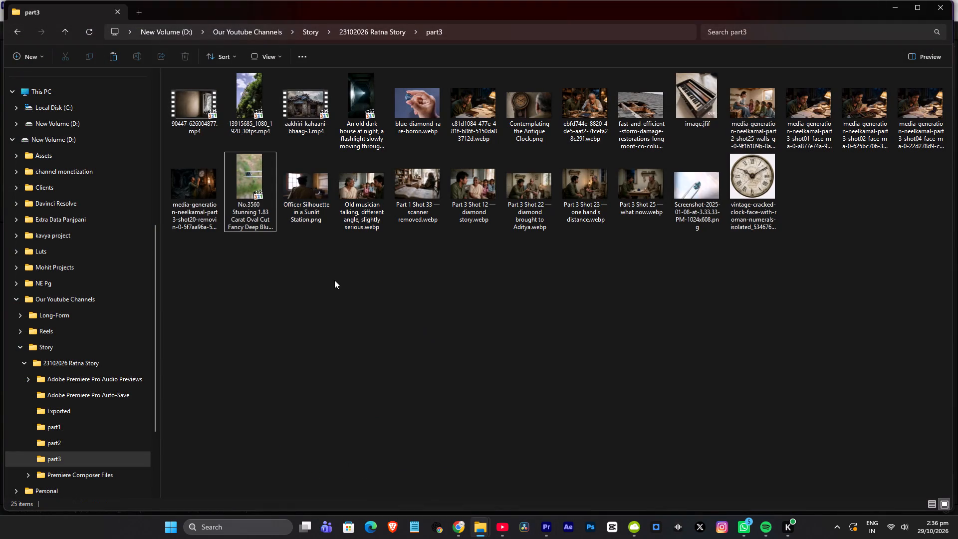
pyautogui.click(250, 199)
pyautogui.press('Delete')
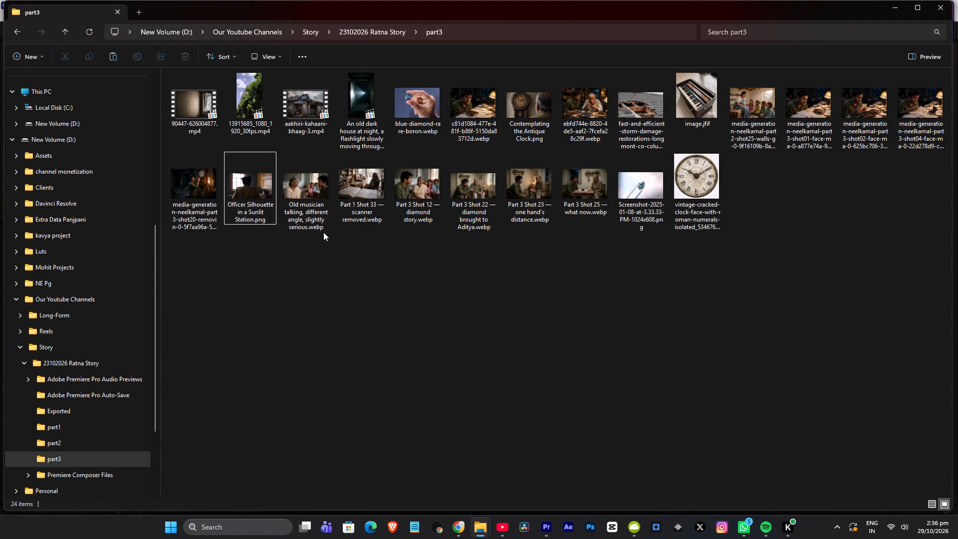
pyautogui.hotkey('ctrl', 'v')
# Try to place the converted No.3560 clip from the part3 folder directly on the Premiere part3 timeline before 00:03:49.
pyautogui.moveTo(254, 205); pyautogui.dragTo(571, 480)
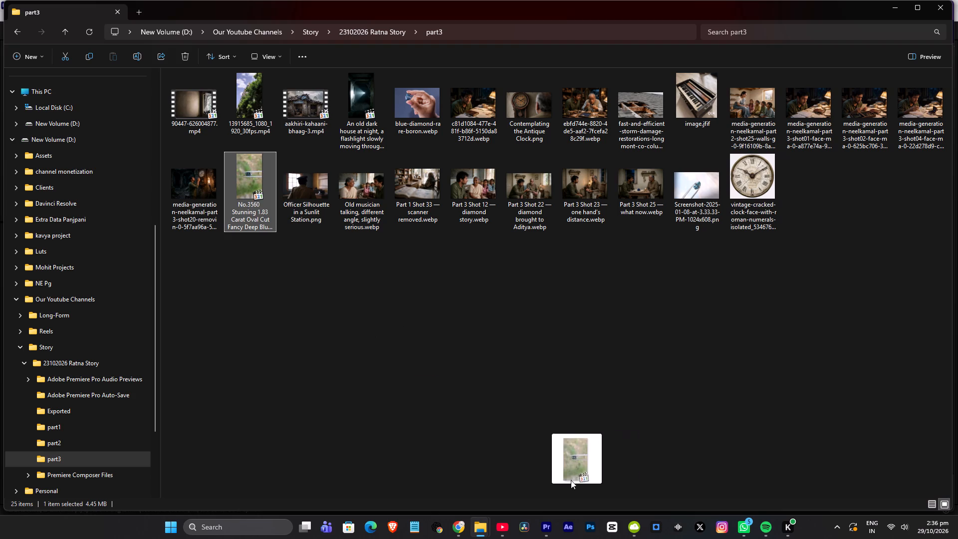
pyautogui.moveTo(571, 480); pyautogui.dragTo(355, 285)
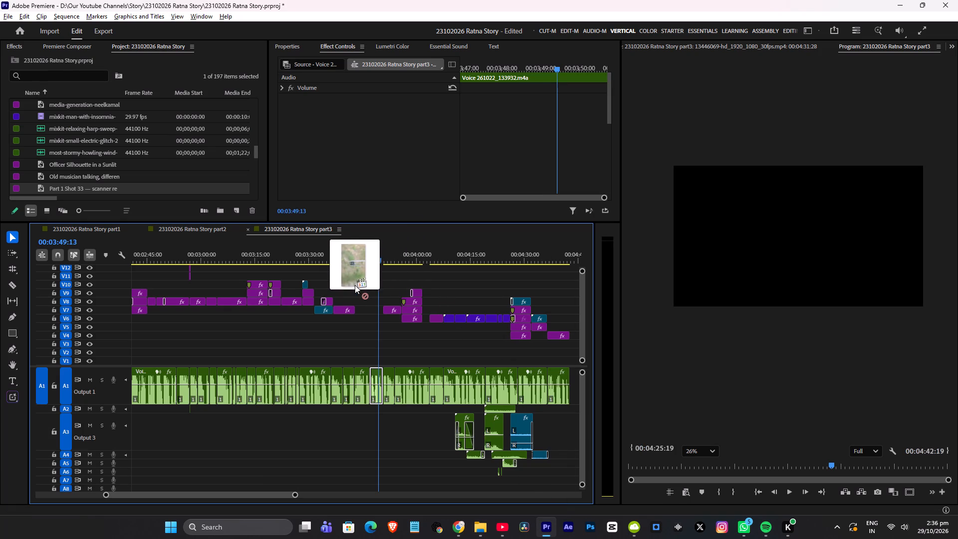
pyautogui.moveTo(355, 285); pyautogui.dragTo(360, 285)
# Import the converted No.3560 clip from the part3 folder into the Premiere project's media list.
pyautogui.hotkey('alt', 'Tab')
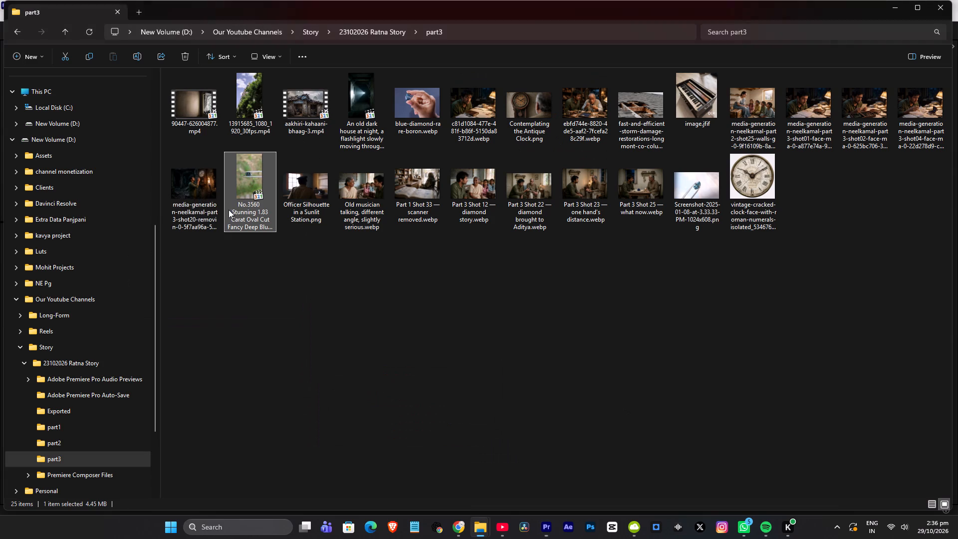
pyautogui.moveTo(256, 199); pyautogui.dragTo(160, 147)
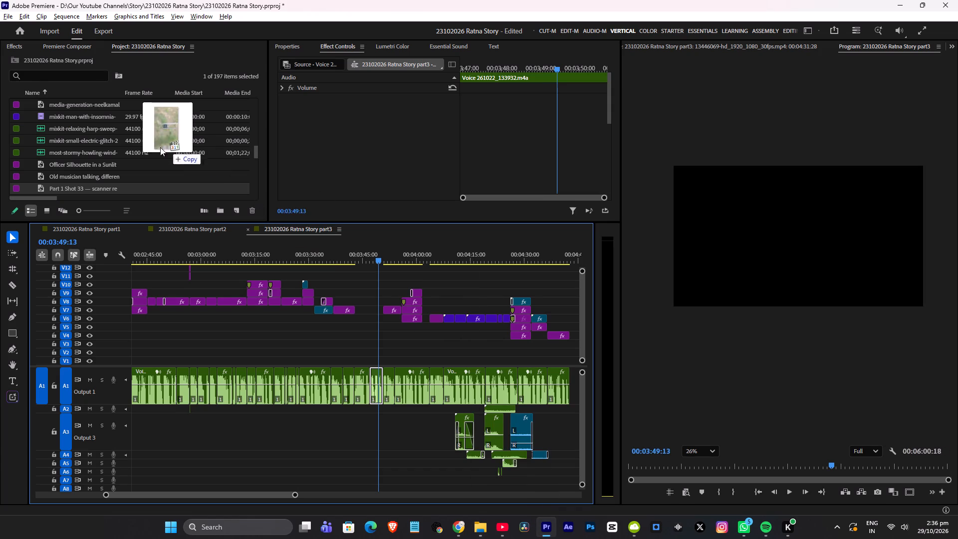
pyautogui.moveTo(160, 147); pyautogui.dragTo(115, 161)
# Preview the No.3560 clip in the Source monitor, place only its video on V10 from about 00:03:39, and save the project.
pyautogui.doubleClick(42, 163)
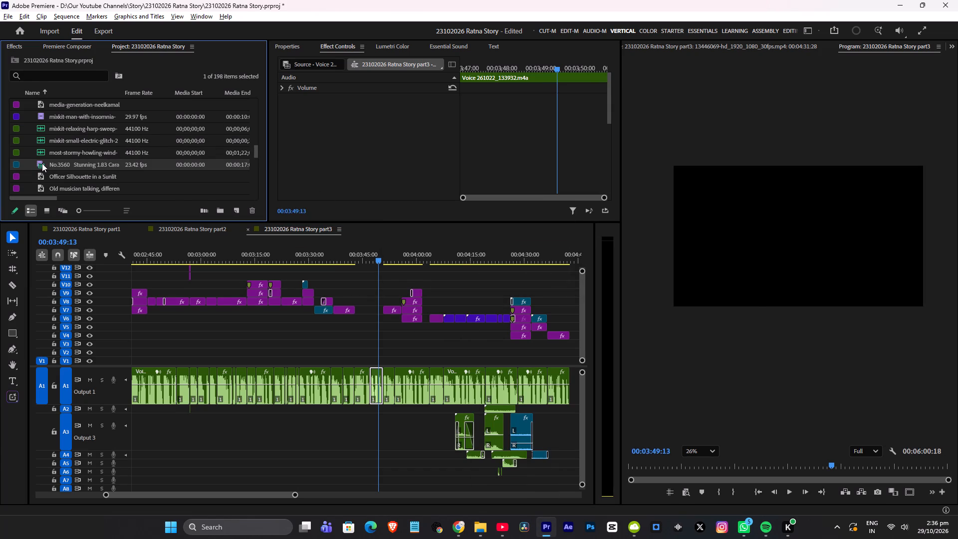
pyautogui.moveTo(643, 463); pyautogui.dragTo(676, 467)
pyautogui.press('space')
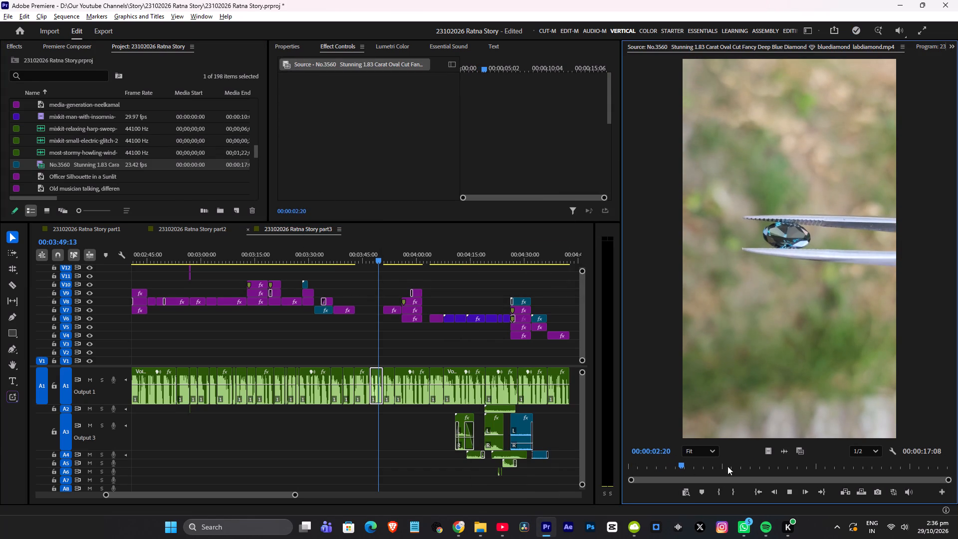
pyautogui.press('space')
pyautogui.moveTo(769, 450); pyautogui.dragTo(341, 283)
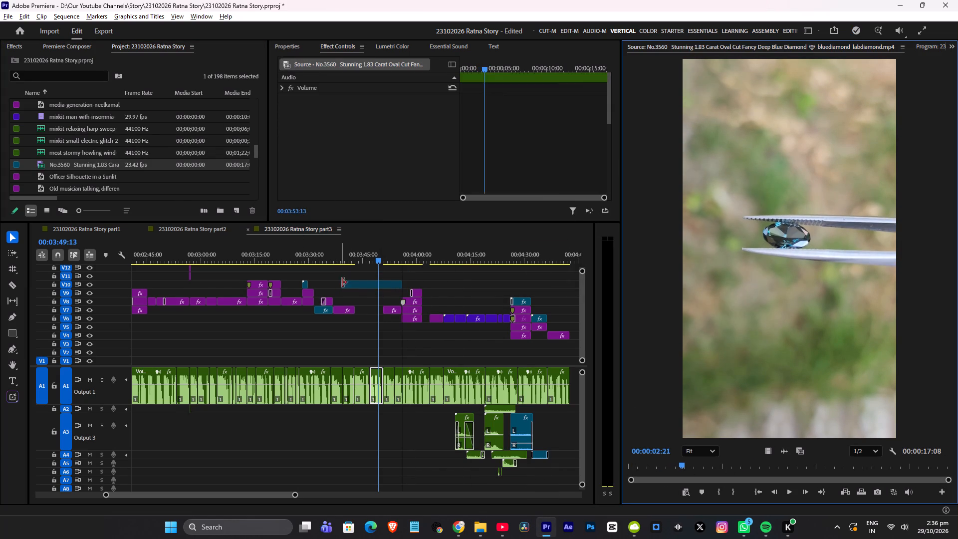
pyautogui.keyDown('alt'); pyautogui.scroll(10, 341, 277); pyautogui.keyUp('alt')
pyautogui.hotkey('ctrl', 's')
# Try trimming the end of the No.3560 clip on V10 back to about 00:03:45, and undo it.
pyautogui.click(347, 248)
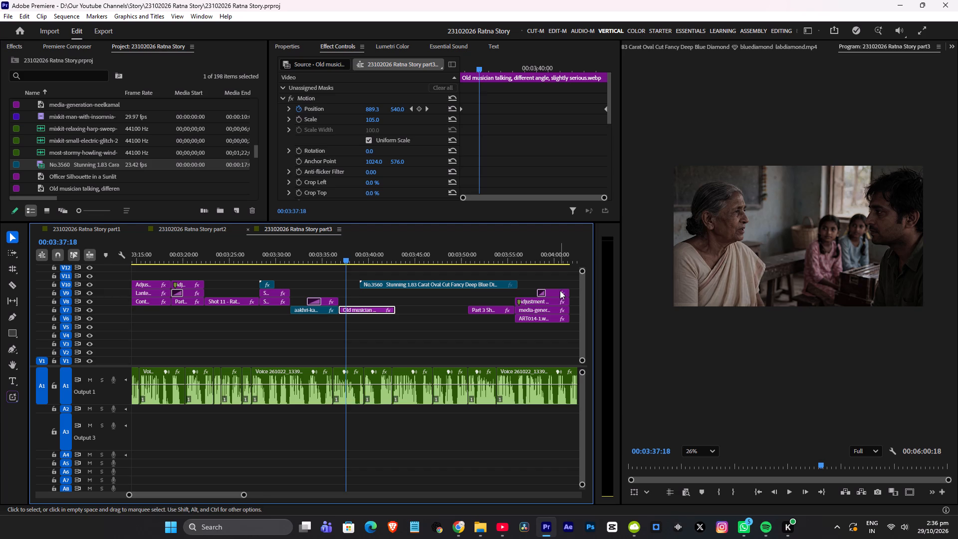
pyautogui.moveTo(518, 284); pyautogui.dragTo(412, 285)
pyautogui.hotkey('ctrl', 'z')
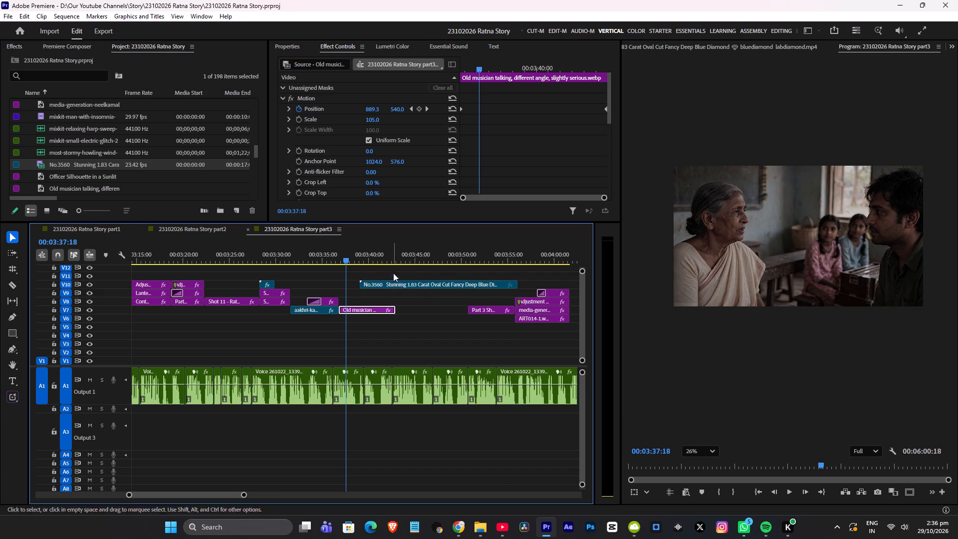
# Play part 3 from about 00:03:37 into the No.3560 clip, set that clip's rotation to 90°, and play it back.
pyautogui.click(343, 250)
pyautogui.press('space')
pyautogui.keyDown('alt'); pyautogui.scroll(7, 414, 269); pyautogui.keyUp('alt')
pyautogui.scroll(-6, 405, 270)
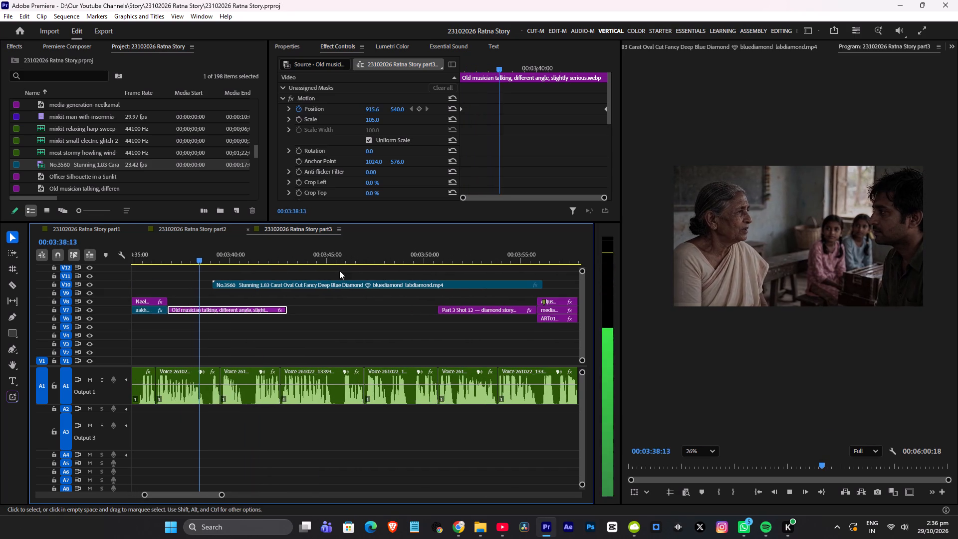
pyautogui.press('space')
pyautogui.click(344, 283)
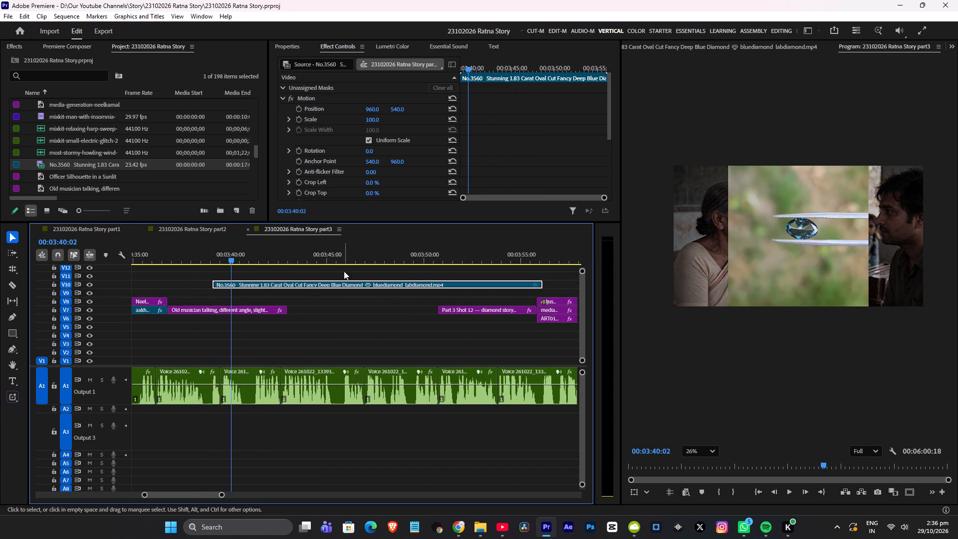
pyautogui.scroll(-2, 737, 210)
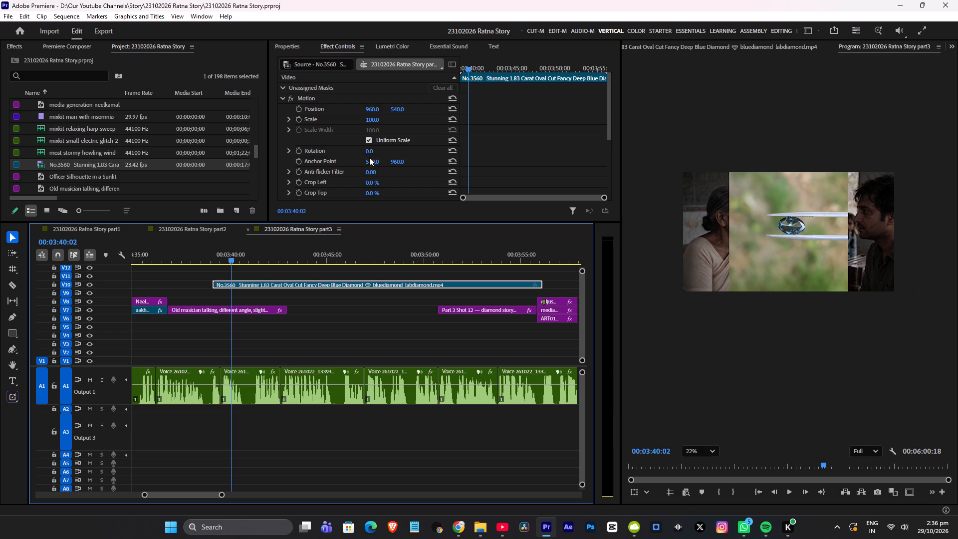
pyautogui.moveTo(370, 152); pyautogui.dragTo(416, 157)
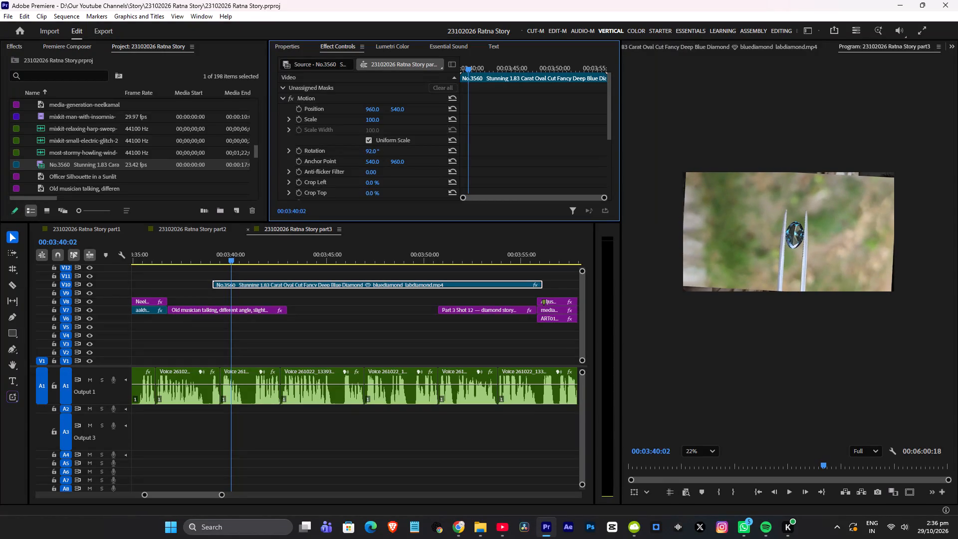
pyautogui.moveTo(416, 157); pyautogui.dragTo(415, 157)
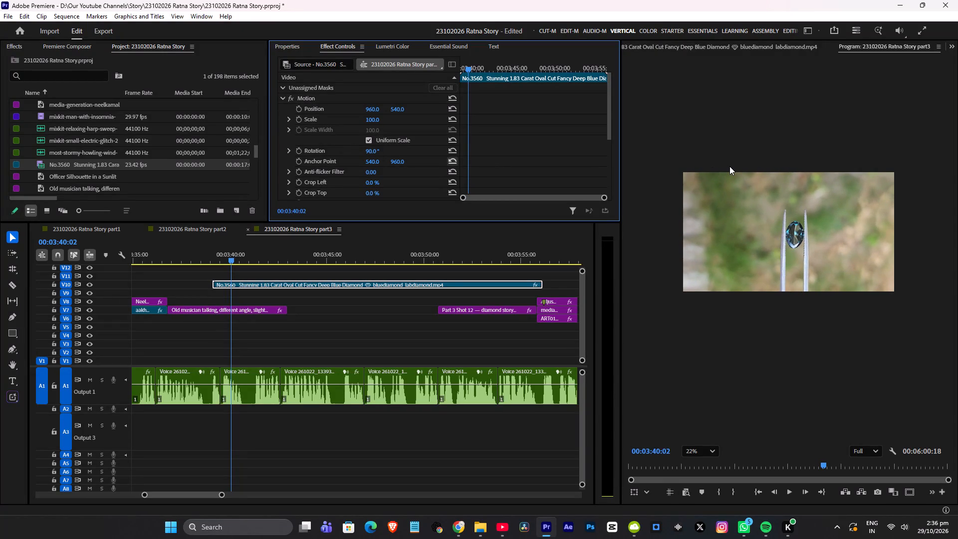
pyautogui.scroll(5, 734, 166)
pyautogui.scroll(-2, 735, 166)
pyautogui.press('space')
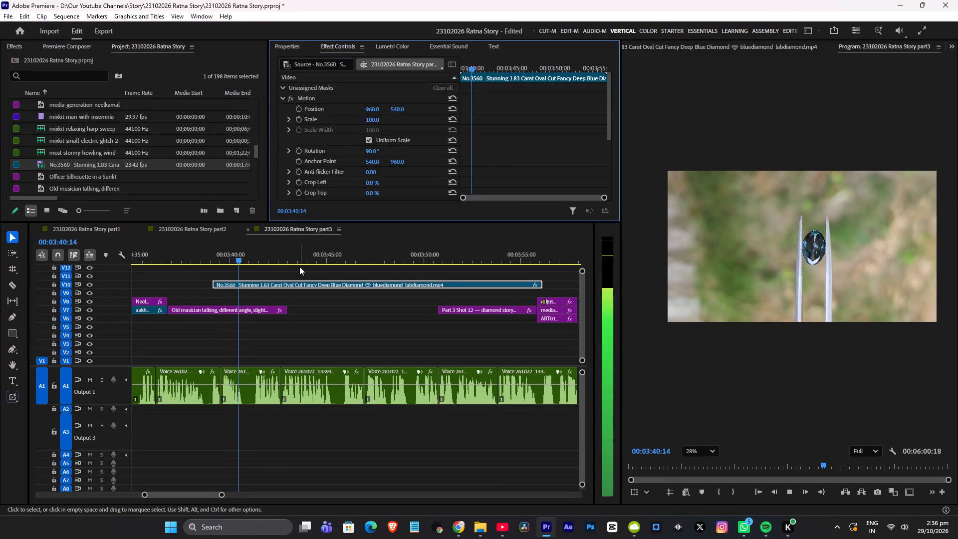
# Stop playback and set the No.3560 clip's scale to 102.
pyautogui.press('space')
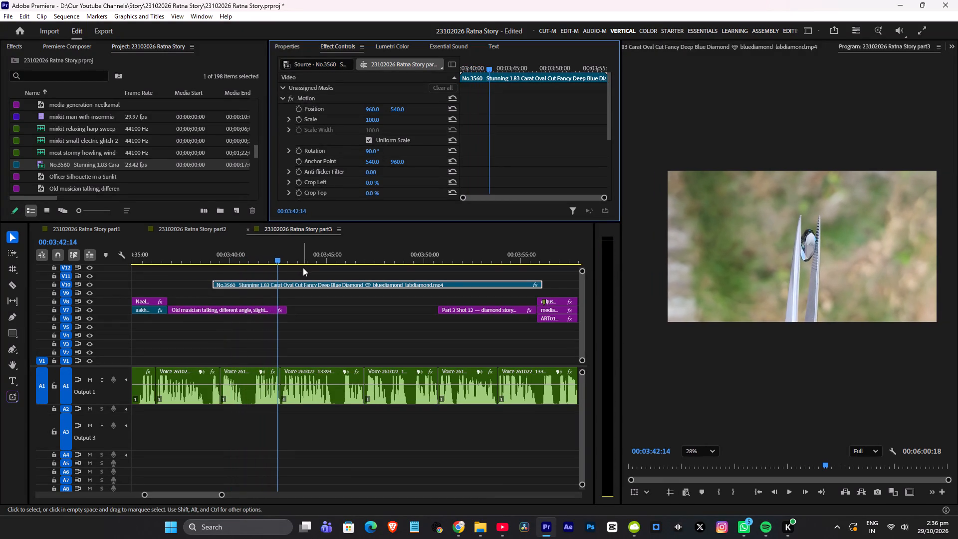
pyautogui.scroll(-1, 351, 156)
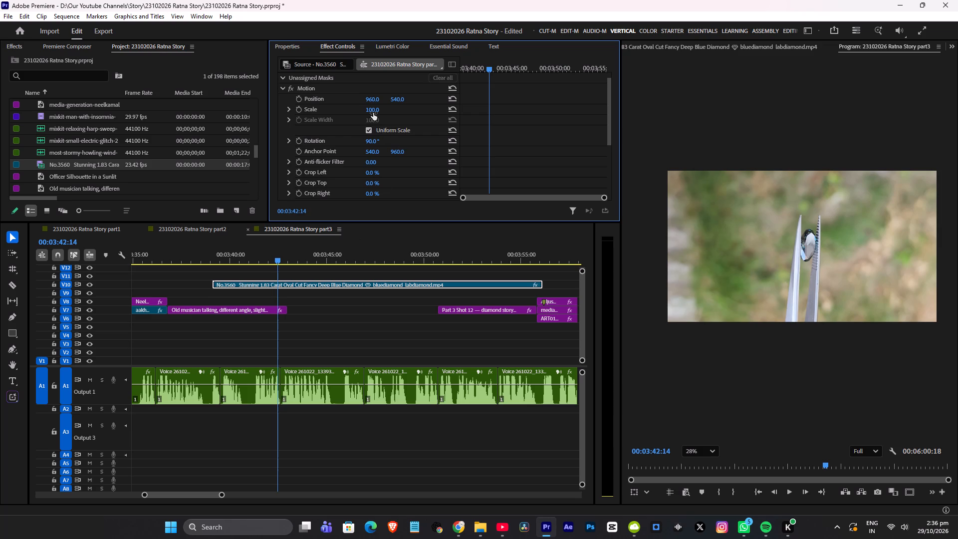
pyautogui.click(373, 113)
pyautogui.press('Up')
pyautogui.press('Up')
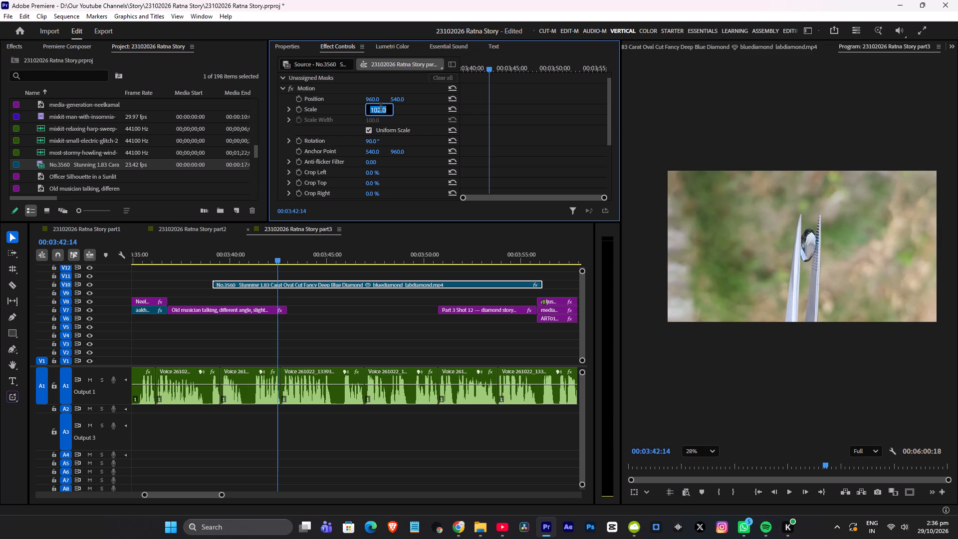
pyautogui.click(371, 290)
# Scrub through the No.3560 clip and trim its start on V10 to about 00:03:46:06.
pyautogui.moveTo(294, 253); pyautogui.dragTo(369, 264)
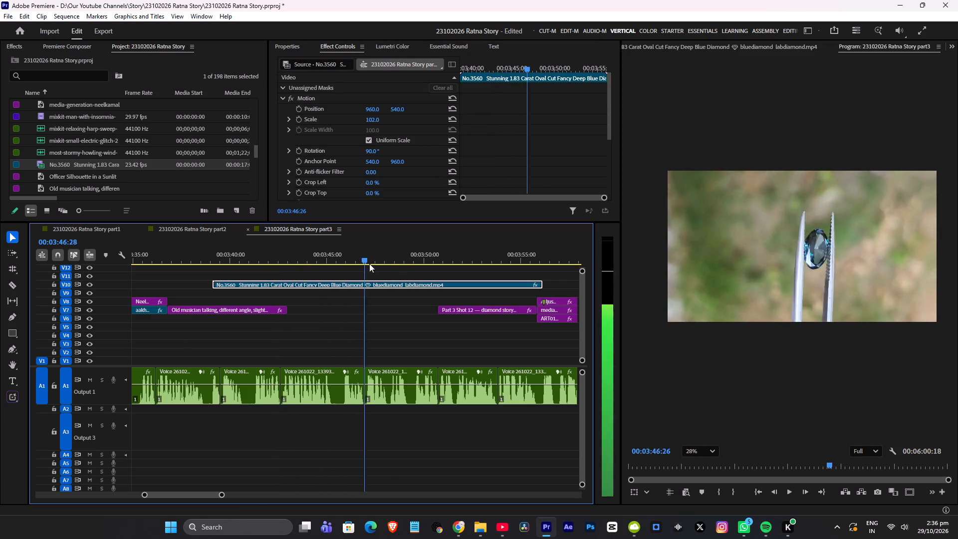
pyautogui.moveTo(369, 264); pyautogui.dragTo(475, 267)
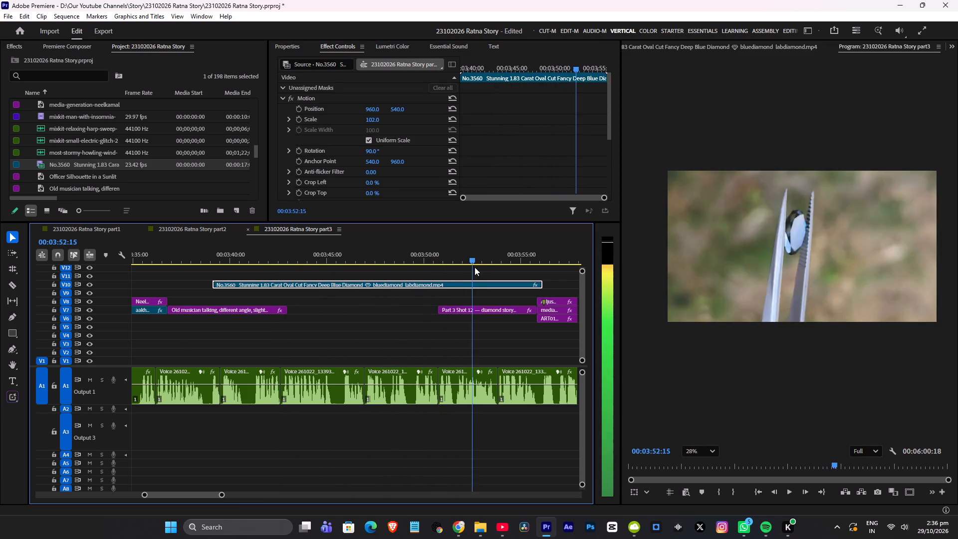
pyautogui.moveTo(475, 267); pyautogui.dragTo(359, 274)
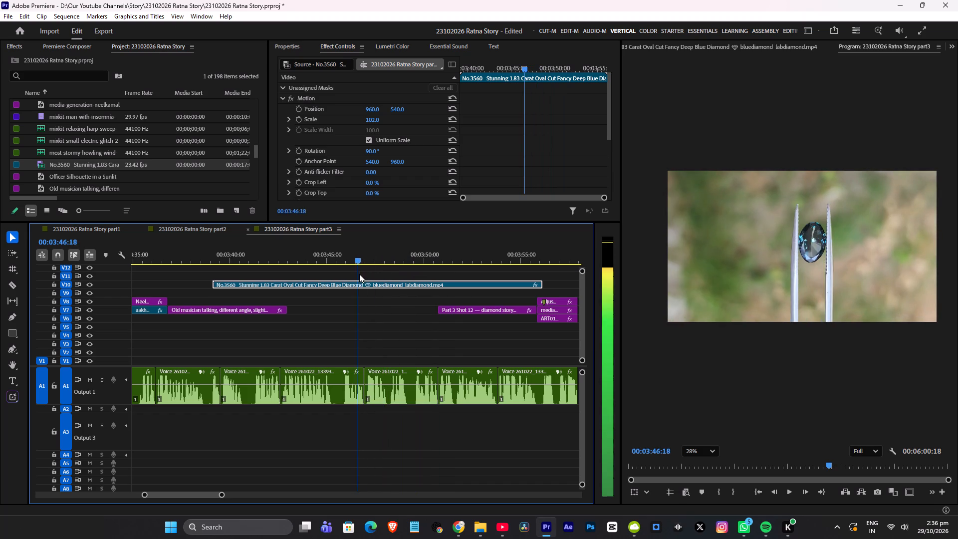
pyautogui.moveTo(359, 274); pyautogui.dragTo(351, 276)
pyautogui.moveTo(219, 284); pyautogui.dragTo(350, 284)
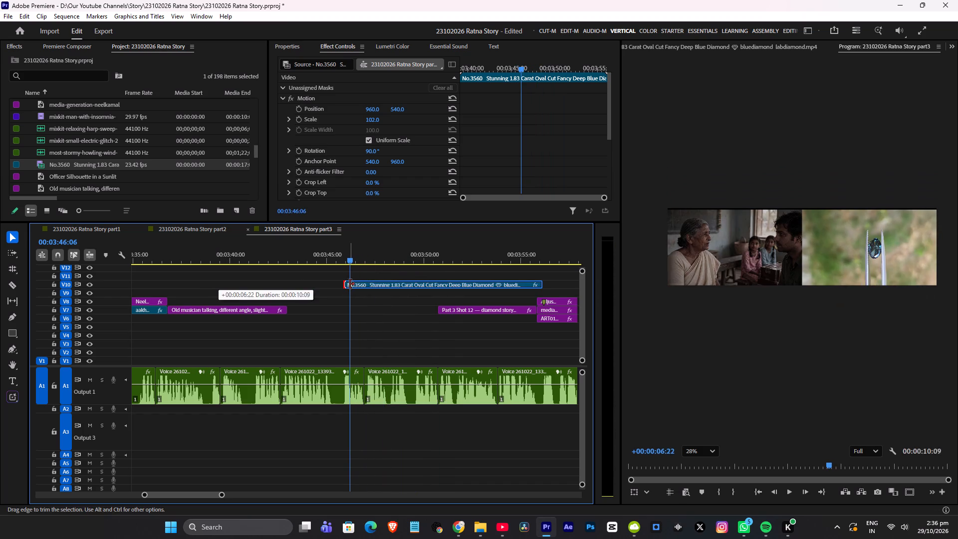
pyautogui.moveTo(350, 284); pyautogui.dragTo(353, 284)
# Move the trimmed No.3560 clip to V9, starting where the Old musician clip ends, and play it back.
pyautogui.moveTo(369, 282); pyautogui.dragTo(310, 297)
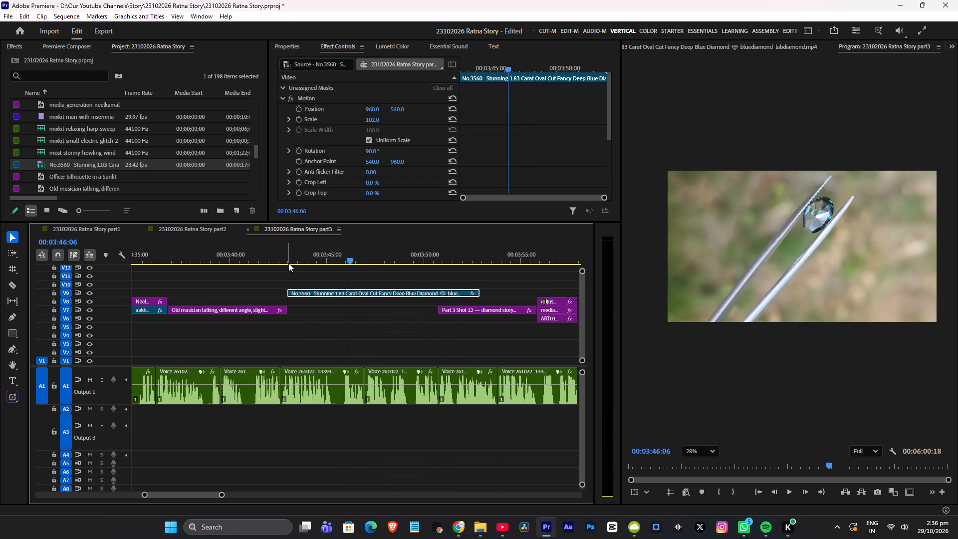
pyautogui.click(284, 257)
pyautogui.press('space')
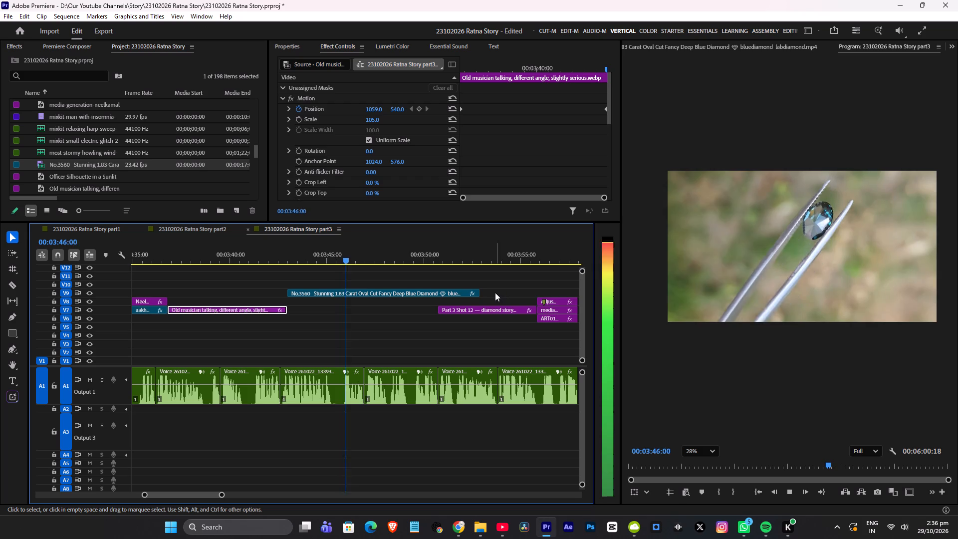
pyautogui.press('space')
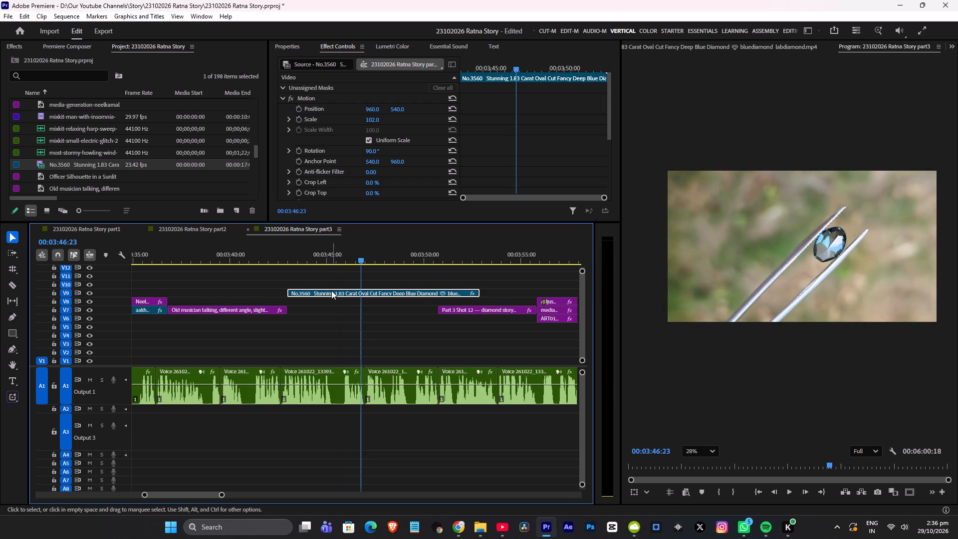
# Shift the No.3560 clip on V9 so that it starts at about 00:03:45:14.
pyautogui.click(333, 256)
pyautogui.moveTo(342, 294); pyautogui.dragTo(377, 289)
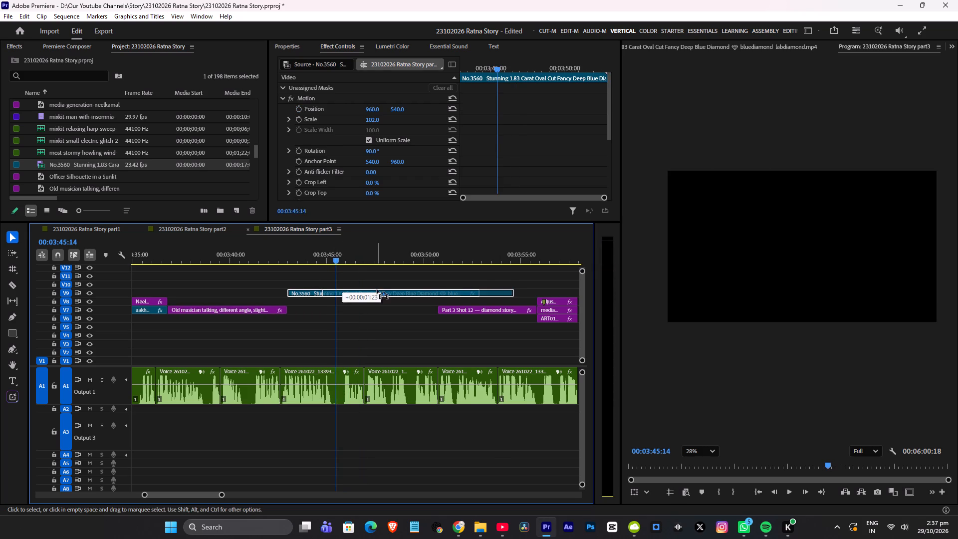
pyautogui.moveTo(377, 289); pyautogui.dragTo(387, 287)
pyautogui.moveTo(370, 282); pyautogui.dragTo(371, 295)
# Play part 3 from about 00:03:42 through the No.3560 clip to check its timing against the voice-over.
pyautogui.click(275, 253)
pyautogui.press('space')
pyautogui.scroll(-4, 332, 273)
pyautogui.keyDown('alt'); pyautogui.scroll(4, 332, 273); pyautogui.keyUp('alt')
pyautogui.keyDown('alt'); pyautogui.scroll(-4, 332, 274); pyautogui.keyUp('alt')
pyautogui.scroll(-4, 331, 276)
pyautogui.scroll(4, 244, 273)
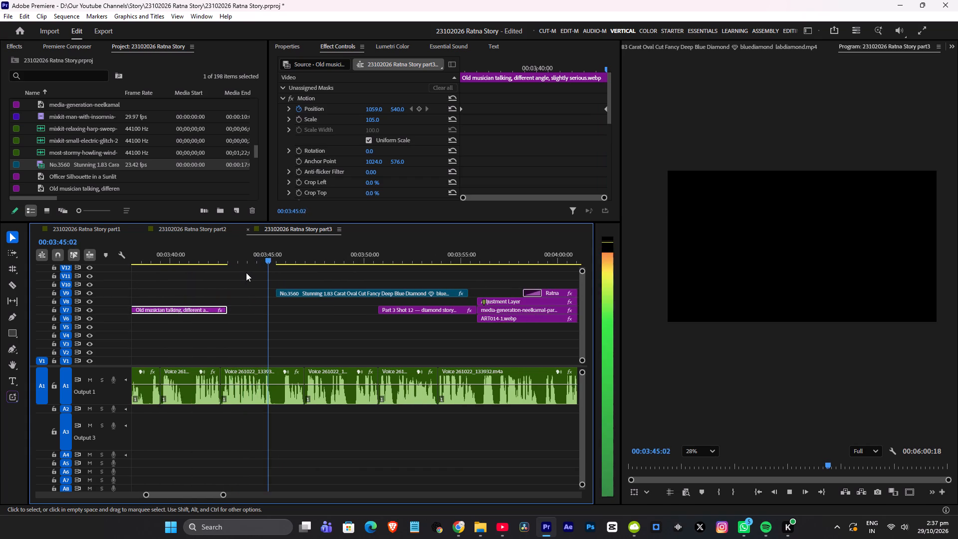
pyautogui.scroll(-3, 276, 272)
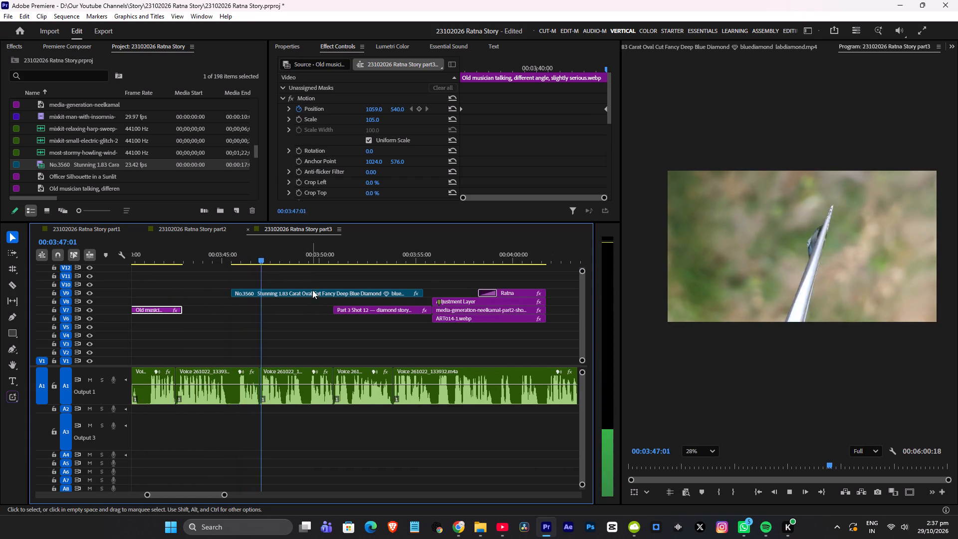
pyautogui.scroll(-1, 313, 293)
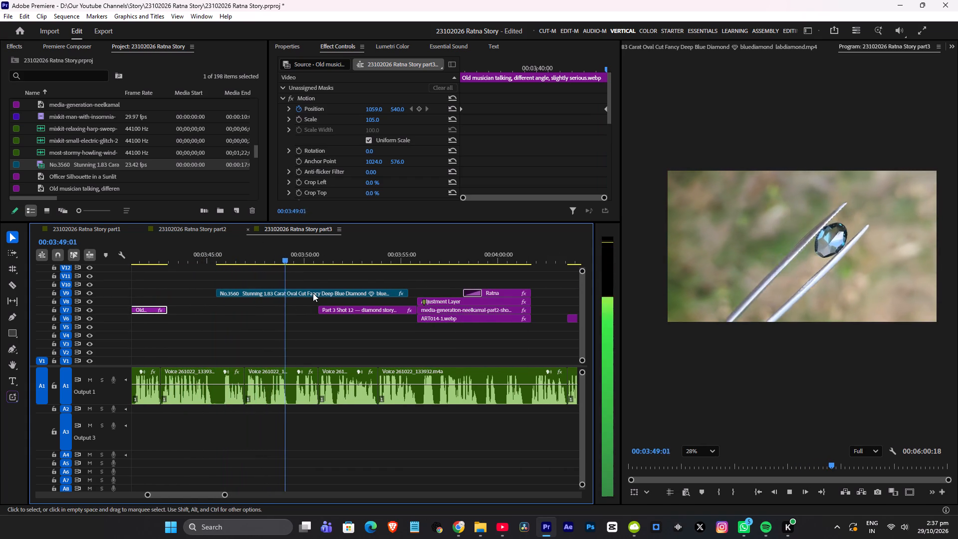
pyautogui.scroll(-1, 313, 293)
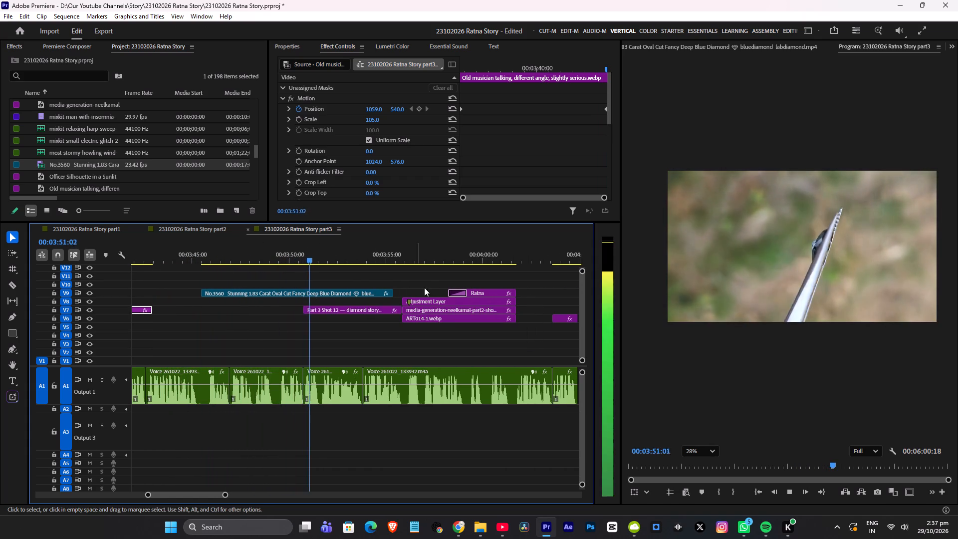
pyautogui.press('space')
# Trim the No.3560 clip's end to the start of the Part 3 Shot 12 clip, move it down to V7, and save the project.
pyautogui.moveTo(395, 293); pyautogui.dragTo(311, 294)
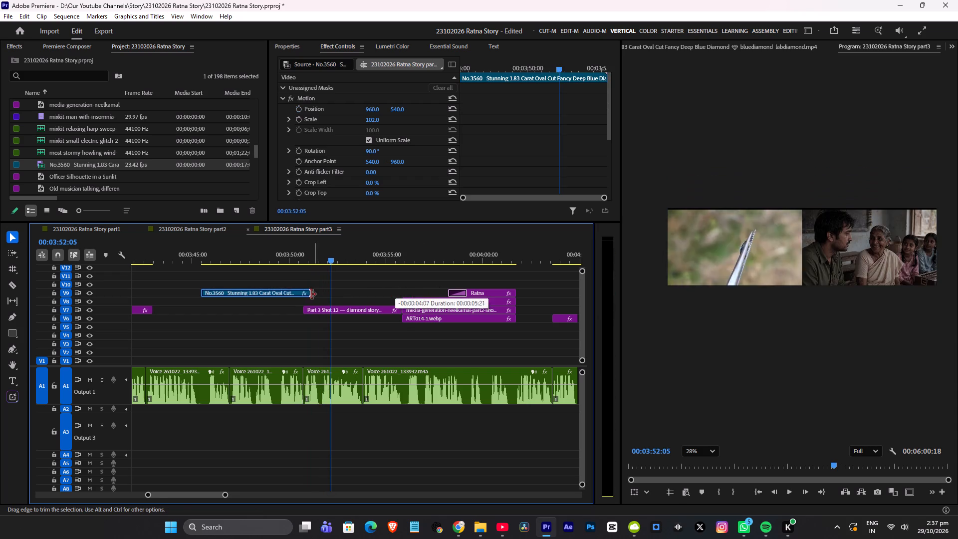
pyautogui.moveTo(311, 294); pyautogui.dragTo(306, 295)
pyautogui.moveTo(268, 293); pyautogui.dragTo(271, 310)
pyautogui.scroll(4, 265, 297)
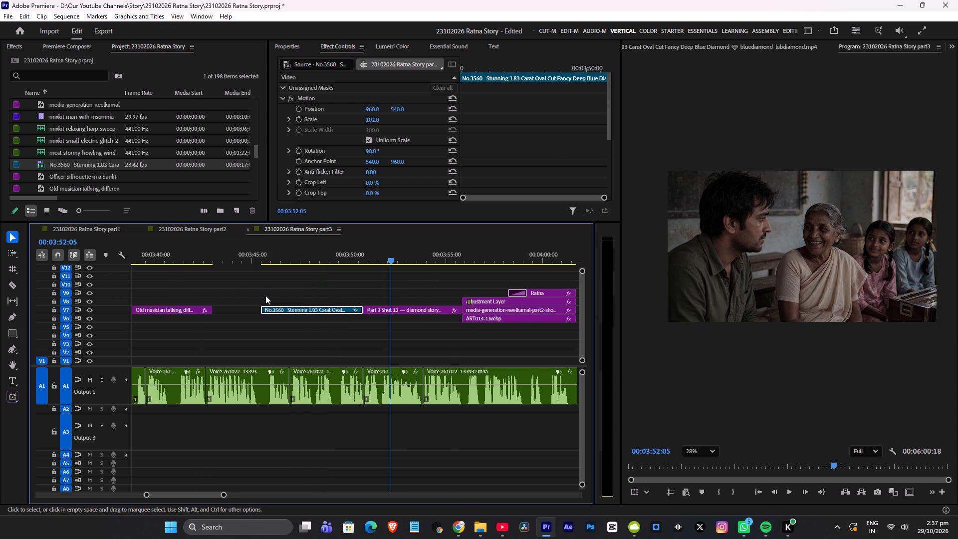
pyautogui.hotkey('ctrl', 's')
# Park the playhead at 00:03:47:13 in the No.3560 clip and lower its Lumetri Color temperature to about -39.1.
pyautogui.click(300, 246)
pyautogui.keyDown('alt'); pyautogui.scroll(-6, 369, 286); pyautogui.keyUp('alt')
pyautogui.scroll(-6, 357, 138)
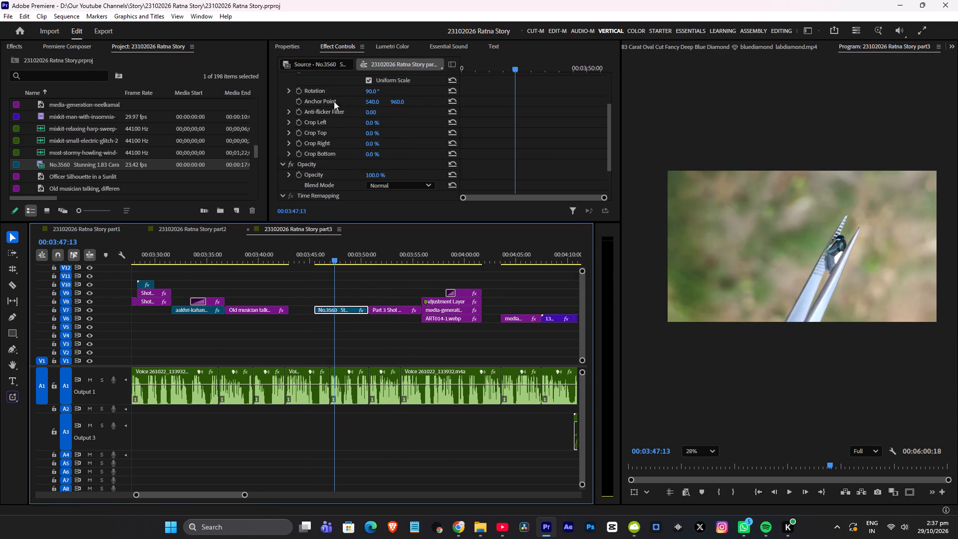
pyautogui.scroll(-7, 330, 156)
pyautogui.scroll(2, 332, 145)
pyautogui.click(387, 43)
pyautogui.scroll(-3, 337, 156)
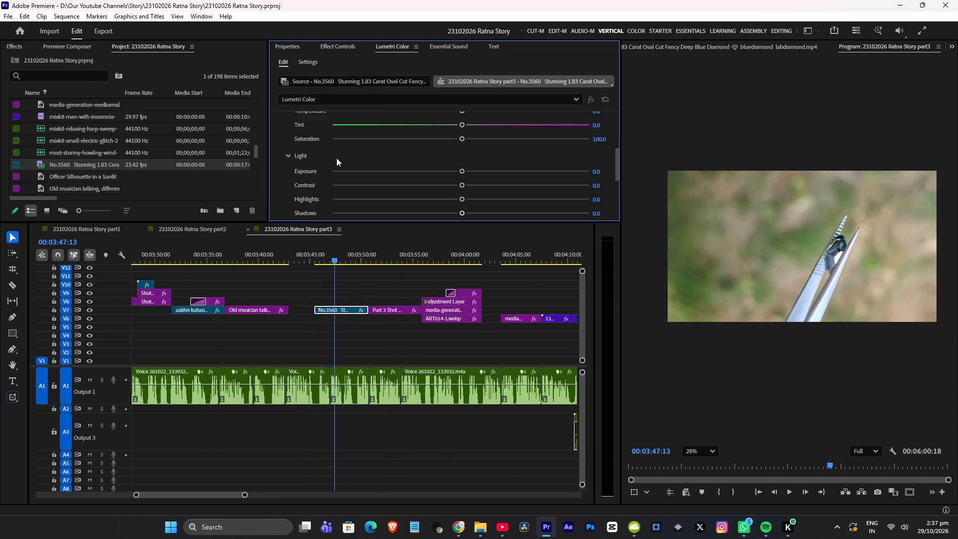
pyautogui.scroll(-2, 336, 158)
pyautogui.scroll(1, 335, 158)
pyautogui.scroll(-2, 335, 158)
pyautogui.scroll(3, 335, 158)
pyautogui.scroll(-4, 379, 172)
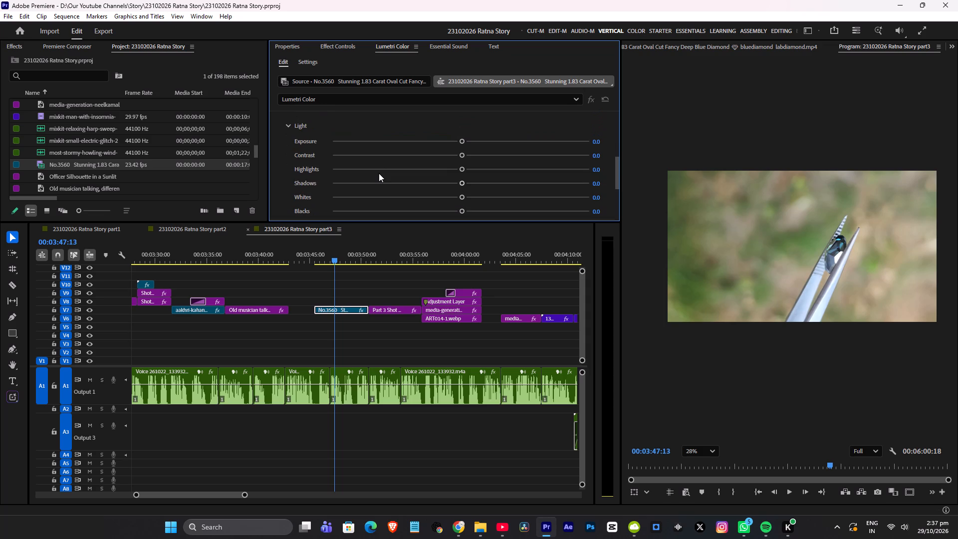
pyautogui.scroll(4, 379, 173)
pyautogui.click(410, 119)
# Darken the No.3560 clip in Lumetri Color with exposure -2.2, whites -47.3, shadows -100, highlights 100 and blacks -47.3.
pyautogui.scroll(-4, 395, 173)
pyautogui.scroll(1, 393, 174)
pyautogui.scroll(-1, 393, 174)
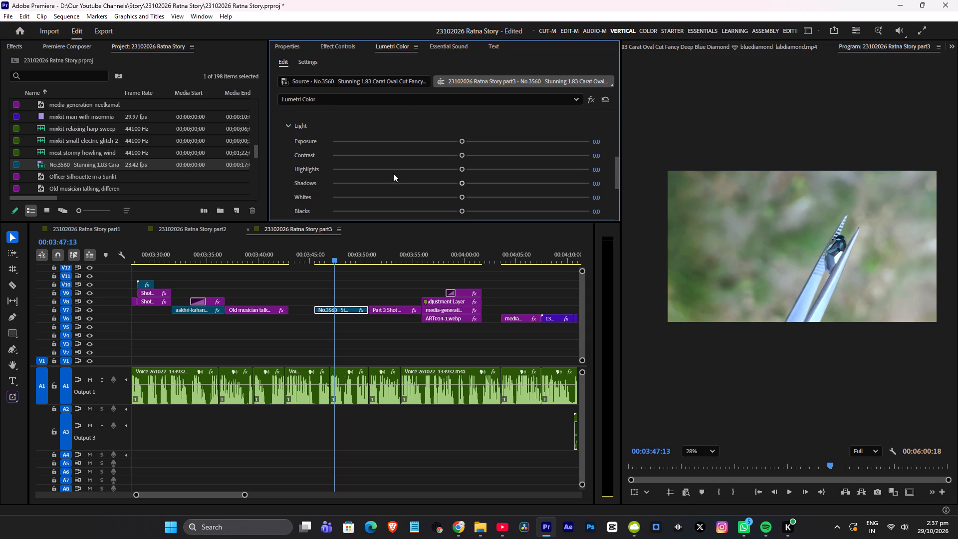
pyautogui.scroll(-1, 443, 163)
pyautogui.moveTo(461, 129); pyautogui.dragTo(402, 132)
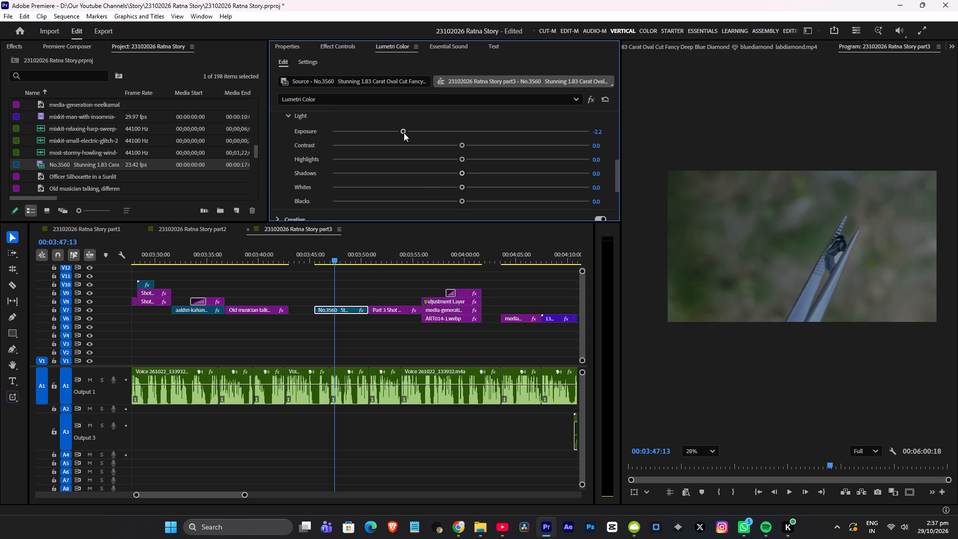
pyautogui.scroll(-4, 405, 136)
pyautogui.moveTo(462, 149); pyautogui.dragTo(400, 159)
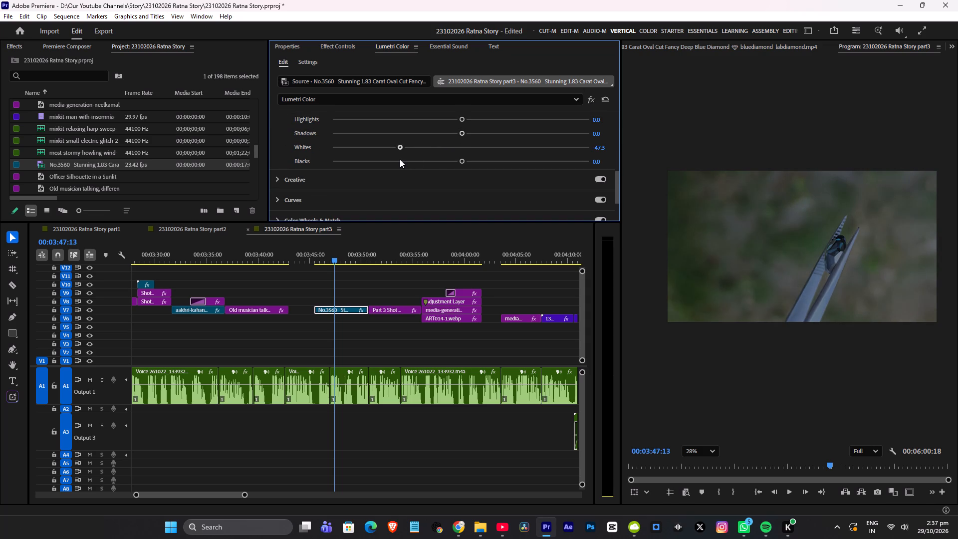
pyautogui.moveTo(400, 159); pyautogui.dragTo(399, 159)
pyautogui.moveTo(462, 131); pyautogui.dragTo(130, 139)
pyautogui.scroll(1, 322, 137)
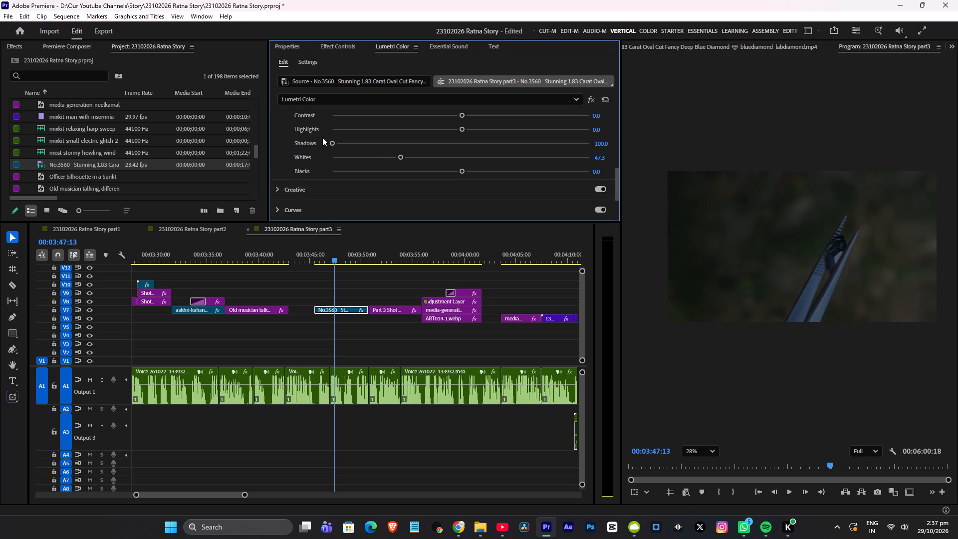
pyautogui.scroll(1, 322, 137)
pyautogui.moveTo(461, 138); pyautogui.dragTo(466, 138)
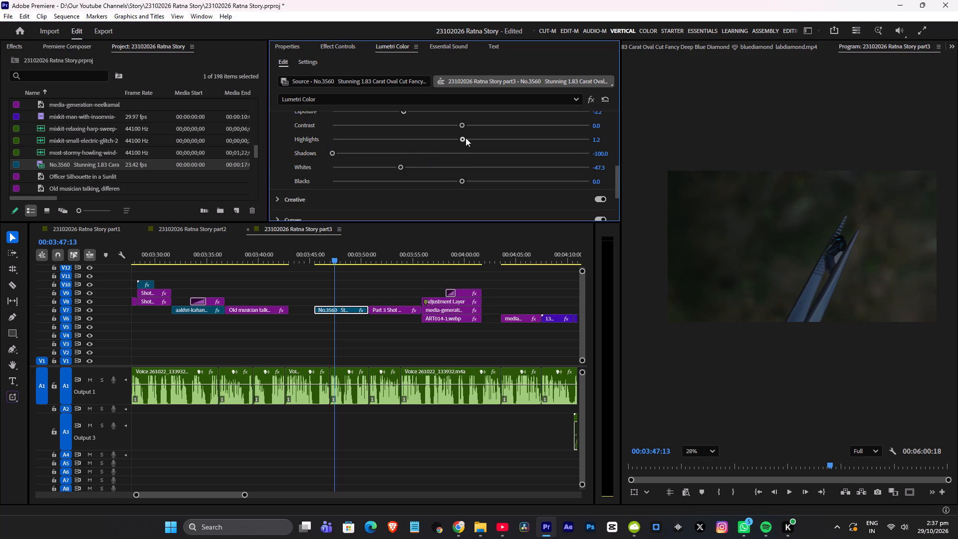
pyautogui.moveTo(466, 138); pyautogui.dragTo(600, 138)
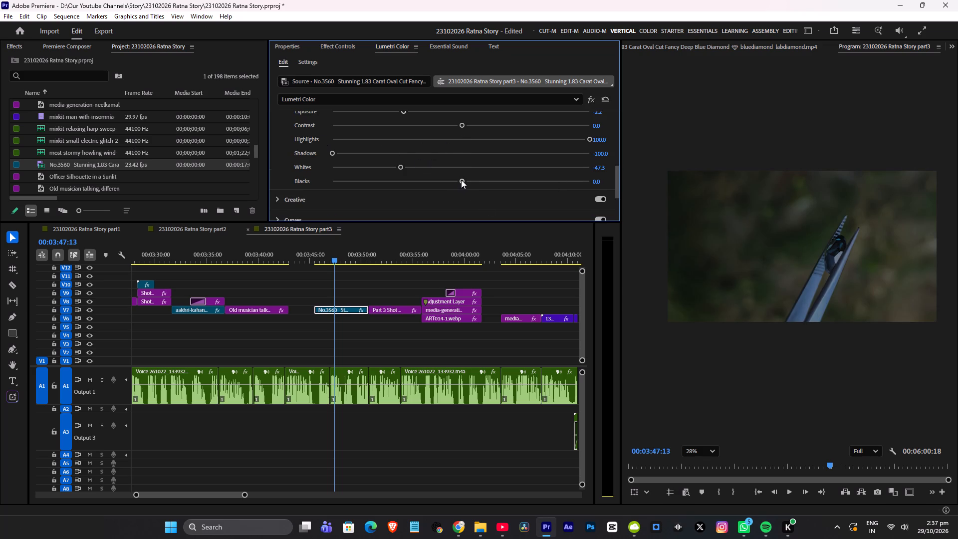
pyautogui.moveTo(463, 182); pyautogui.dragTo(399, 182)
# Reduce the No.3560 clip's Lumetri saturation to 73.3 and cool its temperature to about -58.
pyautogui.scroll(9, 417, 166)
pyautogui.moveTo(462, 167); pyautogui.dragTo(458, 168)
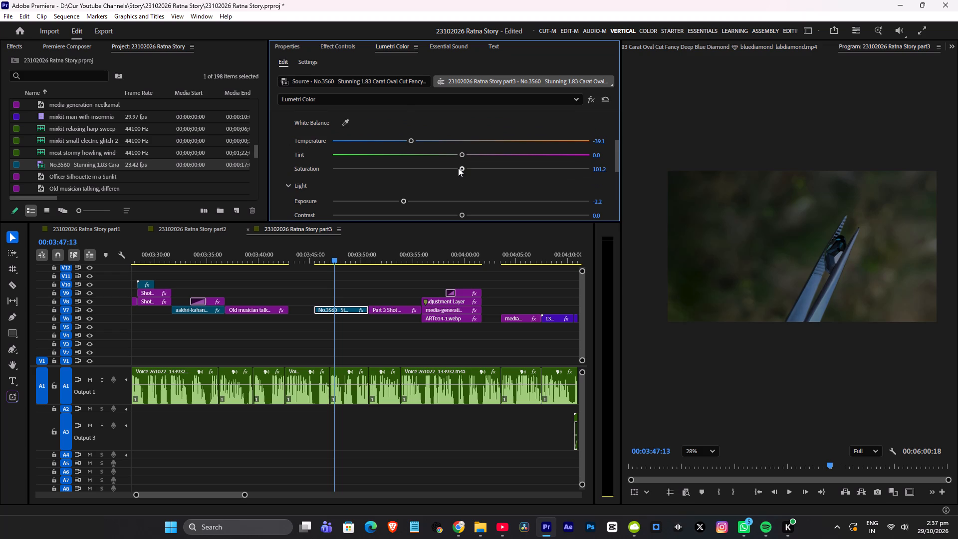
pyautogui.moveTo(458, 168); pyautogui.dragTo(426, 172)
pyautogui.scroll(-5, 428, 172)
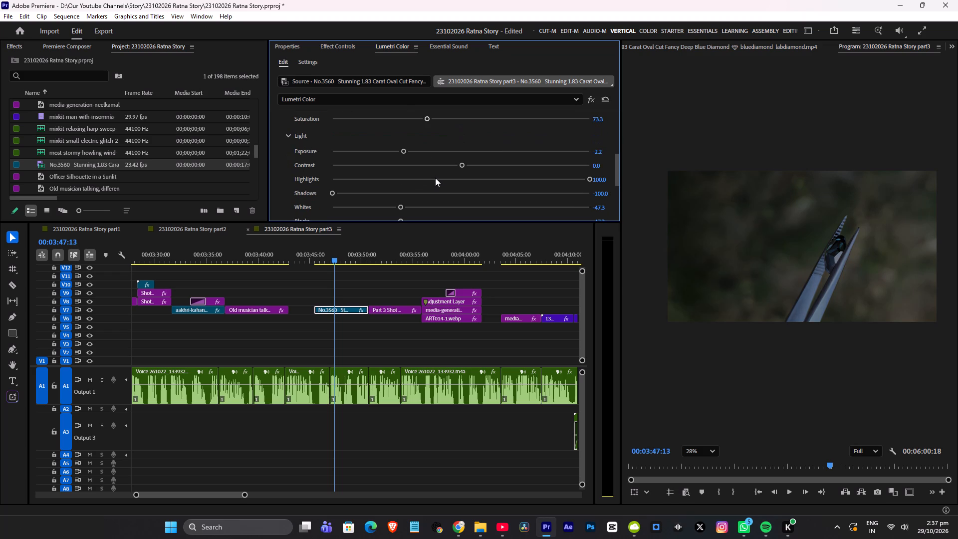
pyautogui.scroll(5, 435, 172)
pyautogui.click(395, 138)
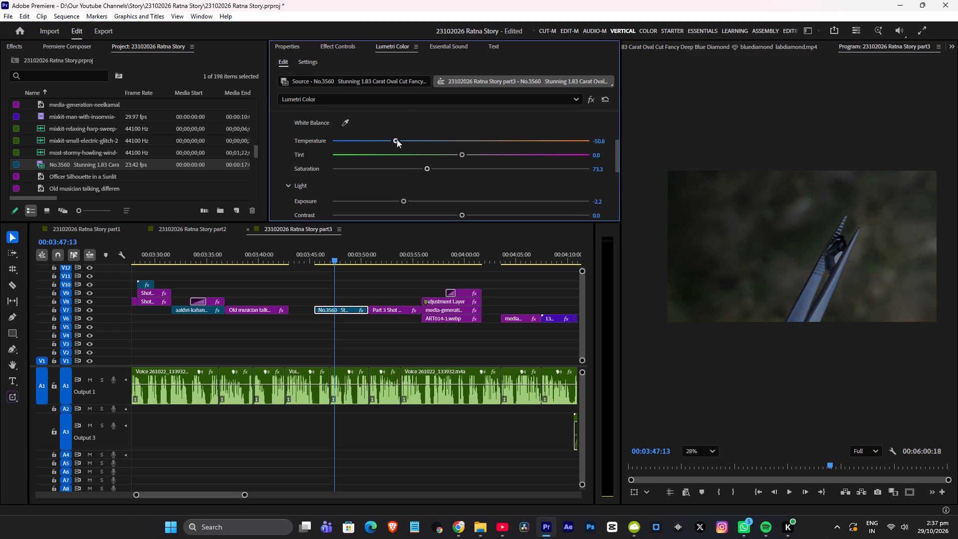
pyautogui.click(385, 138)
# Raise the No.3560 clip's Lumetri whites to about -0.8.
pyautogui.scroll(-3, 413, 154)
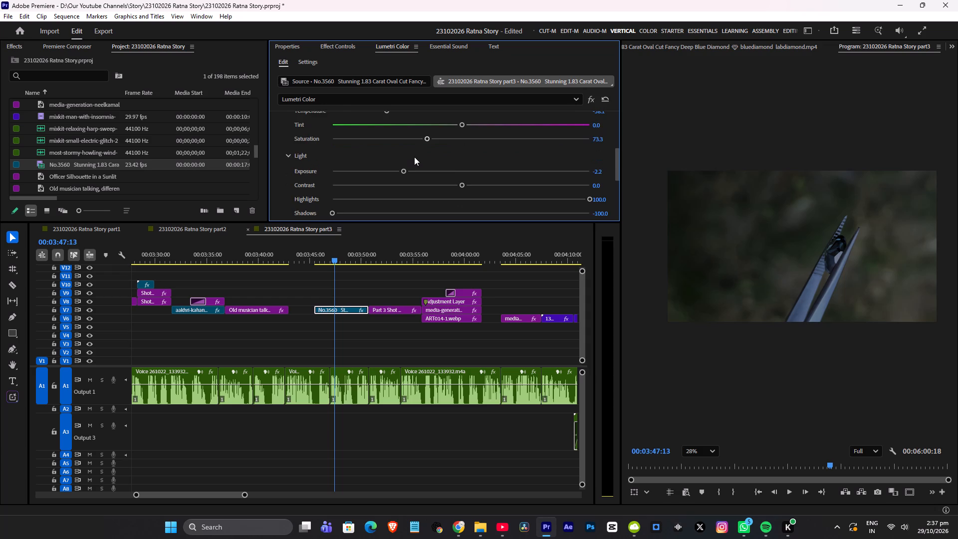
pyautogui.scroll(-5, 414, 157)
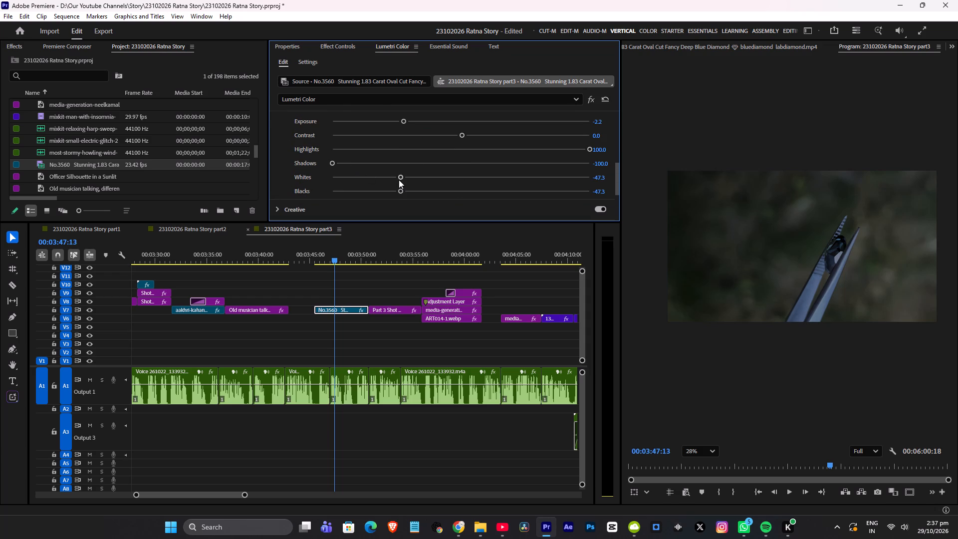
pyautogui.moveTo(401, 176); pyautogui.dragTo(455, 176)
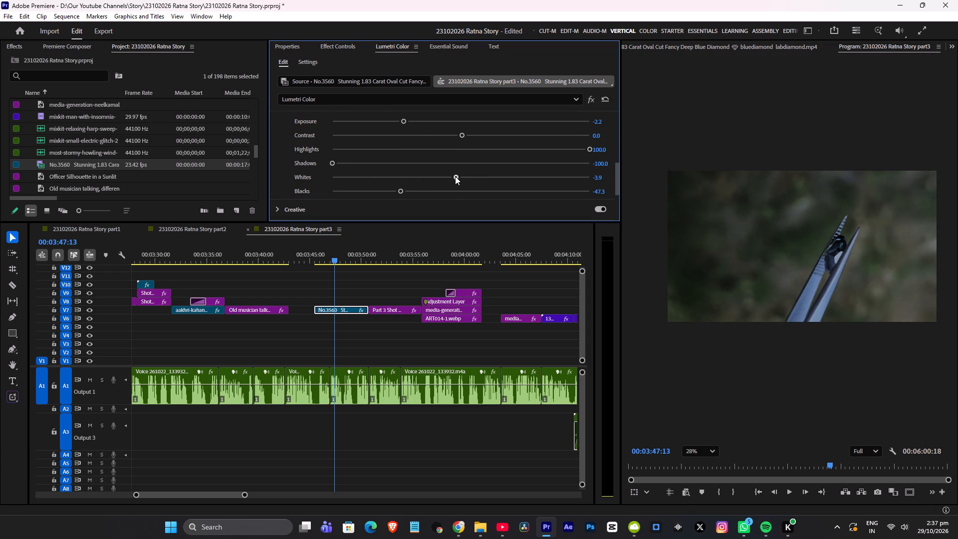
pyautogui.moveTo(455, 176); pyautogui.dragTo(459, 176)
# Preview the No.3560 clip to 00:03:49:10, cool its Lumetri temperature to about -68, and raise its saturation to about 93.
pyautogui.click(327, 253)
pyautogui.press('space')
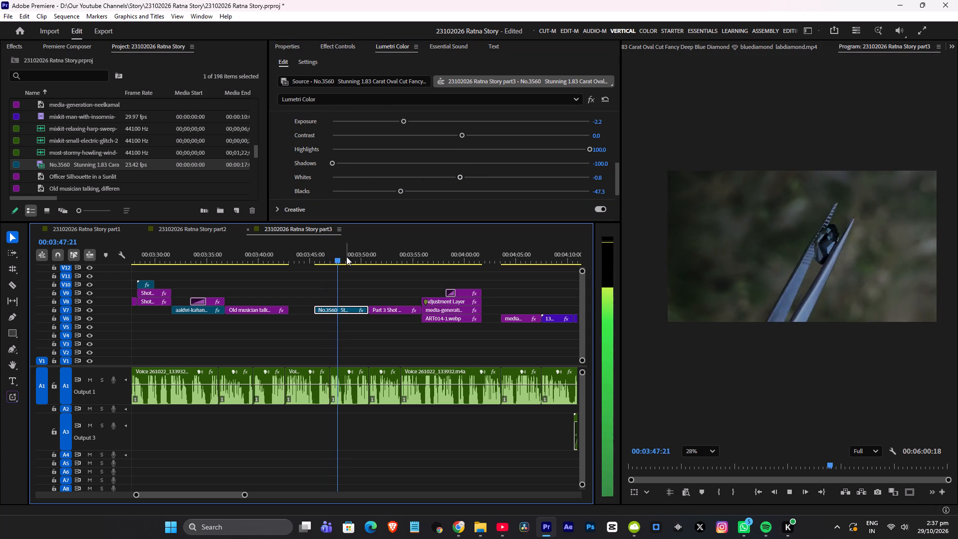
pyautogui.press('space')
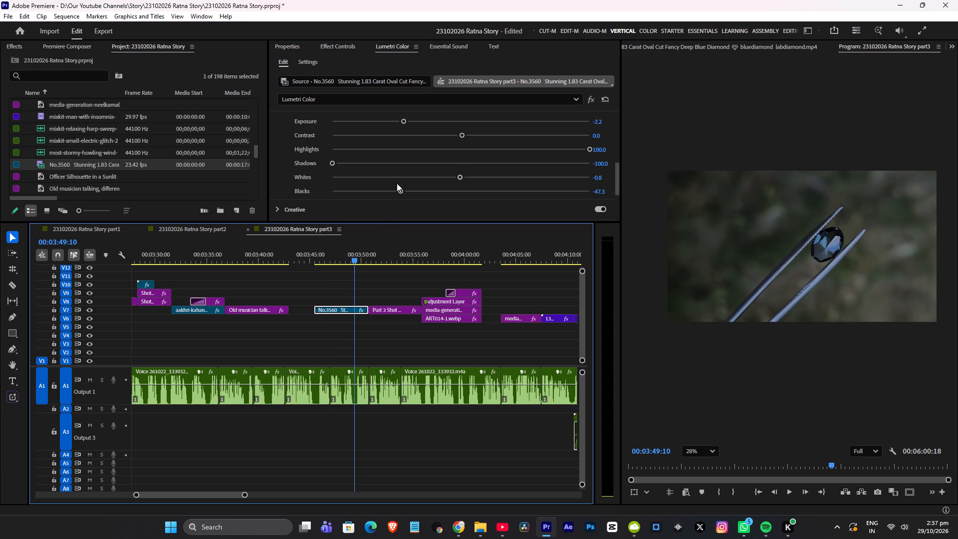
pyautogui.scroll(-1, 401, 166)
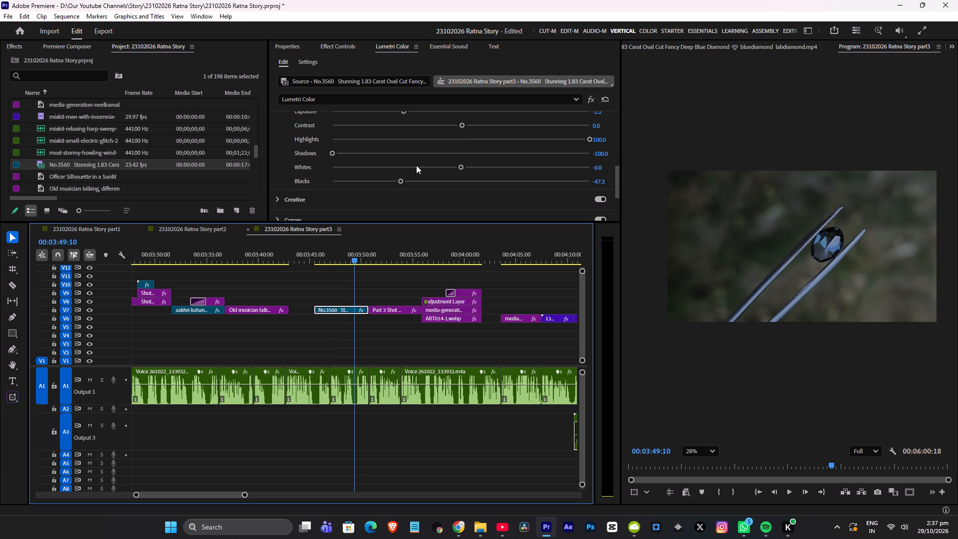
pyautogui.scroll(-6, 452, 158)
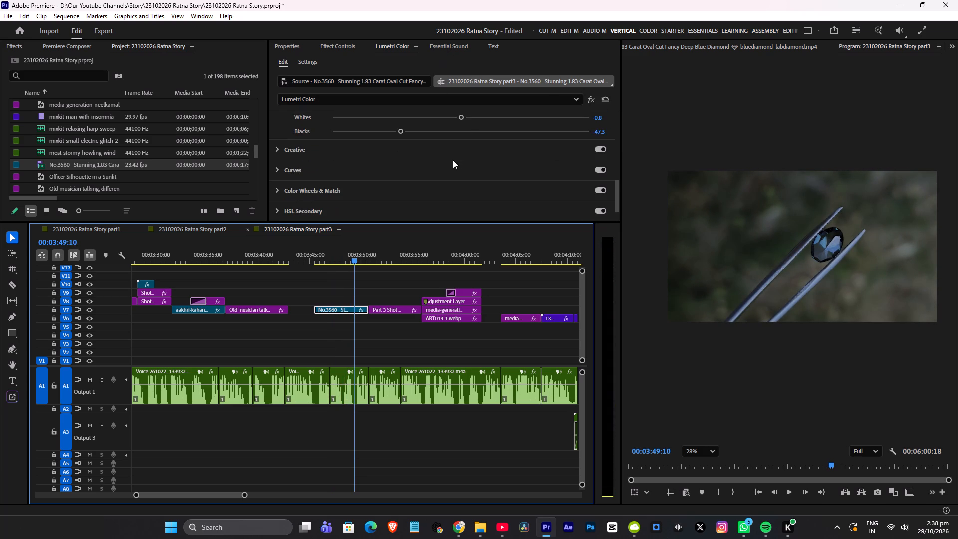
pyautogui.scroll(16, 453, 160)
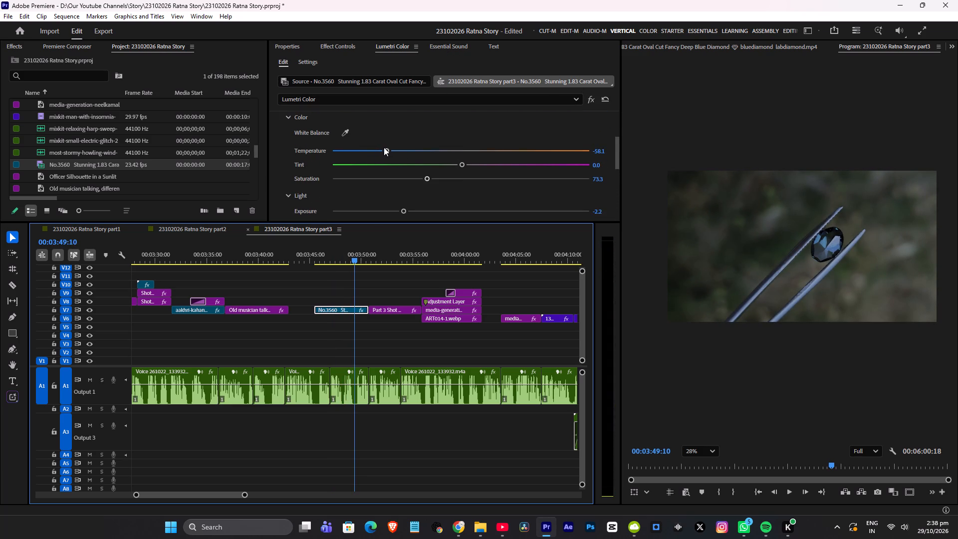
pyautogui.moveTo(386, 147); pyautogui.dragTo(372, 150)
pyautogui.scroll(-4, 384, 144)
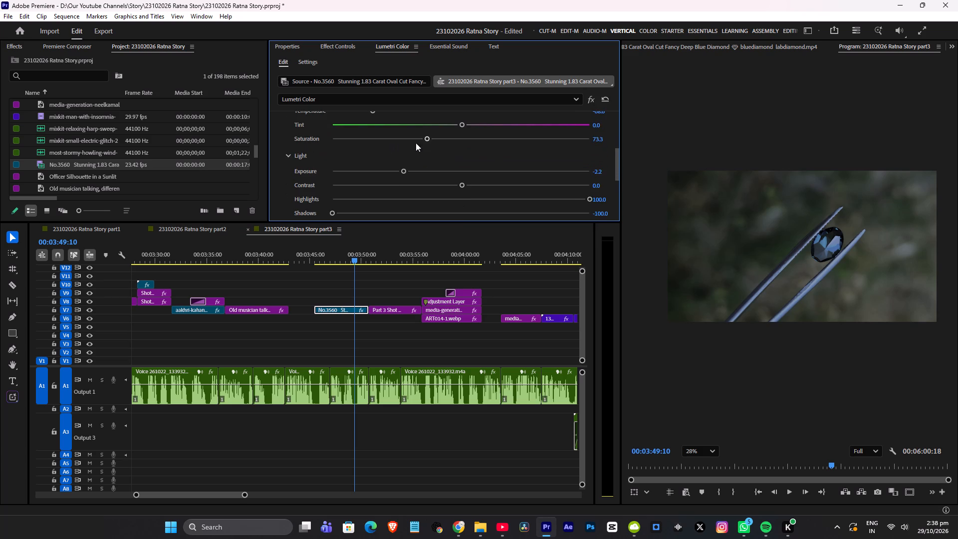
pyautogui.scroll(-2, 431, 168)
pyautogui.scroll(1, 433, 150)
pyautogui.moveTo(429, 127); pyautogui.dragTo(452, 129)
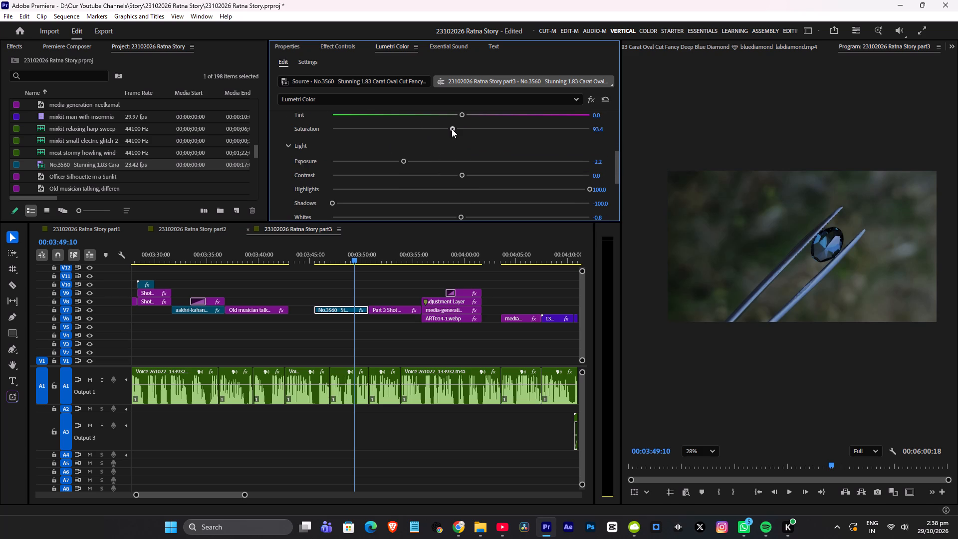
pyautogui.moveTo(452, 129); pyautogui.dragTo(451, 129)
# Raise the No.3560 clip's Lumetri whites moderately above zero, keeping its shadows at -100.
pyautogui.scroll(-7, 443, 153)
pyautogui.scroll(3, 382, 150)
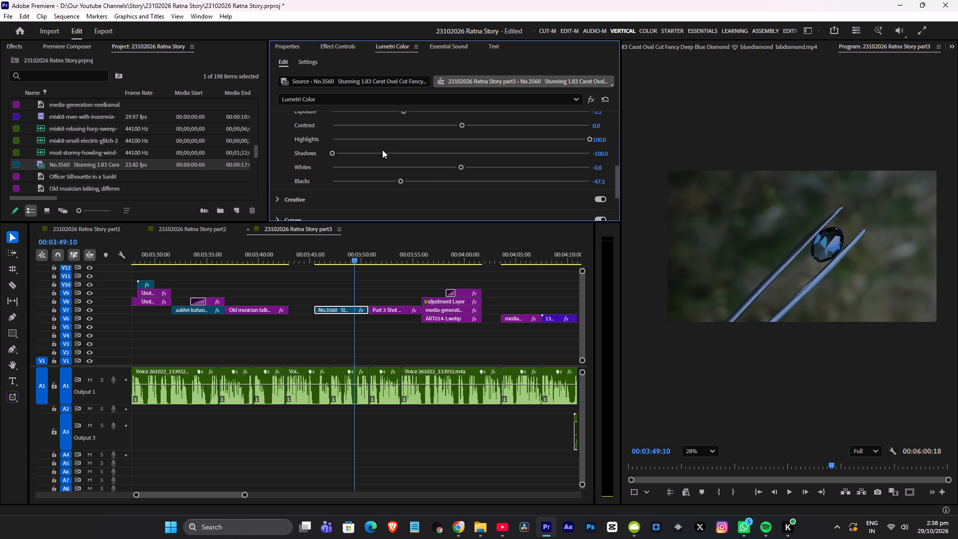
pyautogui.moveTo(331, 162); pyautogui.dragTo(347, 167)
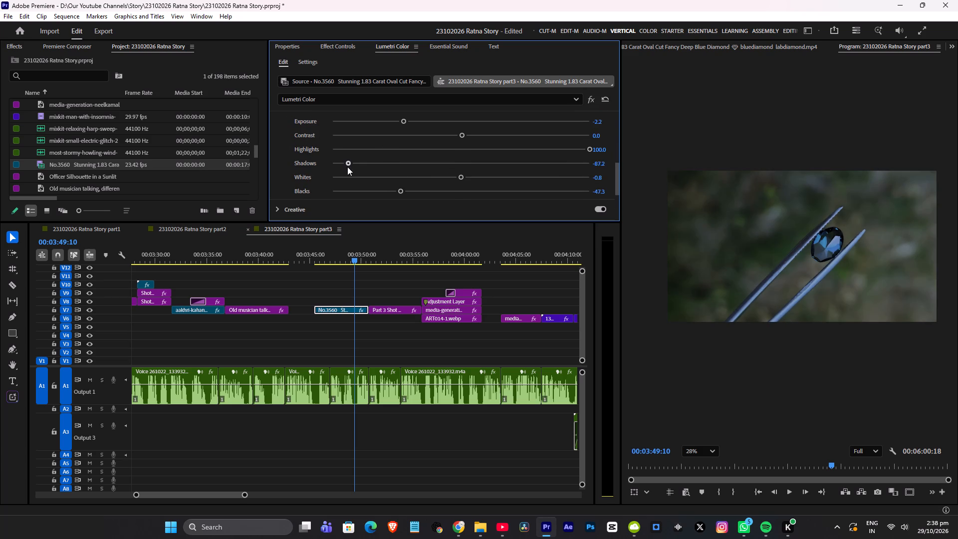
pyautogui.moveTo(347, 167); pyautogui.dragTo(299, 169)
pyautogui.moveTo(463, 177); pyautogui.dragTo(519, 177)
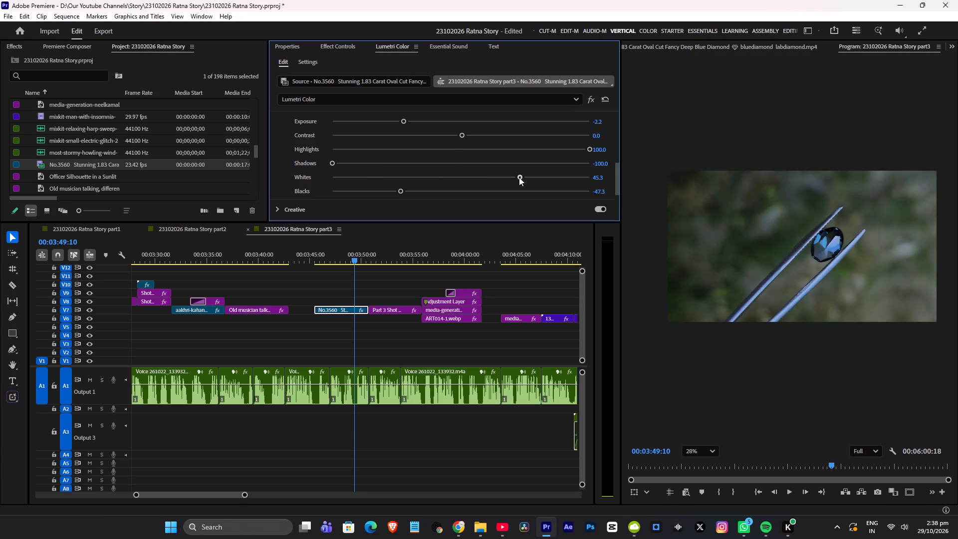
pyautogui.moveTo(519, 177); pyautogui.dragTo(493, 179)
# Add a hard-edged Lumetri vignette to the No.3560 clip with amount -3.0, midpoint 0, roundness 58.6 and feather 0.
pyautogui.scroll(-15, 484, 167)
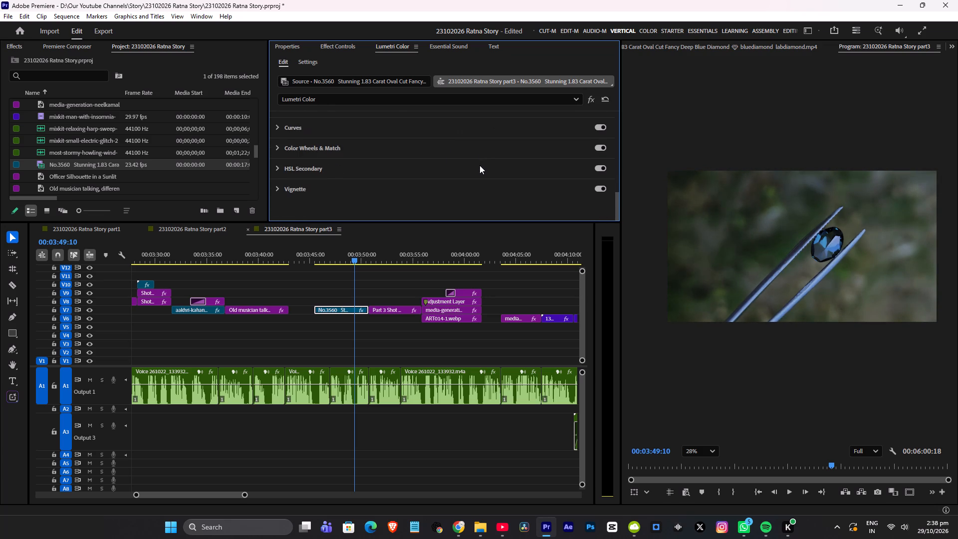
pyautogui.click(277, 188)
pyautogui.scroll(-3, 349, 188)
pyautogui.scroll(4, 396, 177)
pyautogui.scroll(-4, 396, 177)
pyautogui.moveTo(458, 147); pyautogui.dragTo(274, 154)
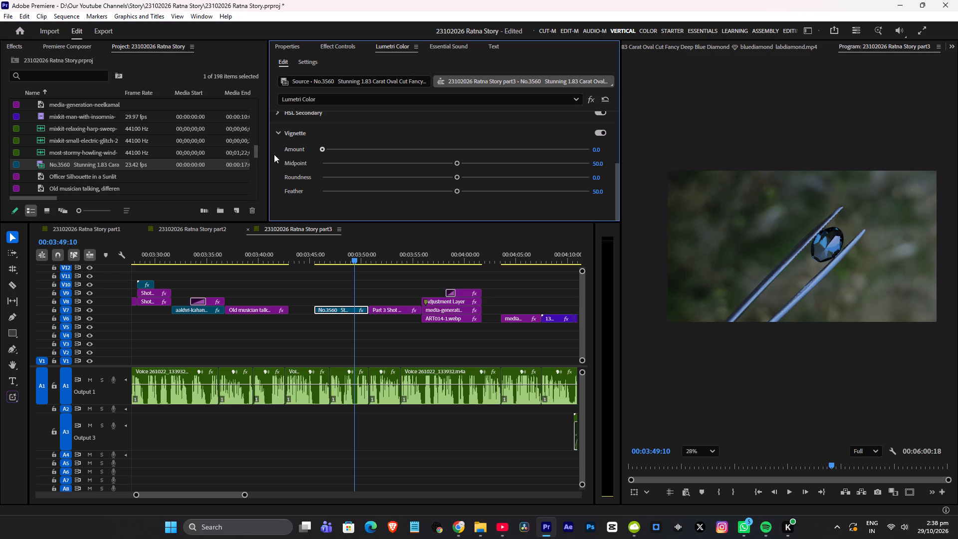
pyautogui.moveTo(274, 154); pyautogui.dragTo(212, 154)
pyautogui.moveTo(458, 190); pyautogui.dragTo(226, 191)
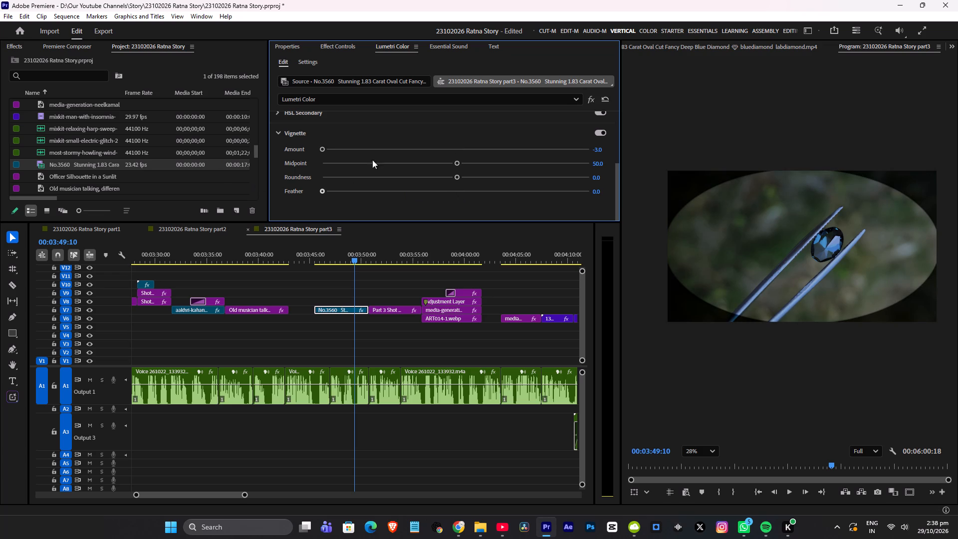
pyautogui.moveTo(457, 163); pyautogui.dragTo(303, 171)
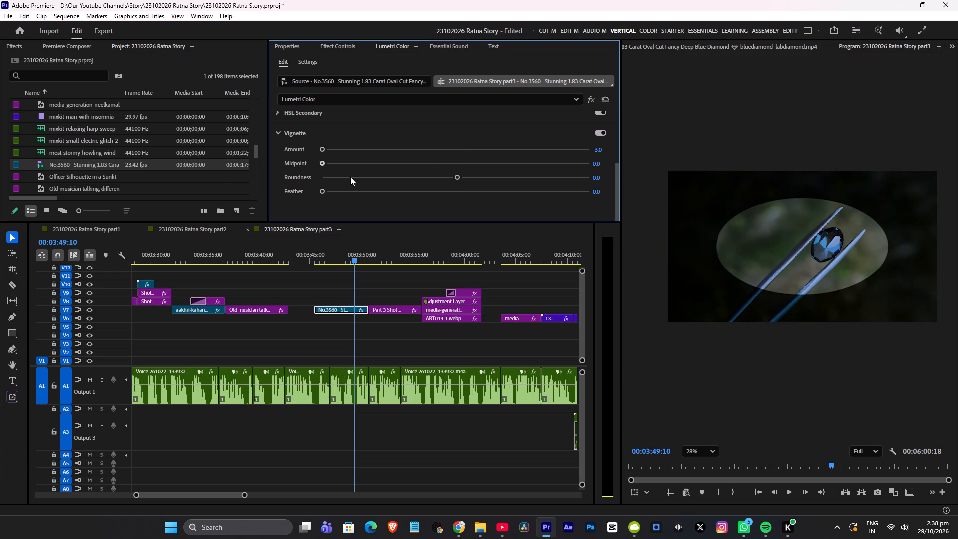
pyautogui.moveTo(456, 176); pyautogui.dragTo(511, 183)
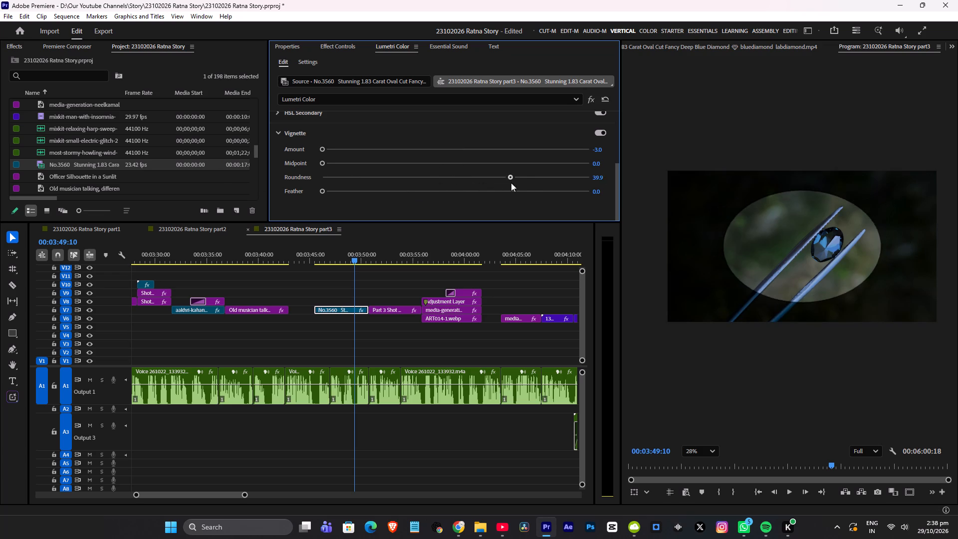
pyautogui.moveTo(511, 183); pyautogui.dragTo(533, 183)
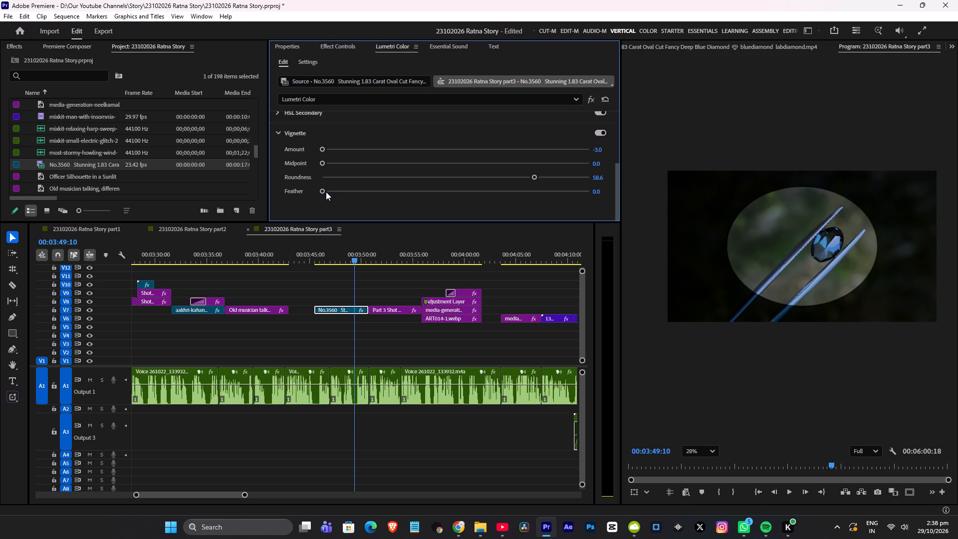
# Soften the No.3560 clip's vignette to feather 100 and increase its roundness to 70.5.
pyautogui.moveTo(324, 191); pyautogui.dragTo(587, 190)
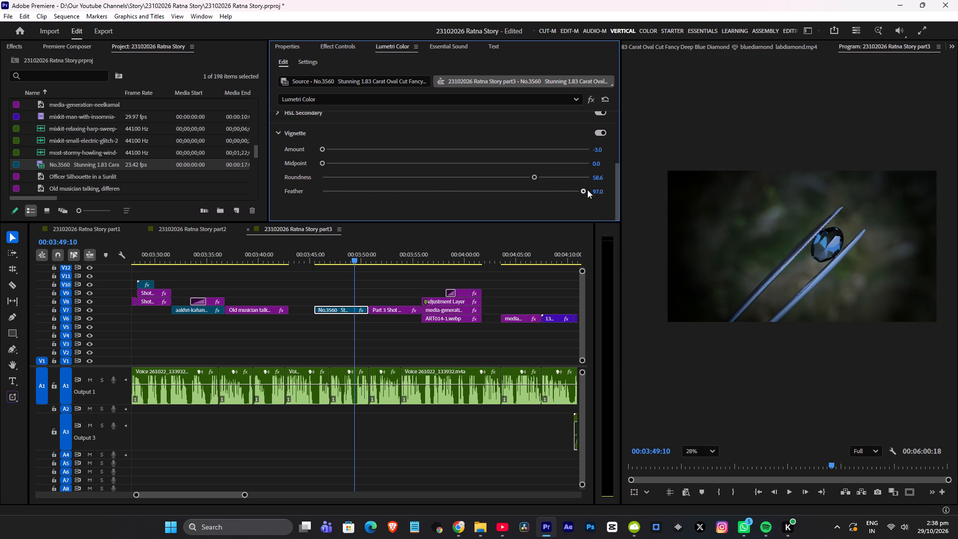
pyautogui.moveTo(587, 190); pyautogui.dragTo(425, 198)
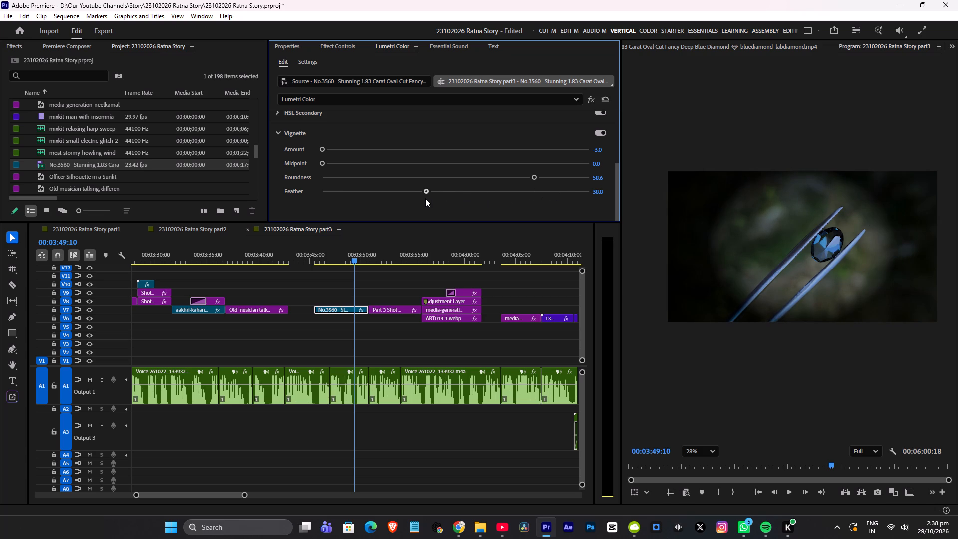
pyautogui.moveTo(425, 198); pyautogui.dragTo(385, 207)
pyautogui.moveTo(385, 207); pyautogui.dragTo(373, 209)
pyautogui.moveTo(532, 177); pyautogui.dragTo(545, 177)
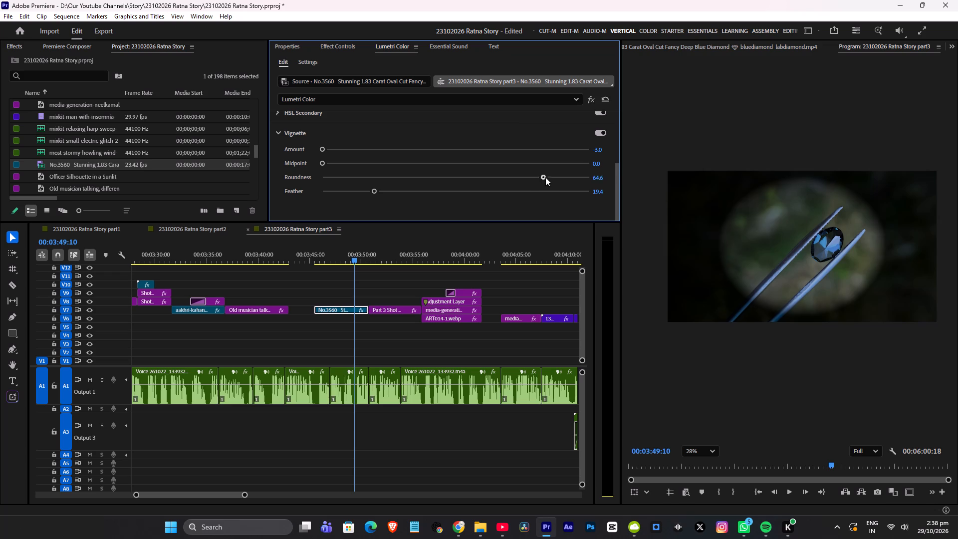
pyautogui.moveTo(545, 177); pyautogui.dragTo(547, 182)
pyautogui.moveTo(547, 182); pyautogui.dragTo(549, 182)
pyautogui.moveTo(374, 191); pyautogui.dragTo(376, 191)
pyautogui.moveTo(376, 191); pyautogui.dragTo(548, 191)
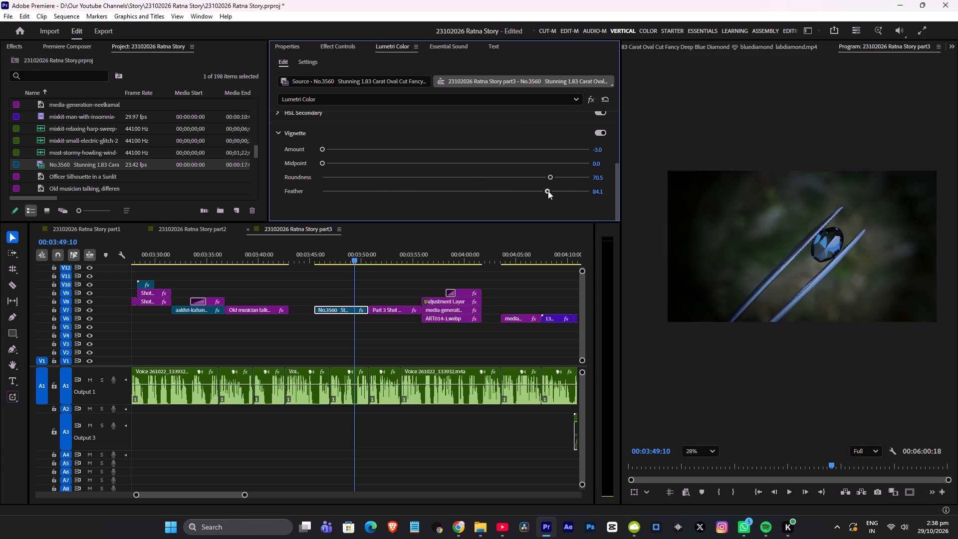
pyautogui.moveTo(548, 191); pyautogui.dragTo(663, 191)
pyautogui.click(589, 191)
# Lighten the No.3560 clip's vignette to amount -1.7 and reduce its feather to 50.2.
pyautogui.moveTo(322, 148); pyautogui.dragTo(379, 151)
pyautogui.moveTo(588, 191); pyautogui.dragTo(478, 192)
pyautogui.moveTo(478, 192); pyautogui.dragTo(452, 203)
pyautogui.moveTo(452, 203); pyautogui.dragTo(456, 202)
# Preview the No.3560 clip from about 00:03:45:18 and set its vignette amount to -3.0.
pyautogui.click(320, 257)
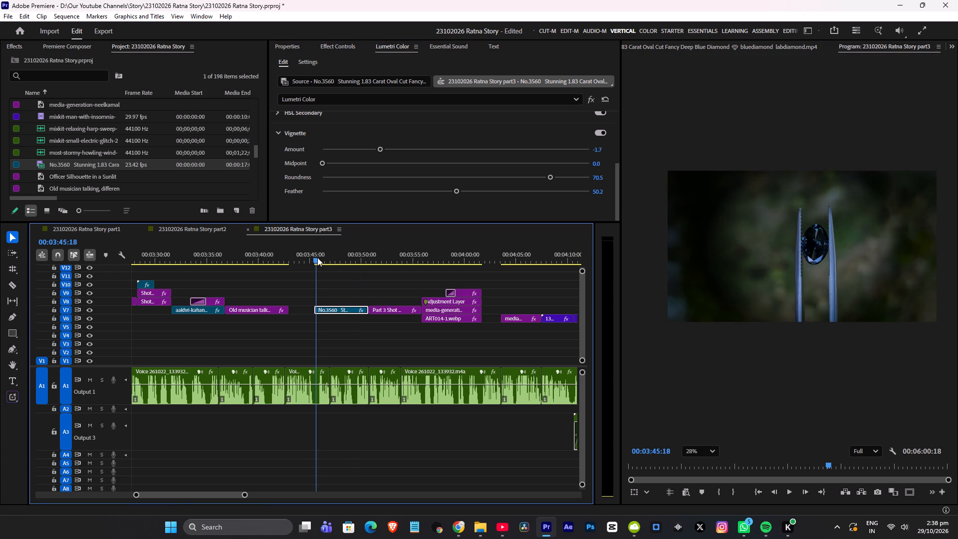
pyautogui.press('space')
pyautogui.press('space')
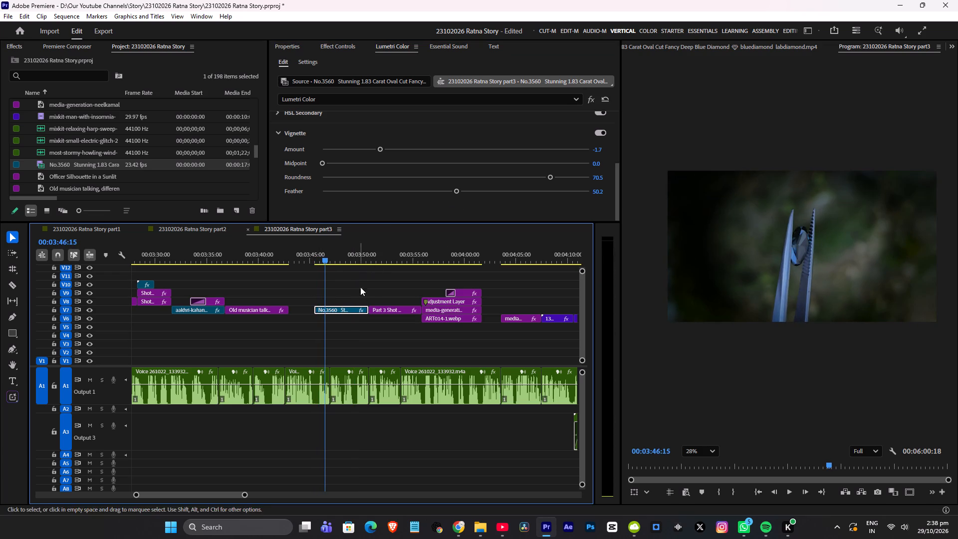
pyautogui.scroll(-4, 380, 155)
pyautogui.moveTo(380, 148); pyautogui.dragTo(182, 149)
# Play the graded No.3560 clip from its start into the Part 3 Shot clip and save the project.
pyautogui.click(317, 260)
pyautogui.press('space')
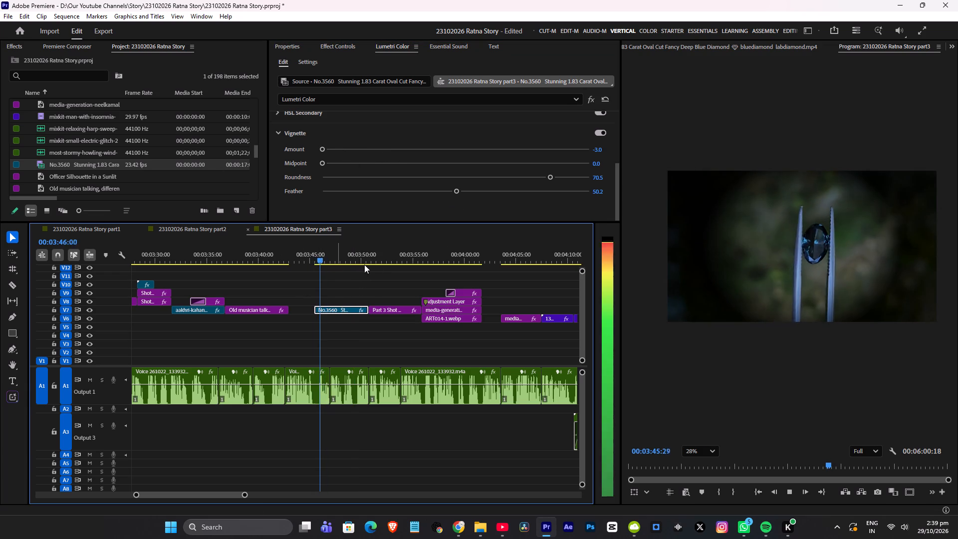
pyautogui.hotkey('ctrl', 's')
pyautogui.press('space')
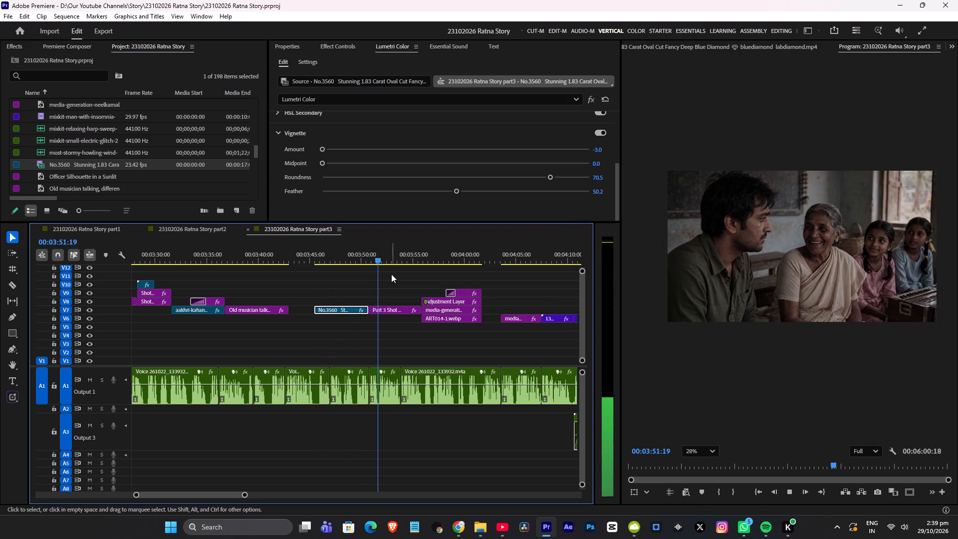
pyautogui.press('space')
# Play from the end of the Old musician clip into the empty gap, stop at 00:03:45:02, and save the project.
pyautogui.click(283, 252)
pyautogui.press('space')
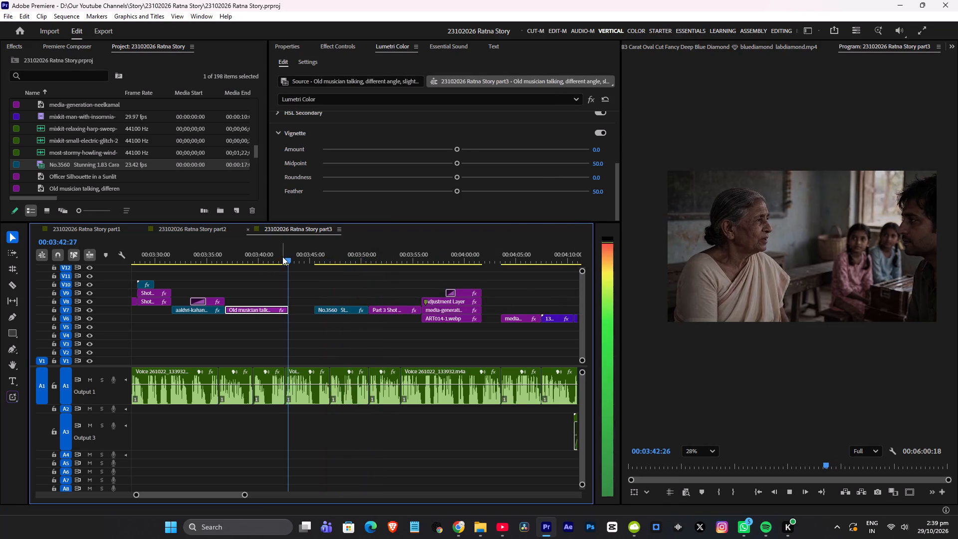
pyautogui.scroll(3, 299, 262)
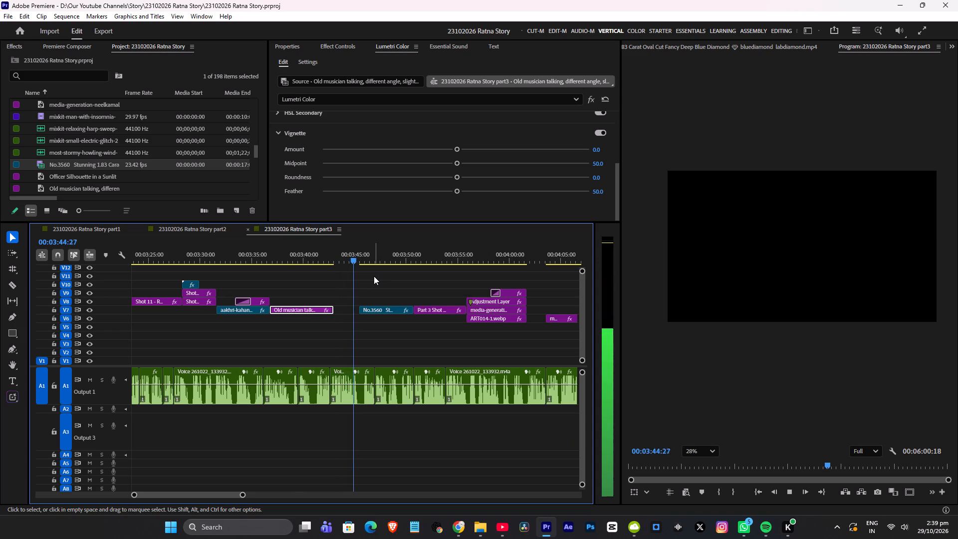
pyautogui.press('space')
pyautogui.hotkey('ctrl', 's')
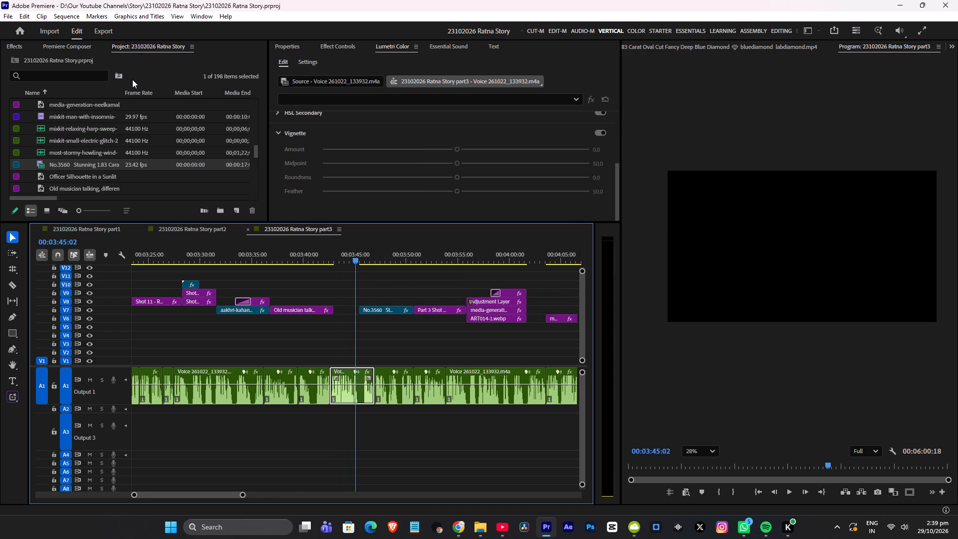
# Add the Starter Pack's Fade to Black transition on V10 over the end of the Old musician clip and save the project.
pyautogui.click(80, 41)
pyautogui.scroll(-2, 217, 151)
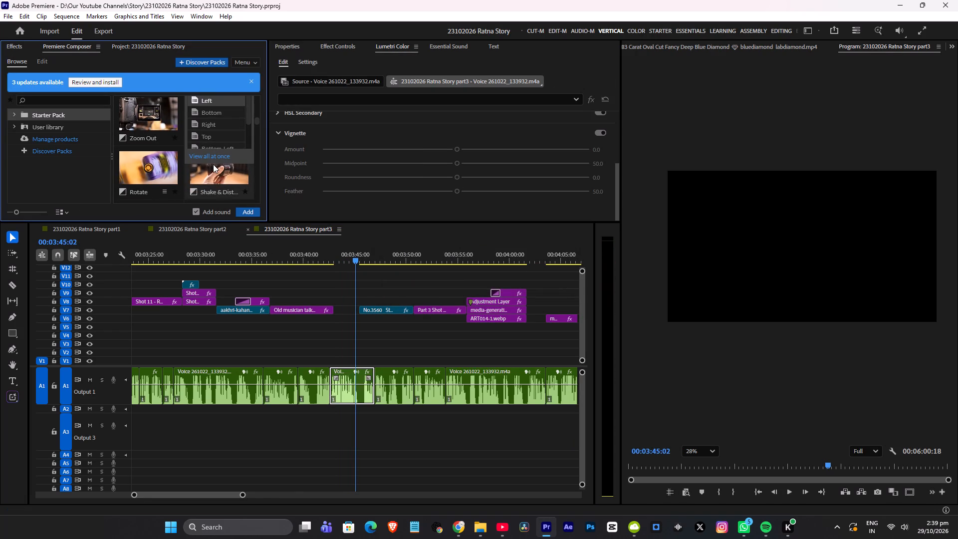
pyautogui.click(158, 110)
pyautogui.scroll(-1, 220, 166)
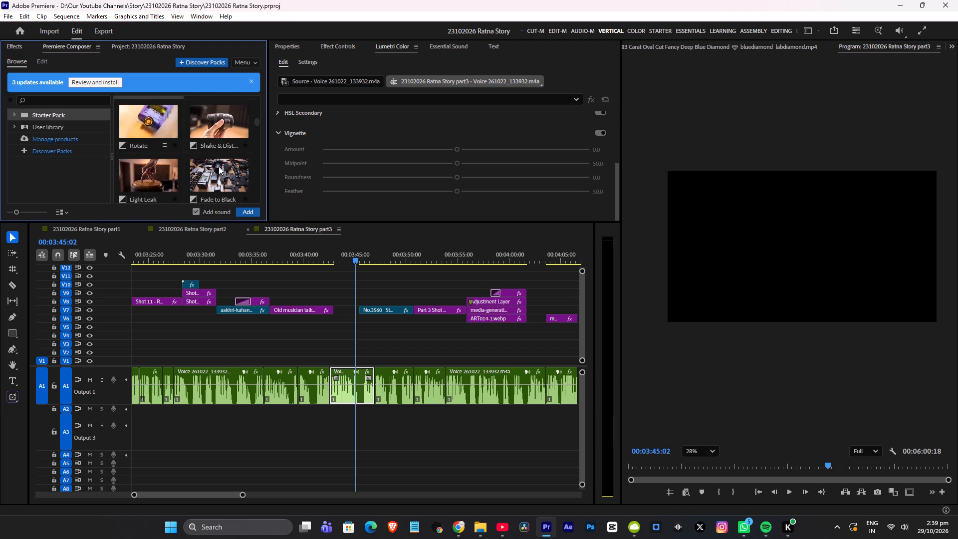
pyautogui.moveTo(226, 168); pyautogui.dragTo(318, 228)
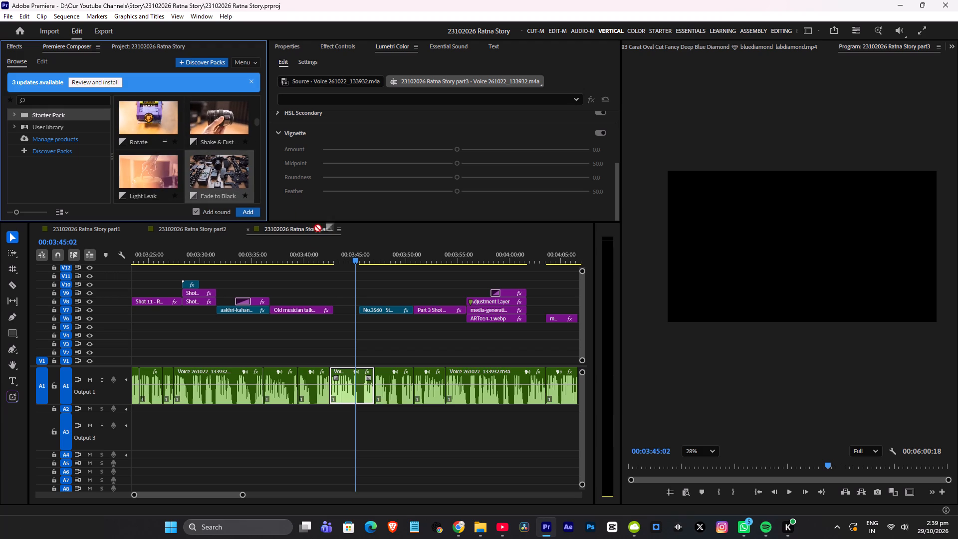
pyautogui.moveTo(318, 228); pyautogui.dragTo(332, 286)
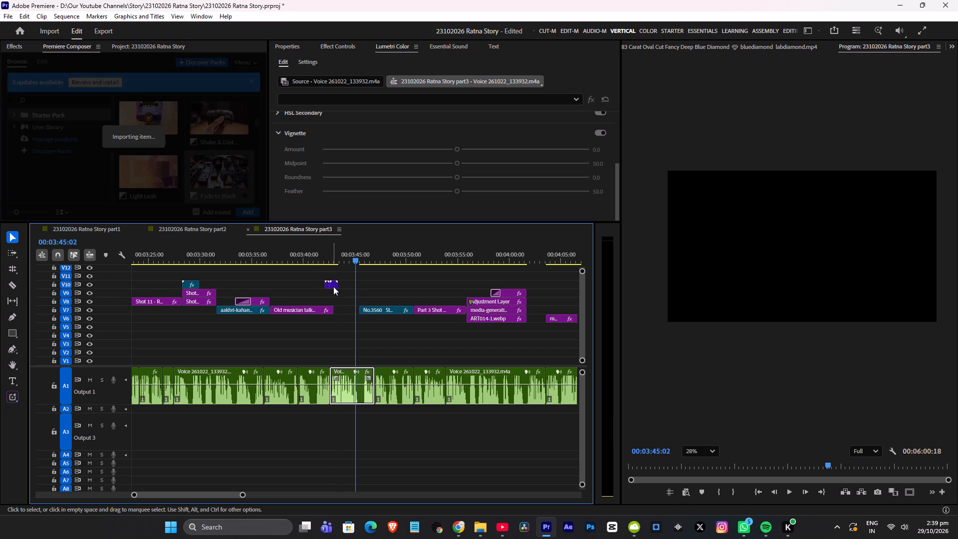
pyautogui.keyDown('alt'); pyautogui.scroll(7, 329, 287); pyautogui.keyUp('alt')
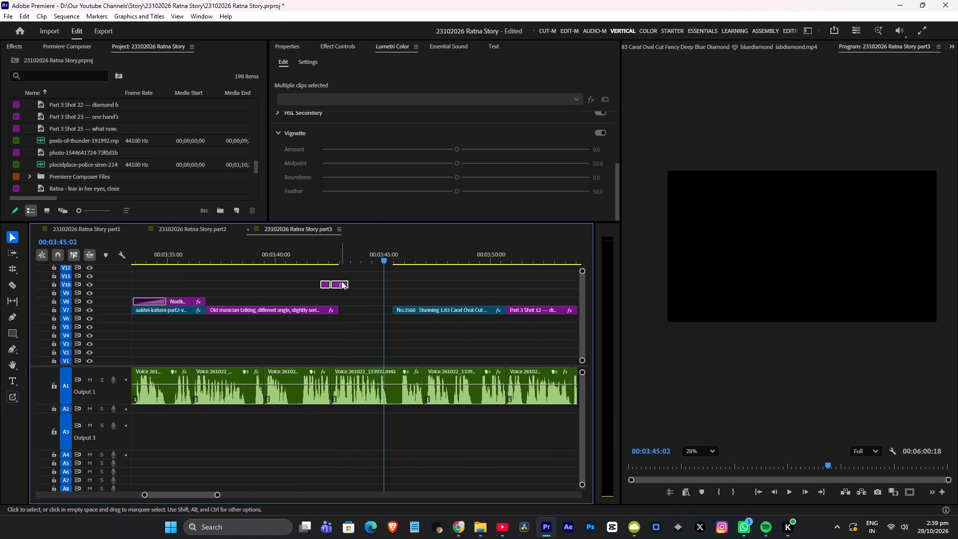
pyautogui.moveTo(341, 282); pyautogui.dragTo(347, 283)
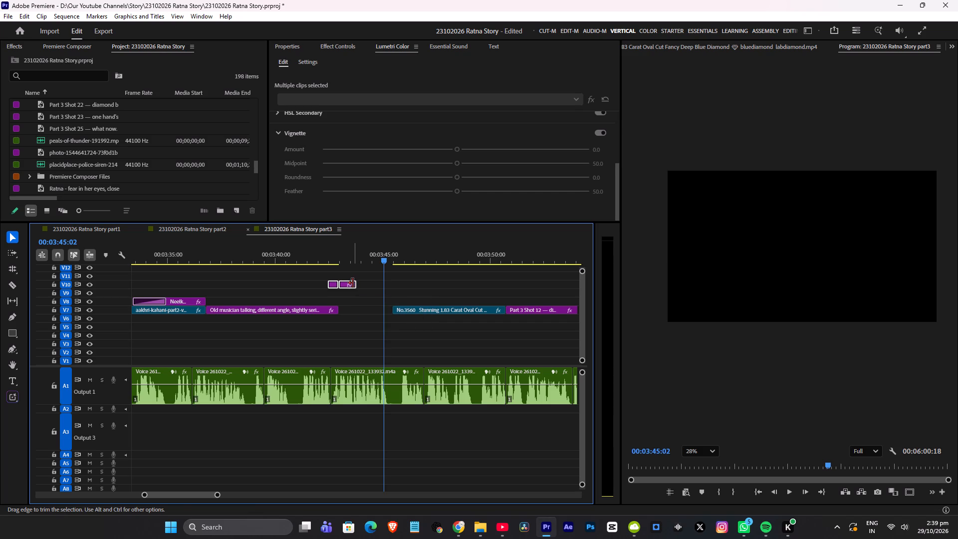
pyautogui.hotkey('ctrl', 's')
# Duplicate the Fade to Black transition on V10 over the start of the No.3560 clip.
pyautogui.keyDown('alt'); pyautogui.moveTo(349, 284); pyautogui.dragTo(393, 284); pyautogui.keyUp('alt')
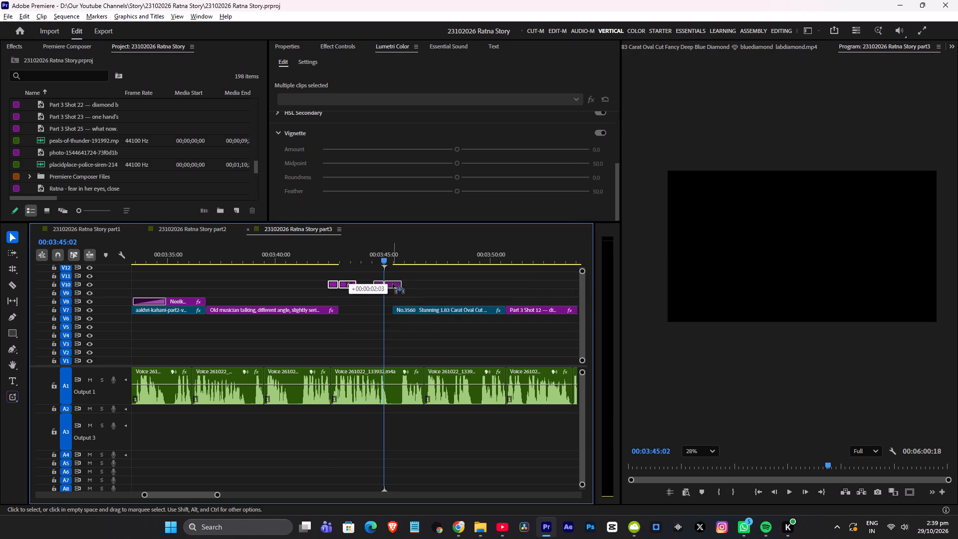
pyautogui.keyDown('alt'); pyautogui.moveTo(393, 284); pyautogui.dragTo(401, 284); pyautogui.keyUp('alt')
# Save the project and play from 00:03:41:23 across the gap to review both Fade to Black transitions.
pyautogui.click(314, 258)
pyautogui.hotkey('ctrl', 's')
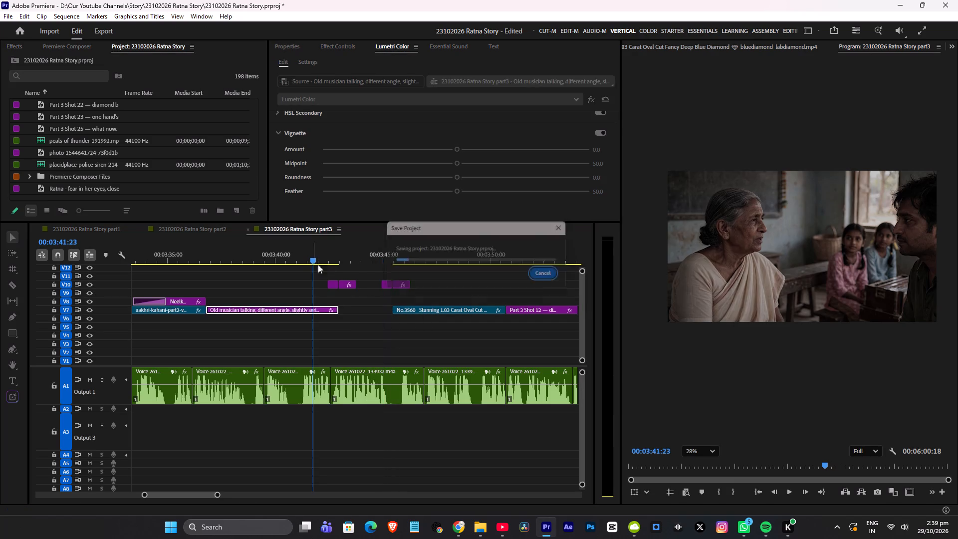
pyautogui.press('space')
pyautogui.scroll(-4, 370, 286)
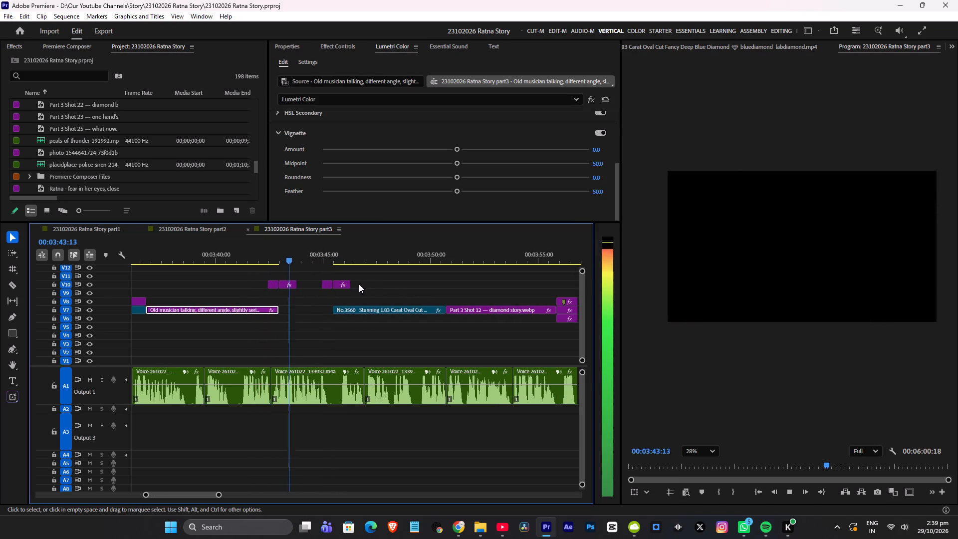
pyautogui.keyDown('alt'); pyautogui.scroll(4, 321, 275); pyautogui.keyUp('alt')
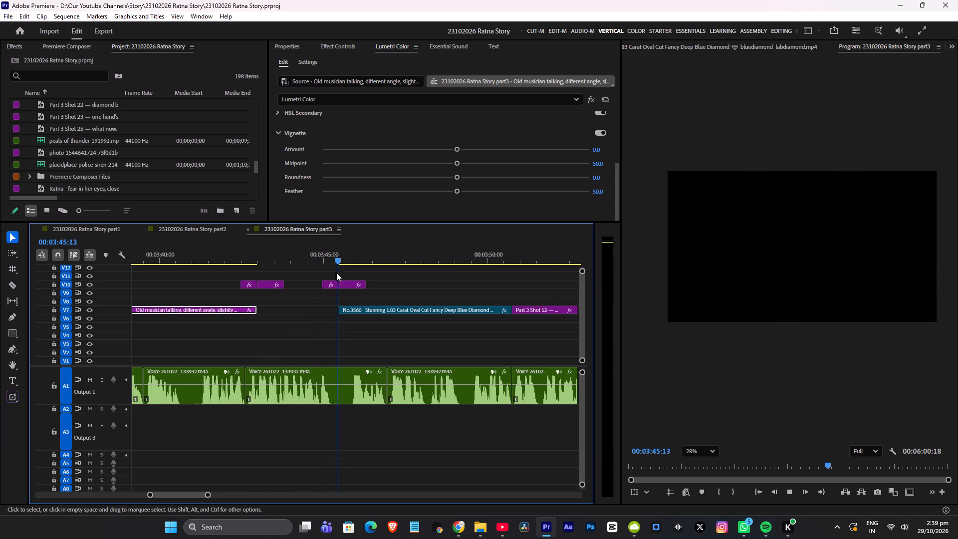
pyautogui.keyDown('alt'); pyautogui.scroll(-4, 392, 272); pyautogui.keyUp('alt')
pyautogui.press('space')
# Delete the Fade to Black transition on V10 at the end of the Old musician clip.
pyautogui.click(295, 258)
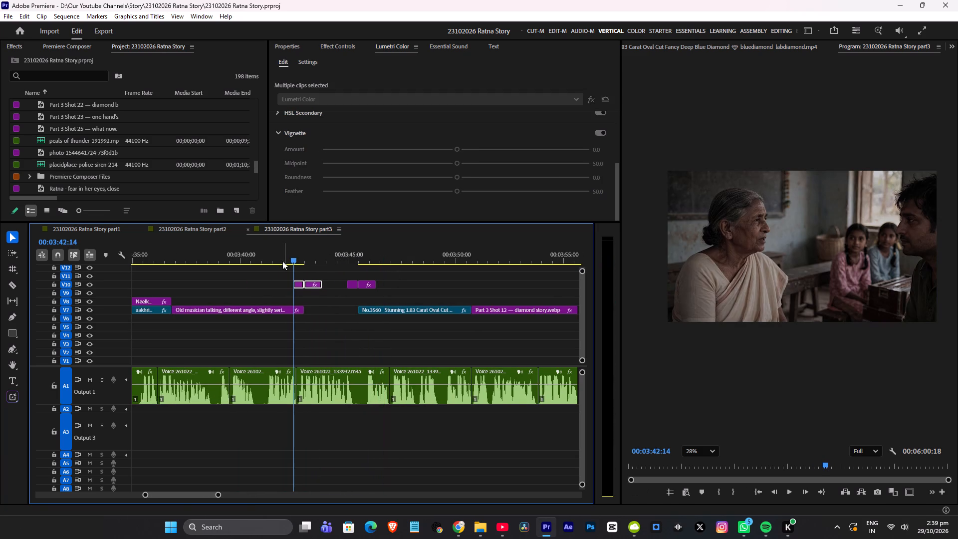
pyautogui.click(313, 295)
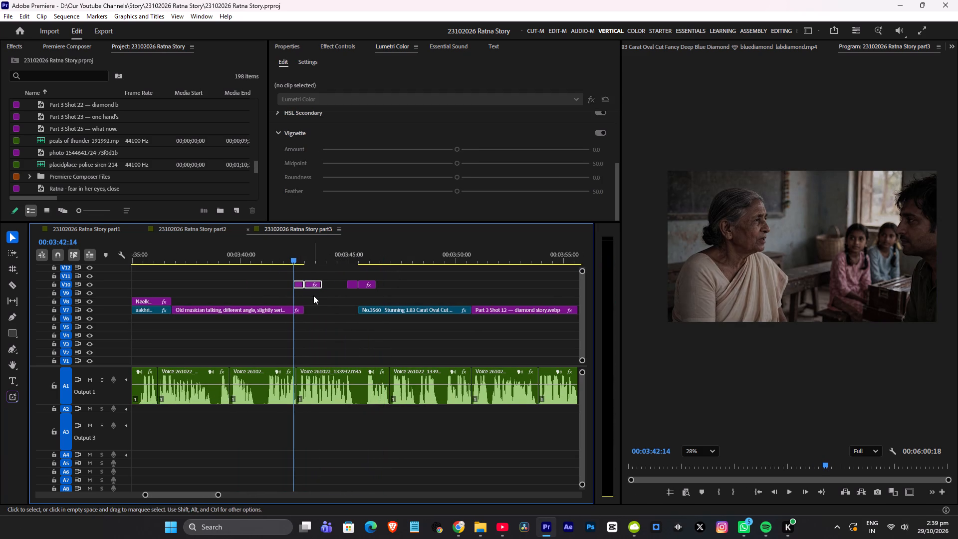
pyautogui.click(312, 279)
pyautogui.click(313, 286)
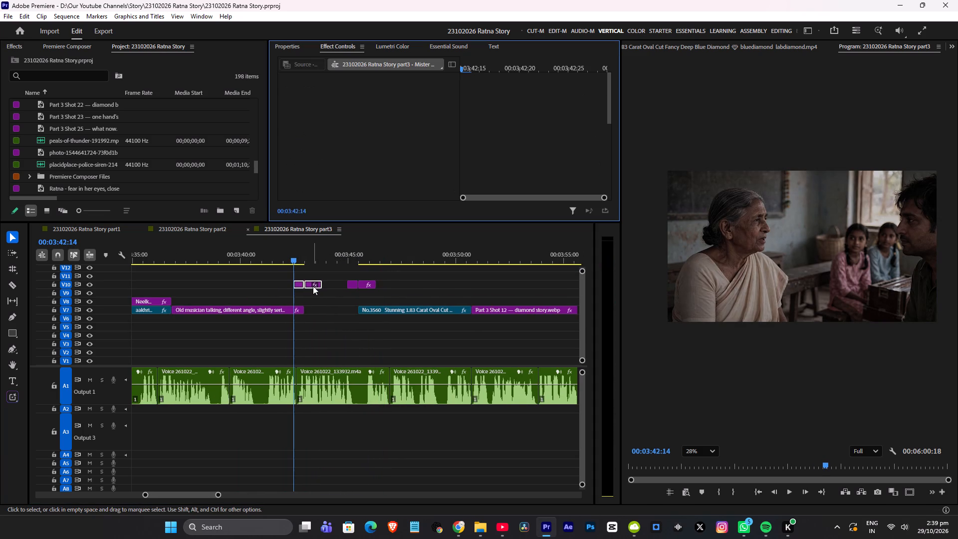
pyautogui.press('Delete')
pyautogui.click(319, 297)
pyautogui.moveTo(325, 298); pyautogui.dragTo(307, 281)
pyautogui.press('Delete')
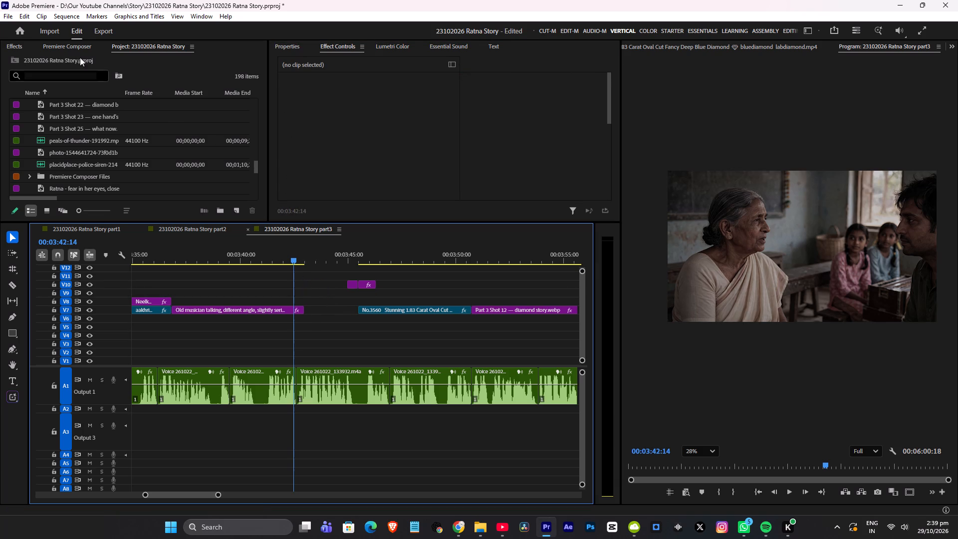
# Search the project for "black" and place Black Video on V9, ending at the end of the Old musician clip.
pyautogui.click(58, 44)
pyautogui.click(115, 46)
pyautogui.click(64, 76)
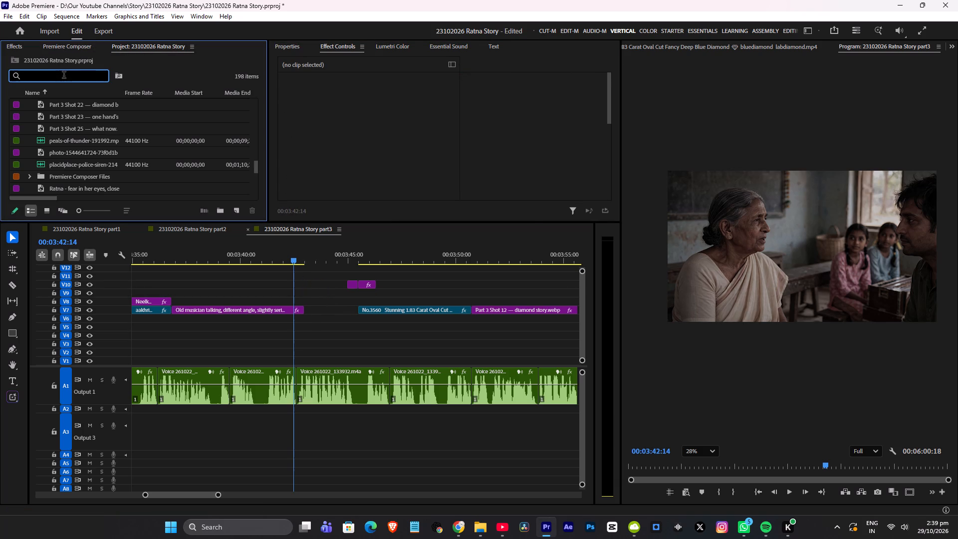
pyautogui.write('bl')
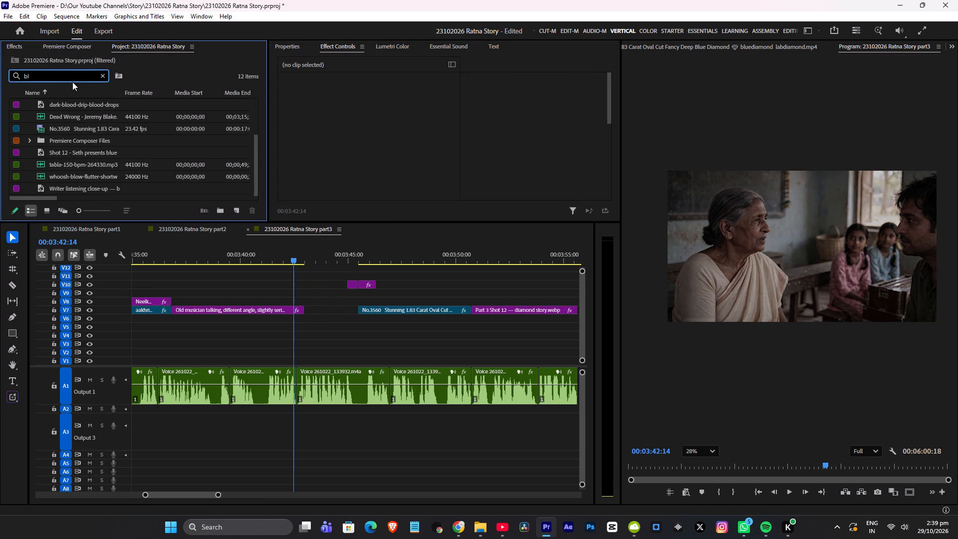
pyautogui.write('ac')
pyautogui.press('k')
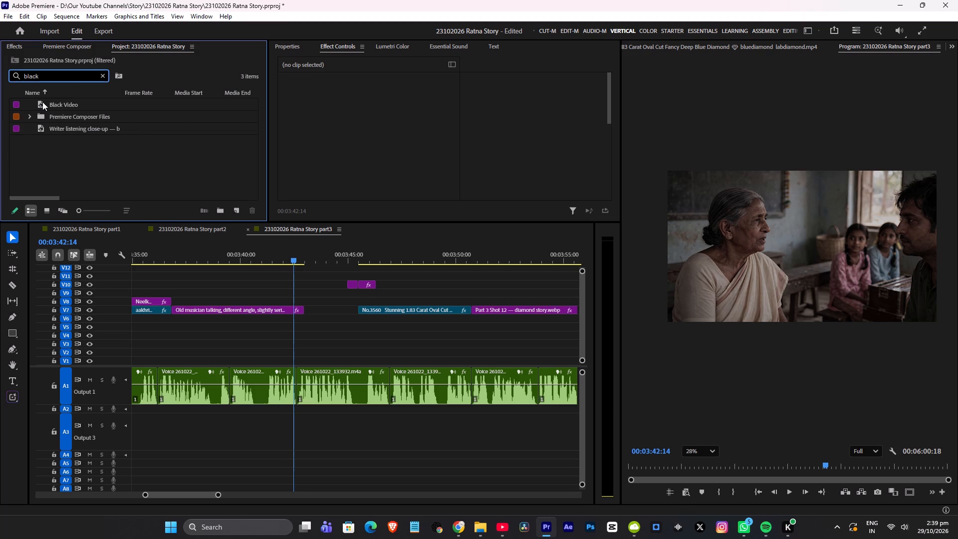
pyautogui.moveTo(42, 102); pyautogui.dragTo(201, 295)
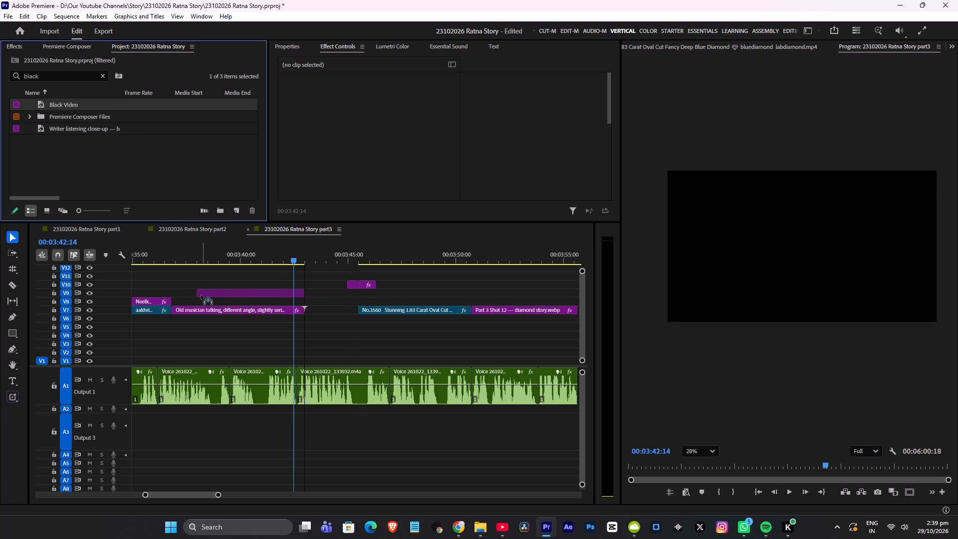
pyautogui.moveTo(201, 295); pyautogui.dragTo(201, 295)
# Trim the Black Video clip's start to about 00:03:41:04 and apply the default transition there.
pyautogui.moveTo(199, 294); pyautogui.dragTo(267, 292)
pyautogui.click(266, 292)
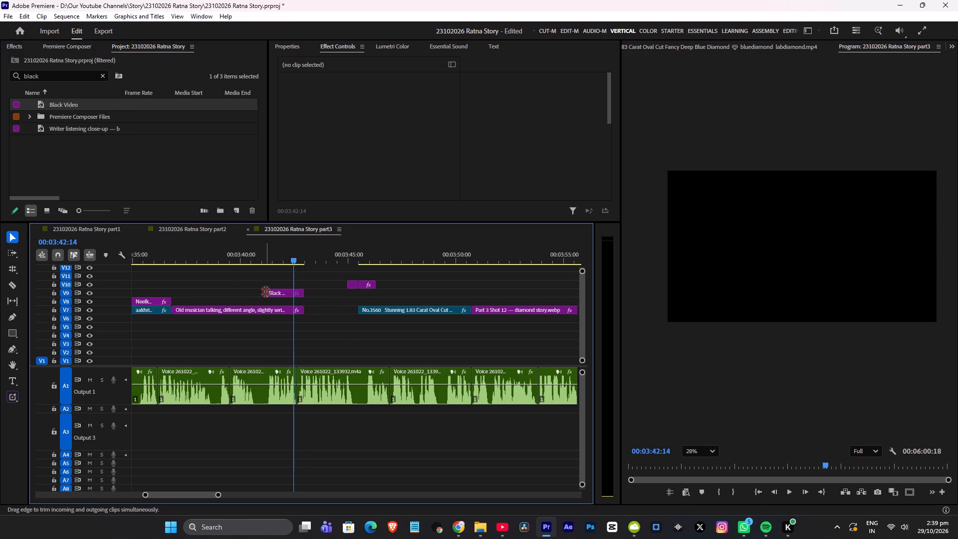
pyautogui.hotkey('ctrl', 'd')
# Preview the fade into the Black Video clip, stop at 00:03:42:09, and save the project.
pyautogui.click(262, 250)
pyautogui.press('space')
pyautogui.keyDown('alt'); pyautogui.scroll(8, 290, 261); pyautogui.keyUp('alt')
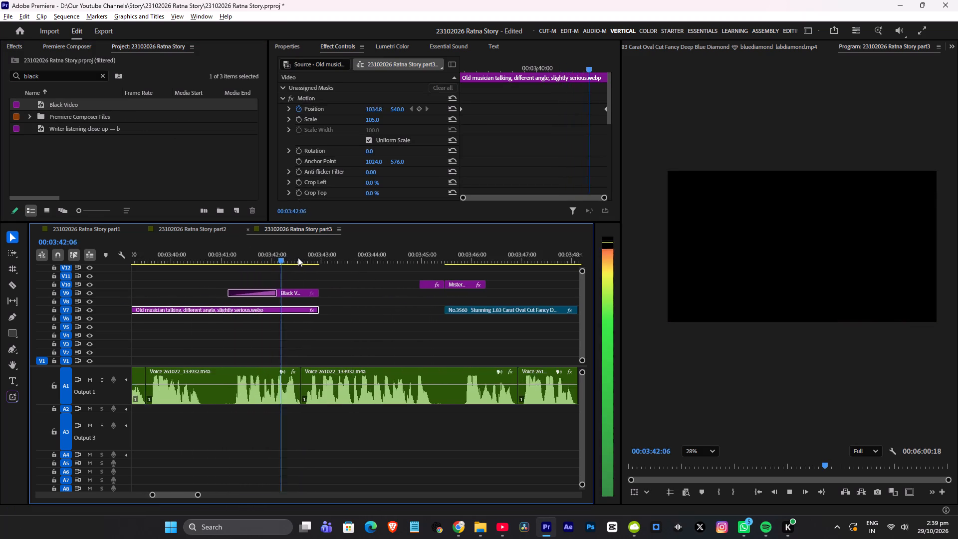
pyautogui.keyDown('alt'); pyautogui.scroll(1, 298, 258); pyautogui.keyUp('alt')
pyautogui.press('space')
pyautogui.hotkey('ctrl', 's')
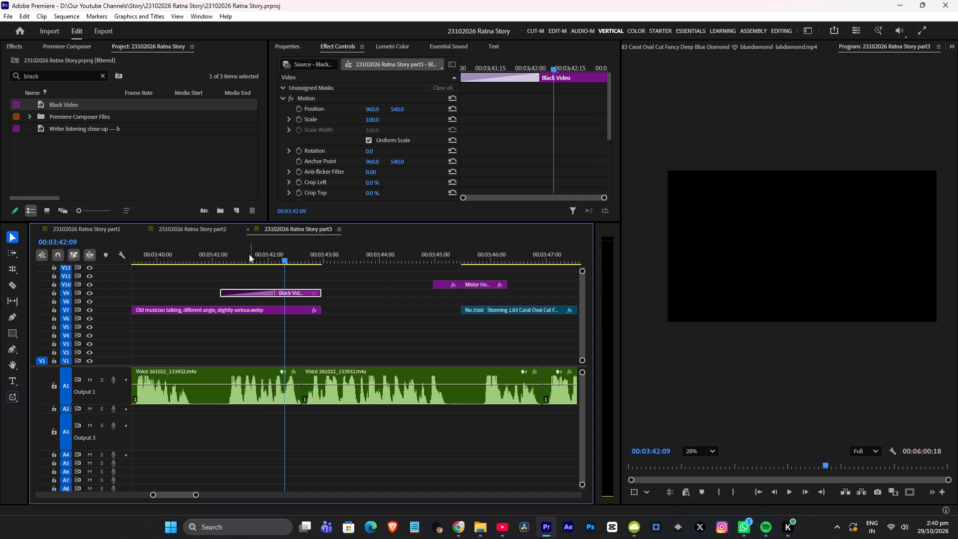
# Save the project and replay the Black Video fade over the Old musician clip from about 00:03:41:00.
pyautogui.click(242, 251)
pyautogui.click(212, 257)
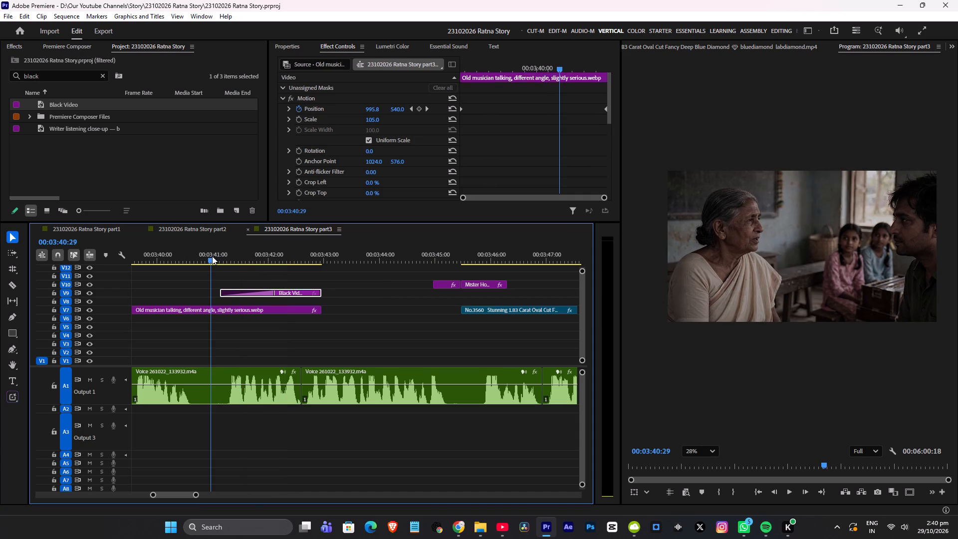
pyautogui.hotkey('ctrl', 's')
pyautogui.hotkey('ctrl', 's')
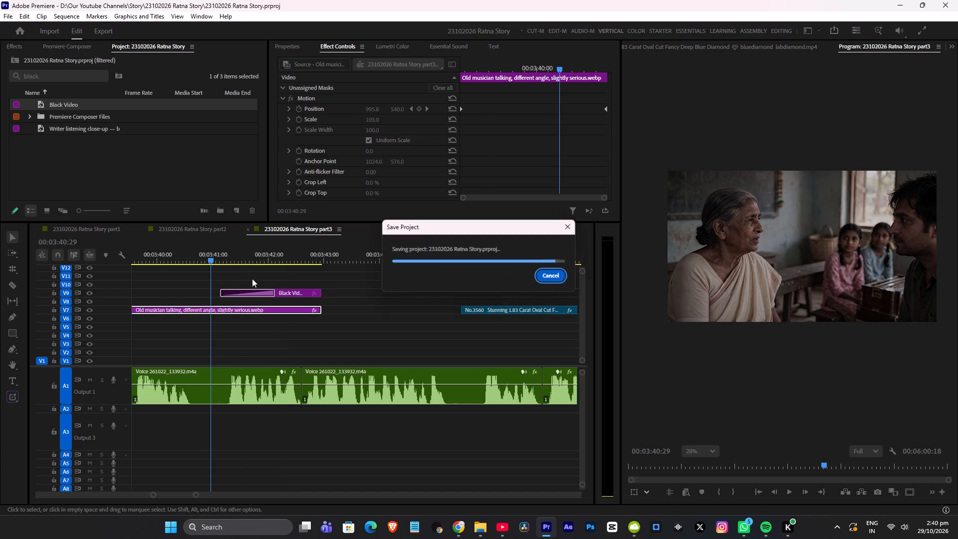
pyautogui.keyDown('alt'); pyautogui.scroll(3, 270, 292); pyautogui.keyUp('alt')
pyautogui.click(190, 255)
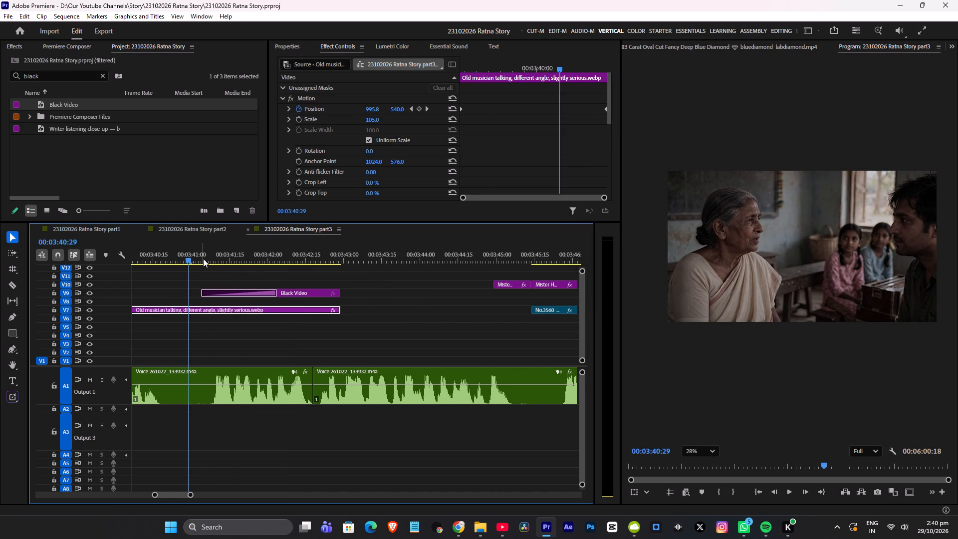
pyautogui.moveTo(203, 259); pyautogui.dragTo(197, 260)
pyautogui.press('space')
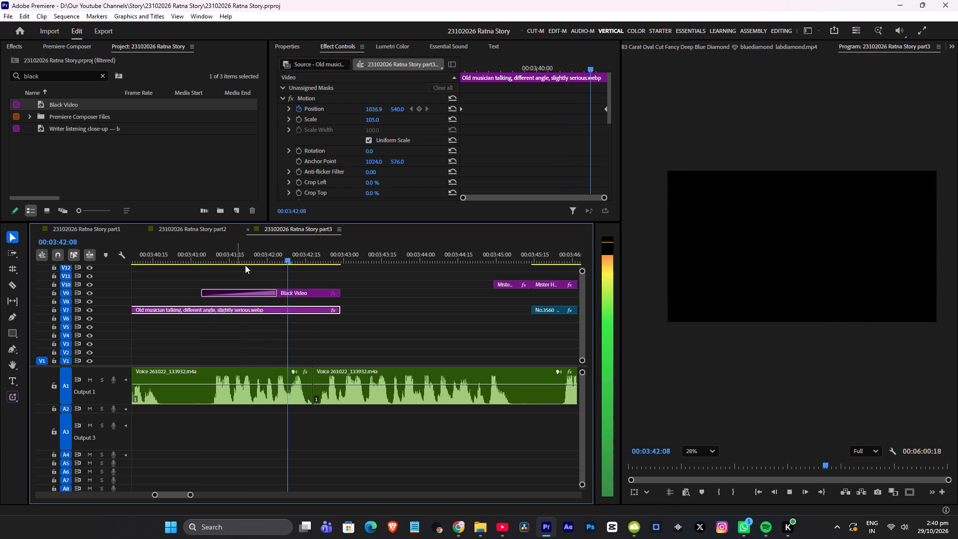
pyautogui.press('space')
# Lengthen the transition on the Black Video clip so it ends at about 00:03:42:16.
pyautogui.moveTo(276, 292); pyautogui.dragTo(307, 292)
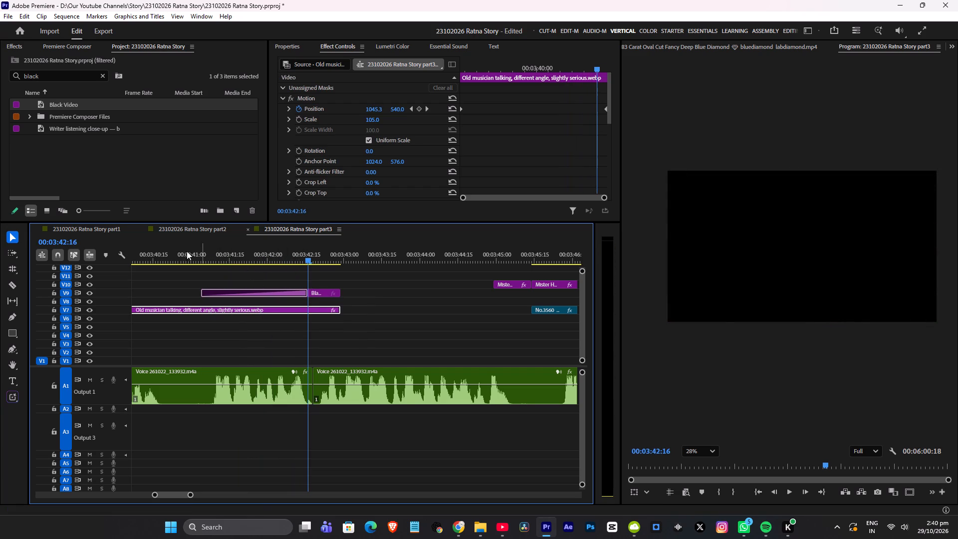
# Play from before the lengthened fade through the gap into the No.3560 clip and save the project.
pyautogui.click(179, 250)
pyautogui.press('space')
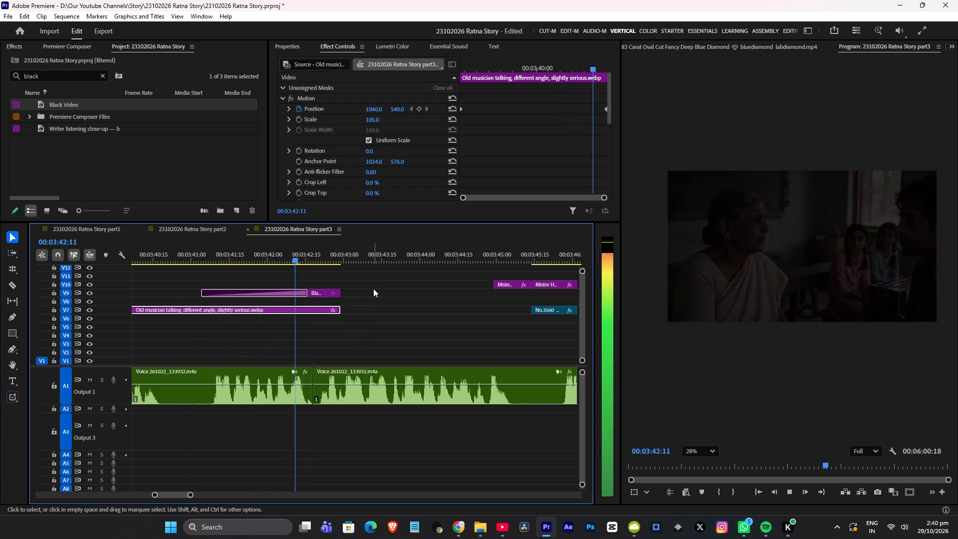
pyautogui.keyDown('alt'); pyautogui.scroll(-17, 395, 288); pyautogui.keyUp('alt')
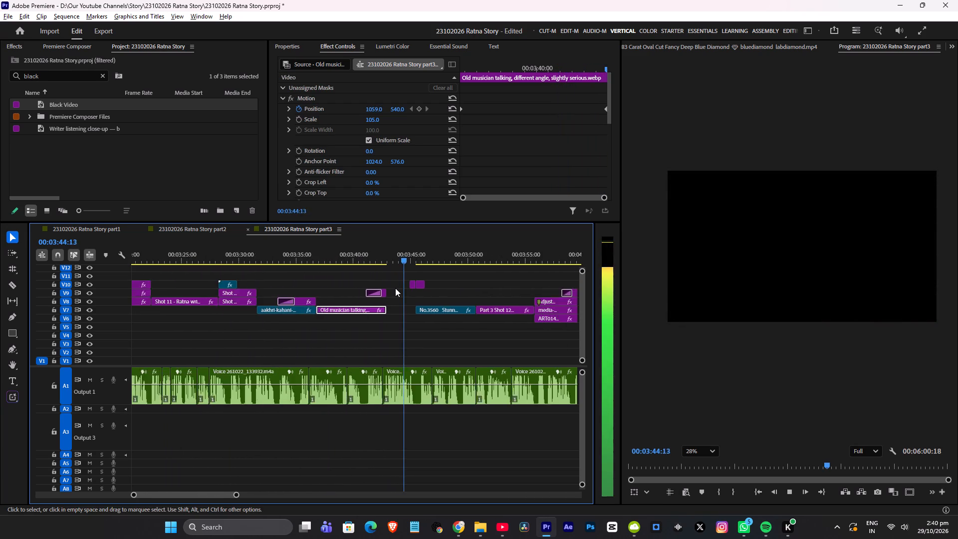
pyautogui.keyDown('alt'); pyautogui.scroll(-6, 395, 288); pyautogui.keyUp('alt')
pyautogui.scroll(-2, 432, 283)
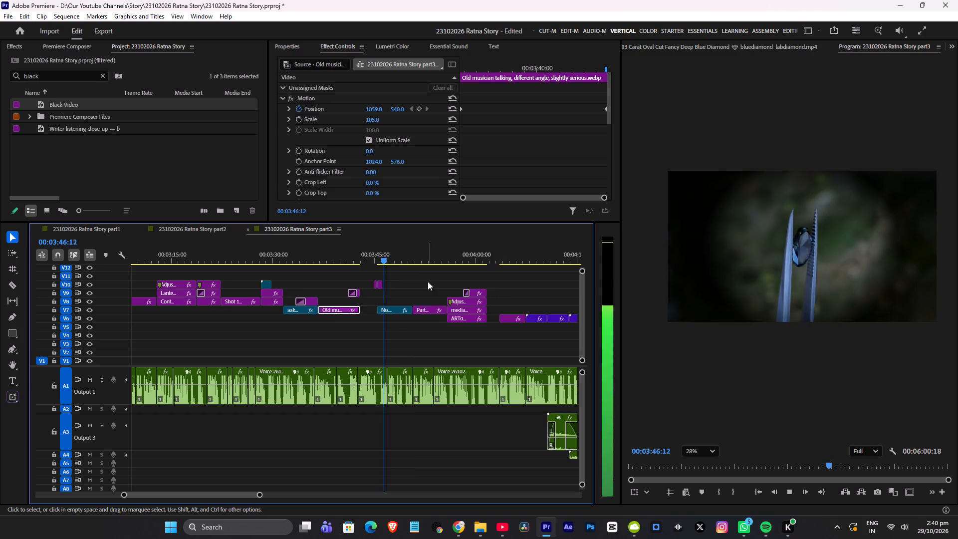
pyautogui.hotkey('ctrl', 's')
pyautogui.keyDown('alt'); pyautogui.scroll(-11, 439, 290); pyautogui.keyUp('alt')
pyautogui.press('space')
# Play from 00:04:01:12 at the end of the Ratna title through the following gap, stopping at 00:04:06:08.
pyautogui.scroll(-5, 459, 293)
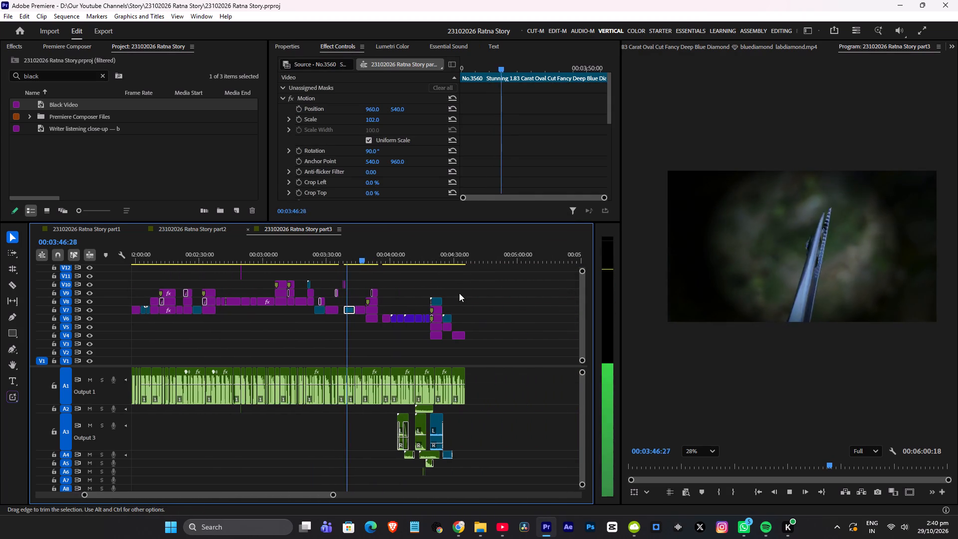
pyautogui.keyDown('alt'); pyautogui.scroll(4, 435, 289); pyautogui.keyUp('alt')
pyautogui.keyDown('alt'); pyautogui.scroll(4, 355, 273); pyautogui.keyUp('alt')
pyautogui.click(346, 257)
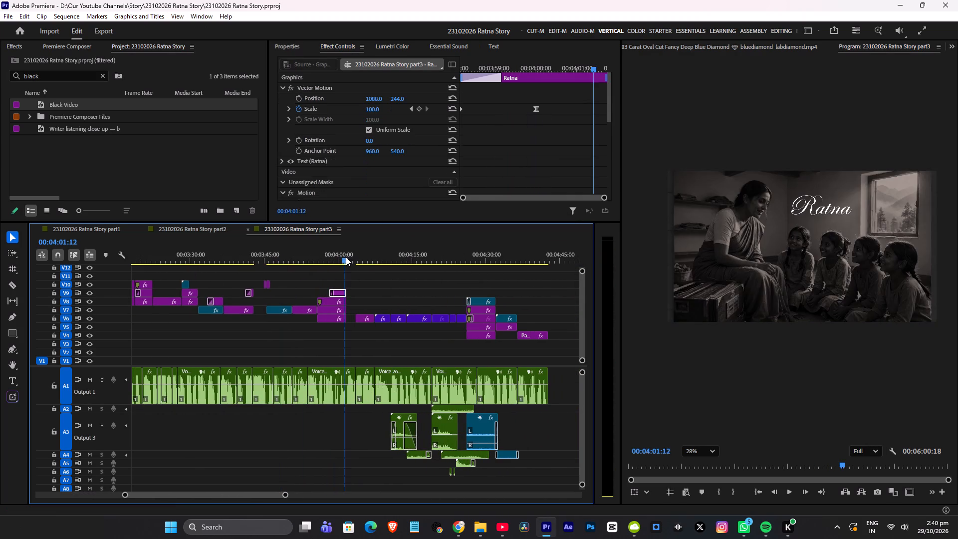
pyautogui.press('space')
pyautogui.keyDown('alt'); pyautogui.scroll(15, 354, 271); pyautogui.keyUp('alt')
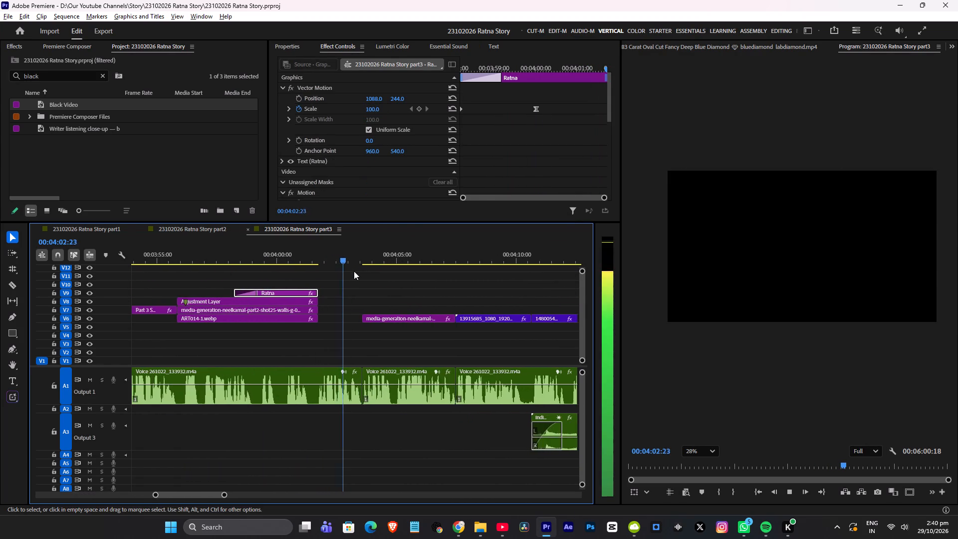
pyautogui.keyDown('alt'); pyautogui.scroll(5, 354, 271); pyautogui.keyUp('alt')
pyautogui.scroll(-6, 370, 274)
pyautogui.keyDown('alt'); pyautogui.scroll(-19, 370, 274); pyautogui.keyUp('alt')
pyautogui.keyDown('alt'); pyautogui.scroll(-4, 382, 298); pyautogui.keyUp('alt')
pyautogui.press('space')
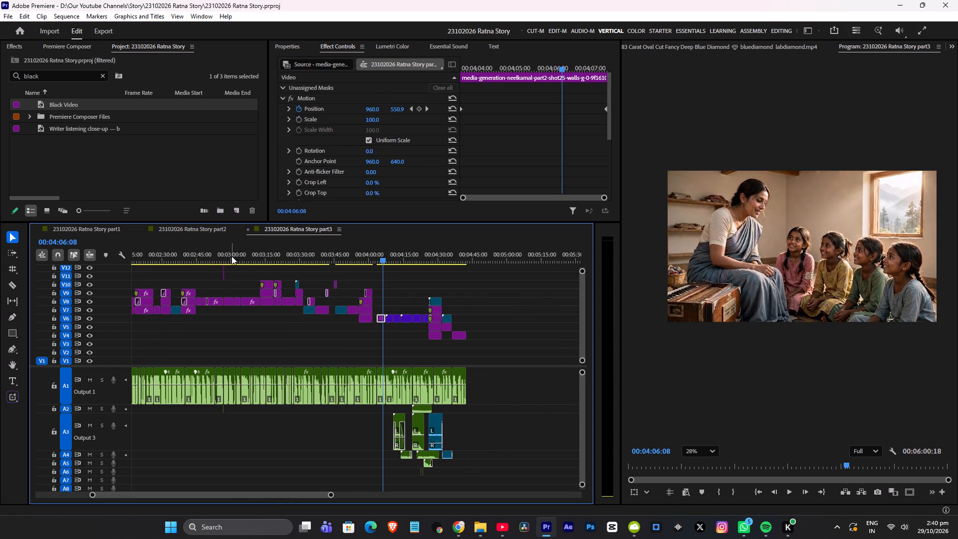
# Return the playhead to the start of the part 3 sequence at 00:00:00:00 and save the project.
pyautogui.moveTo(230, 255); pyautogui.dragTo(0, 255)
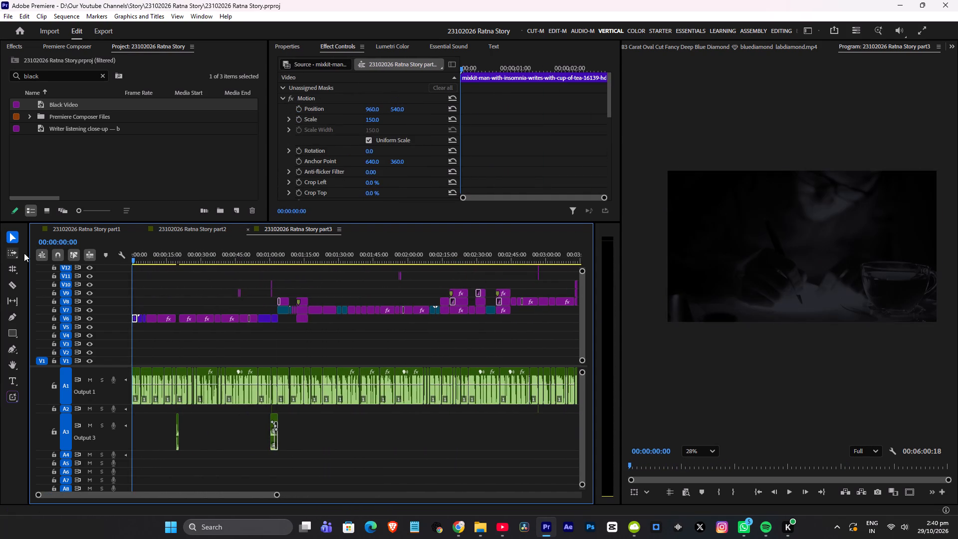
pyautogui.hotkey('ctrl', 's')
pyautogui.click(222, 341)
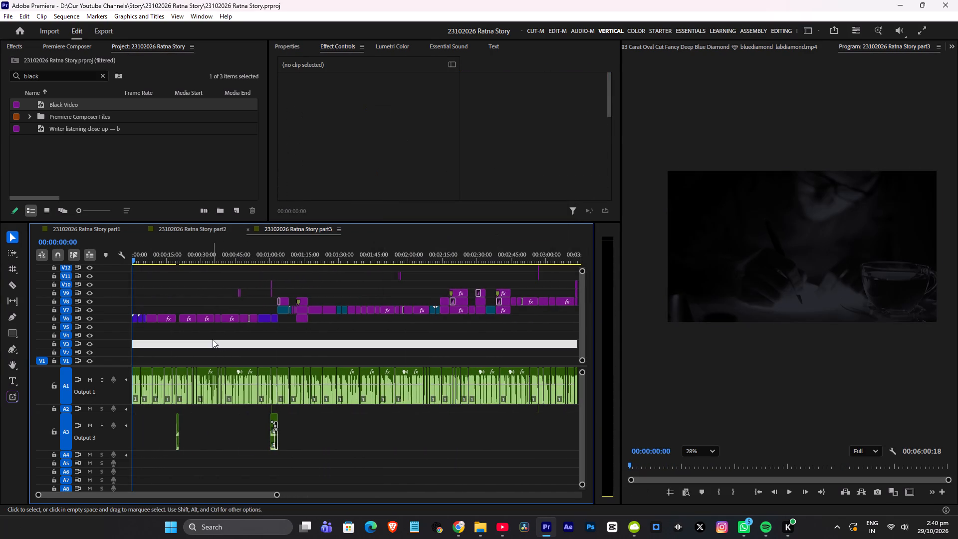
# Collapse all audio tracks of the part 3 sequence to minimum height and save the project.
pyautogui.hotkey('shift', '{')
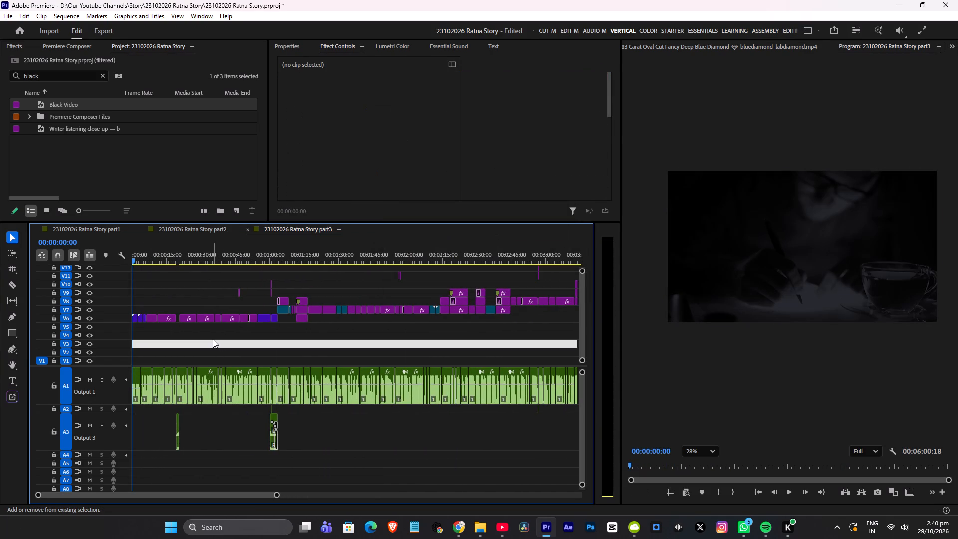
pyautogui.hotkey('shift', '}')
pyautogui.hotkey('shift', '_')
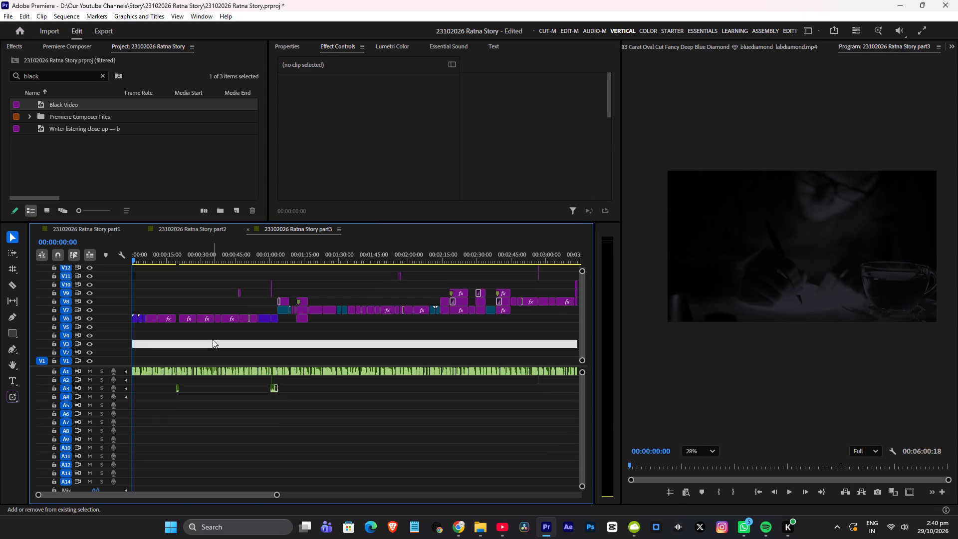
pyautogui.hotkey('ctrl', 's')
pyautogui.hotkey('ctrl', 's')
# Clear the empty-space selection on V3, save the project and return the playhead to 00:00:00:00.
pyautogui.keyDown('alt'); pyautogui.scroll(-4, 297, 431); pyautogui.keyUp('alt')
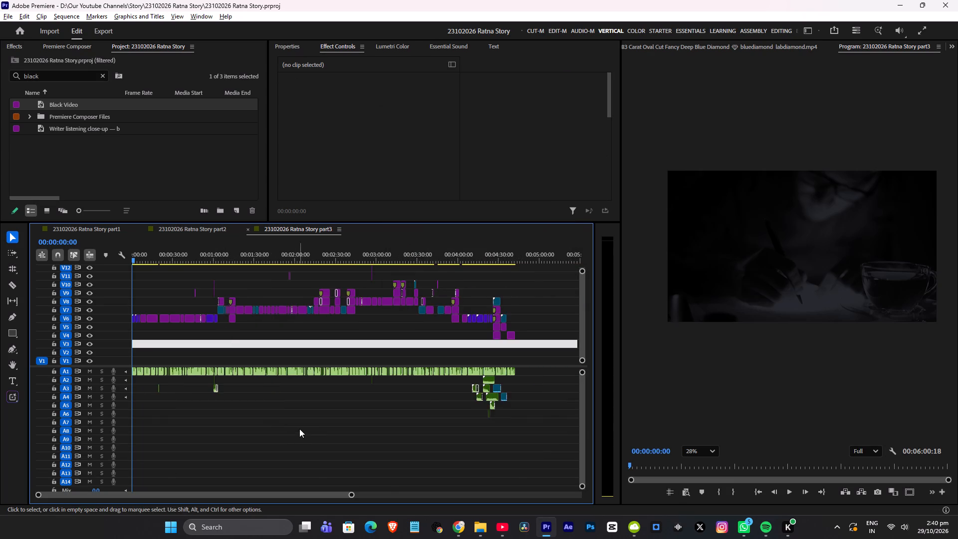
pyautogui.keyDown('alt'); pyautogui.scroll(-3, 299, 429); pyautogui.keyUp('alt')
pyautogui.scroll(-5, 520, 344)
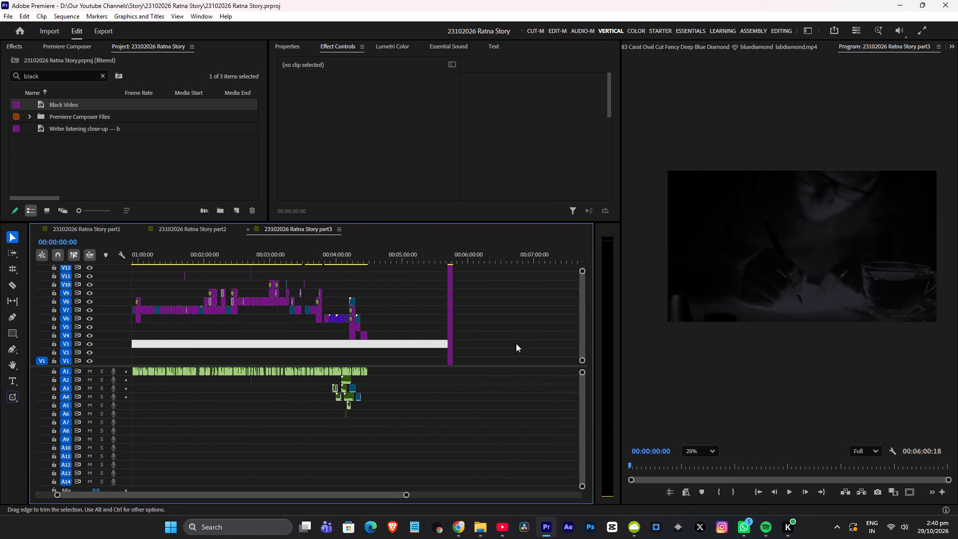
pyautogui.click(489, 328)
pyautogui.hotkey('ctrl', 's')
pyautogui.moveTo(234, 245); pyautogui.dragTo(187, 245)
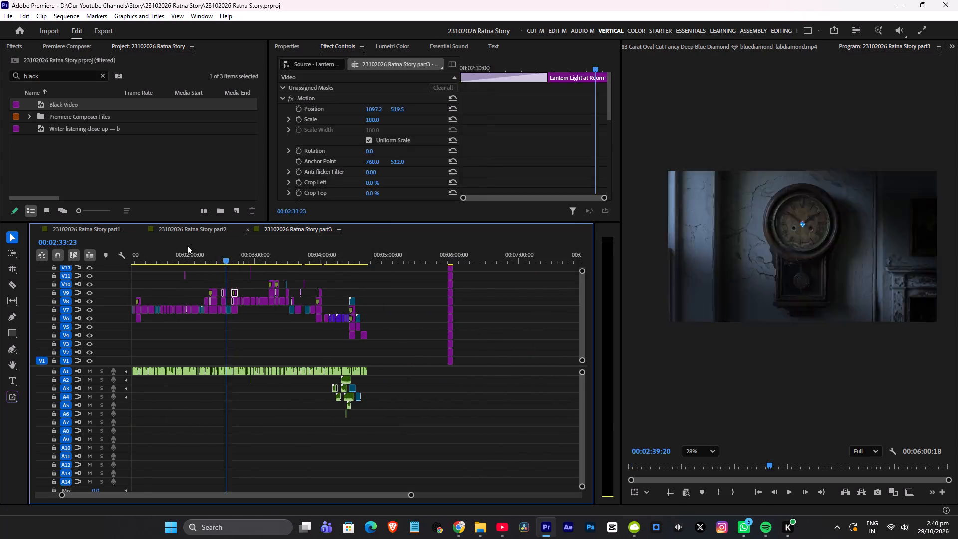
pyautogui.moveTo(187, 245); pyautogui.dragTo(0, 242)
# Move the three short V7 clips between about 00:01:08 and 00:01:12 down to V6.
pyautogui.keyDown('alt'); pyautogui.scroll(2, 187, 312); pyautogui.keyUp('alt')
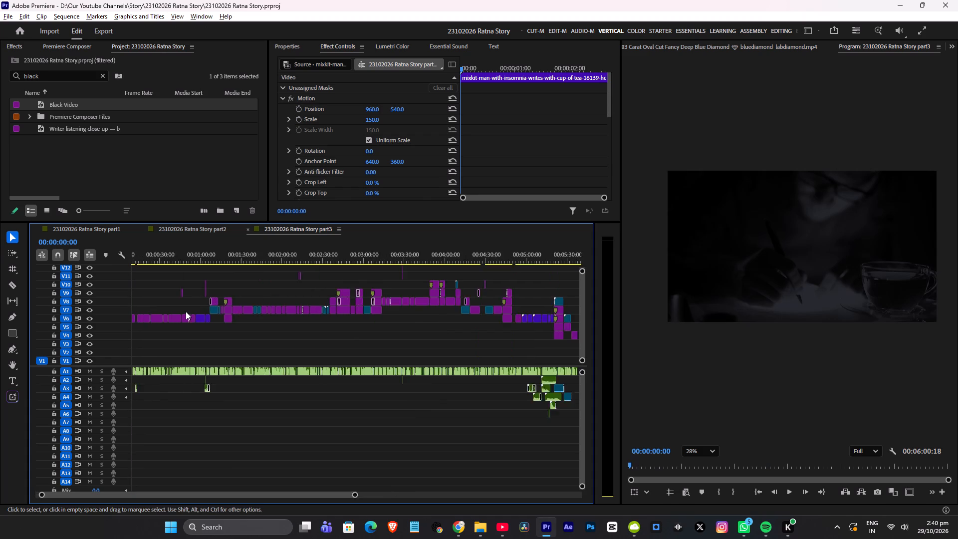
pyautogui.keyDown('alt'); pyautogui.scroll(20, 186, 311); pyautogui.keyUp('alt')
pyautogui.keyDown('alt'); pyautogui.scroll(7, 186, 311); pyautogui.keyUp('alt')
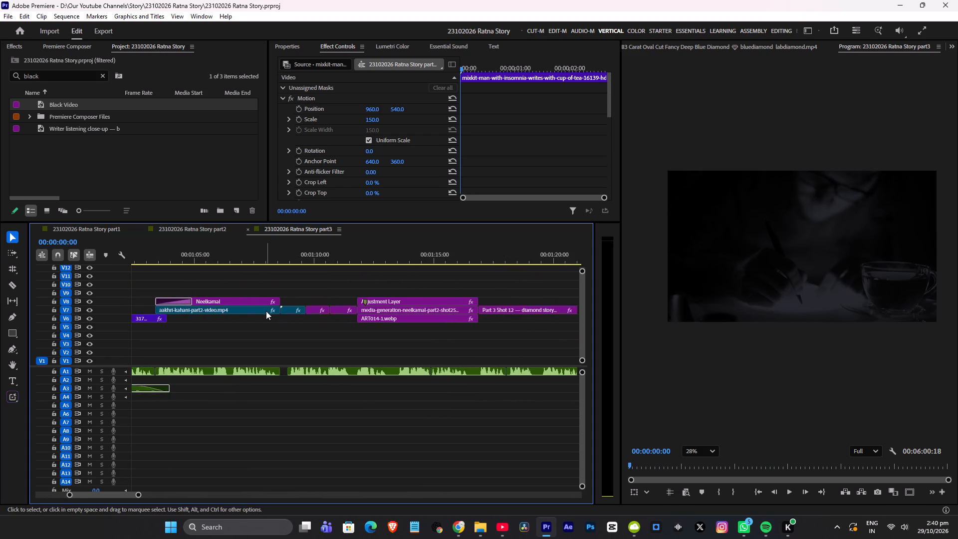
pyautogui.scroll(5, 265, 310)
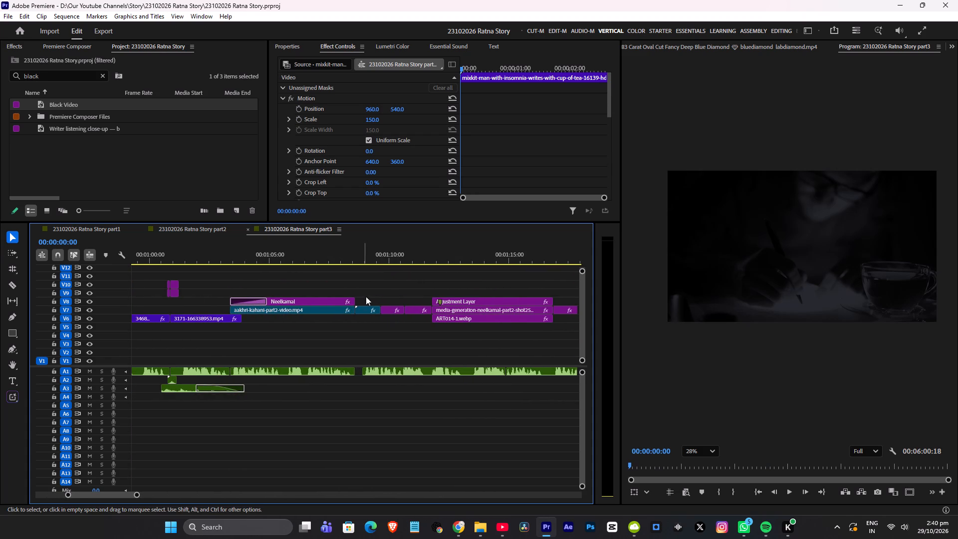
pyautogui.moveTo(370, 292); pyautogui.dragTo(412, 314)
pyautogui.keyDown('shift'); pyautogui.moveTo(416, 310); pyautogui.dragTo(418, 319); pyautogui.keyUp('shift')
# Move the run of V7 clips from Part 3 Shot 12 at about 00:01:16 to 00:02:09 down to V6.
pyautogui.scroll(-18, 415, 282)
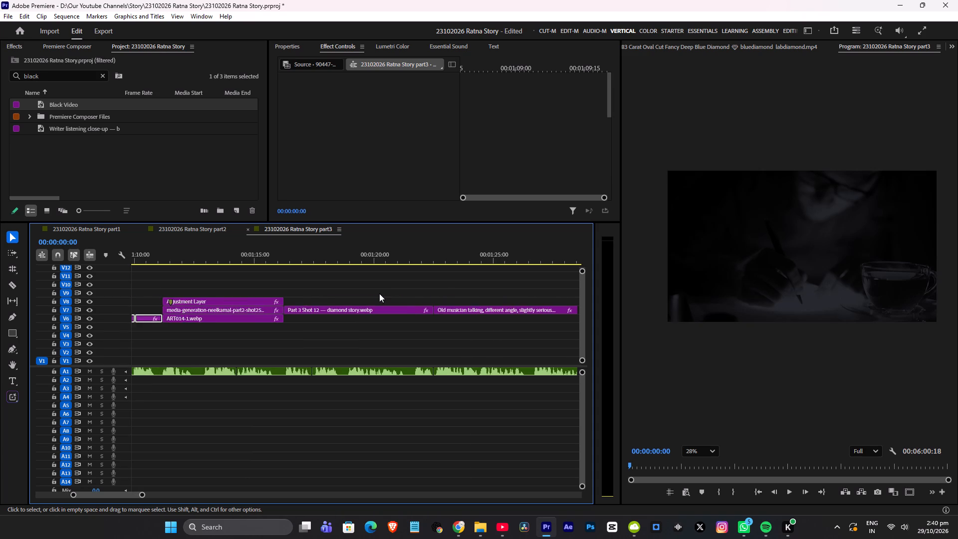
pyautogui.keyDown('alt'); pyautogui.scroll(-16, 361, 293); pyautogui.keyUp('alt')
pyautogui.scroll(-5, 341, 298)
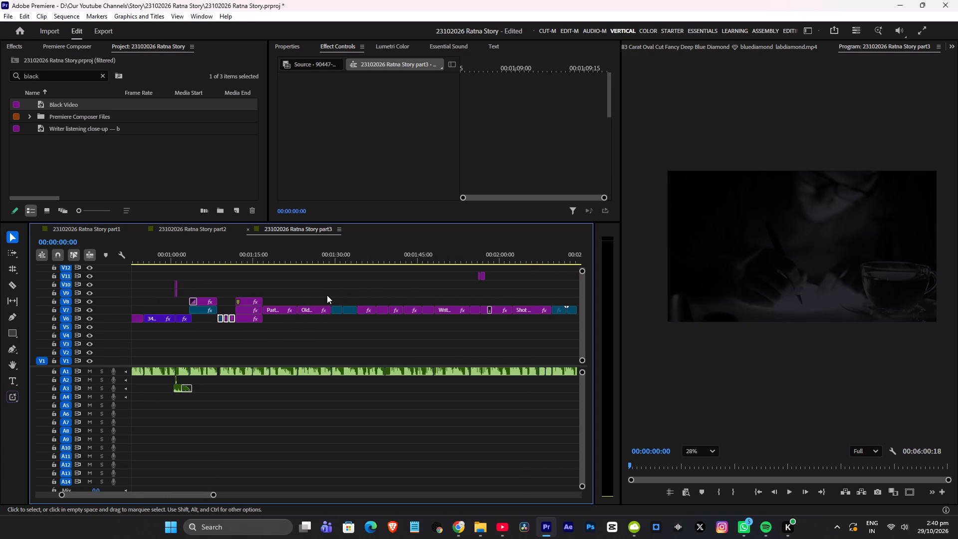
pyautogui.moveTo(282, 298); pyautogui.dragTo(526, 327)
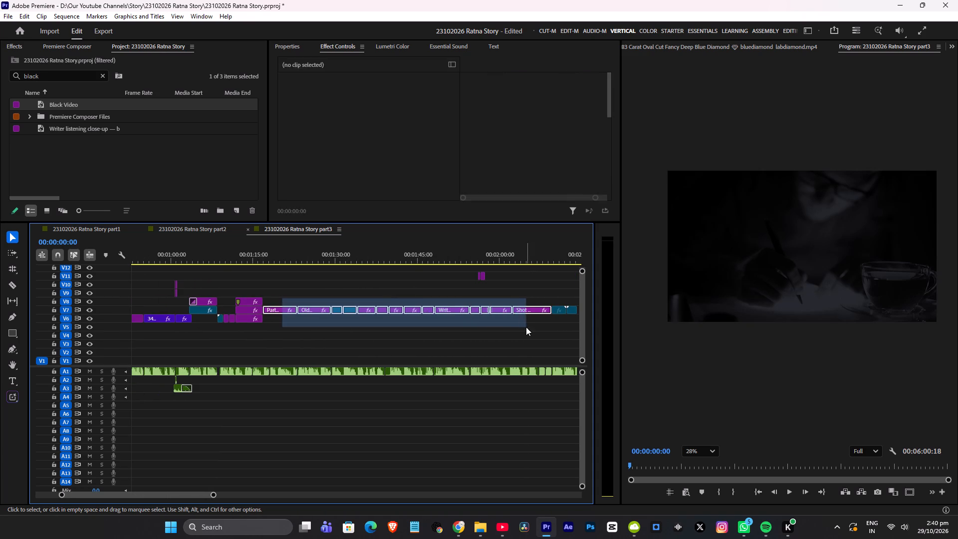
pyautogui.keyDown('shift'); pyautogui.moveTo(530, 310); pyautogui.dragTo(529, 319); pyautogui.keyUp('shift')
# Move the stacked V7–V9 clips between about 00:02:09 and 00:02:45 down one track to V6–V8.
pyautogui.scroll(-7, 512, 300)
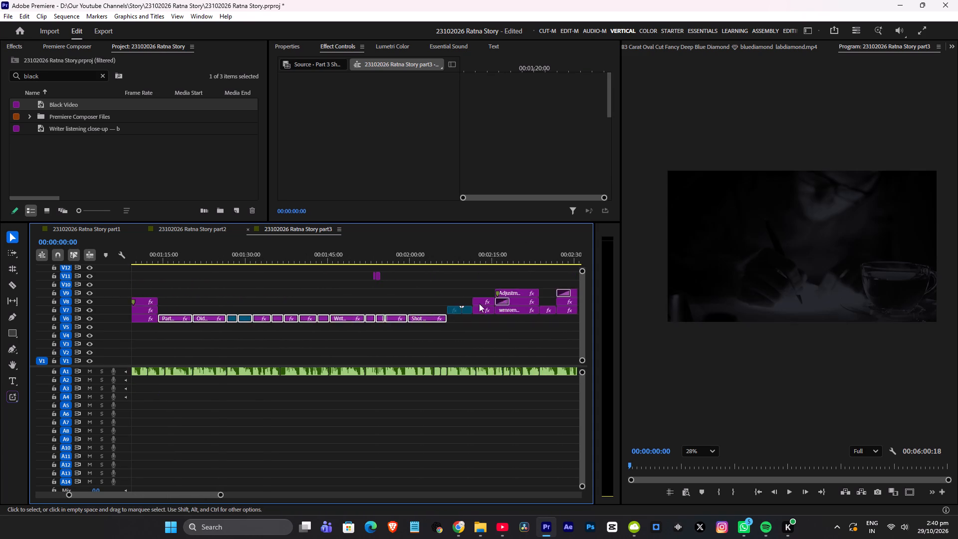
pyautogui.scroll(-8, 479, 303)
pyautogui.scroll(-4, 318, 279)
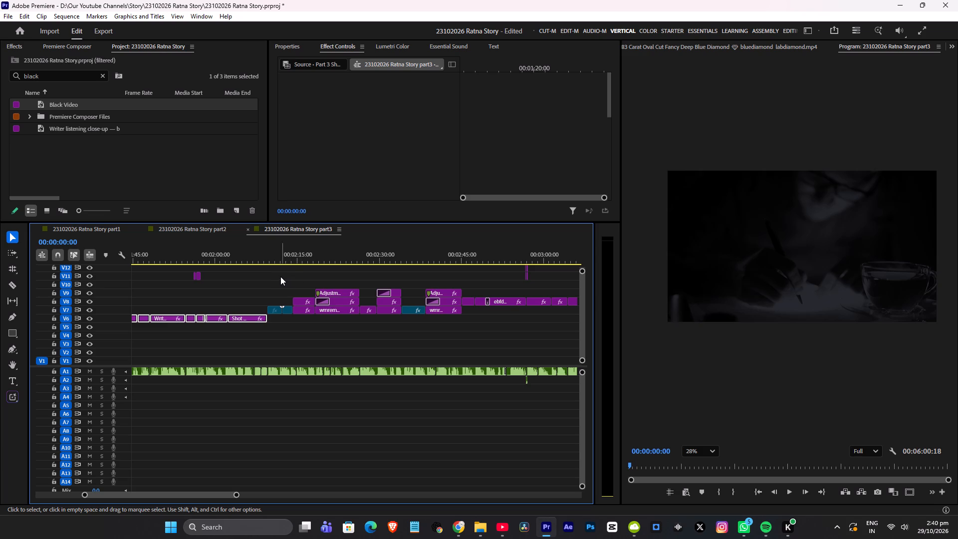
pyautogui.moveTo(272, 274); pyautogui.dragTo(449, 331)
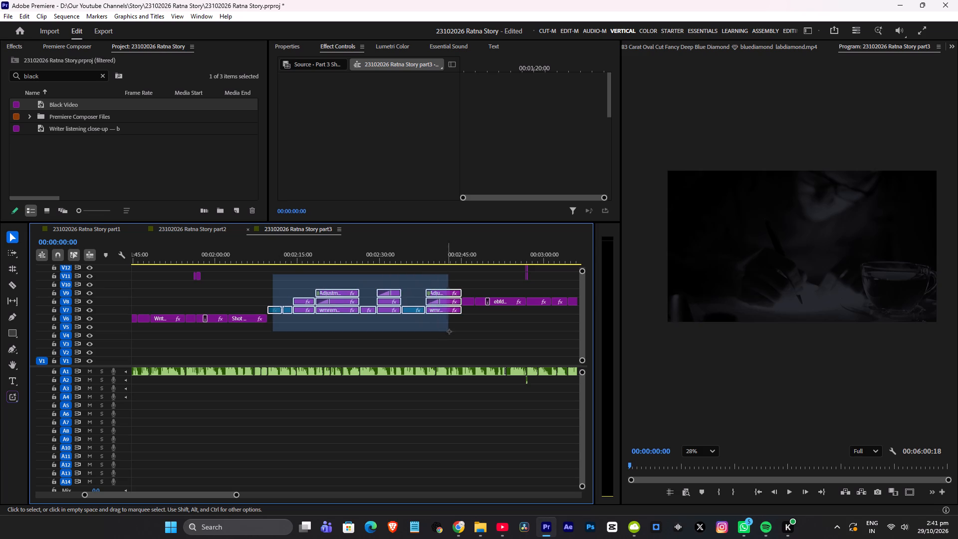
pyautogui.moveTo(449, 331); pyautogui.dragTo(451, 332)
pyautogui.keyDown('shift'); pyautogui.moveTo(444, 311); pyautogui.dragTo(445, 319); pyautogui.keyUp('shift')
# Move the stacked V8–V10 clips between about 00:02:45 and 00:03:31 down two tracks to V6–V8.
pyautogui.scroll(-10, 421, 302)
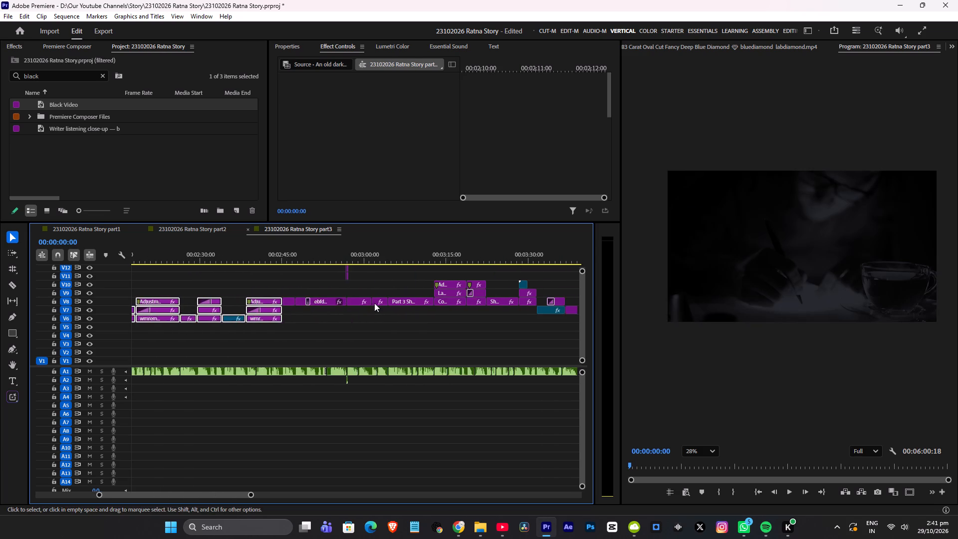
pyautogui.scroll(-9, 374, 303)
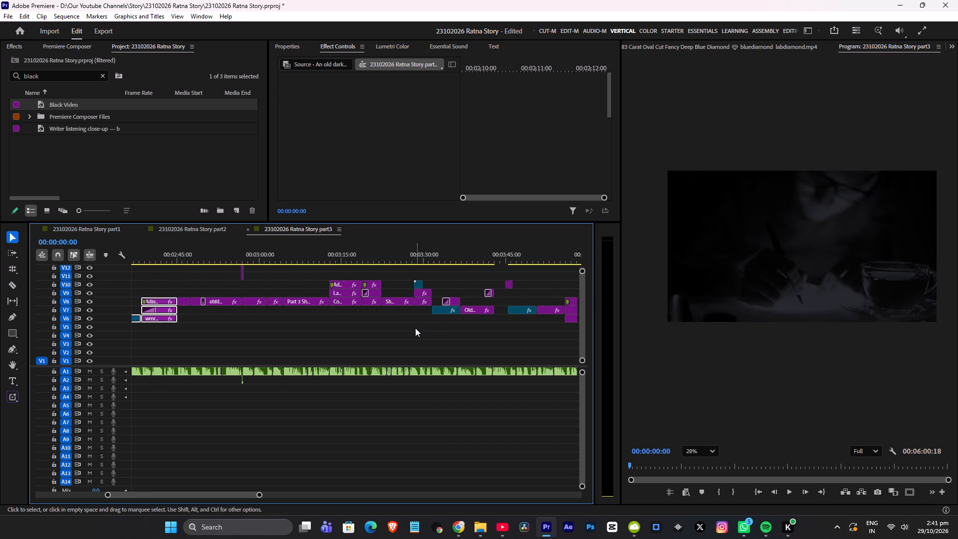
pyautogui.moveTo(424, 324); pyautogui.dragTo(193, 288)
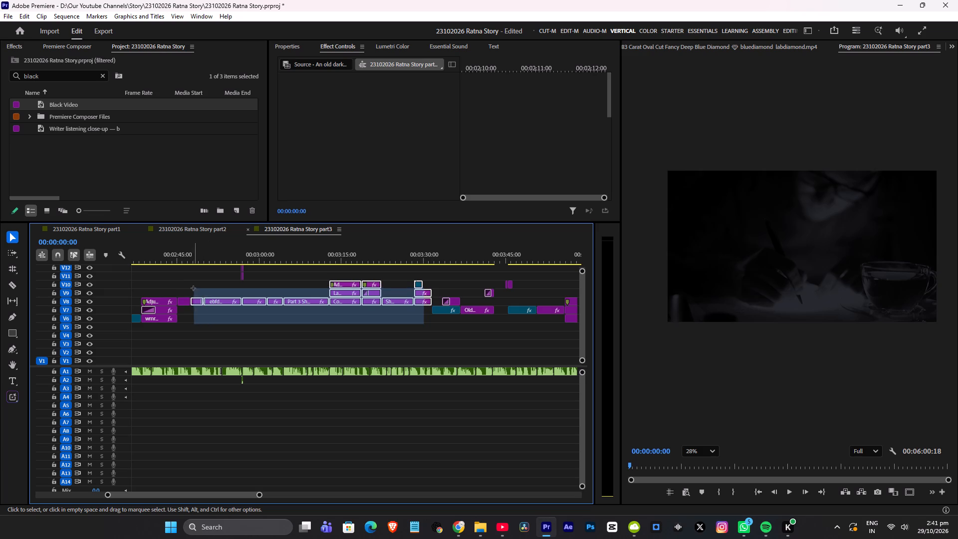
pyautogui.moveTo(193, 288); pyautogui.dragTo(184, 288)
pyautogui.keyDown('shift'); pyautogui.moveTo(298, 302); pyautogui.dragTo(297, 307); pyautogui.keyUp('shift')
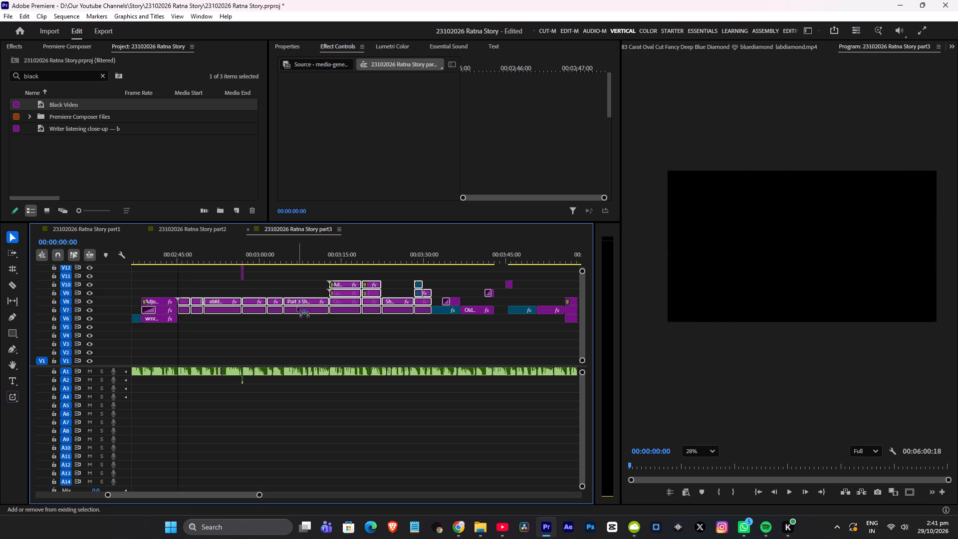
pyautogui.keyDown('shift'); pyautogui.moveTo(297, 307); pyautogui.dragTo(295, 316); pyautogui.keyUp('shift')
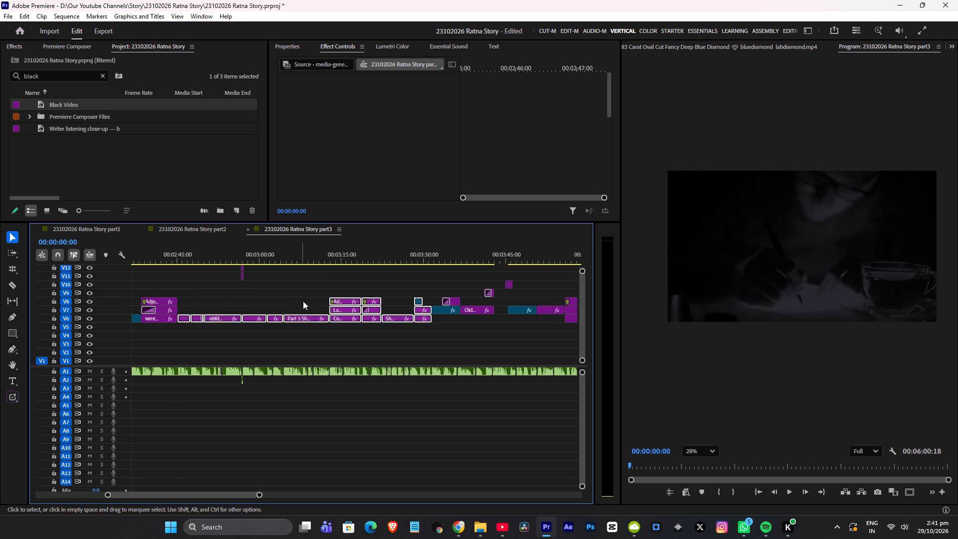
# Move the aakhri-kahani clip, its overlay and the Old musician clip after about 00:03:31 down one track, onto V6 and V7.
pyautogui.keyDown('alt'); pyautogui.scroll(-8, 316, 302); pyautogui.keyUp('alt')
pyautogui.scroll(4, 384, 302)
pyautogui.scroll(1, 481, 310)
pyautogui.scroll(-4, 480, 311)
pyautogui.keyDown('alt'); pyautogui.scroll(4, 401, 309); pyautogui.keyUp('alt')
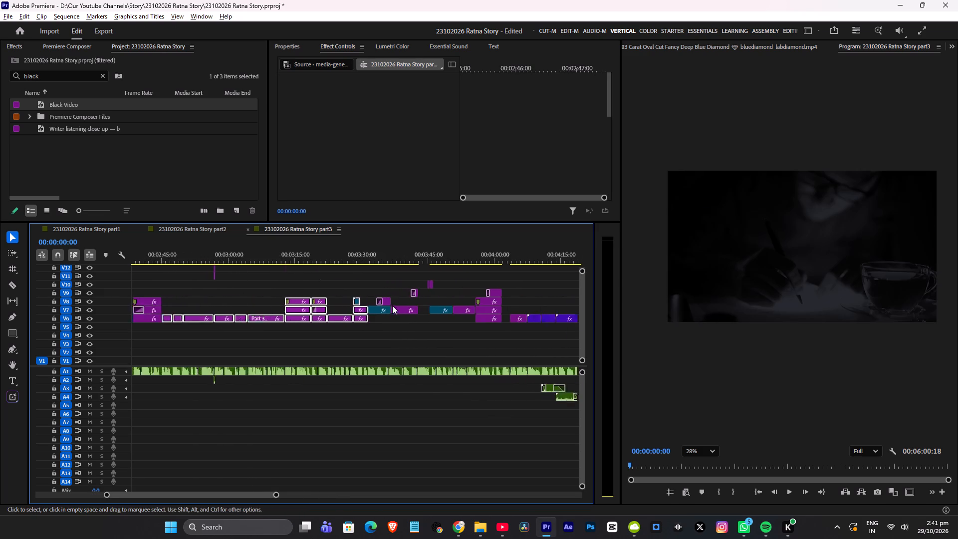
pyautogui.keyDown('alt'); pyautogui.scroll(9, 392, 305); pyautogui.keyUp('alt')
pyautogui.click(385, 284)
pyautogui.moveTo(373, 279); pyautogui.dragTo(404, 312)
pyautogui.keyDown('shift'); pyautogui.moveTo(411, 310); pyautogui.dragTo(411, 318); pyautogui.keyUp('shift')
# Move the No.3560 clip and the Part 3 Shot clip after it from V7 down to V6.
pyautogui.scroll(-12, 395, 306)
pyautogui.scroll(1, 375, 306)
pyautogui.scroll(-2, 375, 306)
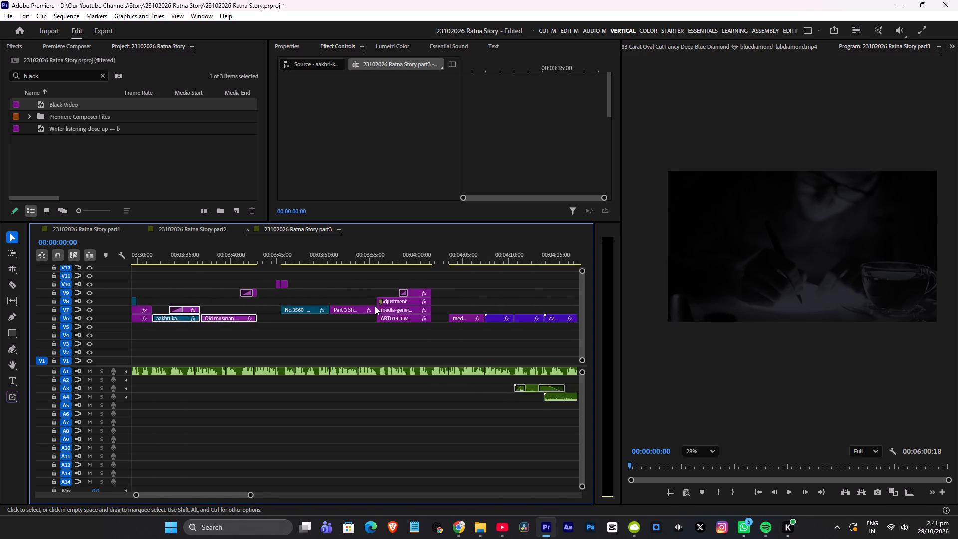
pyautogui.scroll(-5, 375, 300)
pyautogui.keyDown('alt'); pyautogui.scroll(-4, 374, 299); pyautogui.keyUp('alt')
pyautogui.moveTo(298, 296); pyautogui.dragTo(321, 309)
pyautogui.keyDown('shift'); pyautogui.moveTo(321, 309); pyautogui.dragTo(321, 316); pyautogui.keyUp('shift')
# Move the Part 1 Shot 33 clip at the end of the sequence from V4 up to V5 and save the project.
pyautogui.scroll(-6, 320, 309)
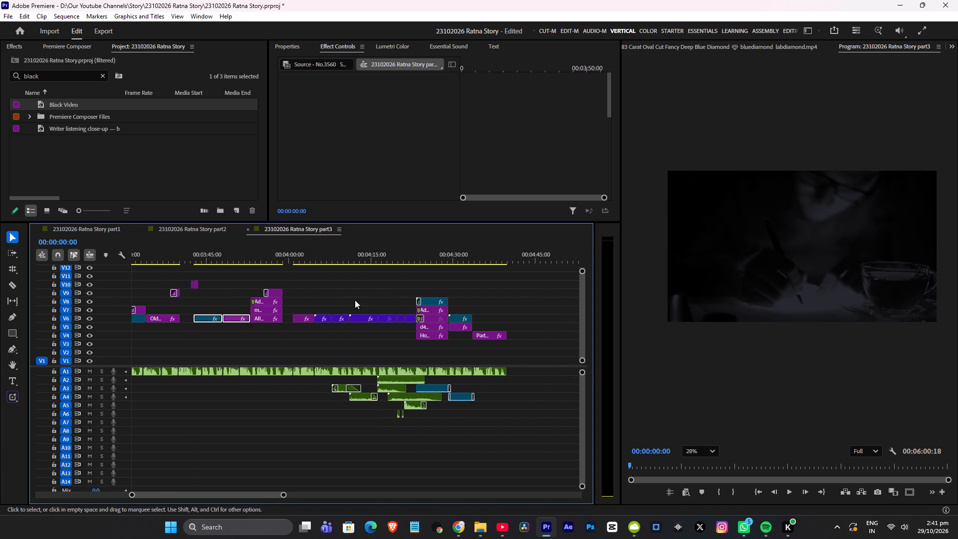
pyautogui.click(485, 294)
pyautogui.keyDown('alt'); pyautogui.scroll(7, 492, 316); pyautogui.keyUp('alt')
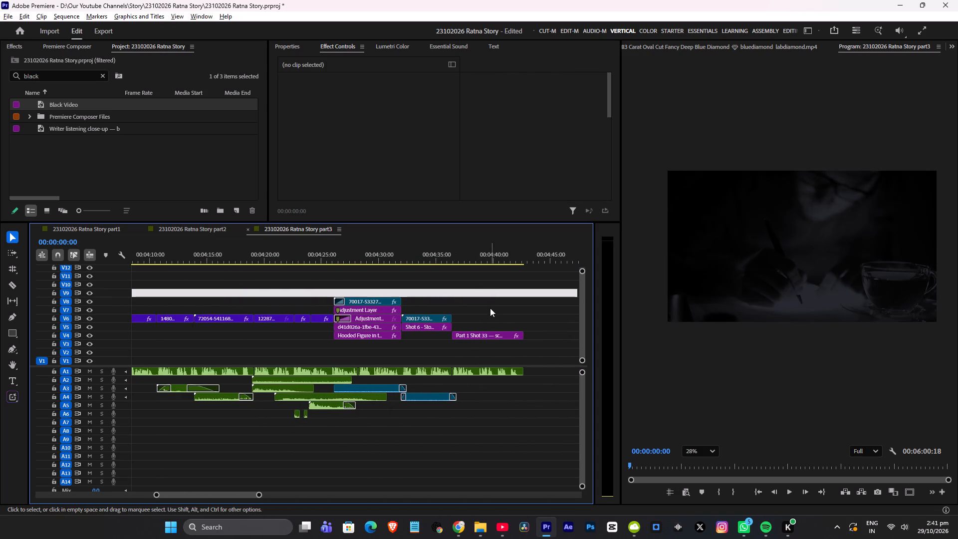
pyautogui.click(472, 333)
pyautogui.keyDown('shift'); pyautogui.moveTo(478, 333); pyautogui.dragTo(476, 328); pyautogui.keyUp('shift')
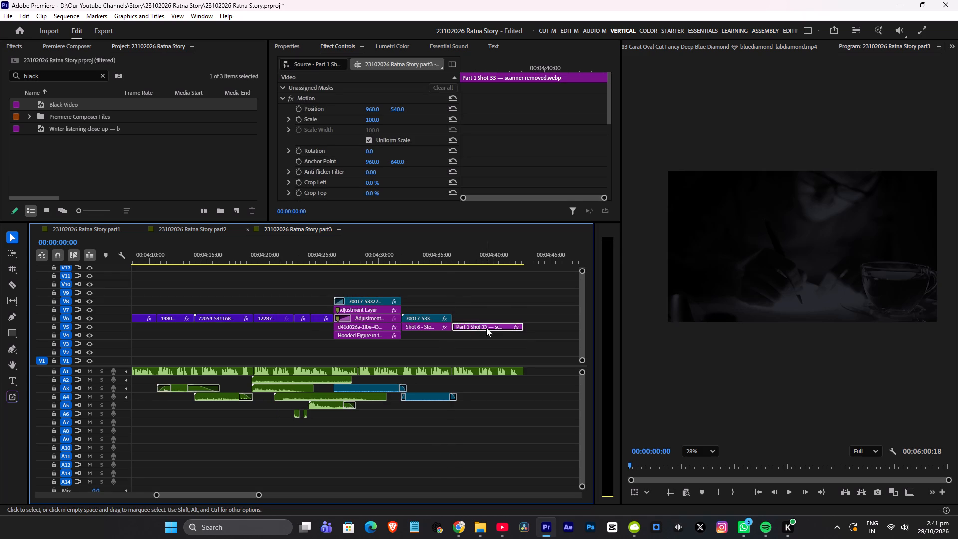
pyautogui.scroll(-16, 487, 329)
pyautogui.hotkey('ctrl', 's')
pyautogui.hotkey('ctrl', 's')
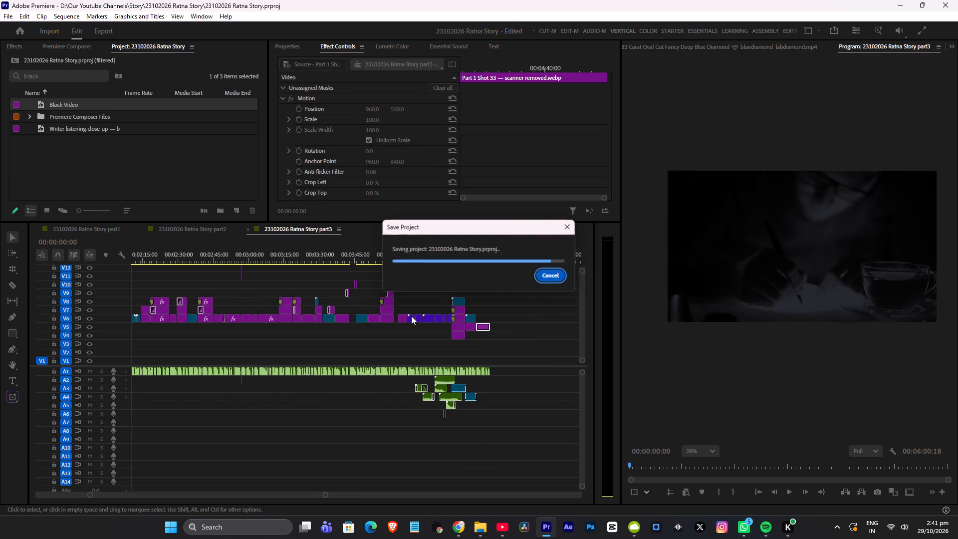
# Return the playhead to the start of the part 3 sequence and save the project.
pyautogui.moveTo(345, 255); pyautogui.dragTo(0, 258)
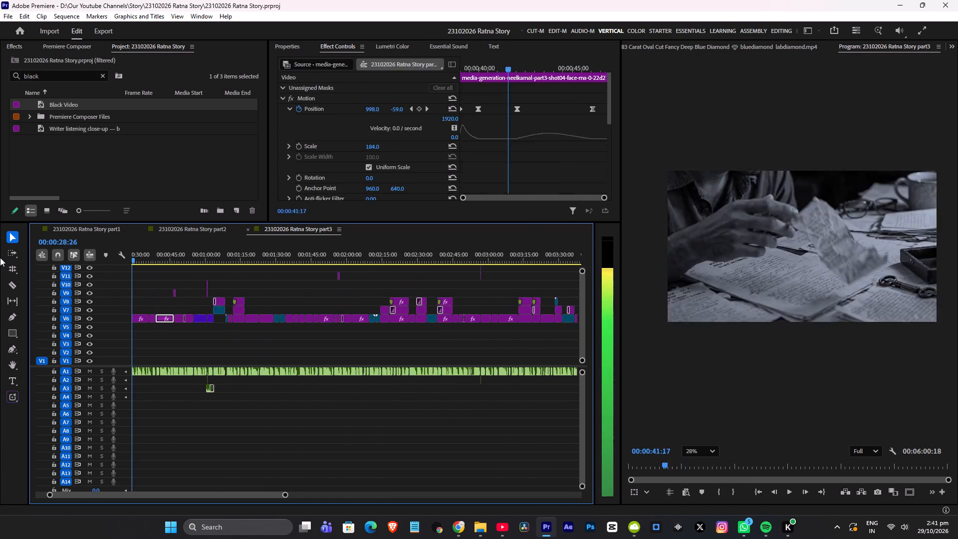
pyautogui.moveTo(0, 258); pyautogui.dragTo(0, 259)
pyautogui.hotkey('ctrl', 's')
# Copy all the background music clips on track A9 of the part 2 sequence.
pyautogui.keyDown('alt'); pyautogui.scroll(-5, 292, 399); pyautogui.keyUp('alt')
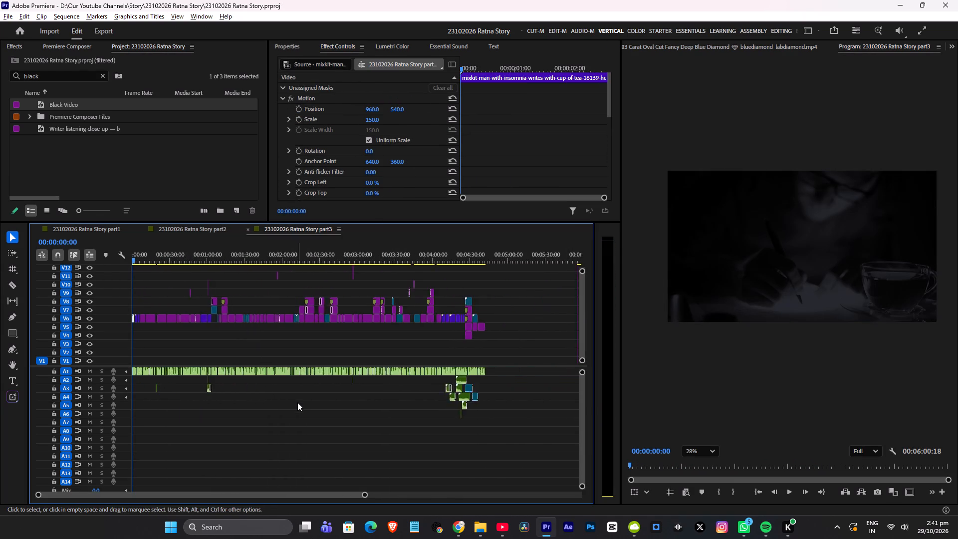
pyautogui.keyDown('alt'); pyautogui.scroll(-7, 297, 402); pyautogui.keyUp('alt')
pyautogui.keyDown('alt'); pyautogui.scroll(6, 269, 339); pyautogui.keyUp('alt')
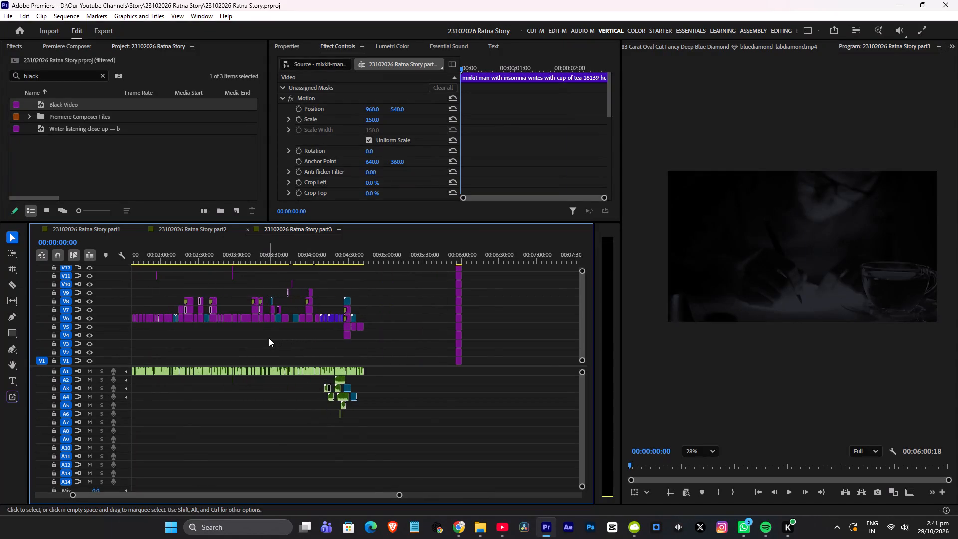
pyautogui.scroll(6, 269, 338)
pyautogui.click(193, 230)
pyautogui.keyDown('alt'); pyautogui.scroll(-7, 374, 379); pyautogui.keyUp('alt')
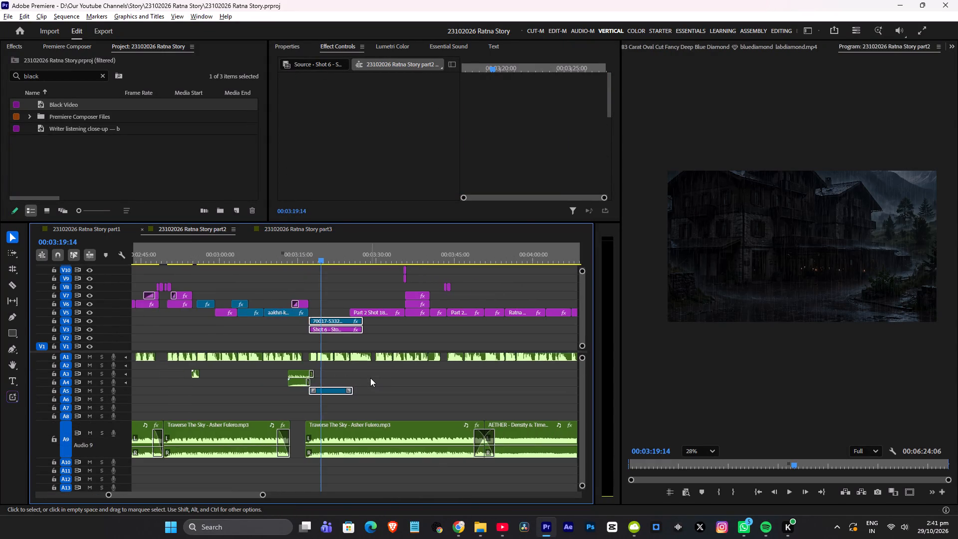
pyautogui.keyDown('alt'); pyautogui.scroll(-17, 370, 378); pyautogui.keyUp('alt')
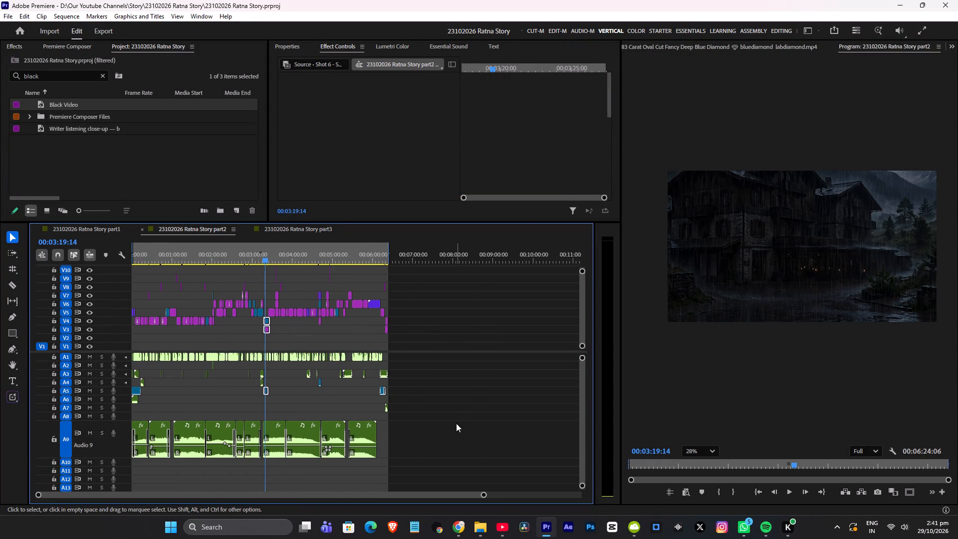
pyautogui.click(456, 424)
pyautogui.moveTo(494, 447); pyautogui.dragTo(46, 440)
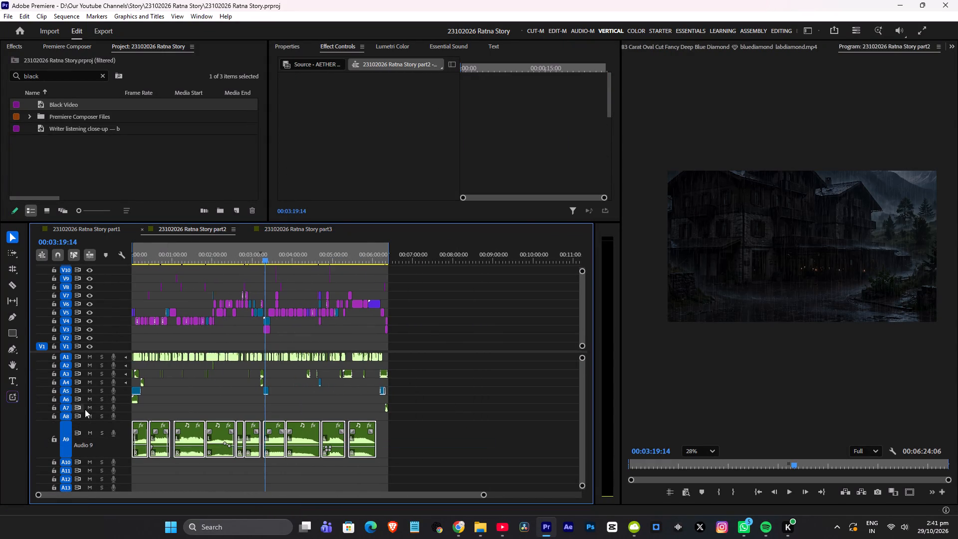
pyautogui.hotkey('ctrl', 'c')
# Paste the copied music clips onto A9 of the part 3 sequence, in the empty area after the narration ends.
pyautogui.click(305, 226)
pyautogui.scroll(-6, 422, 307)
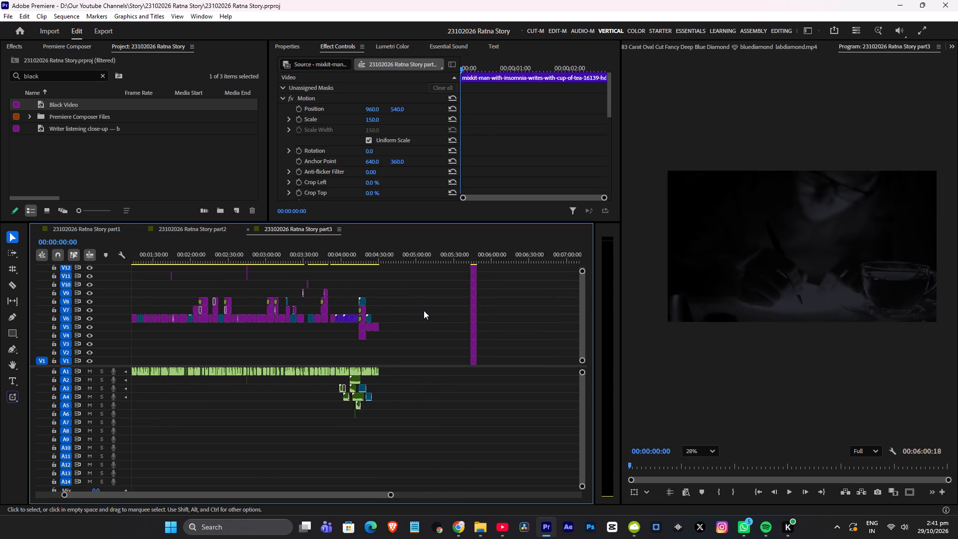
pyautogui.moveTo(176, 250); pyautogui.dragTo(407, 261)
pyautogui.click(428, 286)
pyautogui.hotkey('ctrl', 'v')
# Move the pasted music clips to track A8 so they begin at the start of the part 3 sequence.
pyautogui.keyDown('alt'); pyautogui.scroll(-3, 521, 387); pyautogui.keyUp('alt')
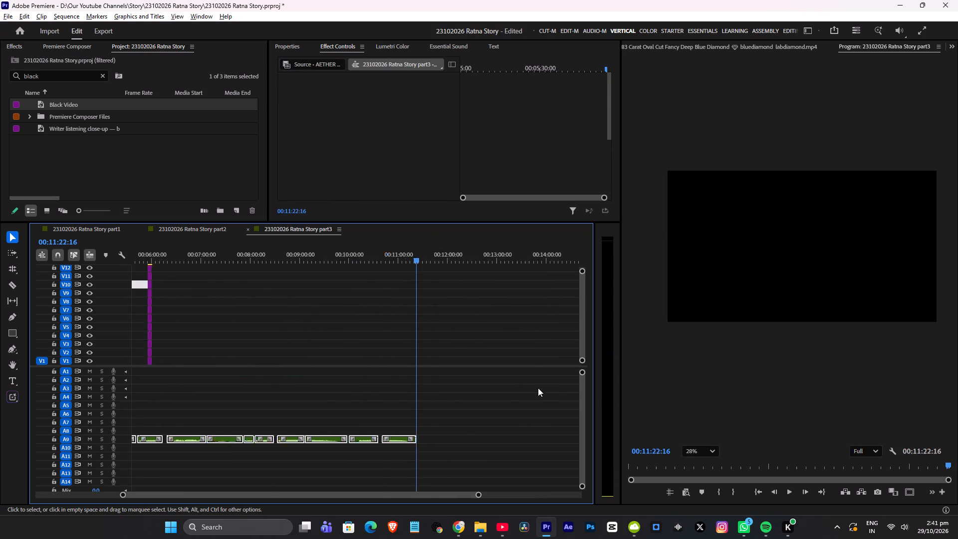
pyautogui.keyDown('alt'); pyautogui.scroll(-9, 538, 388); pyautogui.keyUp('alt')
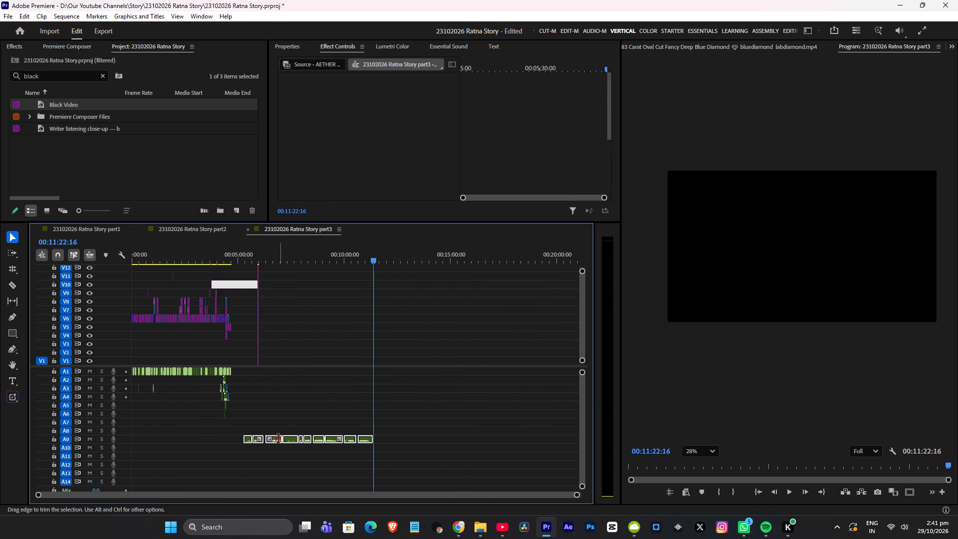
pyautogui.moveTo(277, 439); pyautogui.dragTo(127, 434)
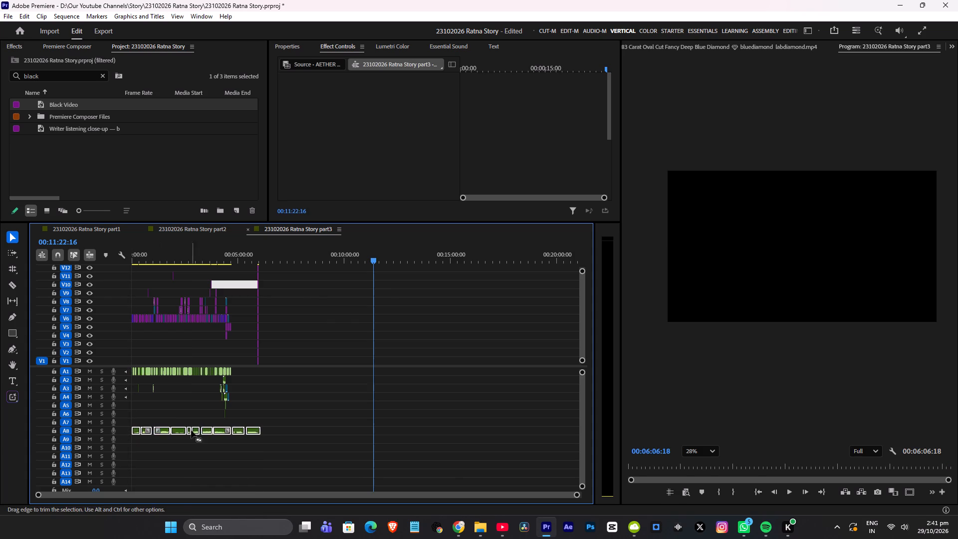
# Return the playhead to the start of the part 3 sequence and save the project.
pyautogui.keyDown('alt'); pyautogui.scroll(20, 168, 417); pyautogui.keyUp('alt')
pyautogui.keyDown('alt'); pyautogui.scroll(10, 168, 417); pyautogui.keyUp('alt')
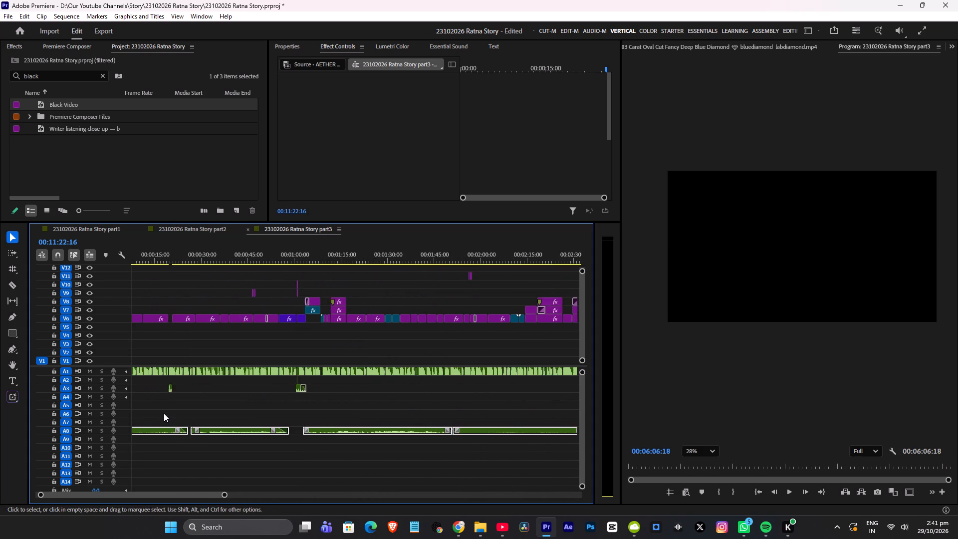
pyautogui.keyDown('alt'); pyautogui.scroll(11, 164, 413); pyautogui.keyUp('alt')
pyautogui.moveTo(164, 258); pyautogui.dragTo(0, 256)
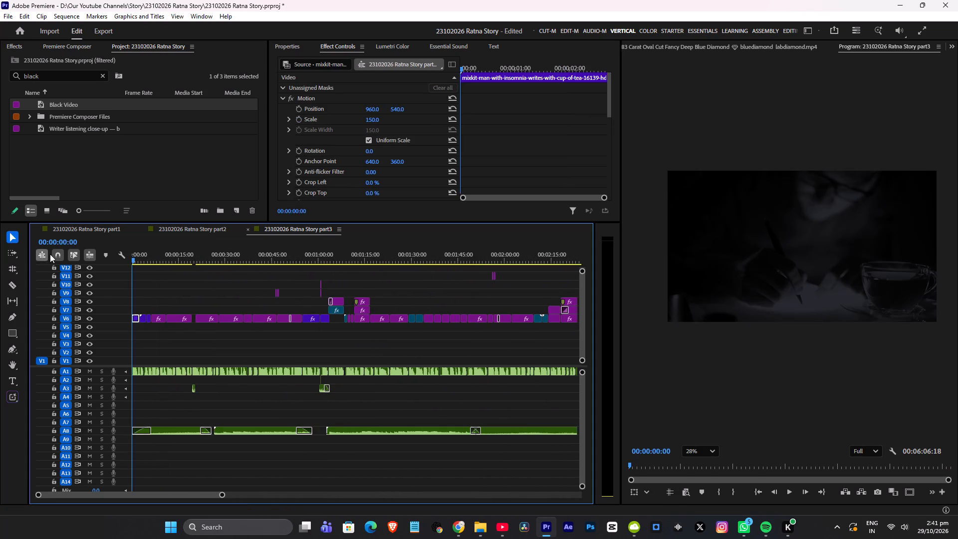
pyautogui.hotkey('ctrl', 's')
# Trim about 1.6 seconds off the start of the first music clip on A8, move it back to the sequence start, and play it back.
pyautogui.press('space')
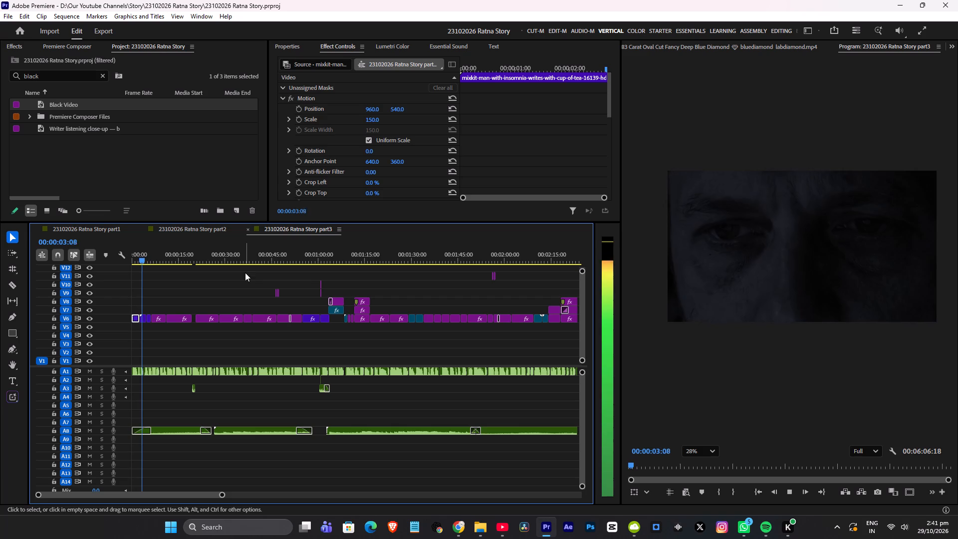
pyautogui.keyDown('alt'); pyautogui.scroll(13, 156, 416); pyautogui.keyUp('alt')
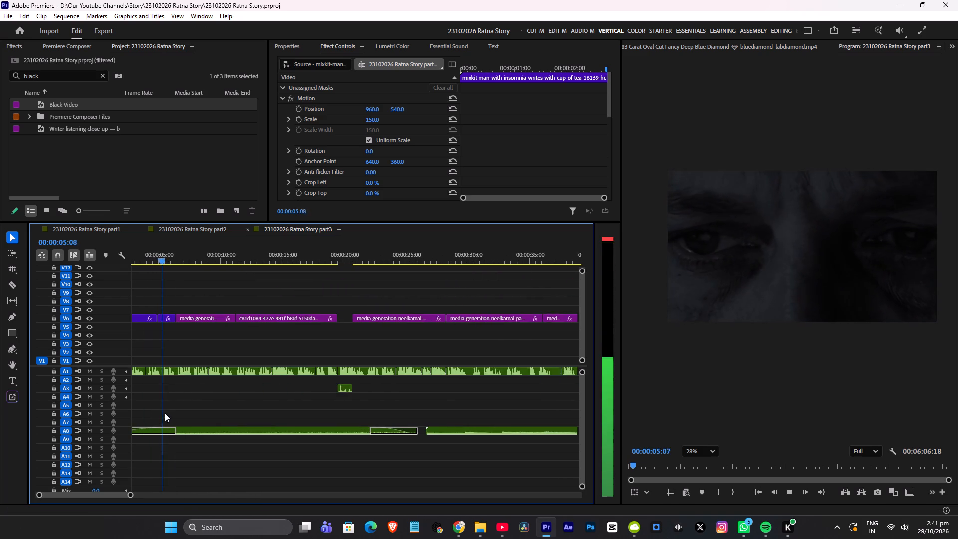
pyautogui.keyDown('alt'); pyautogui.scroll(8, 165, 413); pyautogui.keyUp('alt')
pyautogui.scroll(5, 169, 408)
pyautogui.press('space')
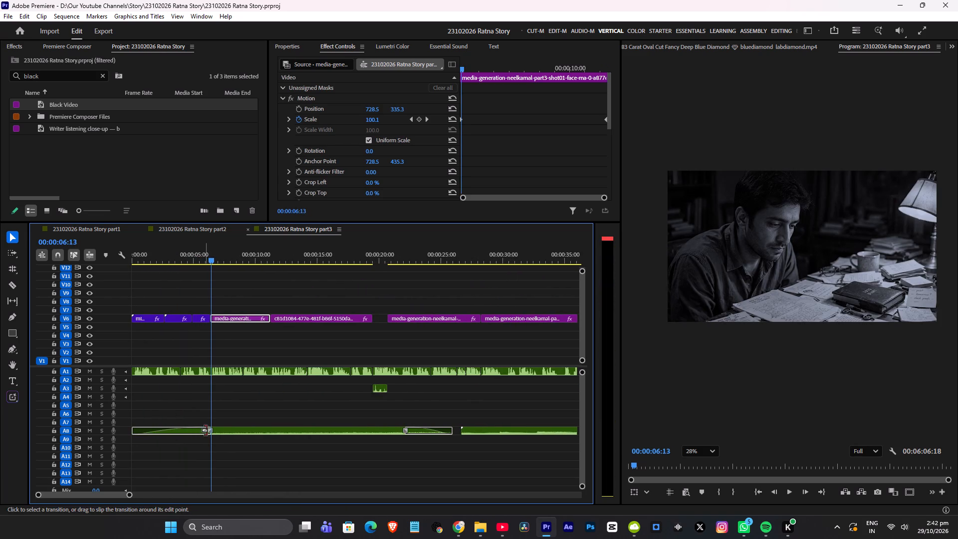
pyautogui.moveTo(135, 428); pyautogui.dragTo(155, 428)
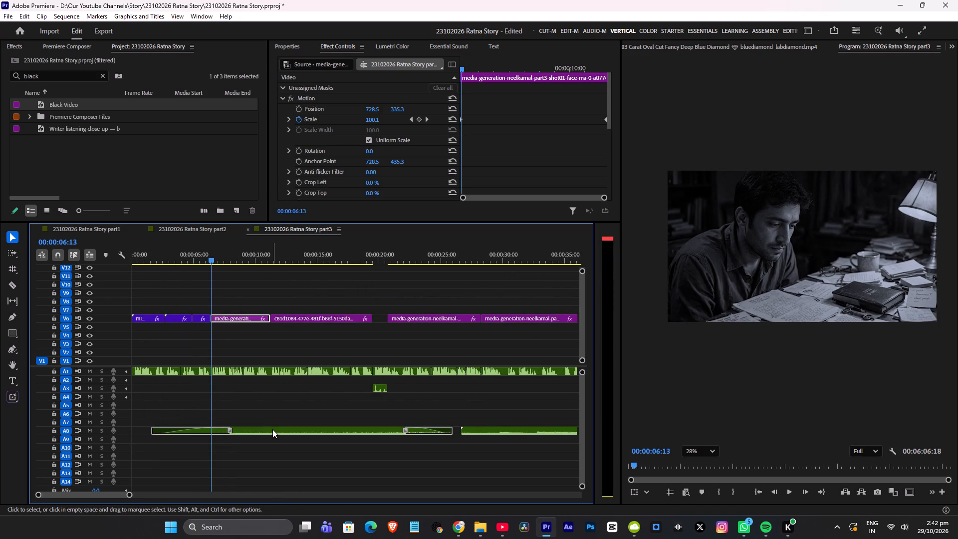
pyautogui.moveTo(278, 430); pyautogui.dragTo(238, 429)
pyautogui.moveTo(200, 256); pyautogui.dragTo(0, 213)
pyautogui.press('space')
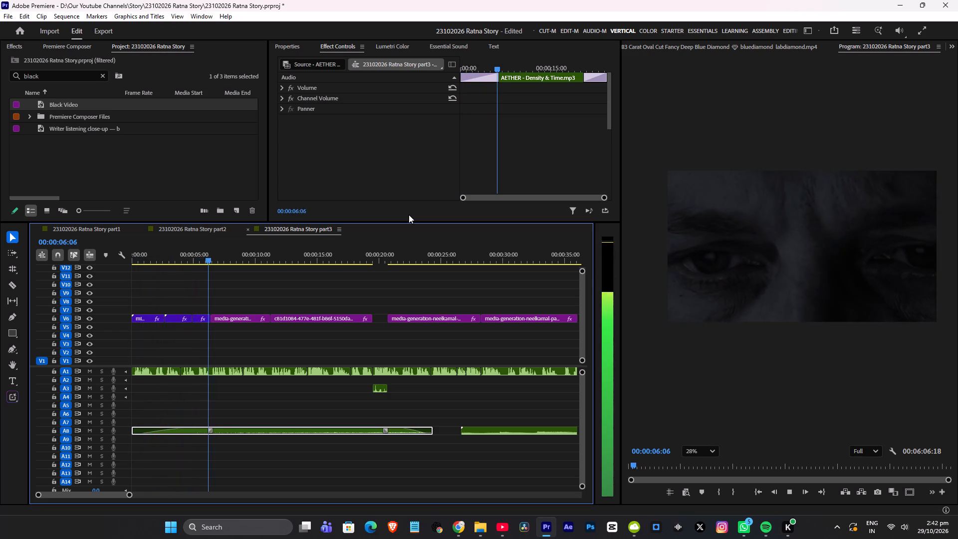
pyautogui.press('space')
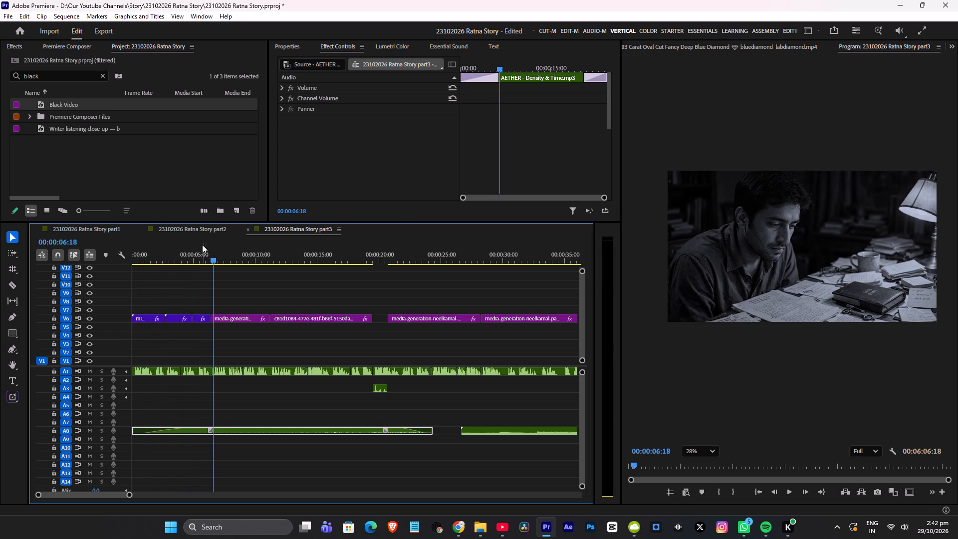
# Shift the Tint effect's Map White To colour on the eyes close-up 346879_medium.mp4 to a slightly less saturated blue-grey and save the project.
pyautogui.click(177, 253)
pyautogui.click(173, 319)
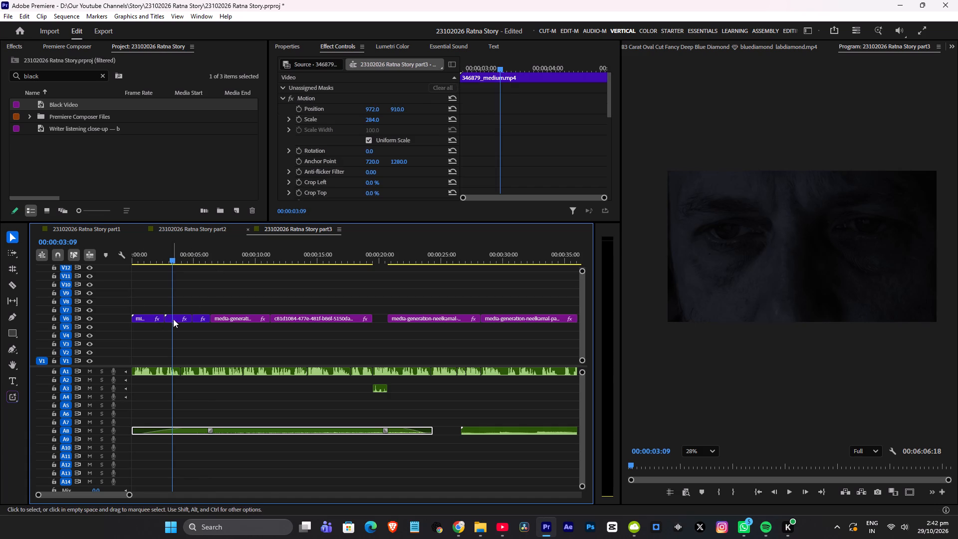
pyautogui.click(395, 42)
pyautogui.scroll(12, 389, 132)
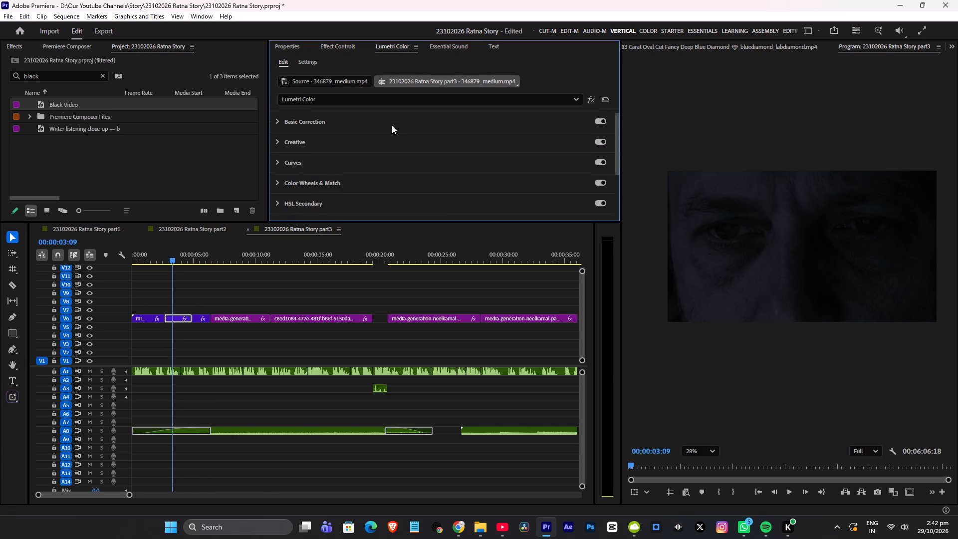
pyautogui.scroll(2, 392, 125)
pyautogui.click(278, 121)
pyautogui.scroll(-3, 443, 178)
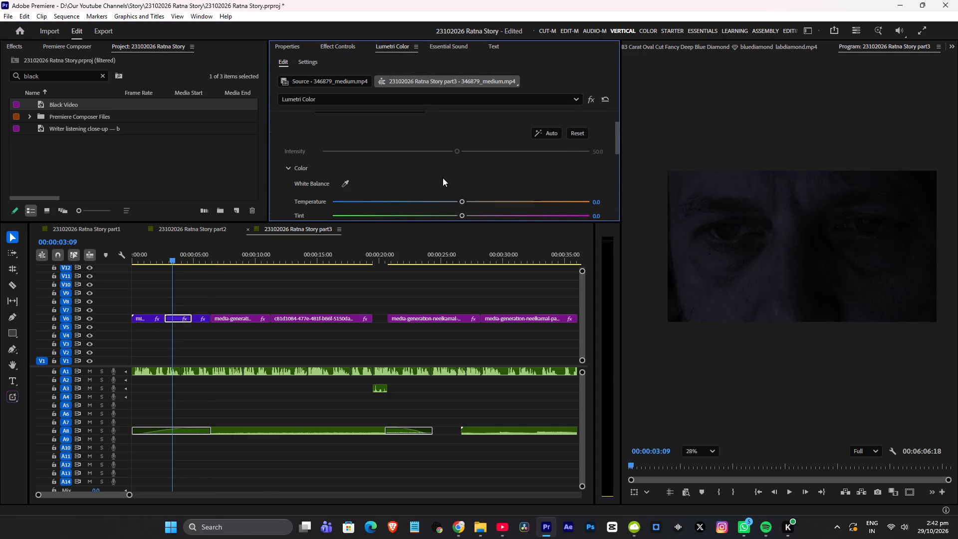
pyautogui.click(339, 50)
pyautogui.scroll(-10, 469, 169)
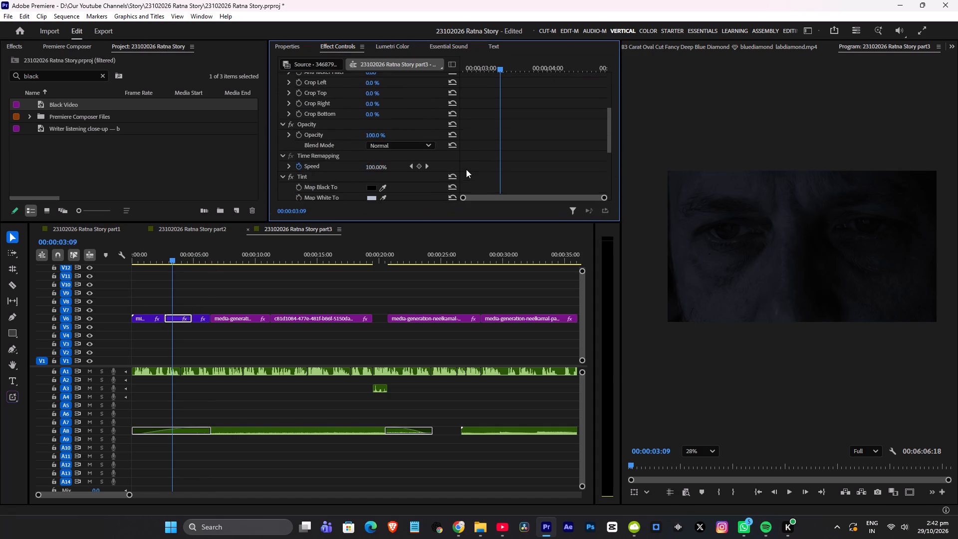
pyautogui.scroll(-3, 466, 169)
pyautogui.scroll(-2, 416, 149)
pyautogui.click(372, 149)
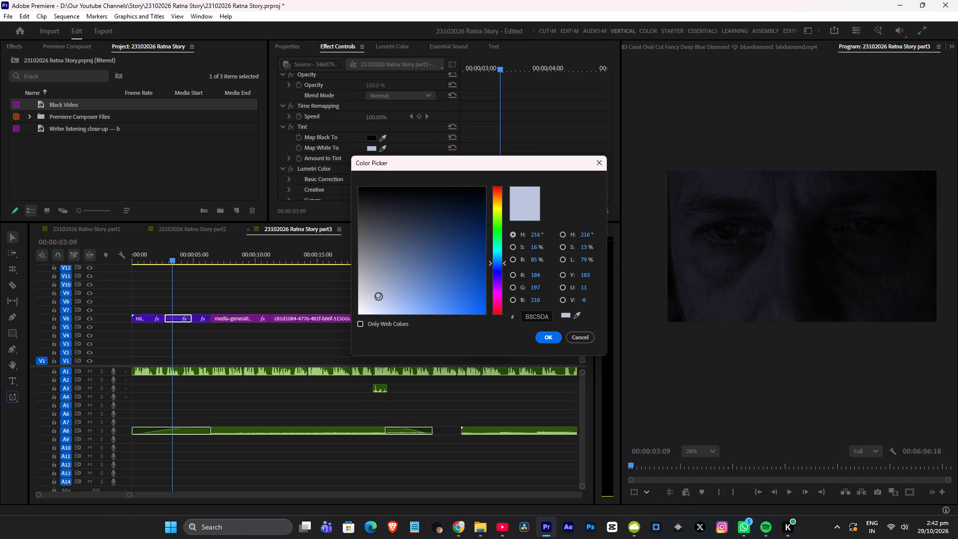
pyautogui.moveTo(379, 296); pyautogui.dragTo(373, 295)
pyautogui.click(545, 333)
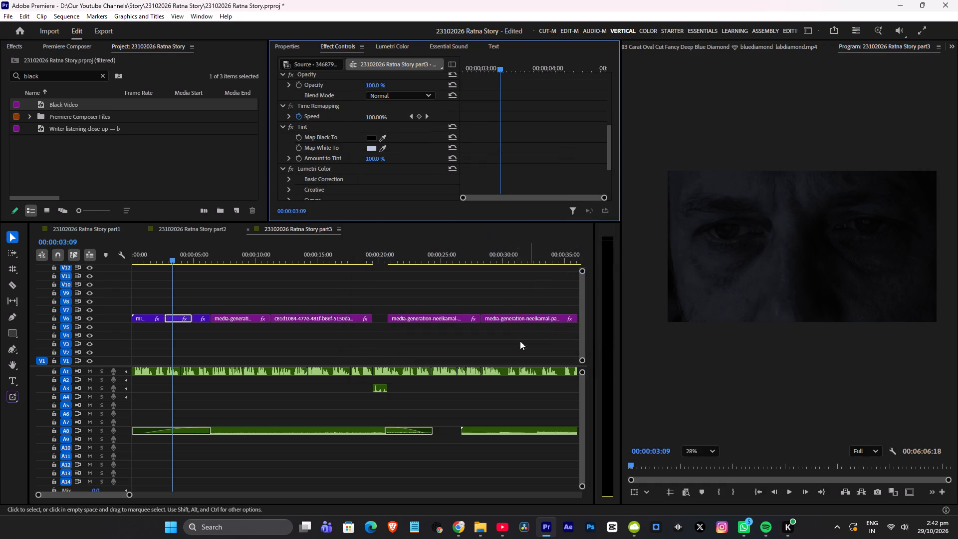
pyautogui.click(161, 262)
pyautogui.hotkey('ctrl', 's')
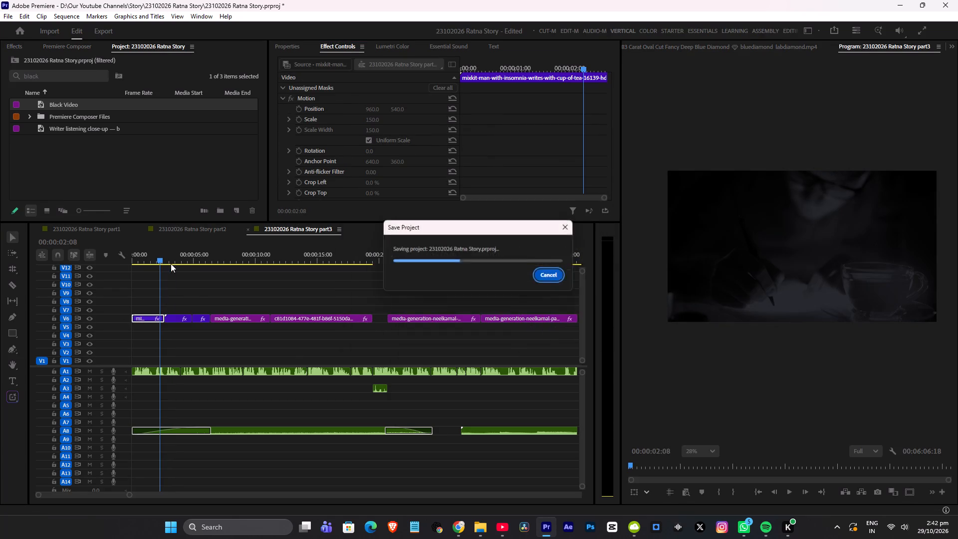
# Play back the part 3 opening from about 2 to 13 seconds to check the tinted shots with the narration and music.
pyautogui.press('space')
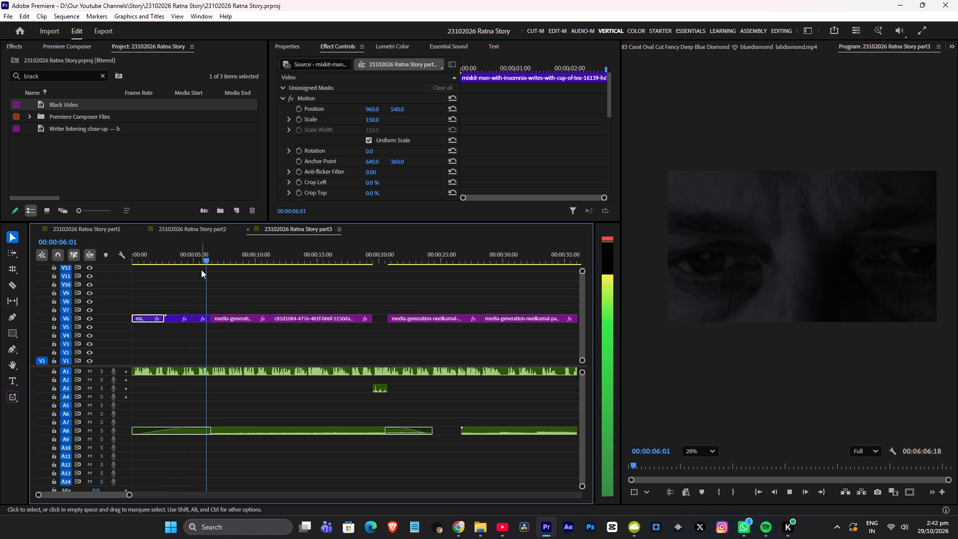
pyautogui.press('space')
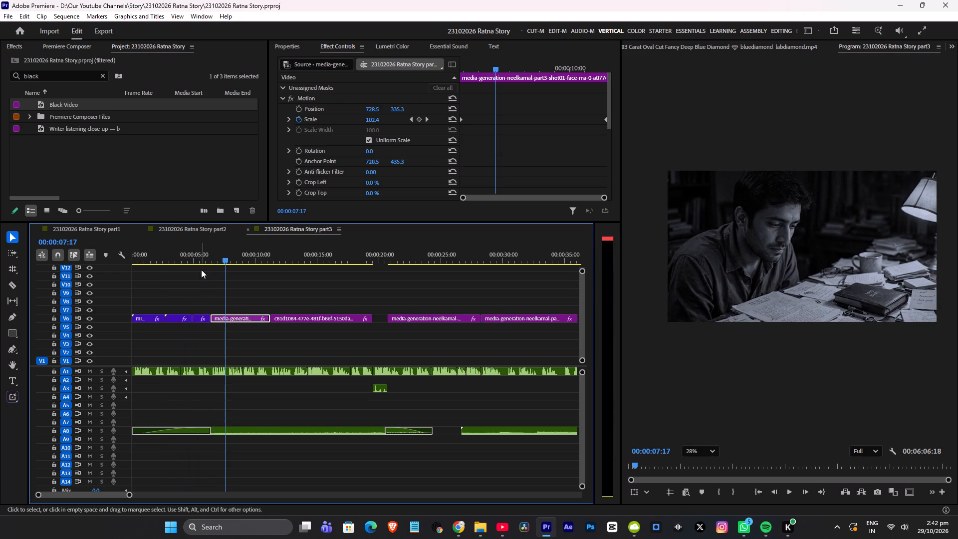
pyautogui.hotkey('ctrl', 's')
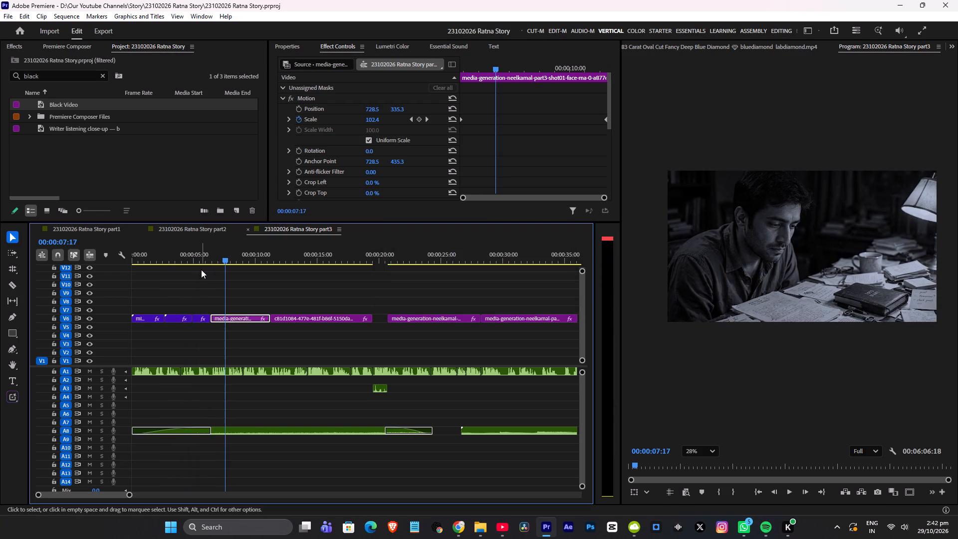
pyautogui.press('space')
pyautogui.press('space')
pyautogui.press('space')
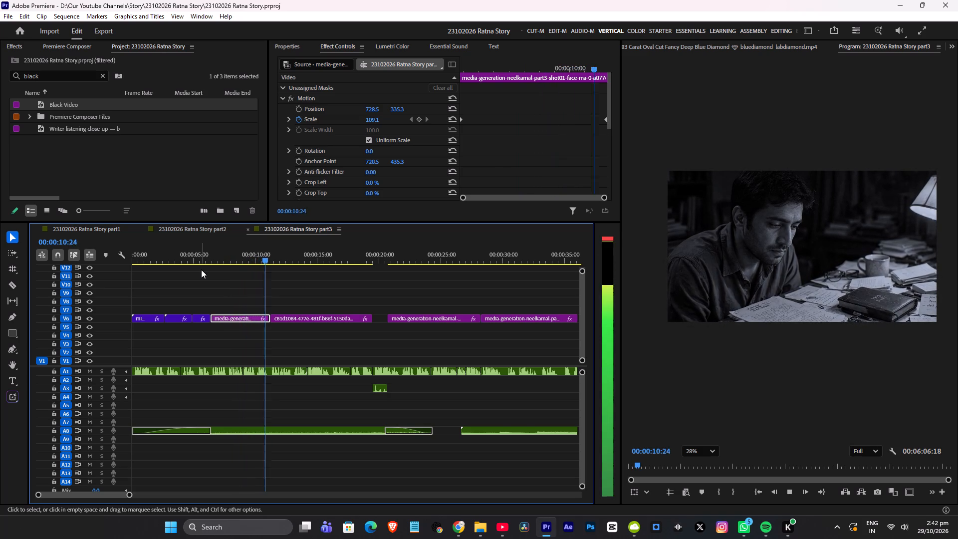
pyautogui.press('space')
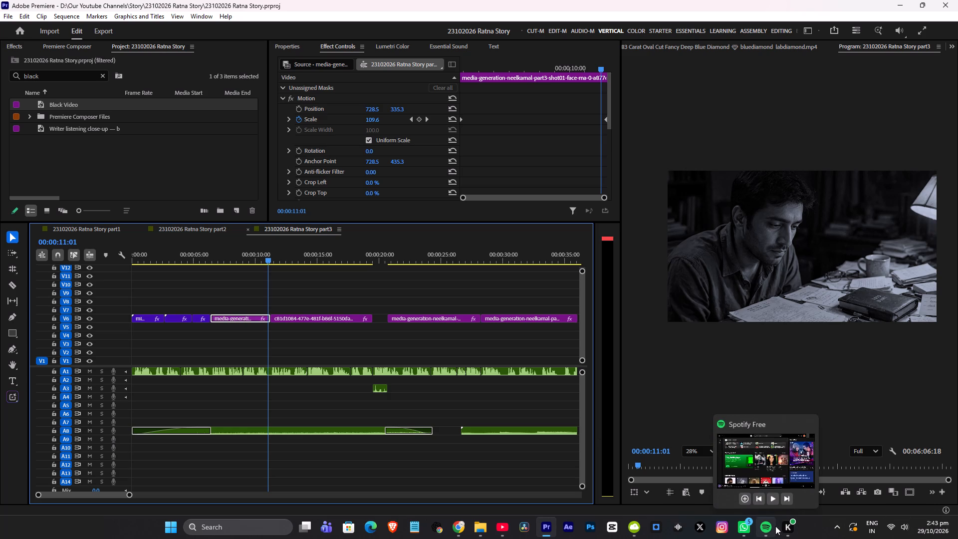
pyautogui.press('space')
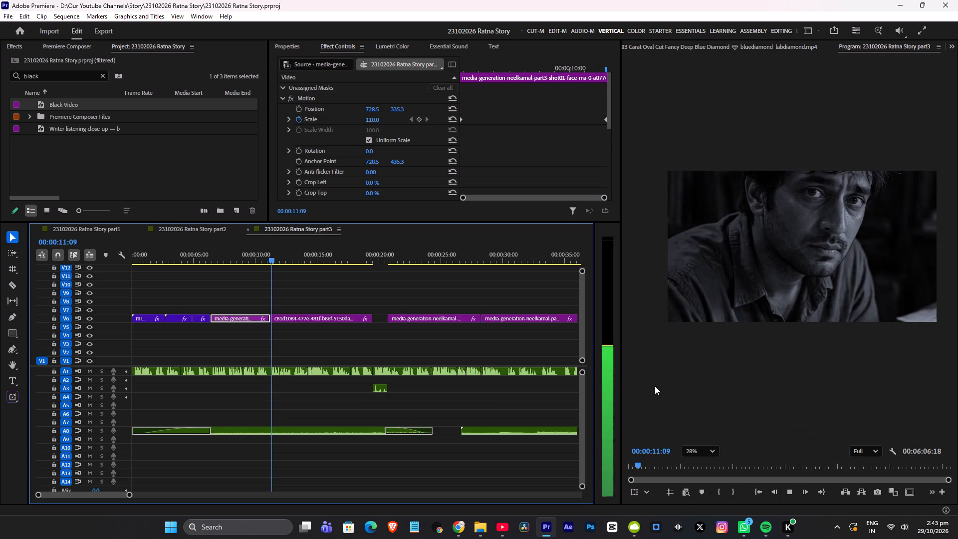
pyautogui.press('space')
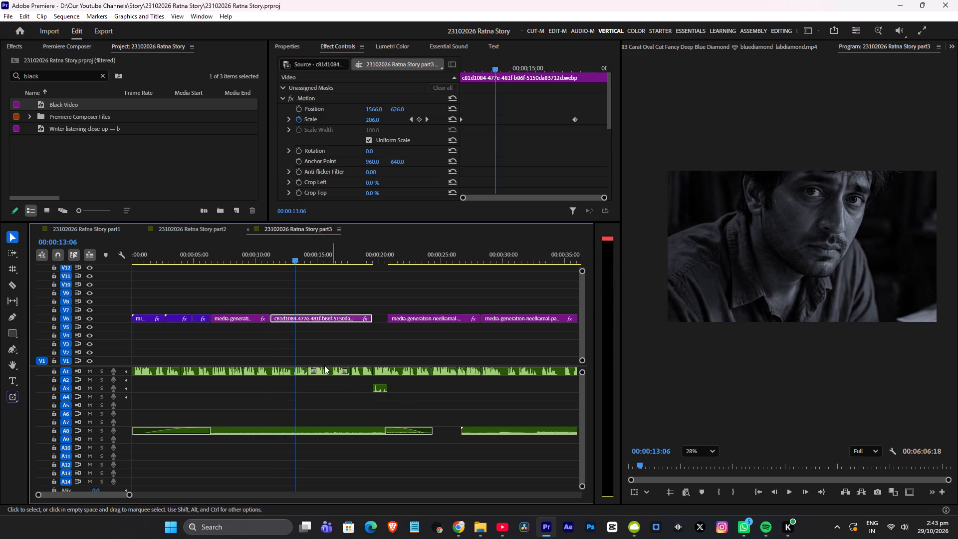
# Add the Starter Pack's Fade to Black transition on V9 over the cut at about 11 seconds, preview it, and save the project.
pyautogui.click(253, 261)
pyautogui.press('space')
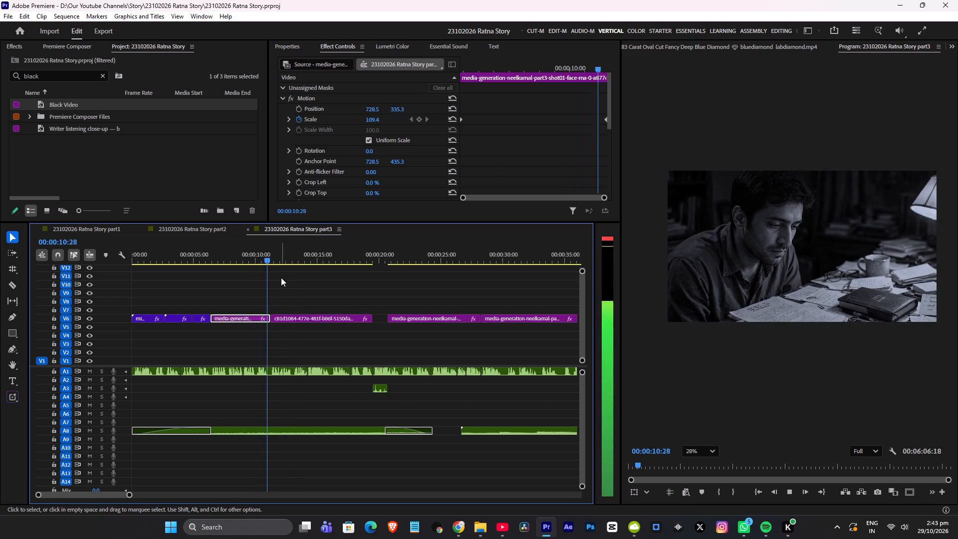
pyautogui.press('space')
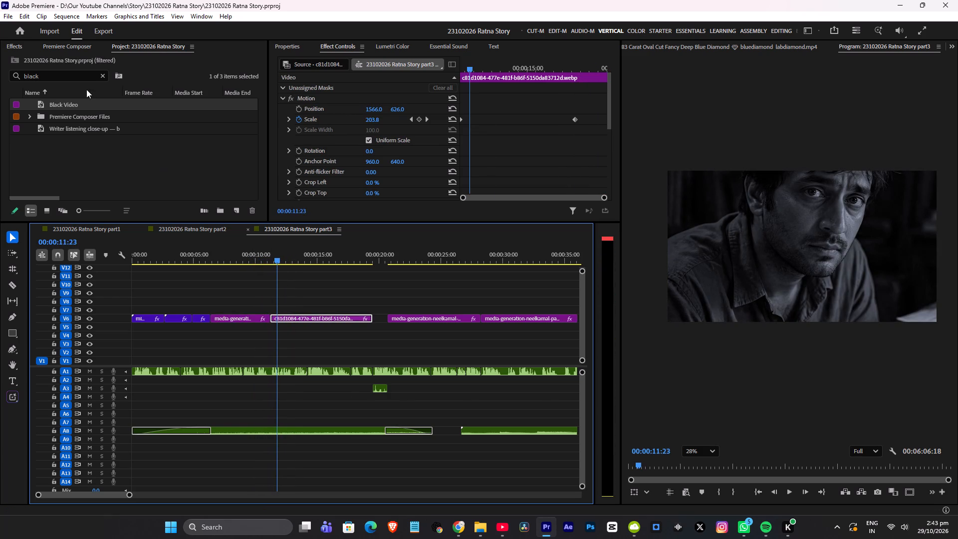
pyautogui.click(89, 45)
pyautogui.moveTo(224, 168); pyautogui.dragTo(249, 183)
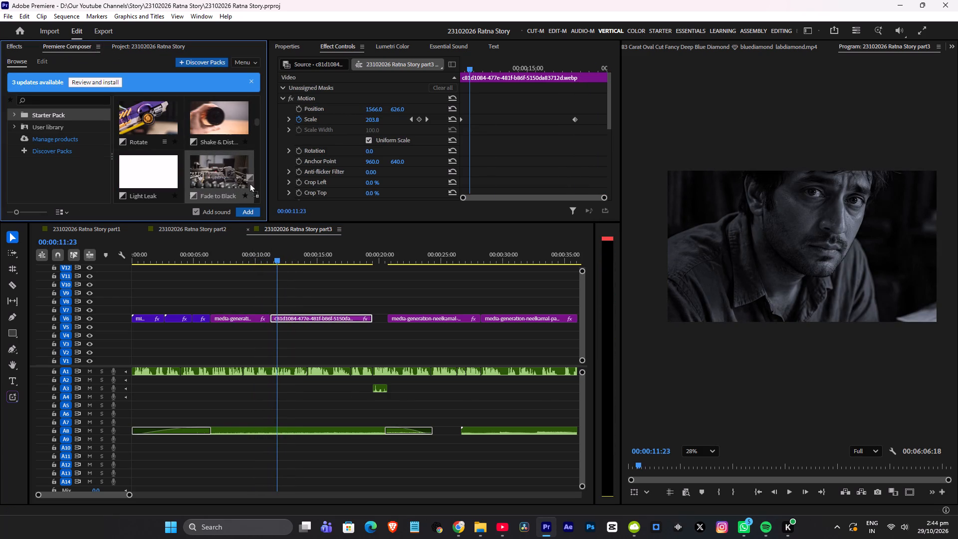
pyautogui.moveTo(249, 183); pyautogui.dragTo(271, 292)
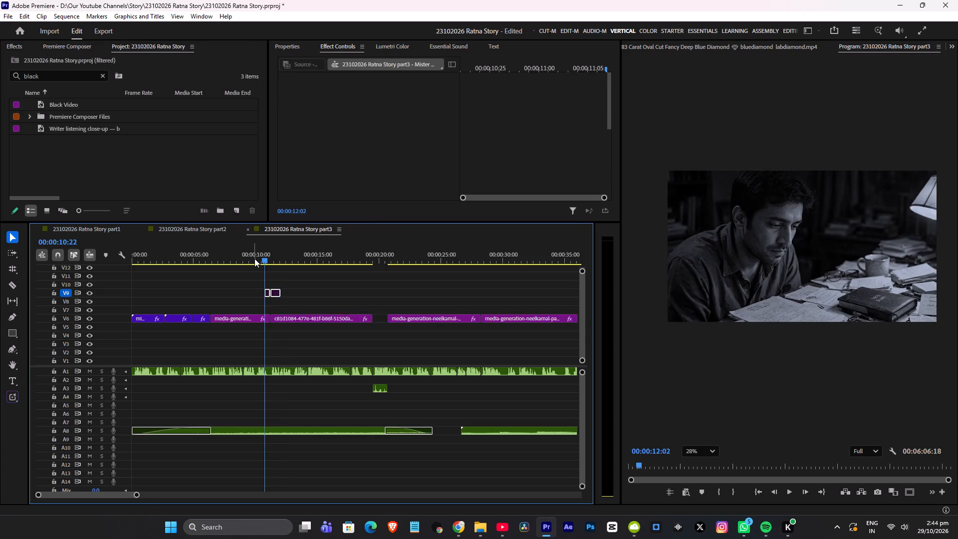
pyautogui.click(254, 259)
pyautogui.press('space')
pyautogui.click(254, 259)
pyautogui.press('space')
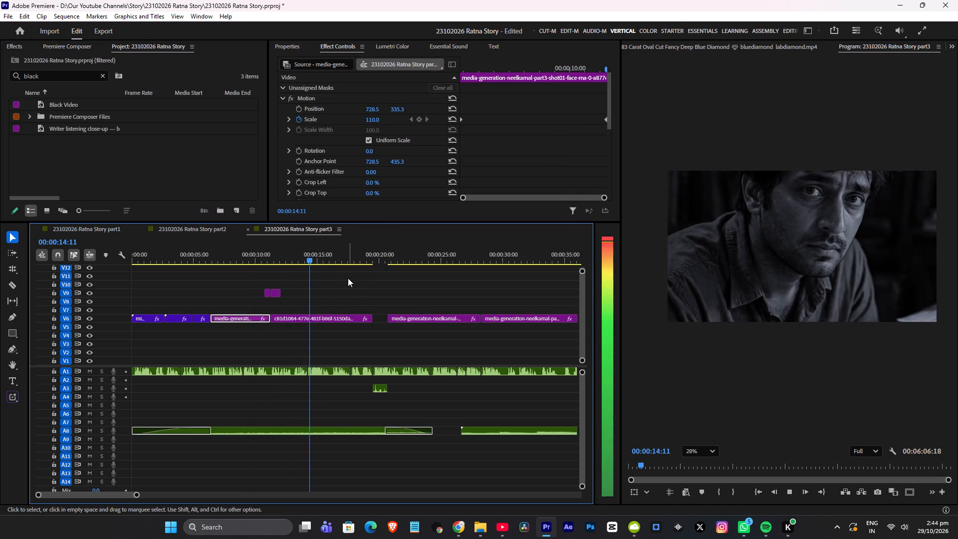
pyautogui.hotkey('ctrl', 's')
# Review playback from about 14 to 21 seconds, through the black gap between the man's face close-up and the letter-reading shot.
pyautogui.press('space')
pyautogui.click(359, 258)
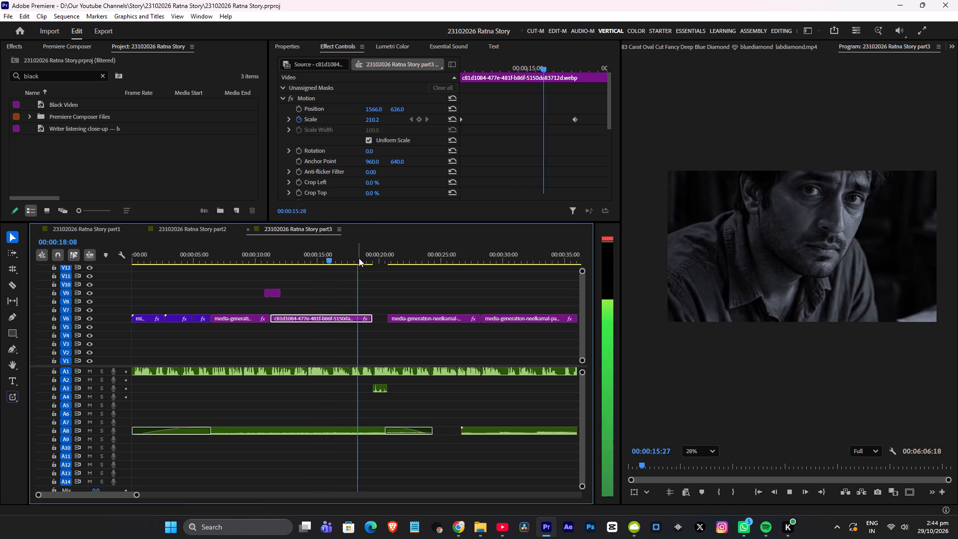
pyautogui.keyDown('alt'); pyautogui.scroll(1, 402, 300); pyautogui.keyUp('alt')
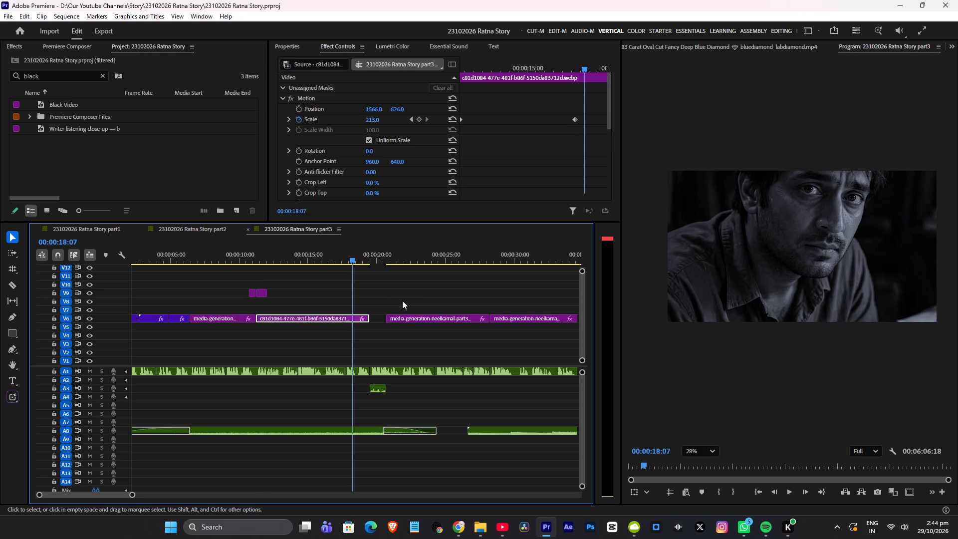
pyautogui.click(299, 262)
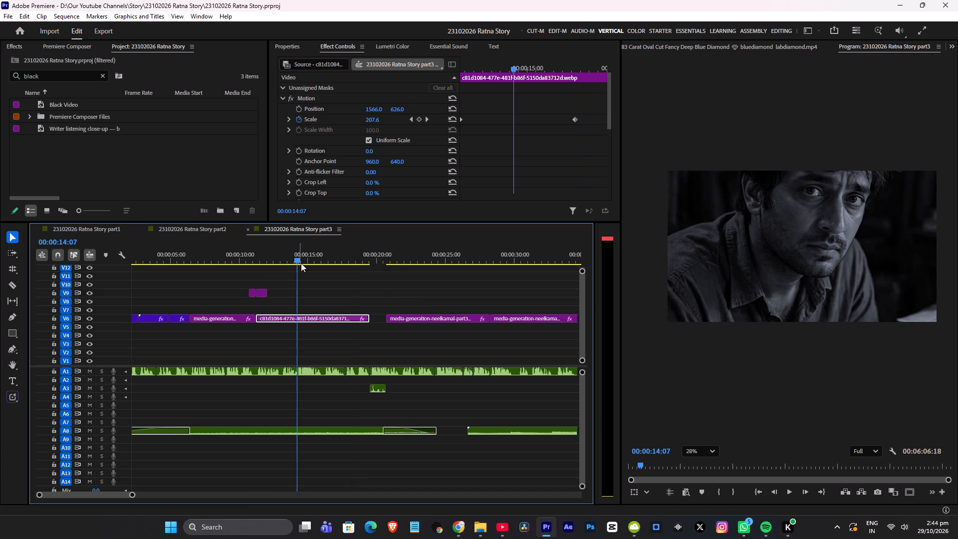
pyautogui.hotkey('ctrl', 's')
pyautogui.keyDown('alt'); pyautogui.scroll(6, 345, 293); pyautogui.keyUp('alt')
pyautogui.press('space')
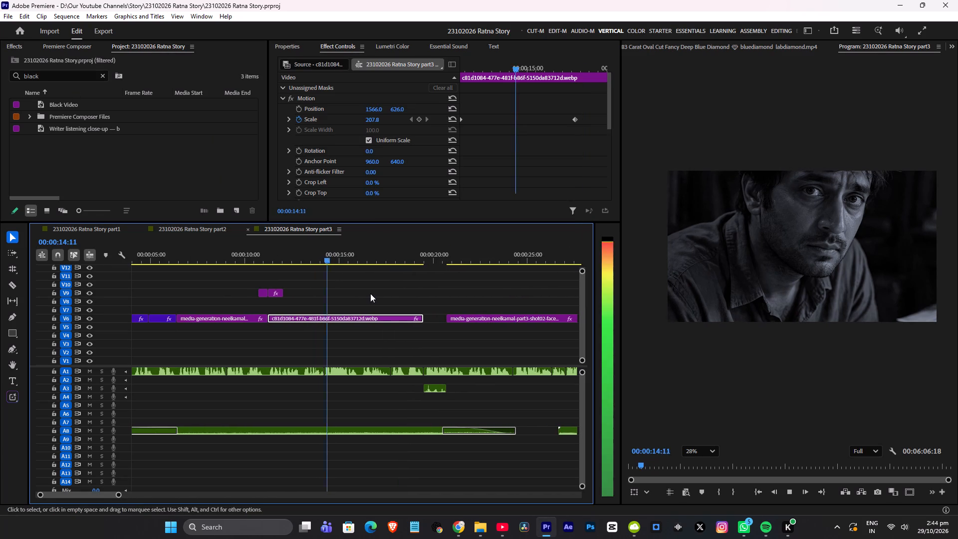
pyautogui.scroll(-4, 373, 294)
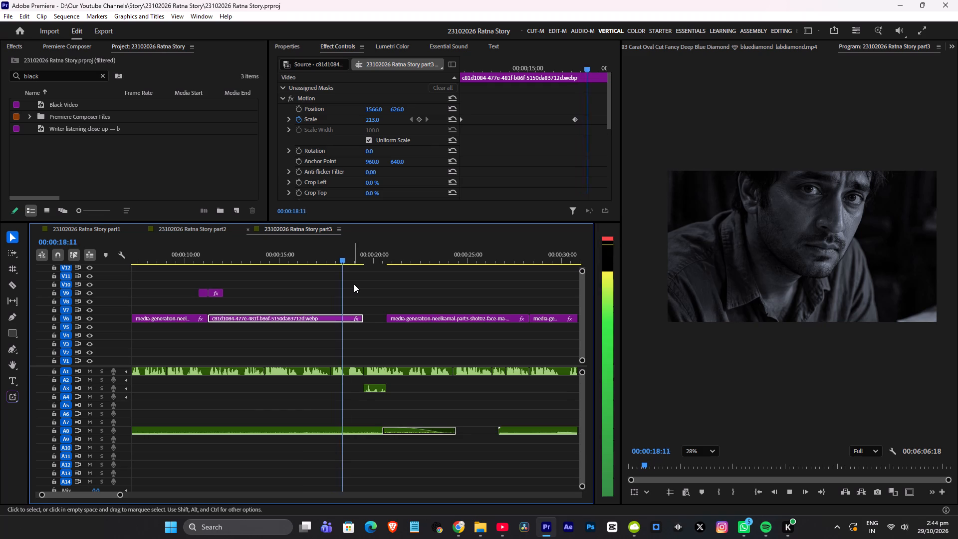
pyautogui.scroll(-3, 354, 284)
pyautogui.scroll(3, 354, 286)
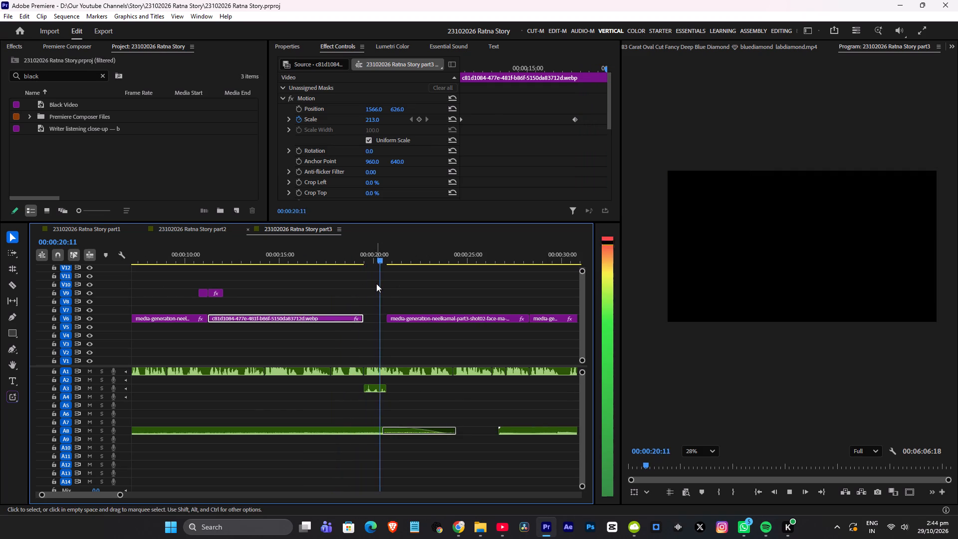
pyautogui.press('space')
# Raise the volume of the A3 audio clip under the black gap at about 20 seconds by five increments and replay it.
pyautogui.scroll(-2, 358, 409)
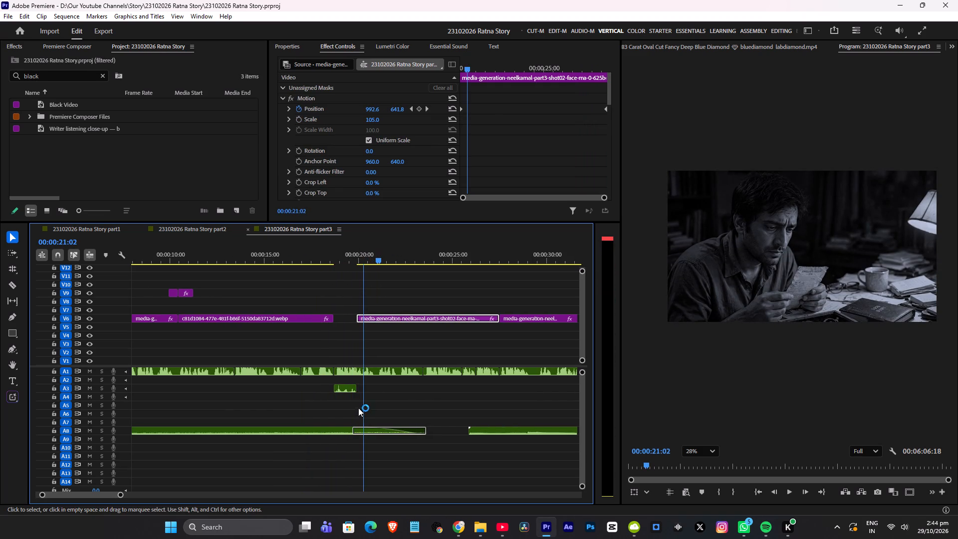
pyautogui.click(345, 392)
pyautogui.write(']]]]')
pyautogui.press(']')
pyautogui.click(326, 258)
pyautogui.press('space')
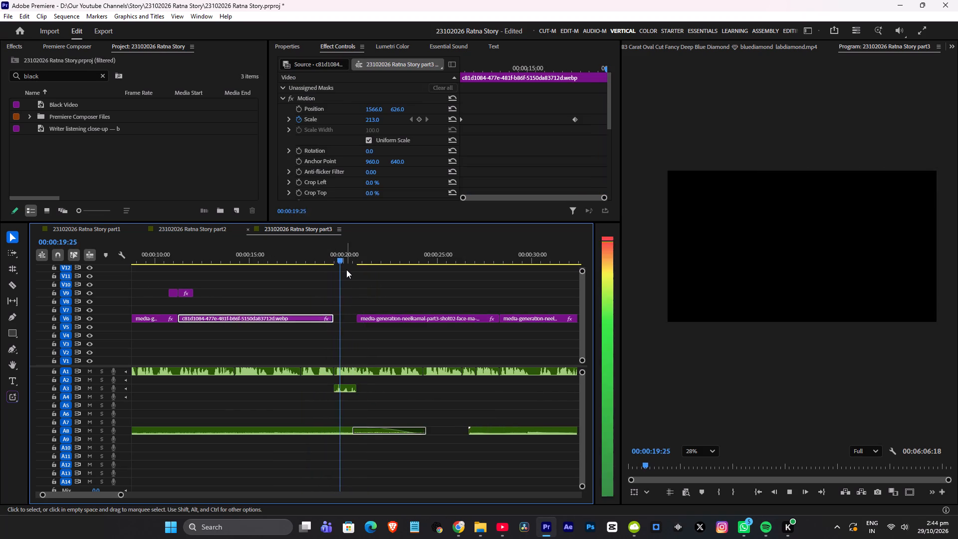
# Play back the letter-reading shot from about 20 to 24 seconds, save the project, and inspect the frame up close.
pyautogui.scroll(-3, 350, 273)
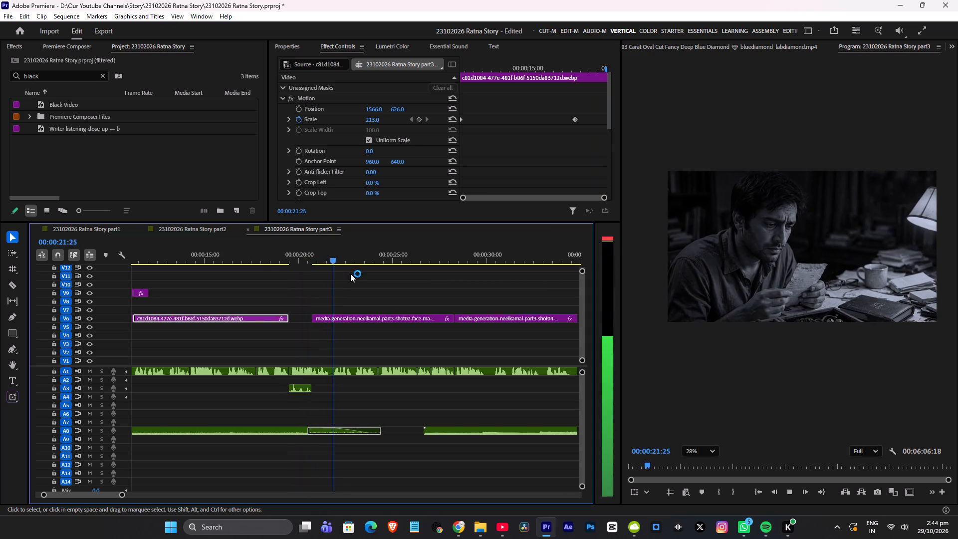
pyautogui.press('space')
pyautogui.click(303, 252)
pyautogui.press('space')
pyautogui.press('space')
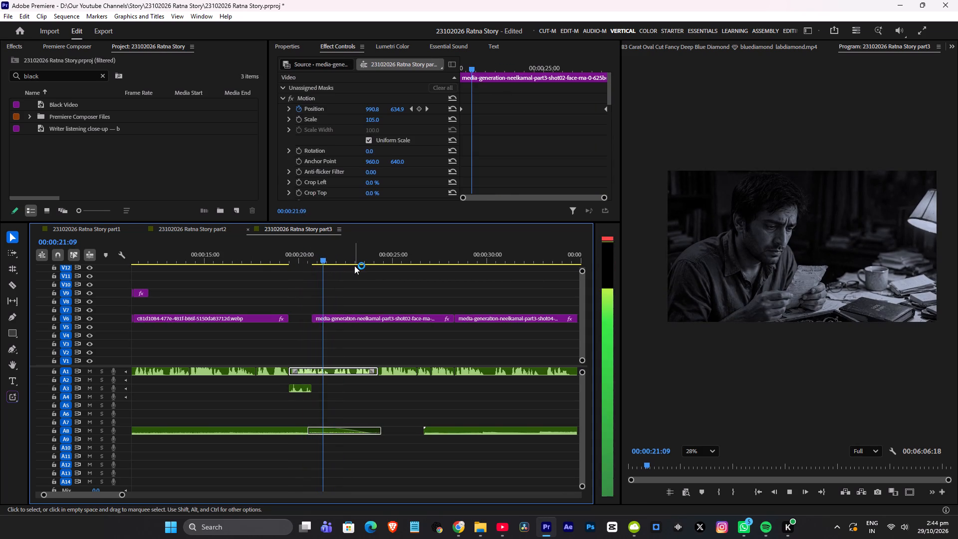
pyautogui.hotkey('ctrl', 's')
pyautogui.press('space')
pyautogui.keyDown('alt'); pyautogui.scroll(-6, 358, 266); pyautogui.keyUp('alt')
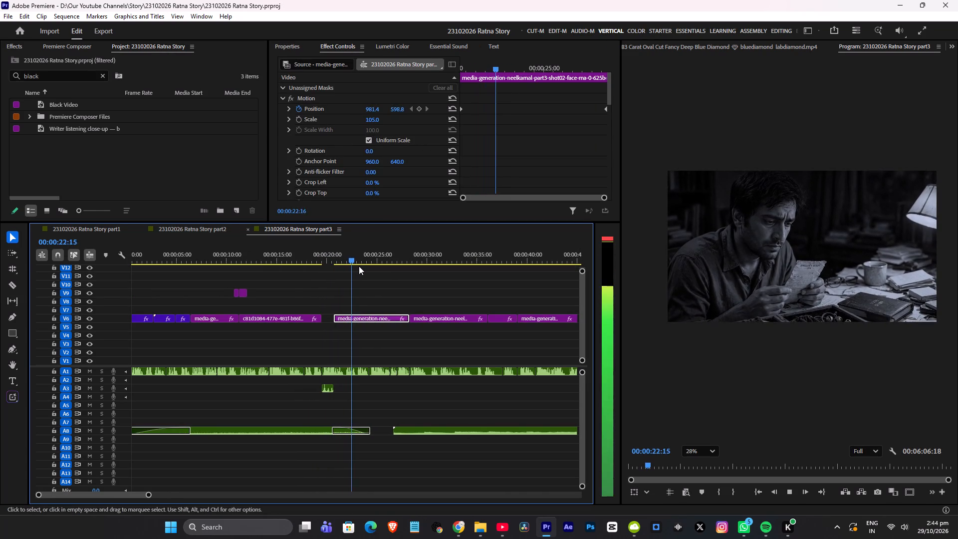
pyautogui.press('space')
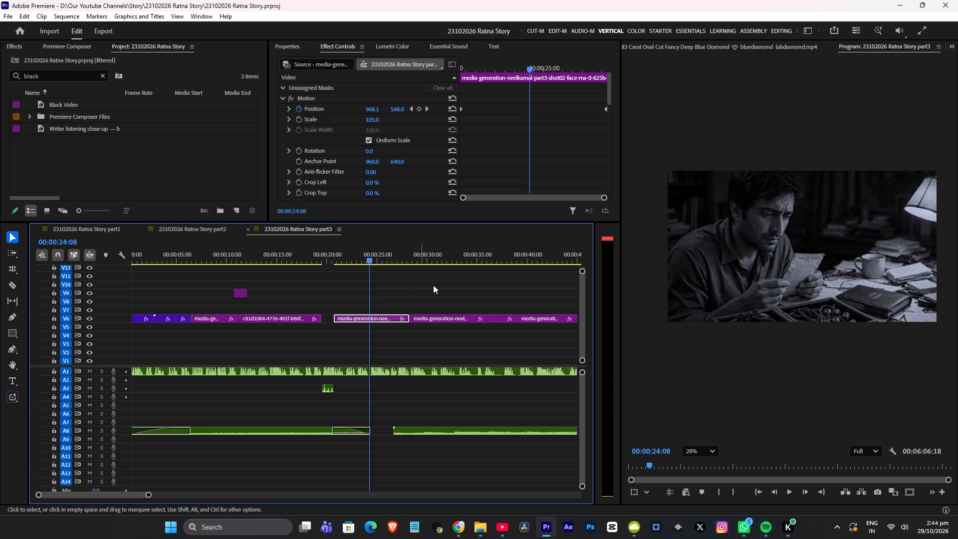
pyautogui.scroll(11, 792, 280)
pyautogui.scroll(-6, 800, 270)
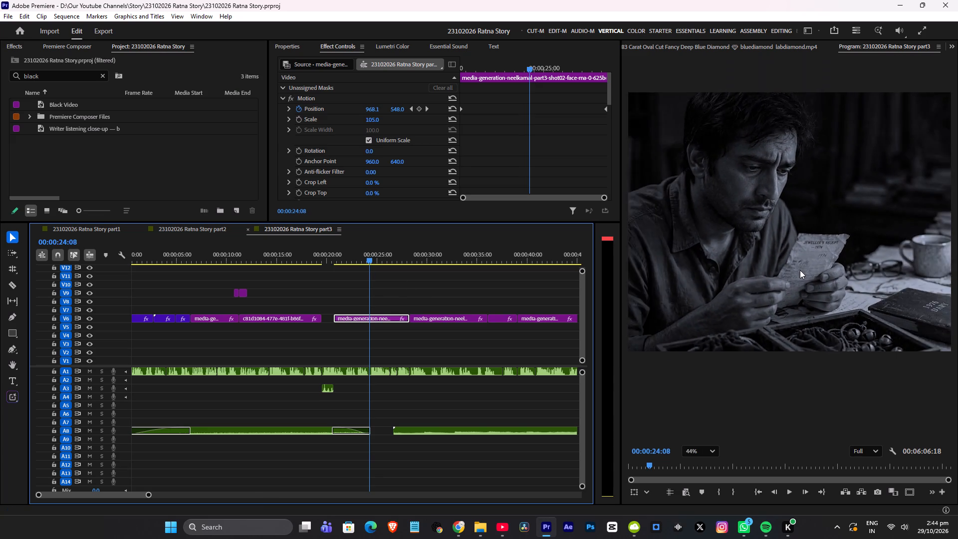
pyautogui.scroll(-4, 800, 270)
pyautogui.scroll(-2, 706, 286)
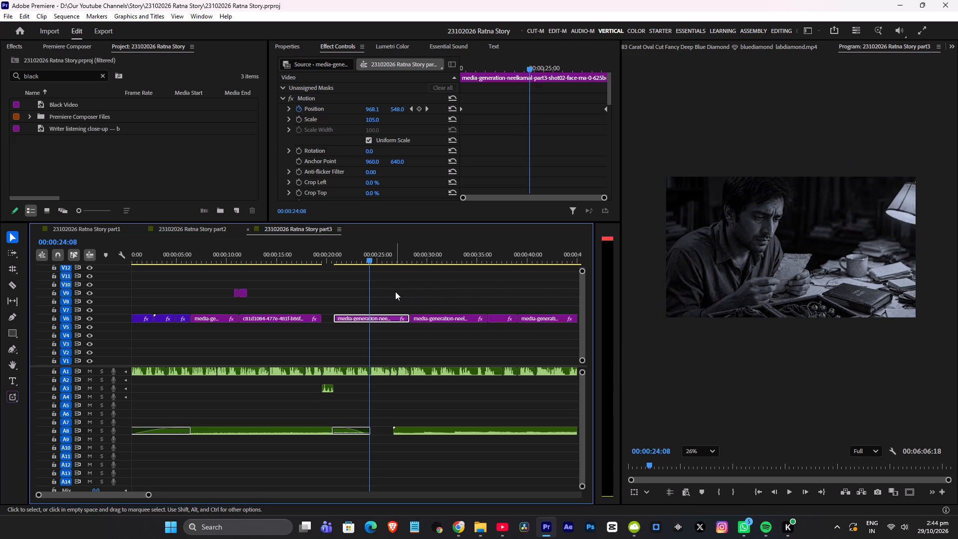
# Search the project for "adj" and place the Adjustment Layer on V7 above the letter-reading shot, extending its start to about 21 seconds.
pyautogui.keyDown('alt'); pyautogui.scroll(3, 395, 291); pyautogui.keyUp('alt')
pyautogui.click(391, 290)
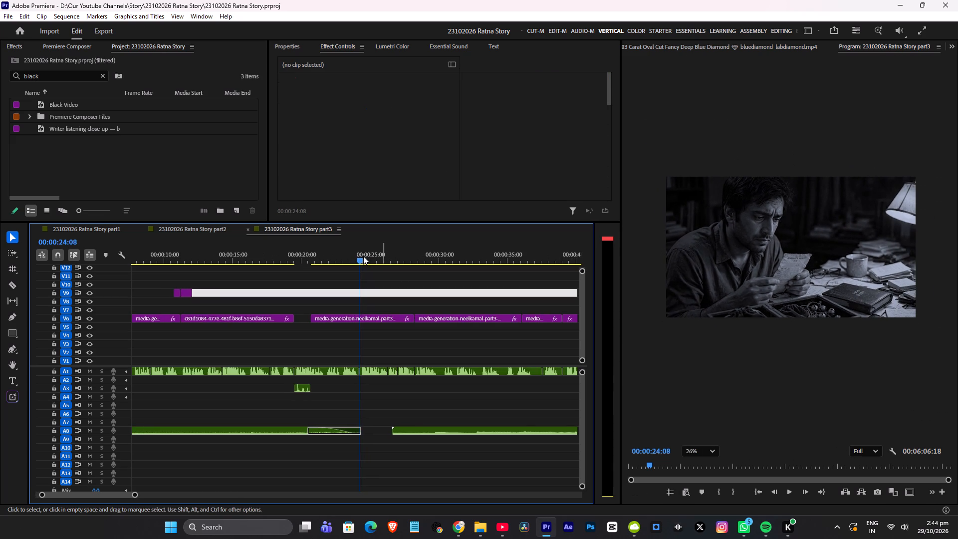
pyautogui.click(101, 74)
pyautogui.click(66, 77)
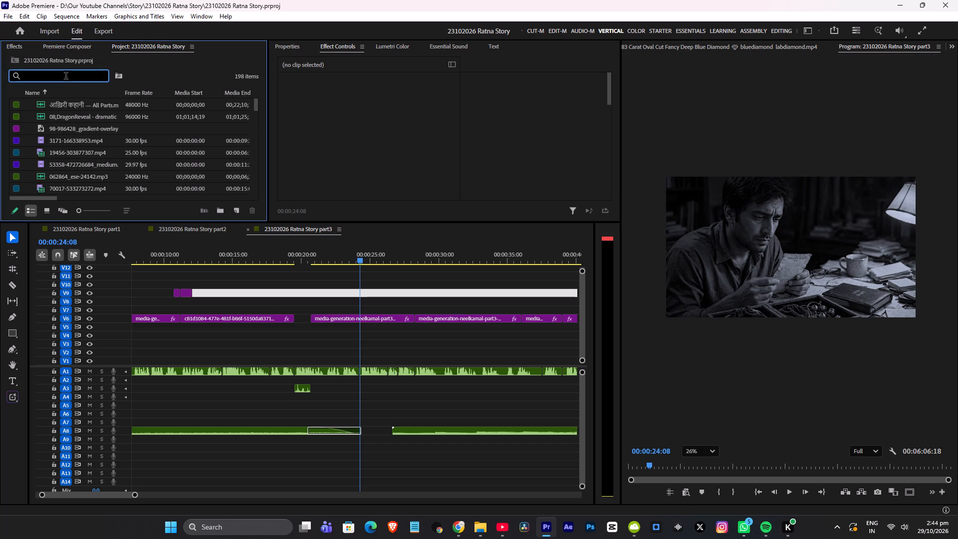
pyautogui.write('ad')
pyautogui.press('j')
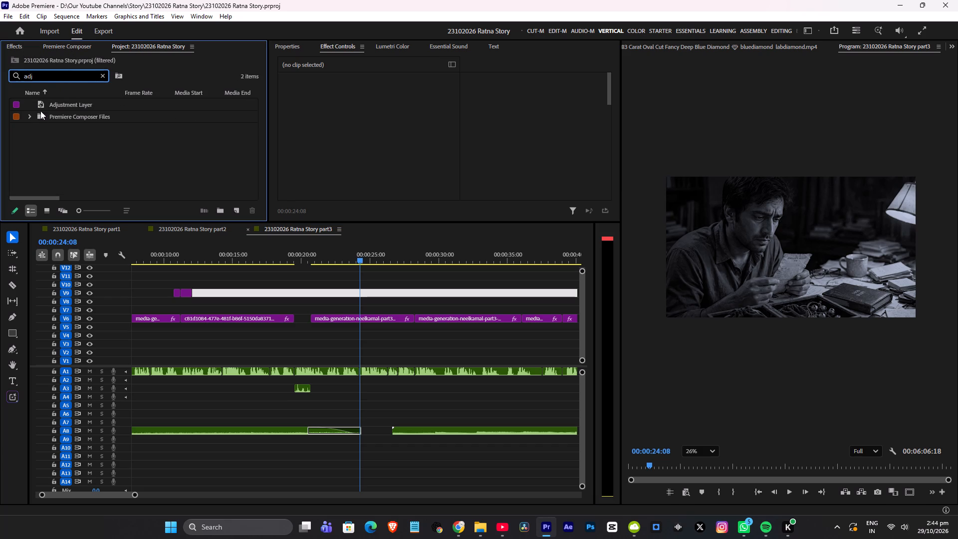
pyautogui.moveTo(40, 103); pyautogui.dragTo(347, 309)
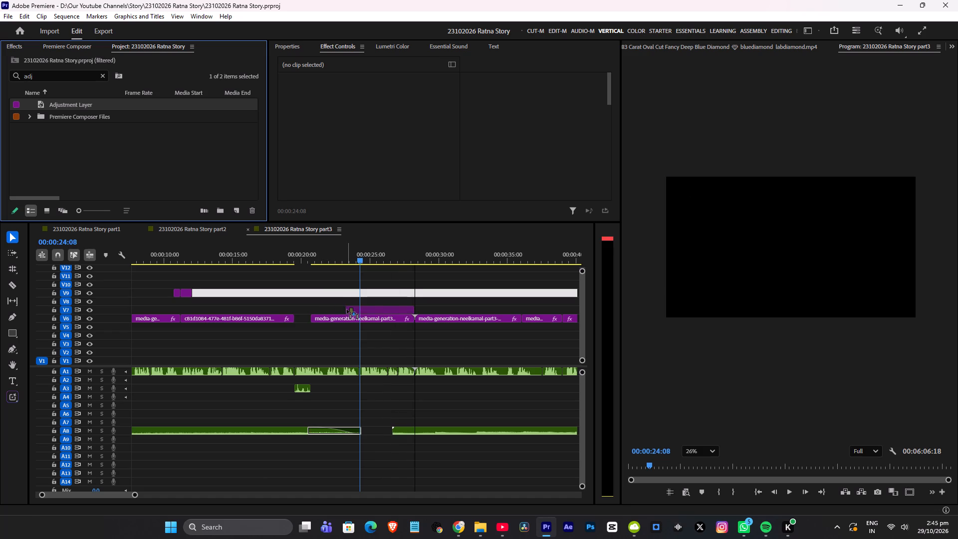
pyautogui.moveTo(347, 309); pyautogui.dragTo(346, 308)
pyautogui.moveTo(346, 307); pyautogui.dragTo(316, 309)
pyautogui.click(352, 307)
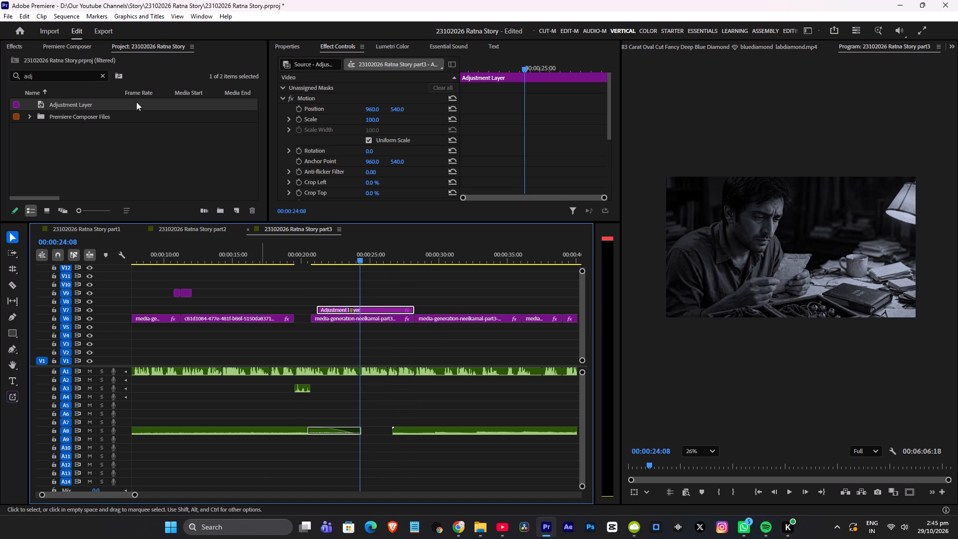
# Find the Transform video effect by searching "trans", apply it to the V7 adjustment layer, and save the project.
pyautogui.click(19, 47)
pyautogui.moveTo(47, 64); pyautogui.dragTo(0, 63)
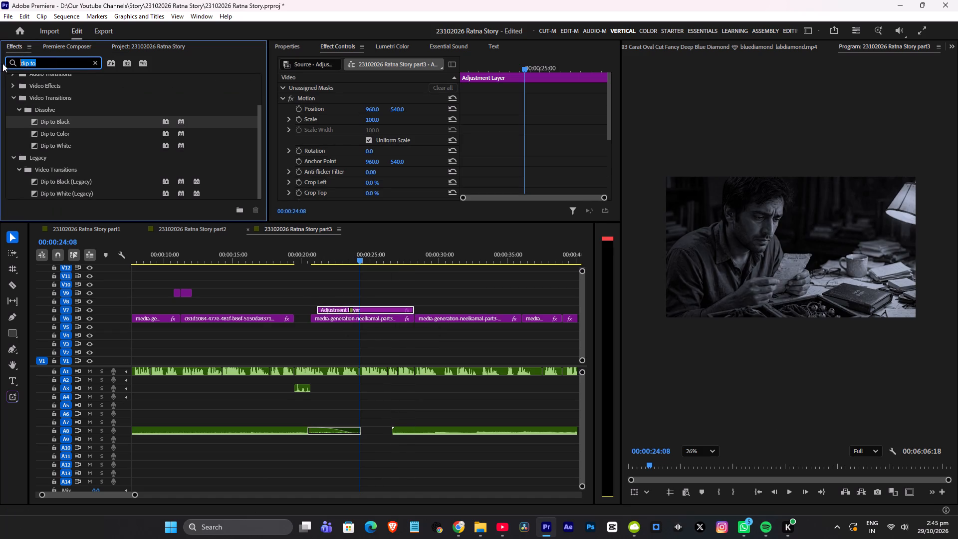
pyautogui.press('BackSpace')
pyautogui.write('tr')
pyautogui.press('r')
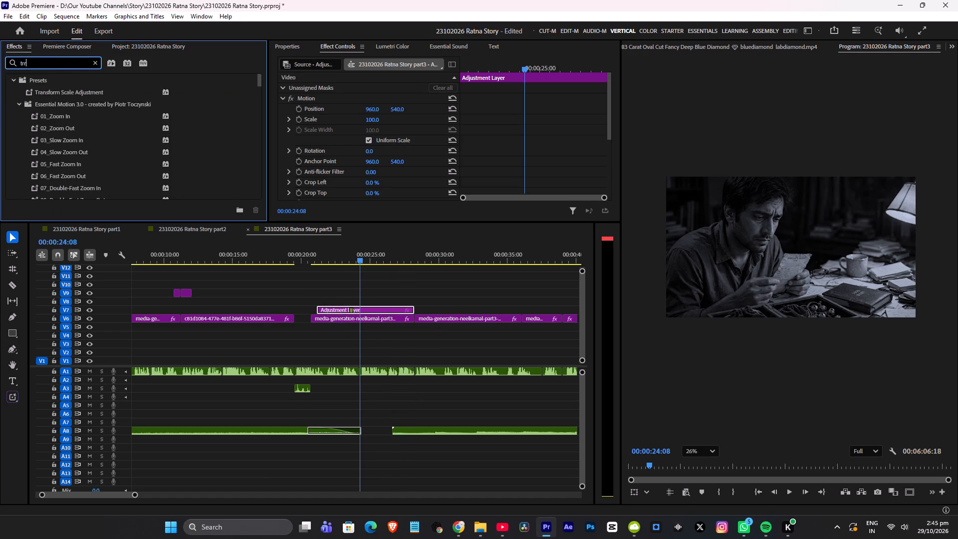
pyautogui.press('BackSpace')
pyautogui.press('a')
pyautogui.write('ns')
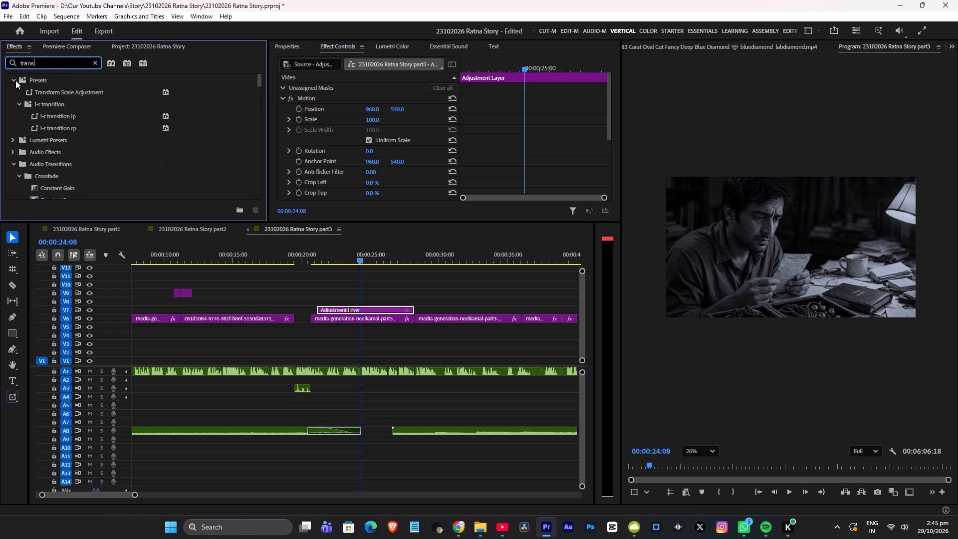
pyautogui.scroll(-15, 80, 172)
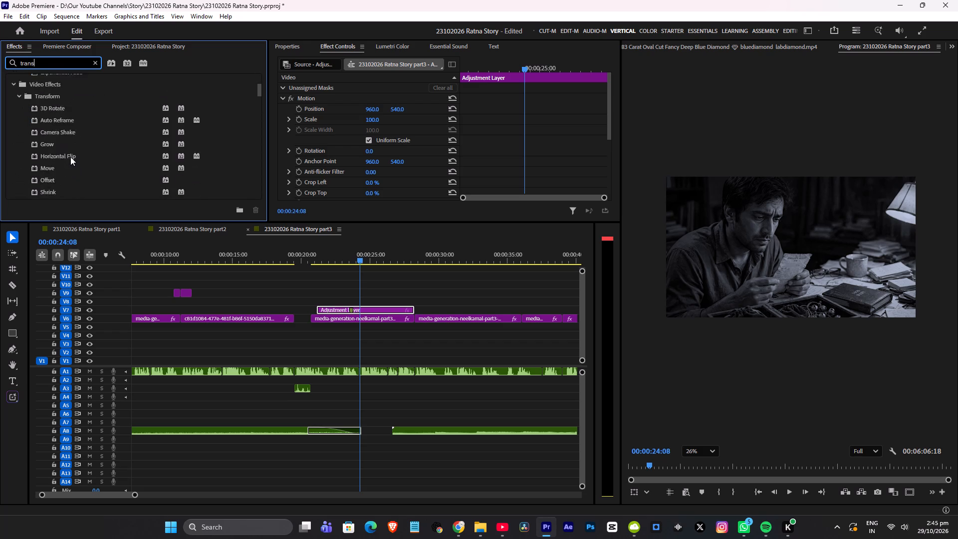
pyautogui.scroll(-2, 70, 157)
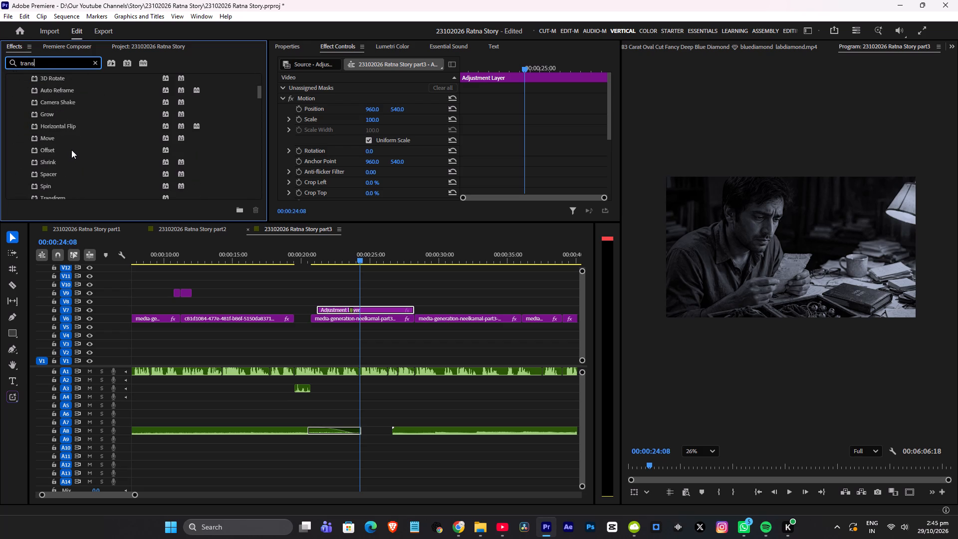
pyautogui.scroll(-5, 74, 147)
pyautogui.moveTo(35, 146); pyautogui.dragTo(375, 311)
pyautogui.click(308, 259)
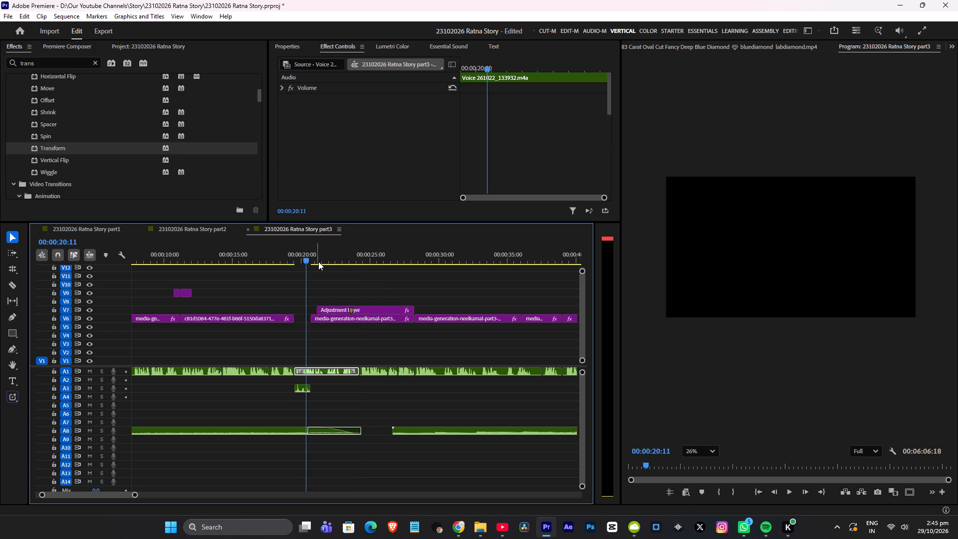
pyautogui.hotkey('ctrl', 's')
# Play back the letter-reading shot from about 20 to 22 seconds to check the adjustment layer's timing against the narration.
pyautogui.keyDown('alt'); pyautogui.scroll(7, 329, 275); pyautogui.keyUp('alt')
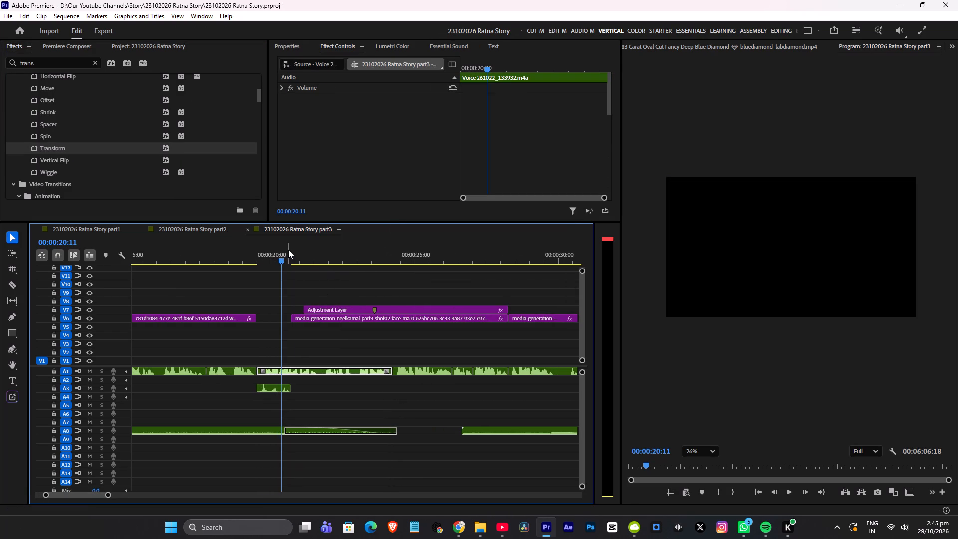
pyautogui.click(288, 250)
pyautogui.press('space')
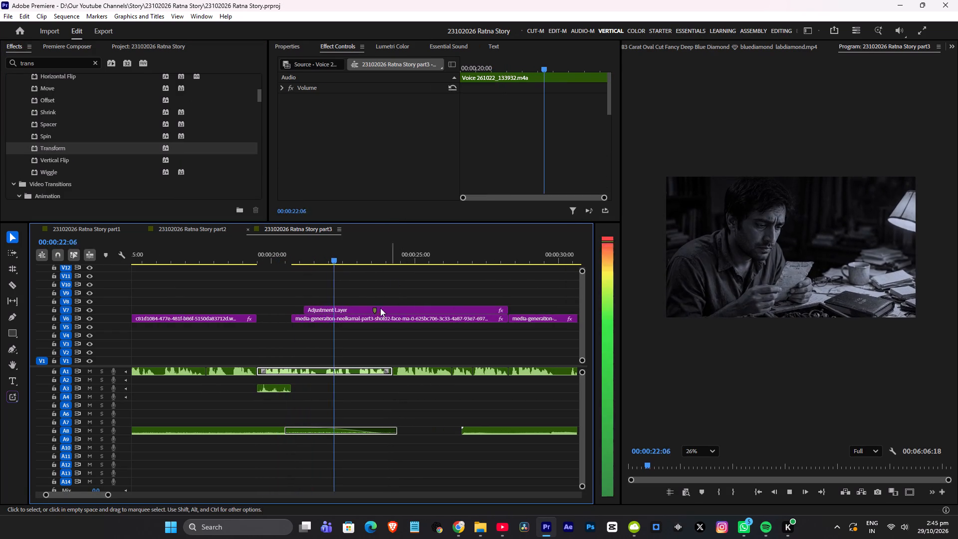
pyautogui.press('space')
pyautogui.click(309, 306)
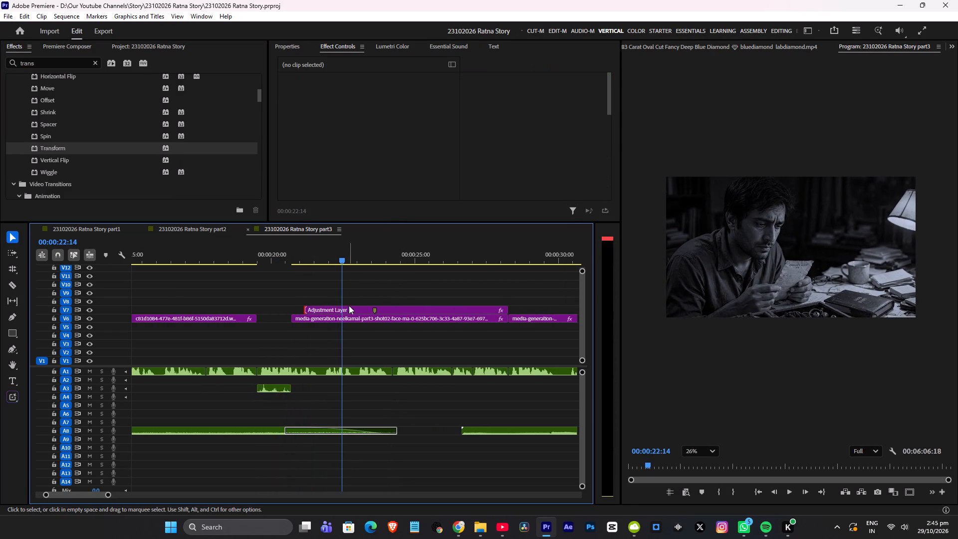
pyautogui.press('space')
pyautogui.press('space')
# Shift the V7 adjustment layer so it starts at about 00:00:21:24, checking its timing with playback.
pyautogui.moveTo(383, 310); pyautogui.dragTo(457, 306)
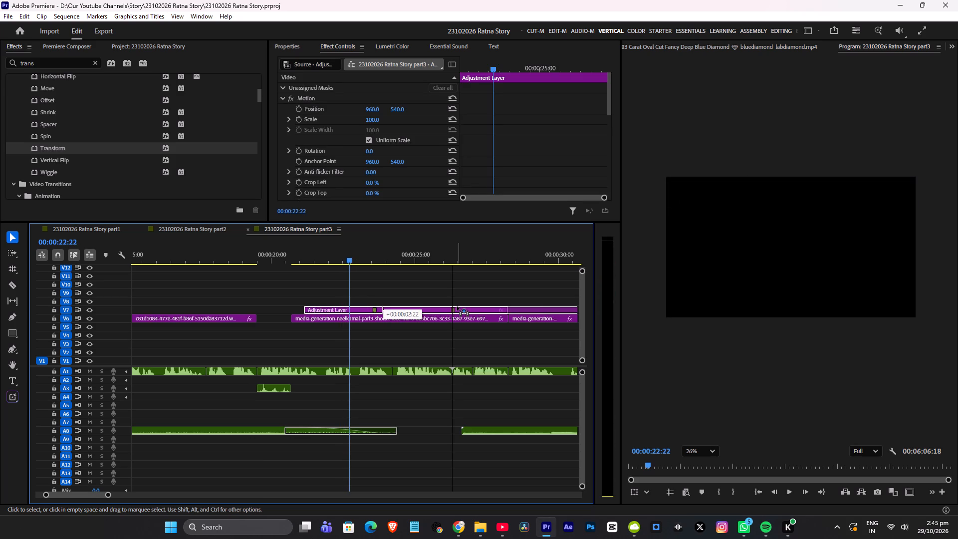
pyautogui.moveTo(457, 306); pyautogui.dragTo(440, 308)
pyautogui.press('space')
pyautogui.press('space')
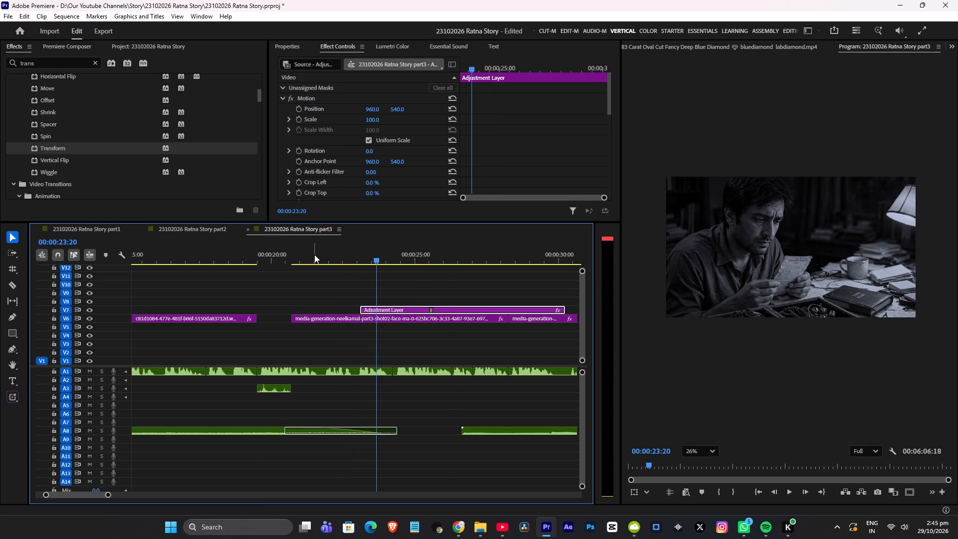
pyautogui.click(296, 255)
pyautogui.press('space')
pyautogui.press('space')
pyautogui.moveTo(388, 308); pyautogui.dragTo(352, 309)
pyautogui.press('space')
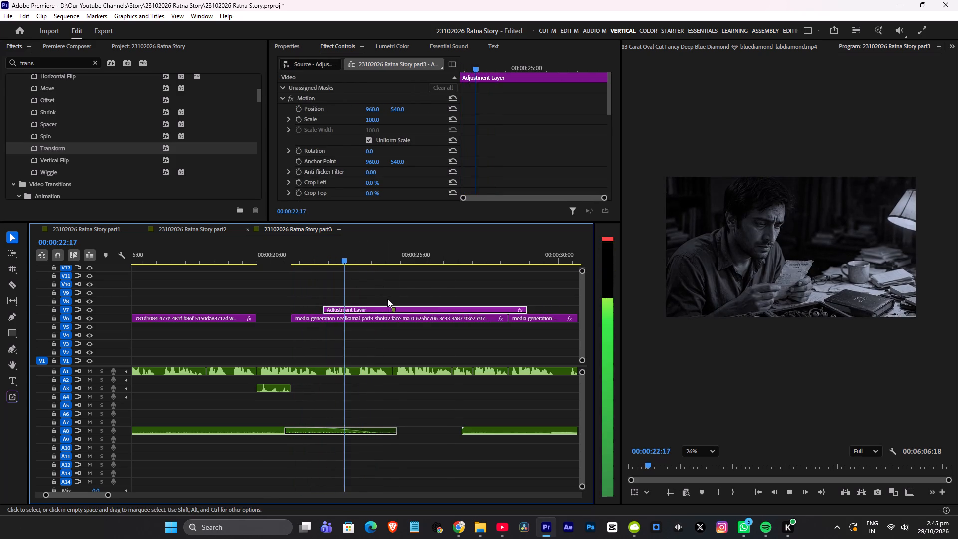
pyautogui.press('space')
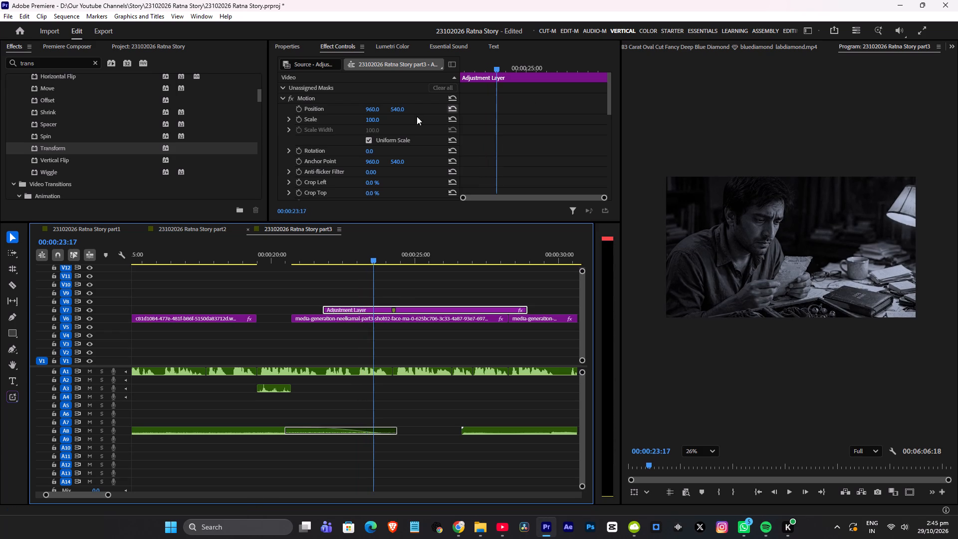
# Keyframe Transform Position and Scale at 21:24 and 23:17, growing Scale from 100 to 193 with Position at 960, 540, and preview the zoom.
pyautogui.scroll(-20, 486, 121)
pyautogui.scroll(-1, 486, 121)
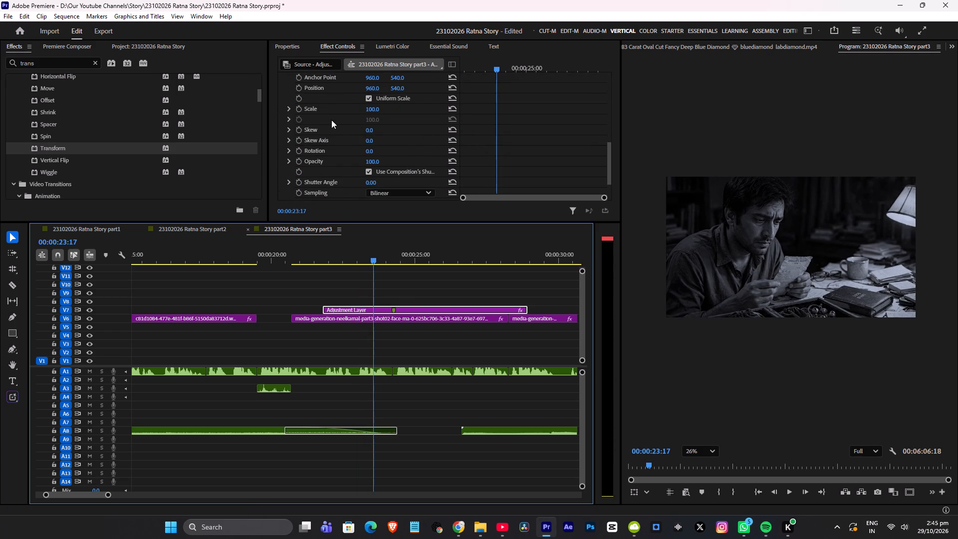
pyautogui.click(299, 108)
pyautogui.click(300, 90)
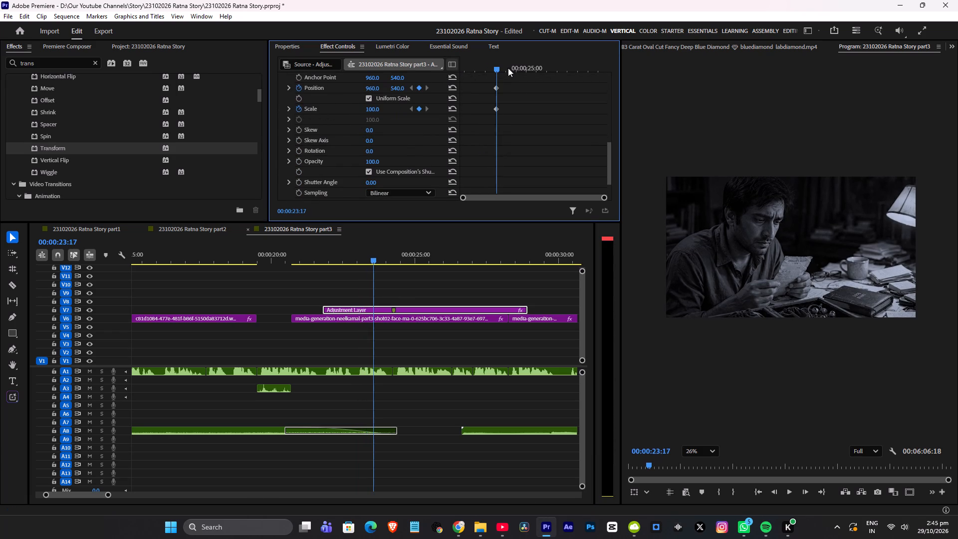
pyautogui.moveTo(497, 66); pyautogui.dragTo(400, 79)
pyautogui.click(420, 108)
pyautogui.click(419, 87)
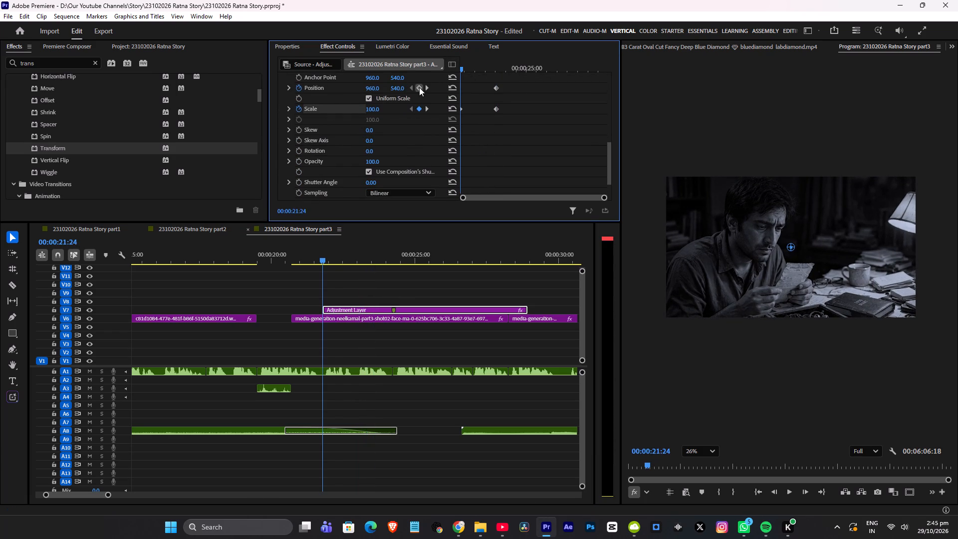
pyautogui.click(427, 109)
pyautogui.moveTo(375, 108); pyautogui.dragTo(415, 108)
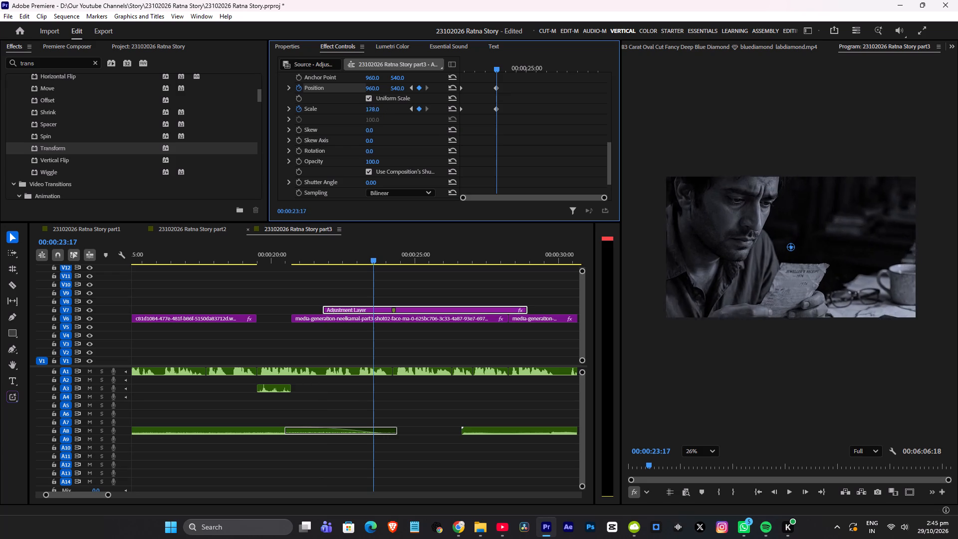
pyautogui.moveTo(415, 108); pyautogui.dragTo(422, 108)
pyautogui.click(308, 260)
pyautogui.press('space')
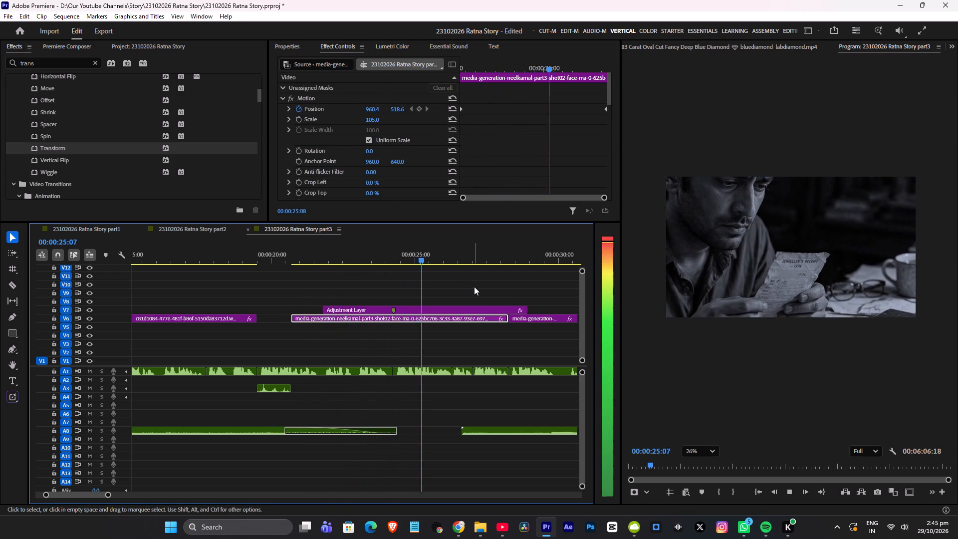
pyautogui.scroll(-2, 474, 286)
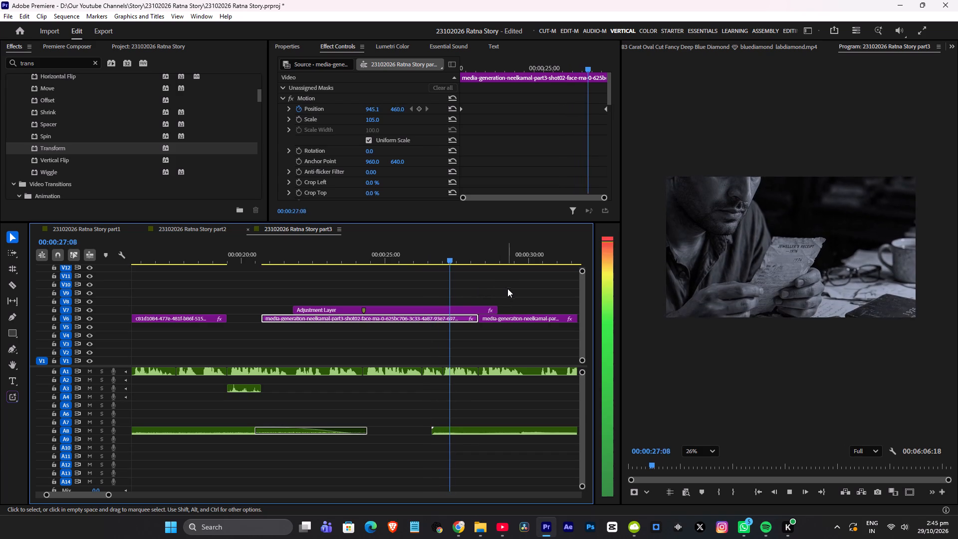
pyautogui.press('space')
# Trim the adjustment layer's end to the cut where the letter-reading shot ends, at about 28 seconds.
pyautogui.moveTo(499, 307); pyautogui.dragTo(484, 309)
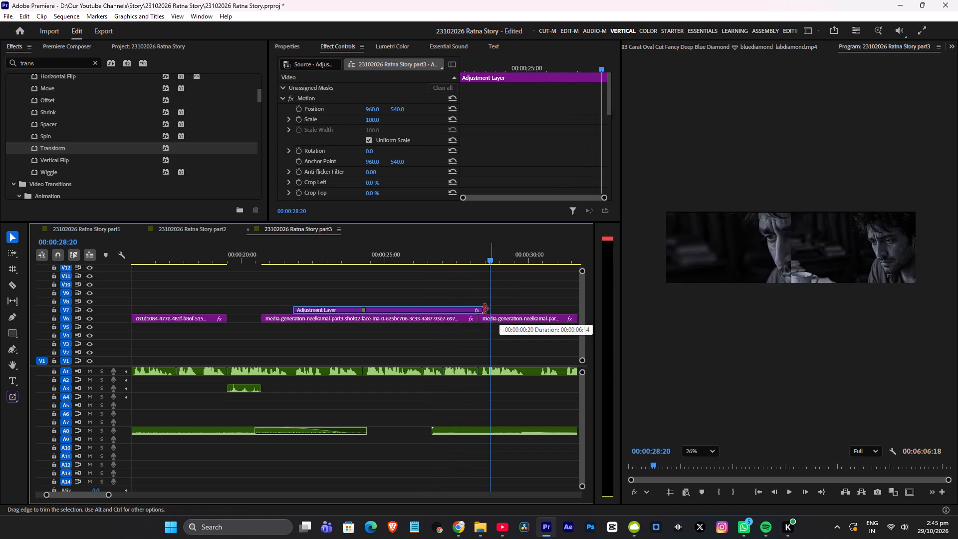
pyautogui.moveTo(484, 309); pyautogui.dragTo(479, 309)
# Apply easing to the adjustment layer's ending Transform Position and Scale keyframes, and save the project.
pyautogui.click(446, 309)
pyautogui.scroll(-10, 502, 125)
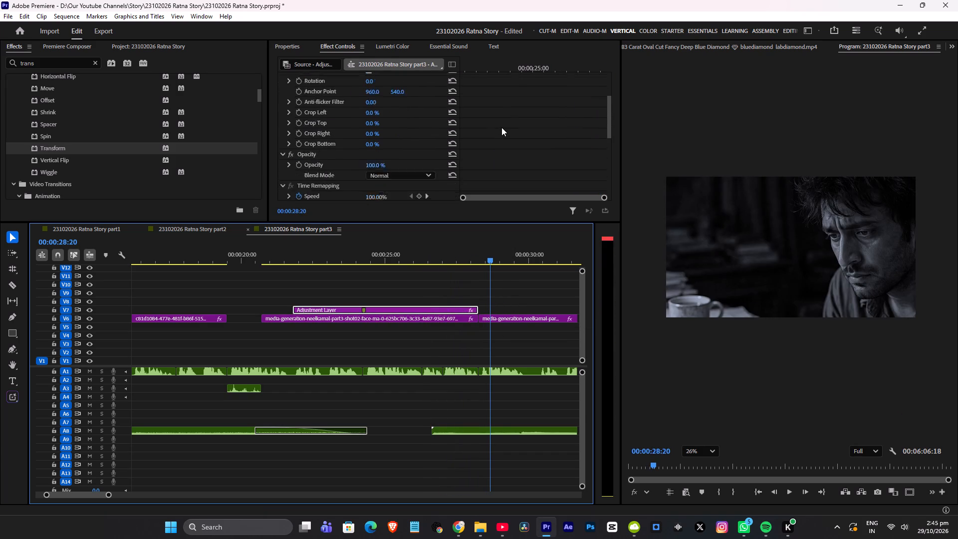
pyautogui.scroll(-6, 501, 127)
pyautogui.moveTo(490, 121); pyautogui.dragTo(517, 196)
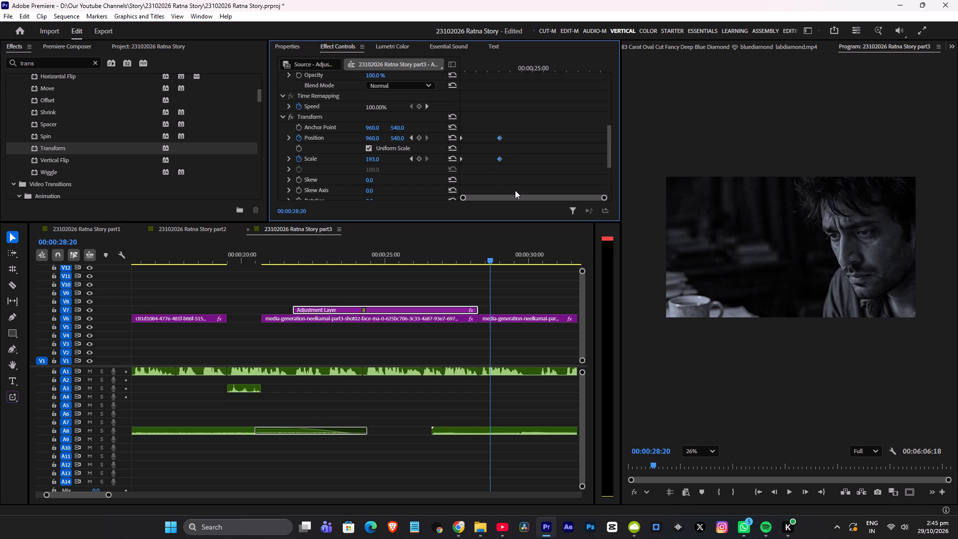
pyautogui.press('F7')
pyautogui.hotkey('ctrl', 's')
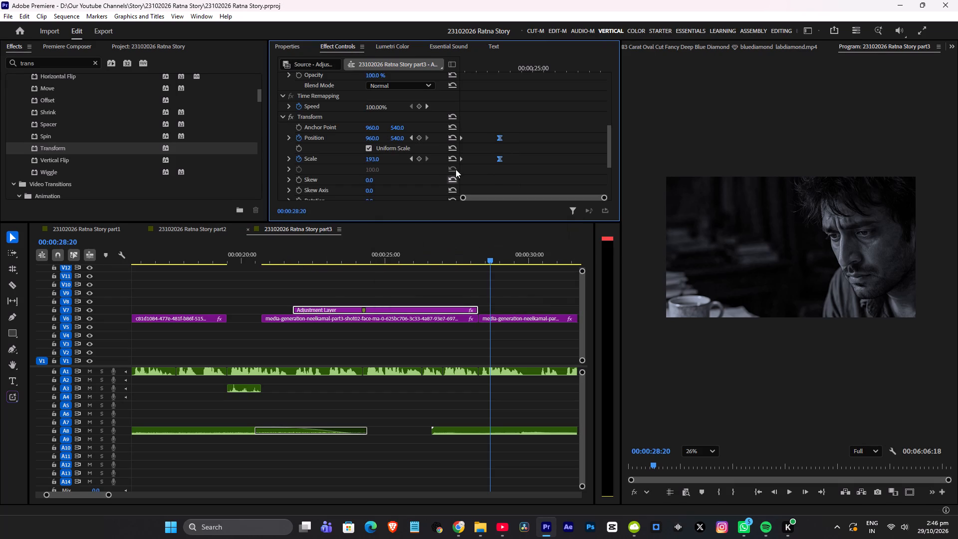
# Apply easing to the adjustment layer's starting Transform Position and Scale keyframes, save the project and preview the zoom.
pyautogui.moveTo(470, 175); pyautogui.dragTo(450, 107)
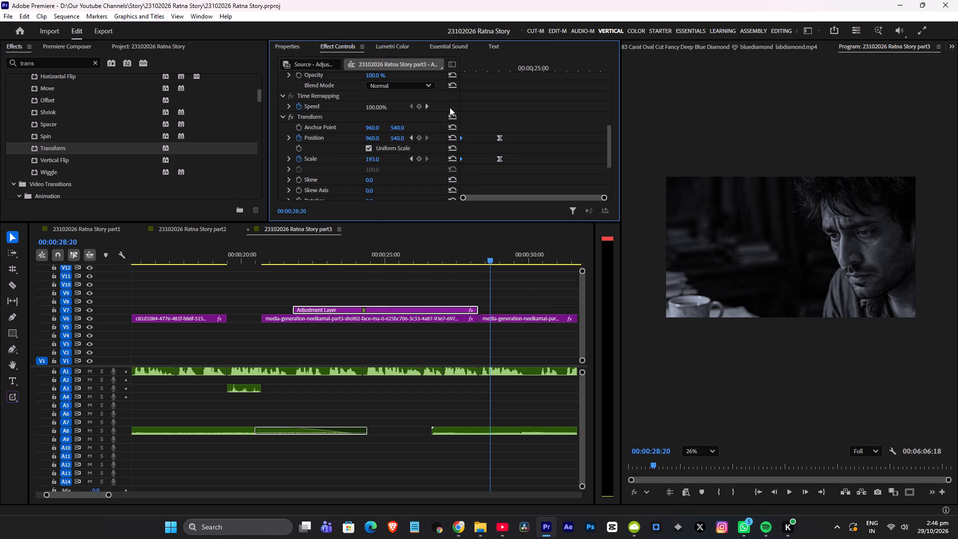
pyautogui.press('F8')
pyautogui.hotkey('ctrl', 's')
pyautogui.click(266, 254)
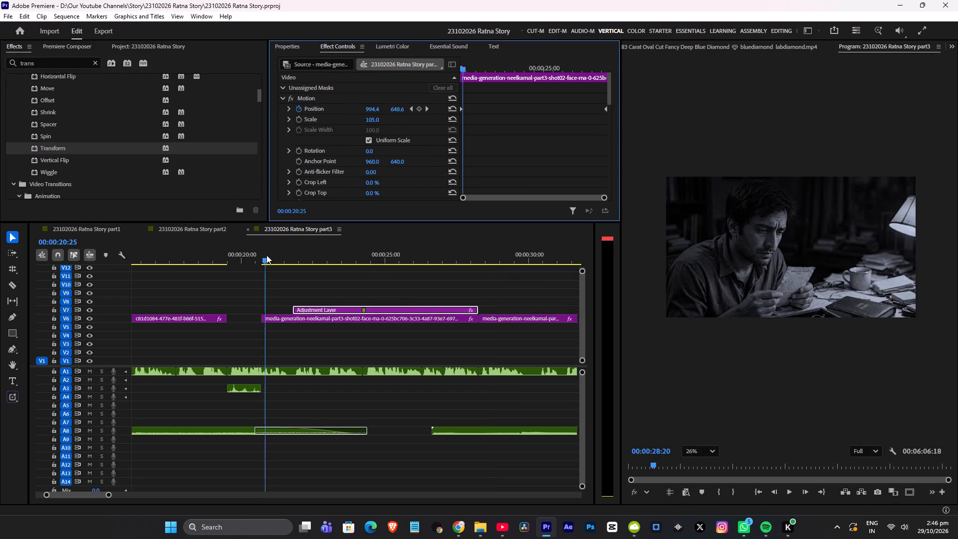
pyautogui.press('space')
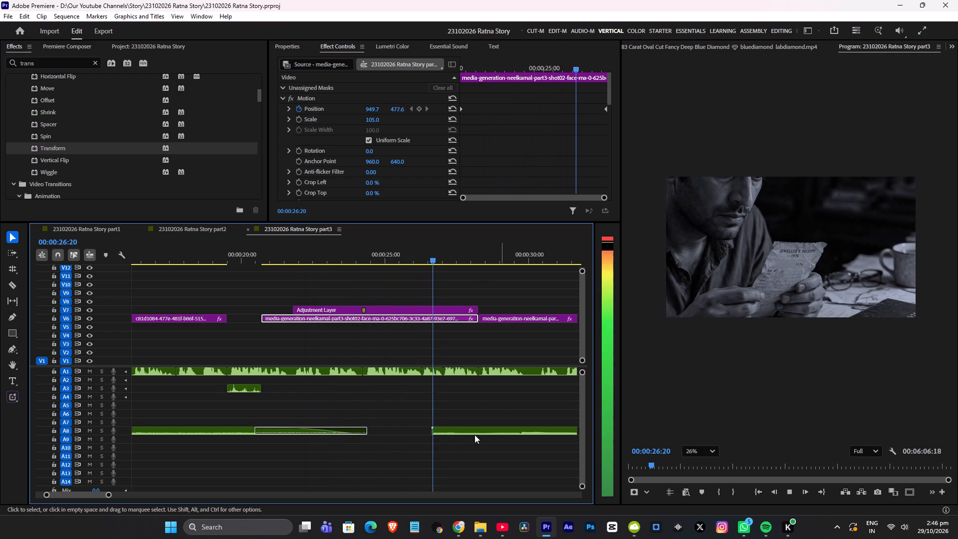
# Start the Spooked music on A8 at the cut at about 28 seconds, extend the AETHER music to meet it, and preview the change.
pyautogui.scroll(-4, 431, 436)
pyautogui.keyDown('alt'); pyautogui.scroll(-10, 403, 409); pyautogui.keyUp('alt')
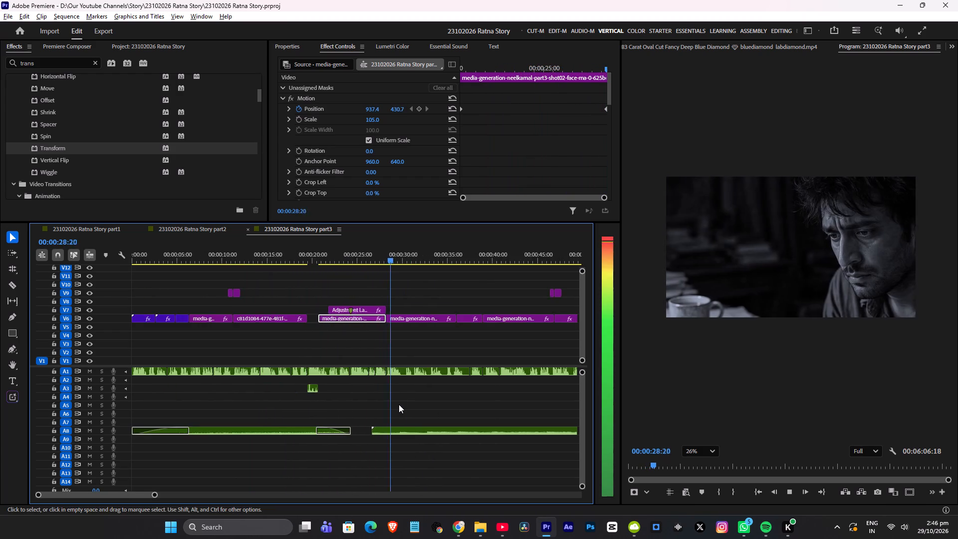
pyautogui.keyDown('alt'); pyautogui.scroll(-5, 399, 404); pyautogui.keyUp('alt')
pyautogui.scroll(-1, 399, 404)
pyautogui.keyDown('alt'); pyautogui.scroll(5, 315, 430); pyautogui.keyUp('alt')
pyautogui.scroll(4, 278, 424)
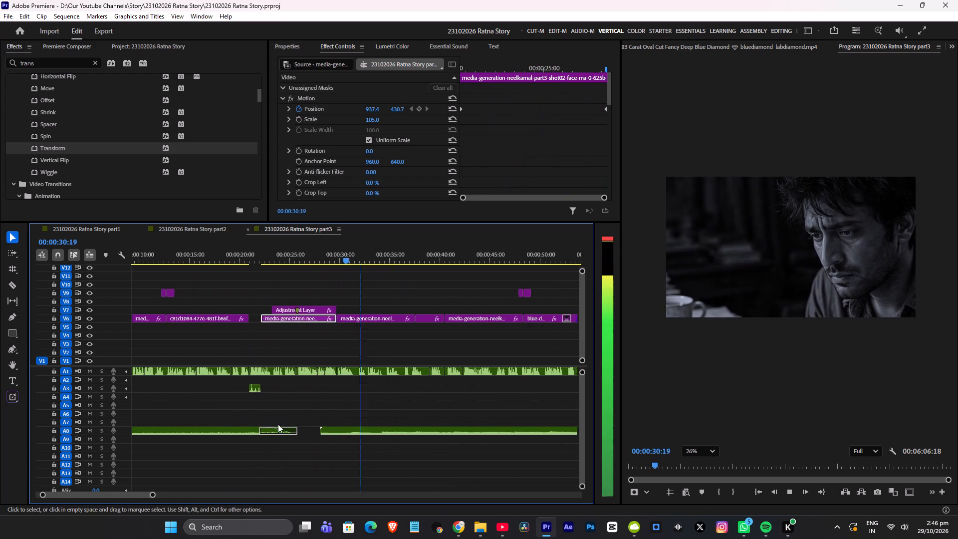
pyautogui.scroll(2, 278, 424)
pyautogui.press('space')
pyautogui.moveTo(346, 432); pyautogui.dragTo(359, 431)
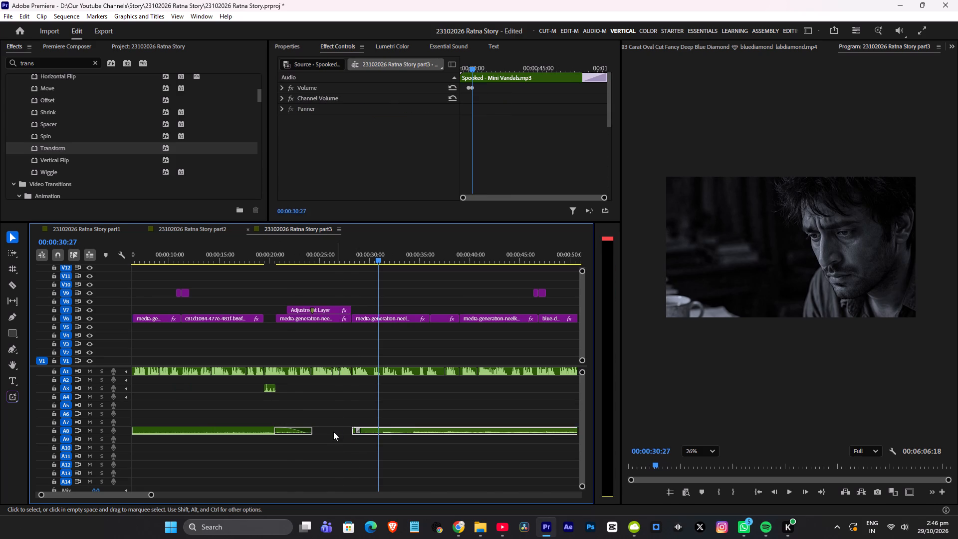
pyautogui.moveTo(315, 432); pyautogui.dragTo(446, 432)
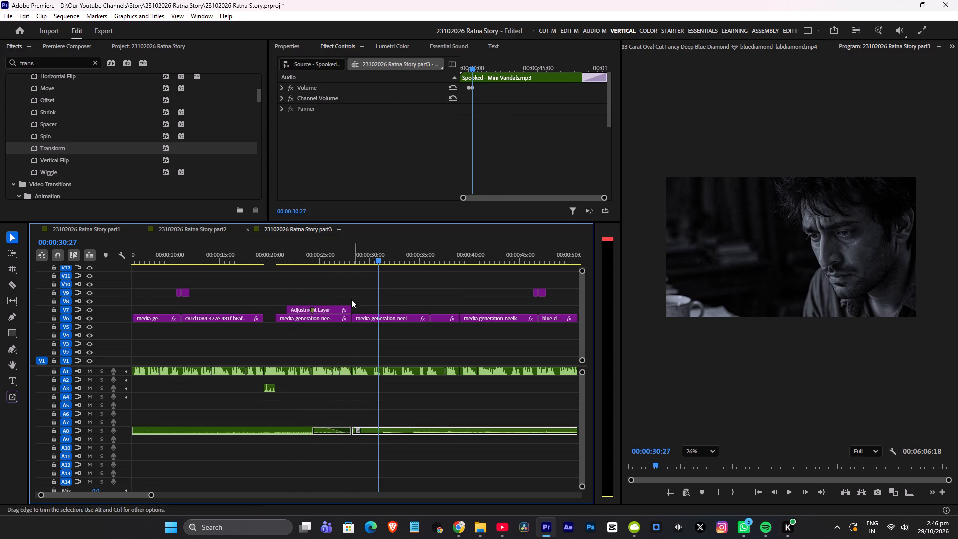
pyautogui.click(322, 250)
pyautogui.press('space')
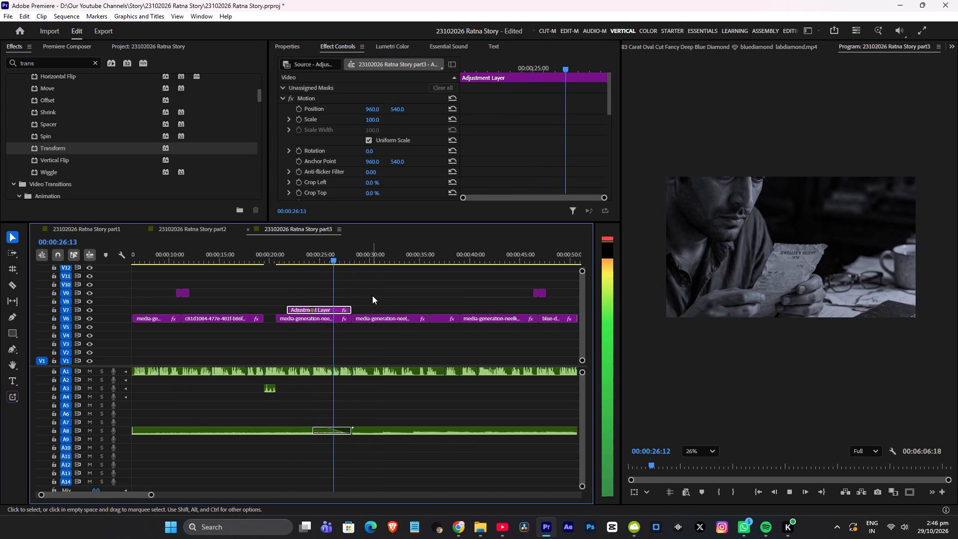
pyautogui.keyDown('alt'); pyautogui.scroll(7, 372, 295); pyautogui.keyUp('alt')
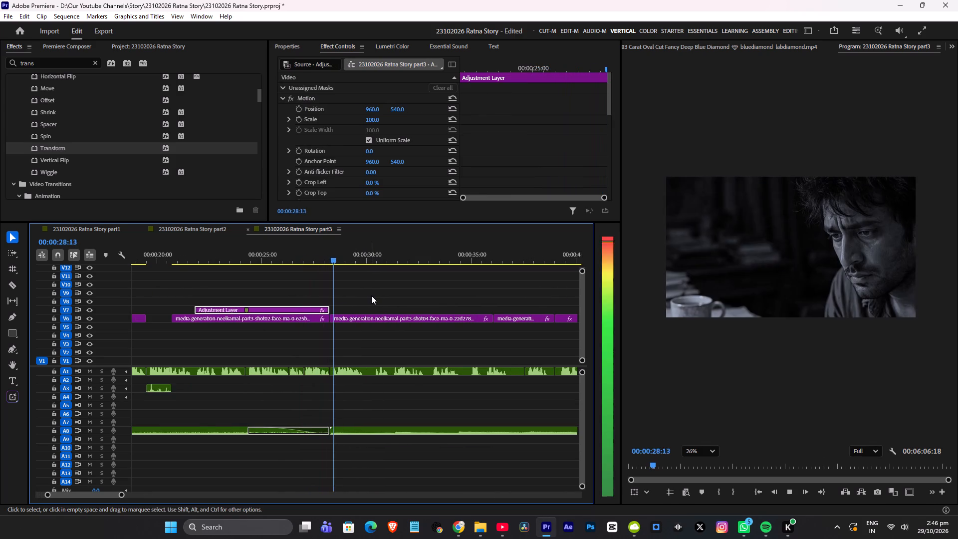
pyautogui.press('space')
# Remove the AETHER music's fade-out, move the clip down to A9 and extend its end to about 29.5 seconds, overlapping the Spooked track.
pyautogui.moveTo(249, 428); pyautogui.dragTo(359, 429)
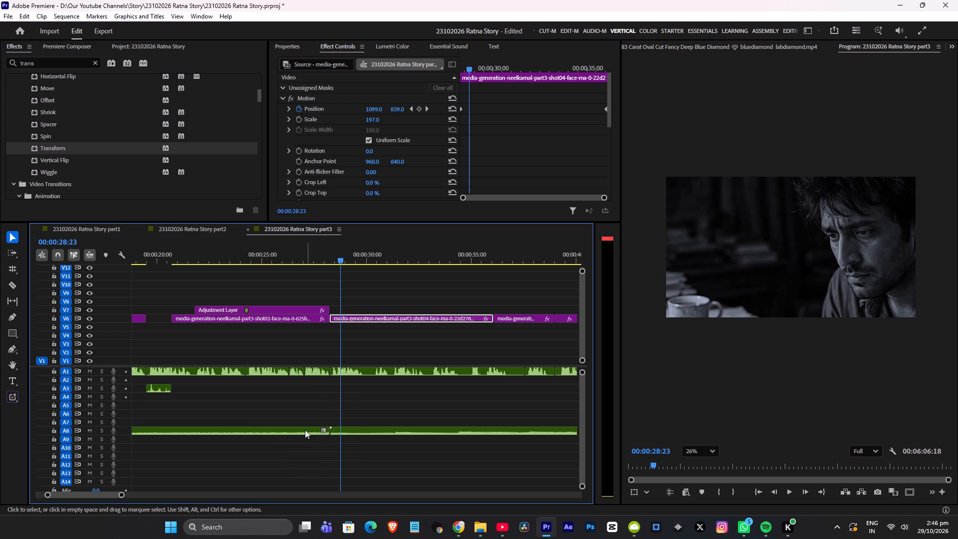
pyautogui.moveTo(286, 432); pyautogui.dragTo(288, 437)
pyautogui.moveTo(333, 440); pyautogui.dragTo(358, 441)
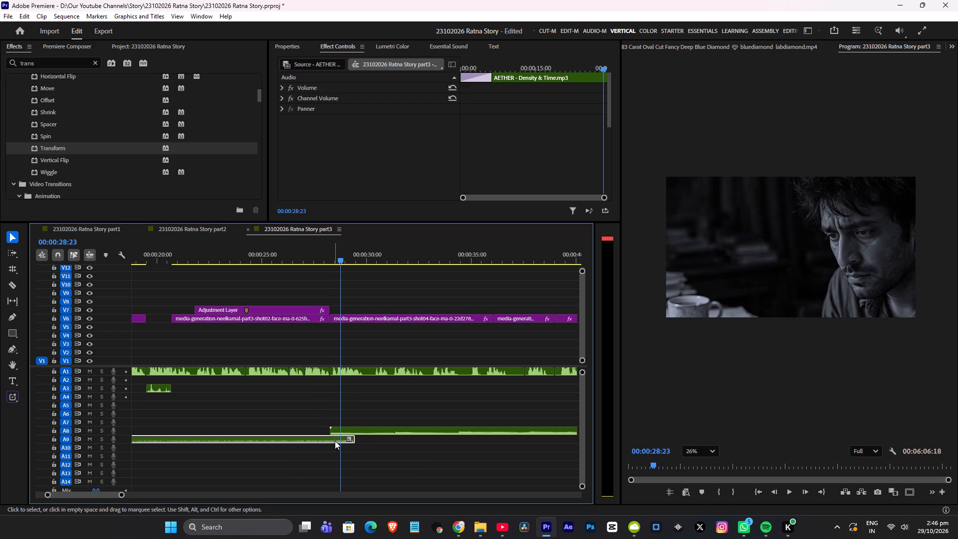
# Add a fade-out of just under 3 seconds to the end of the AETHER music on A9, checking it with playback.
pyautogui.moveTo(349, 440); pyautogui.dragTo(313, 440)
pyautogui.click(303, 237)
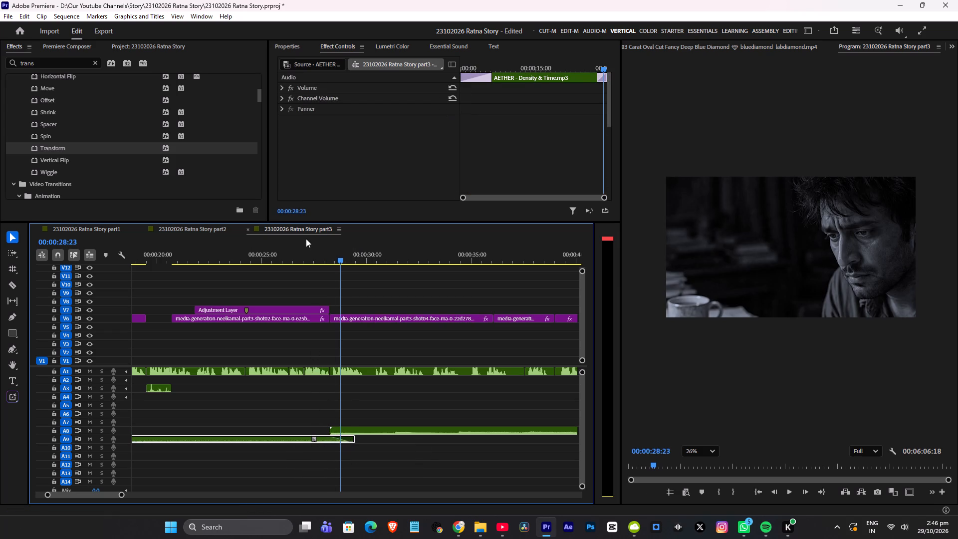
pyautogui.click(308, 247)
pyautogui.press('space')
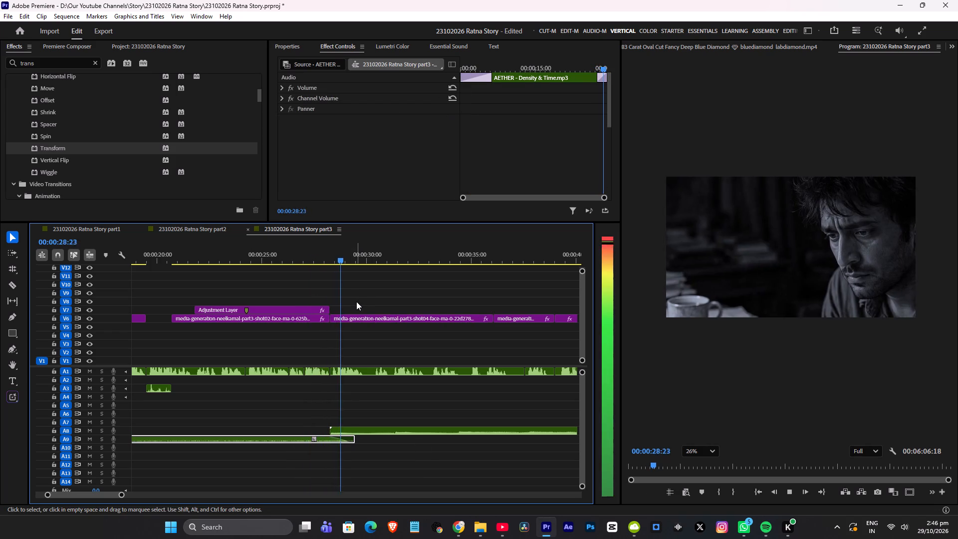
pyautogui.press('space')
pyautogui.moveTo(312, 437); pyautogui.dragTo(293, 439)
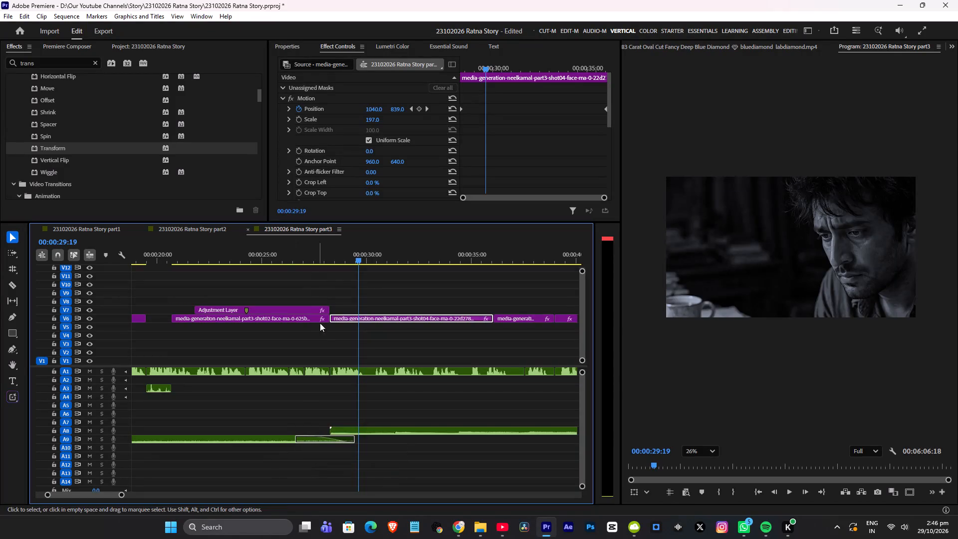
pyautogui.click(310, 252)
pyautogui.press('space')
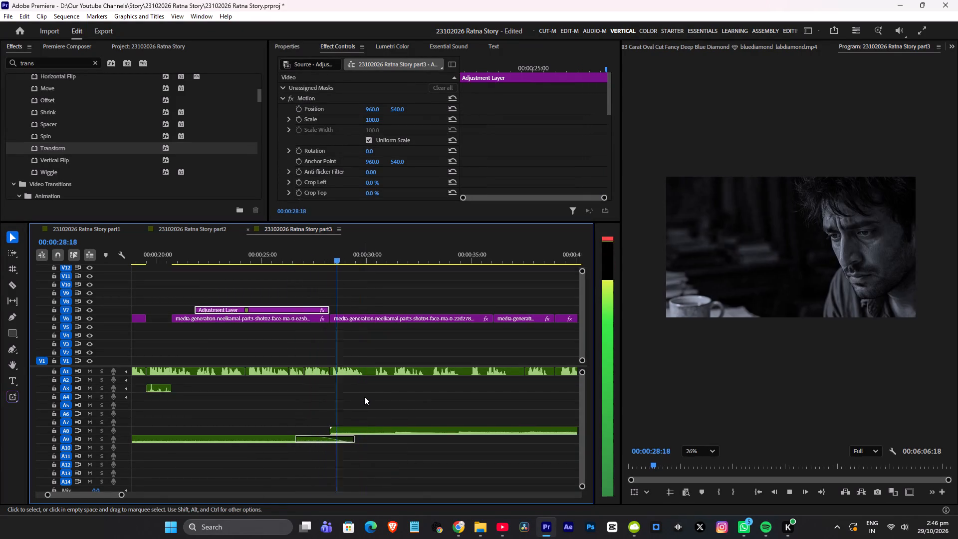
pyautogui.press('space')
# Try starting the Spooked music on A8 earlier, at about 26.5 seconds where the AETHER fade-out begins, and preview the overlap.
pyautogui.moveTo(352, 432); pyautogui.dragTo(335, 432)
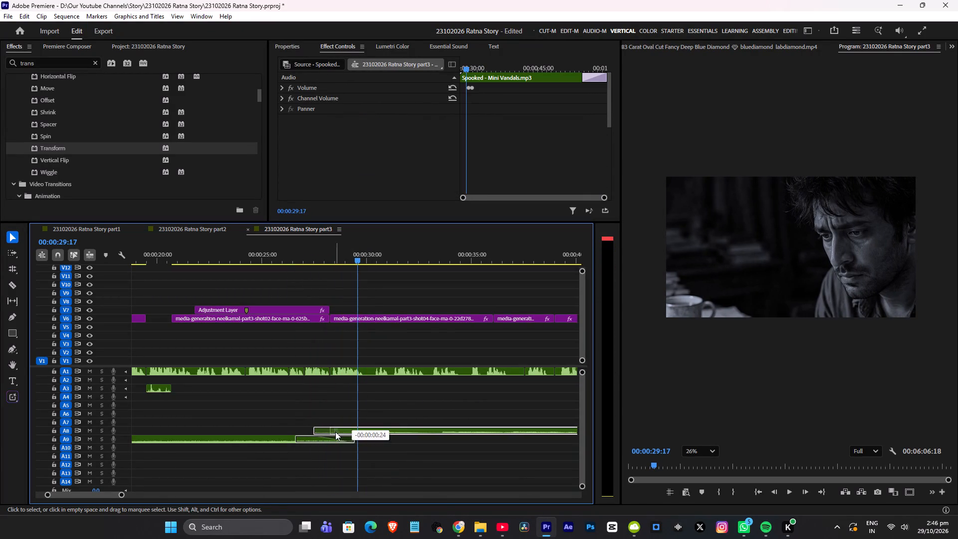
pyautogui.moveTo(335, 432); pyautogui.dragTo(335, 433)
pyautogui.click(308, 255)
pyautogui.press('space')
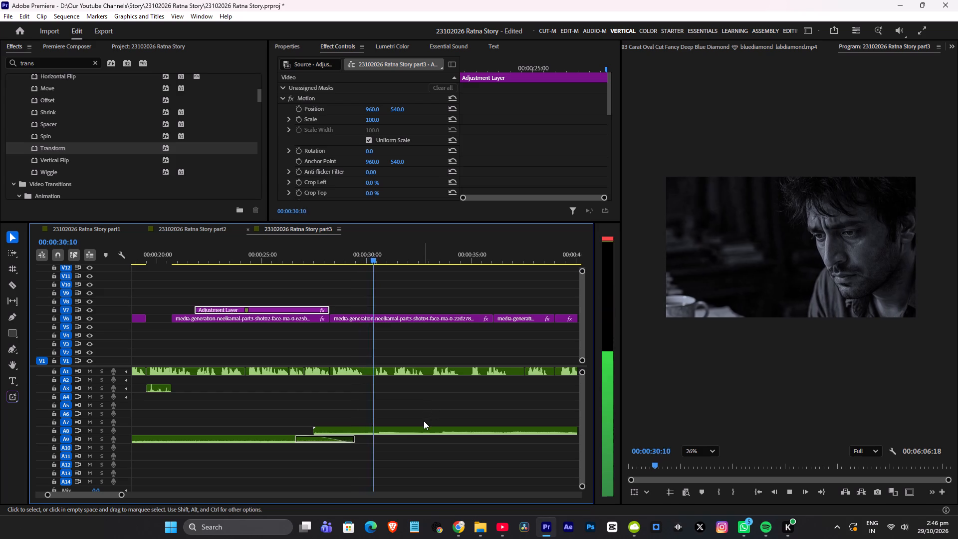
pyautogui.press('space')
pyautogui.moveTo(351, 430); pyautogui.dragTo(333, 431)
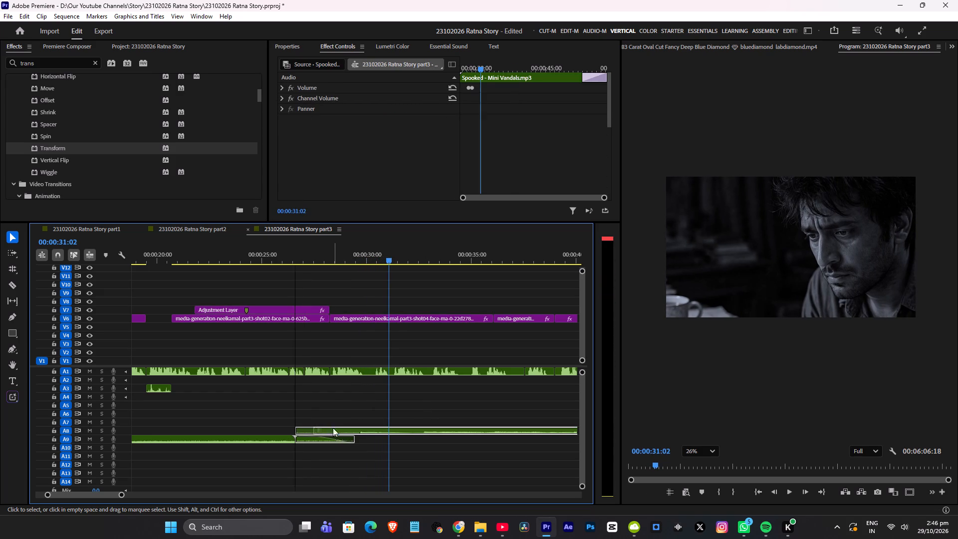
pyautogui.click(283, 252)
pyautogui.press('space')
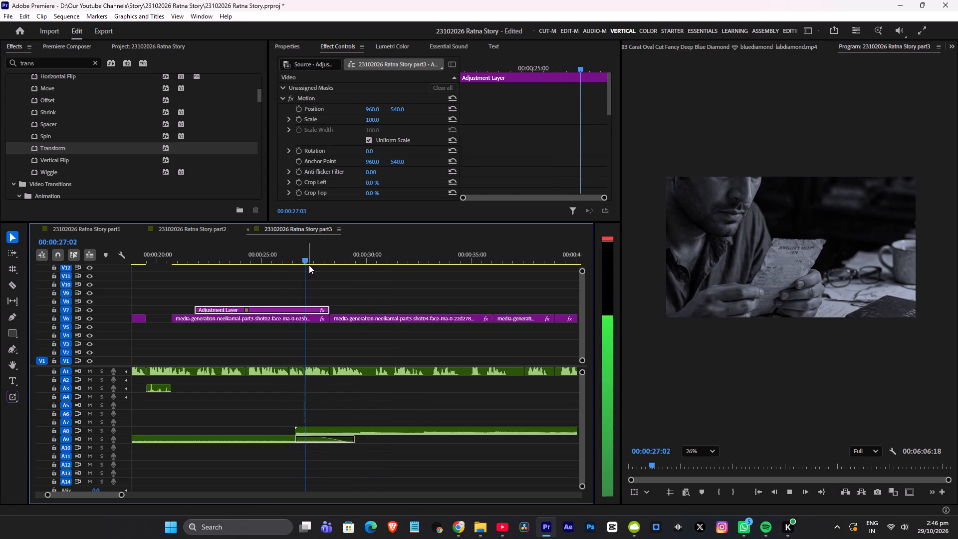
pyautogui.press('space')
# Lengthen the AETHER music's fade-out on A9 to about 5.5 seconds and play it back.
pyautogui.moveTo(295, 437); pyautogui.dragTo(240, 441)
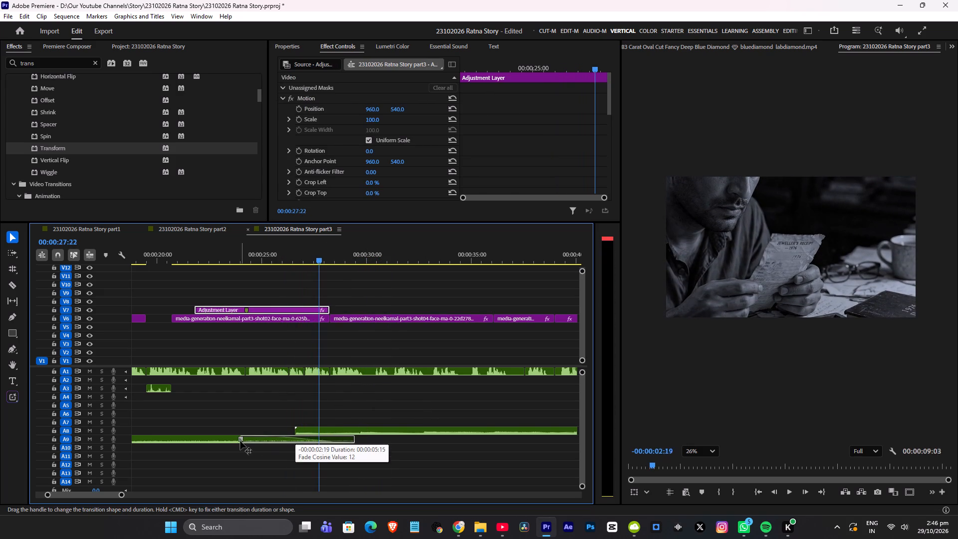
pyautogui.moveTo(240, 441); pyautogui.dragTo(239, 438)
pyautogui.click(234, 250)
pyautogui.press('space')
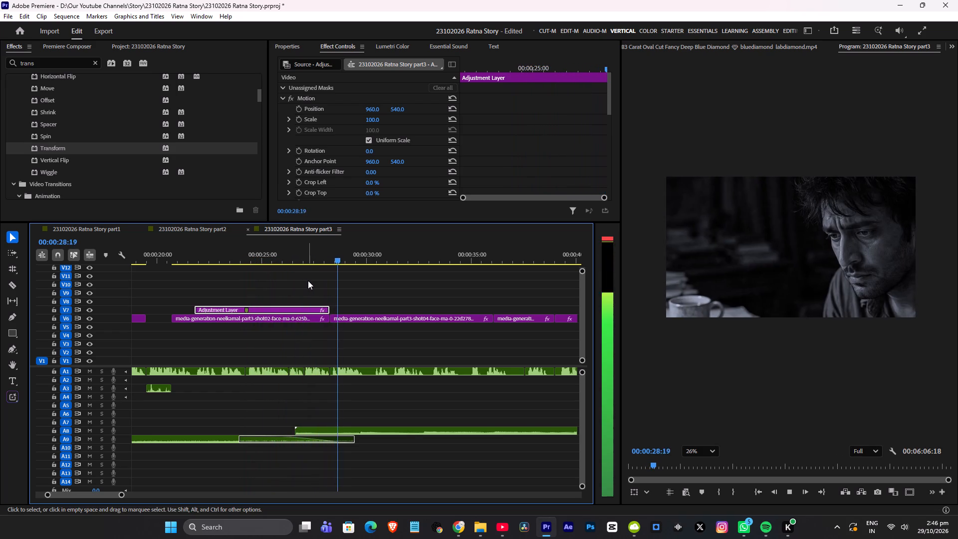
pyautogui.press('space')
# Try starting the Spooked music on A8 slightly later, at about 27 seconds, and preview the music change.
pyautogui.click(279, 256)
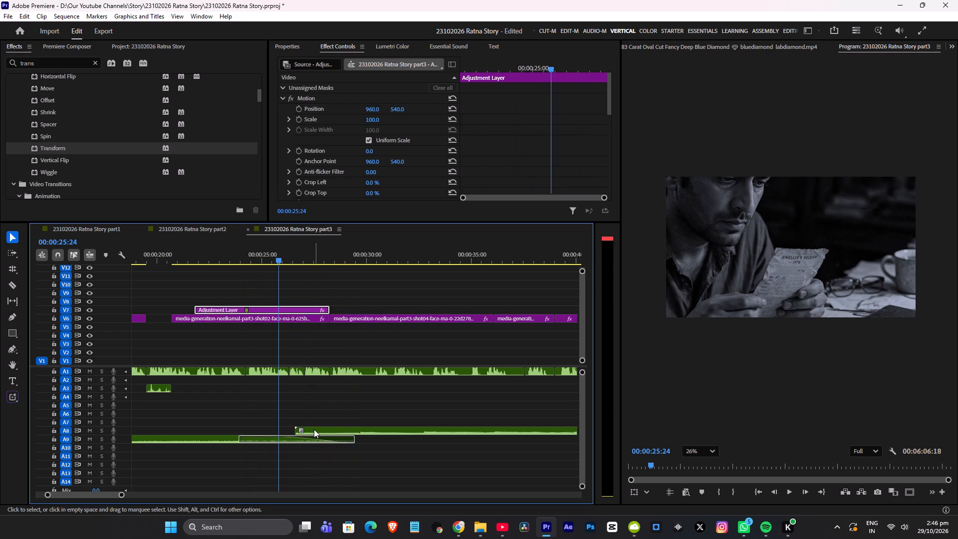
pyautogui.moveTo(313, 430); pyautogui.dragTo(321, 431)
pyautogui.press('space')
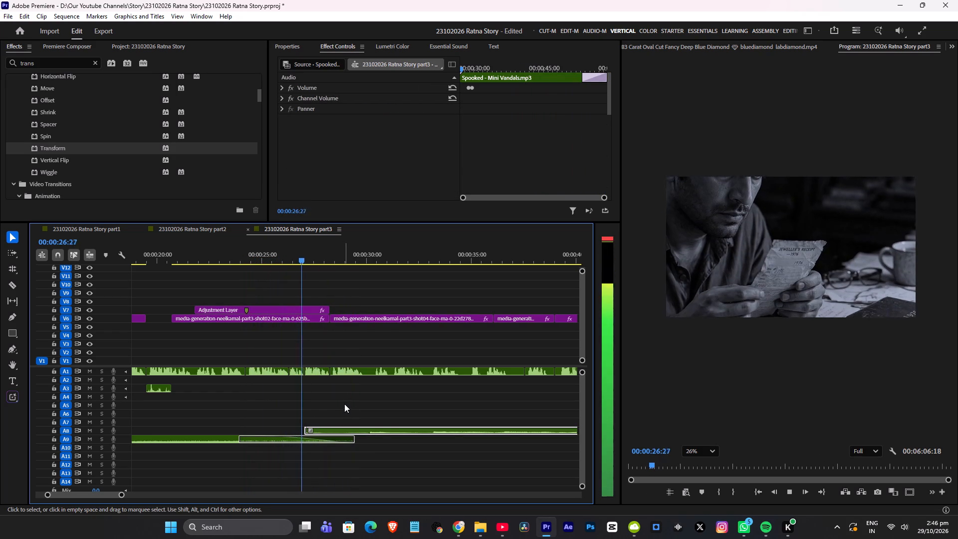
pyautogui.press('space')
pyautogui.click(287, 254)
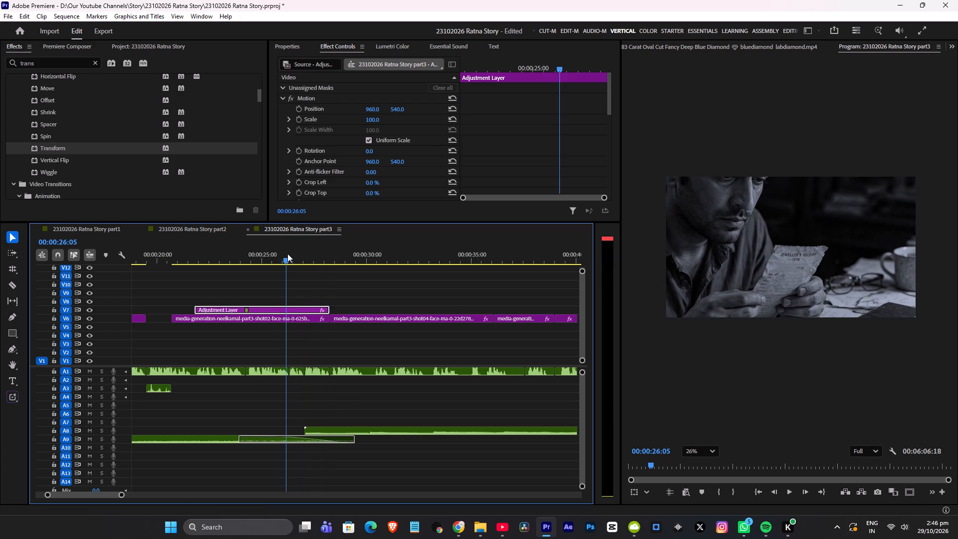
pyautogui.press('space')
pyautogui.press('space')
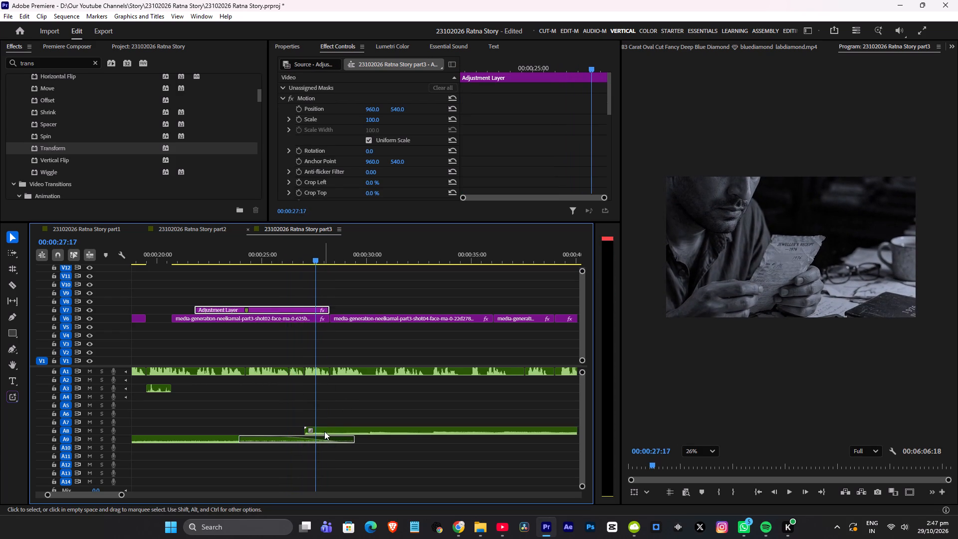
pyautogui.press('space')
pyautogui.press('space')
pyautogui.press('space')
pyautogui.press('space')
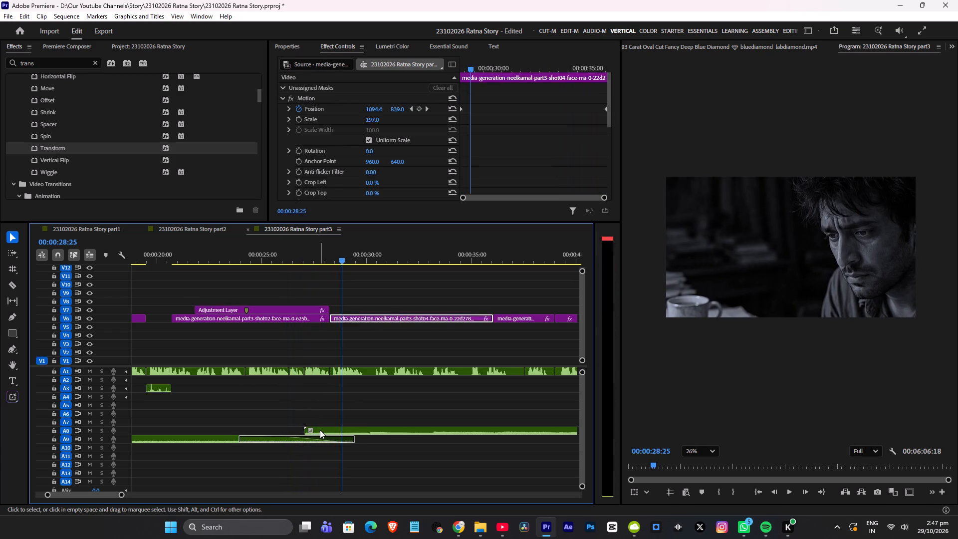
# Move the Spooked music to start at the cut at about 28 seconds, preview the music change and save the project.
pyautogui.moveTo(319, 430); pyautogui.dragTo(341, 430)
pyautogui.click(308, 255)
pyautogui.press('space')
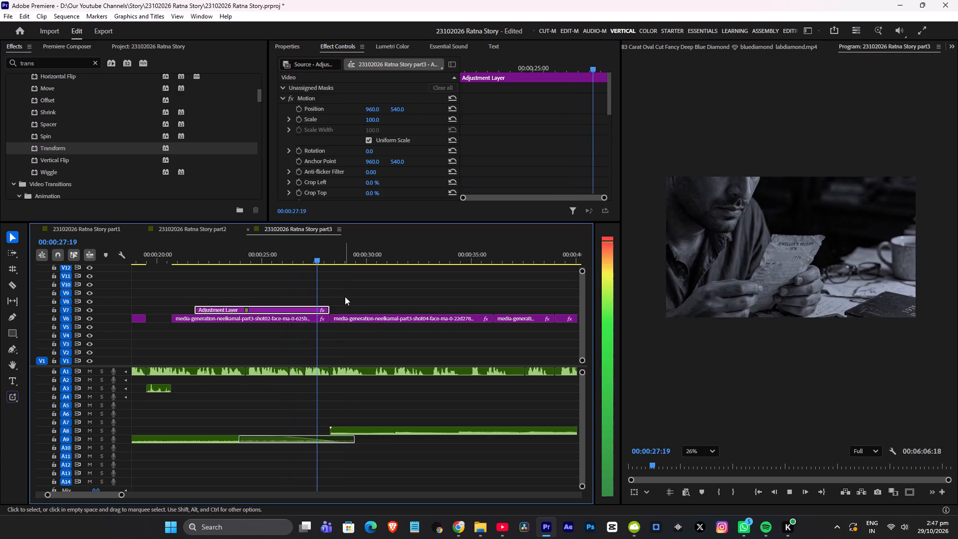
pyautogui.press('space')
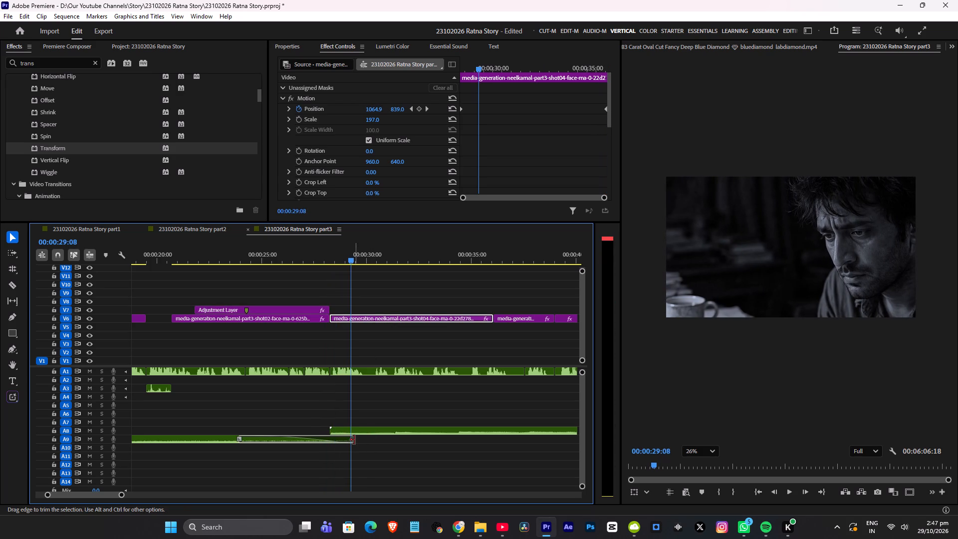
pyautogui.click(302, 243)
pyautogui.press('space')
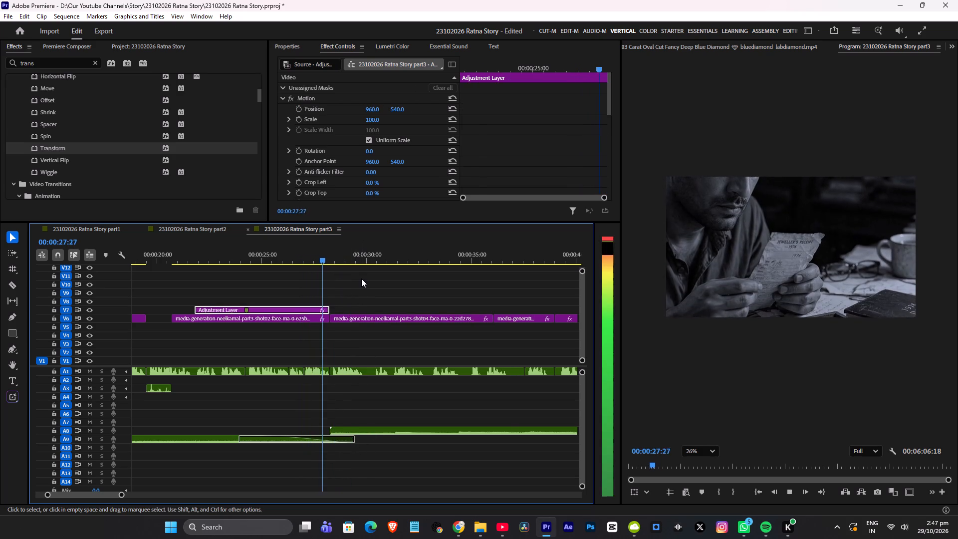
pyautogui.scroll(-2, 402, 306)
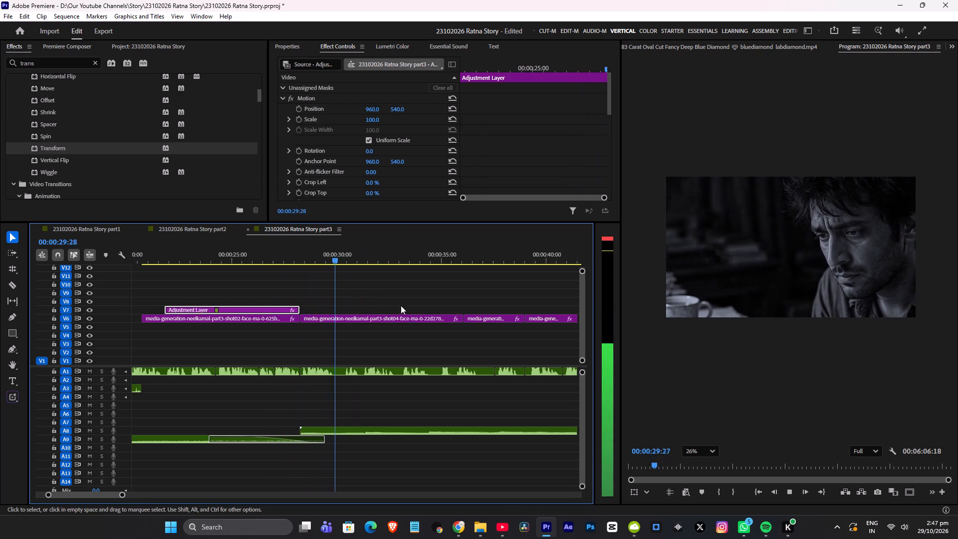
pyautogui.scroll(-8, 401, 305)
pyautogui.keyDown('alt'); pyautogui.scroll(-6, 394, 317); pyautogui.keyUp('alt')
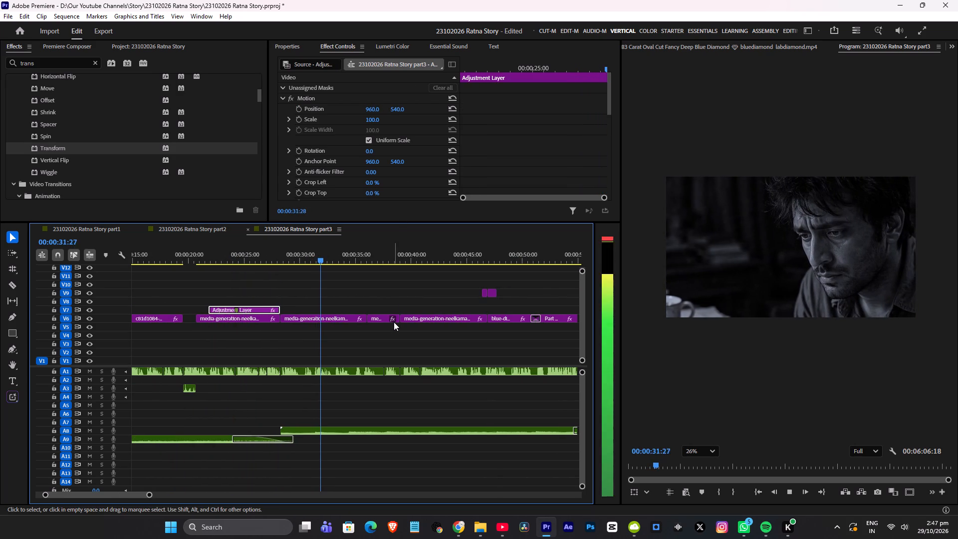
pyautogui.hotkey('ctrl', 's')
# Add the default video transition at the V6 cut between the two shot04 clips at about 36 seconds, and preview it.
pyautogui.press('space')
pyautogui.keyDown('alt'); pyautogui.scroll(-4, 393, 326); pyautogui.keyUp('alt')
pyautogui.keyDown('alt'); pyautogui.scroll(4, 397, 333); pyautogui.keyUp('alt')
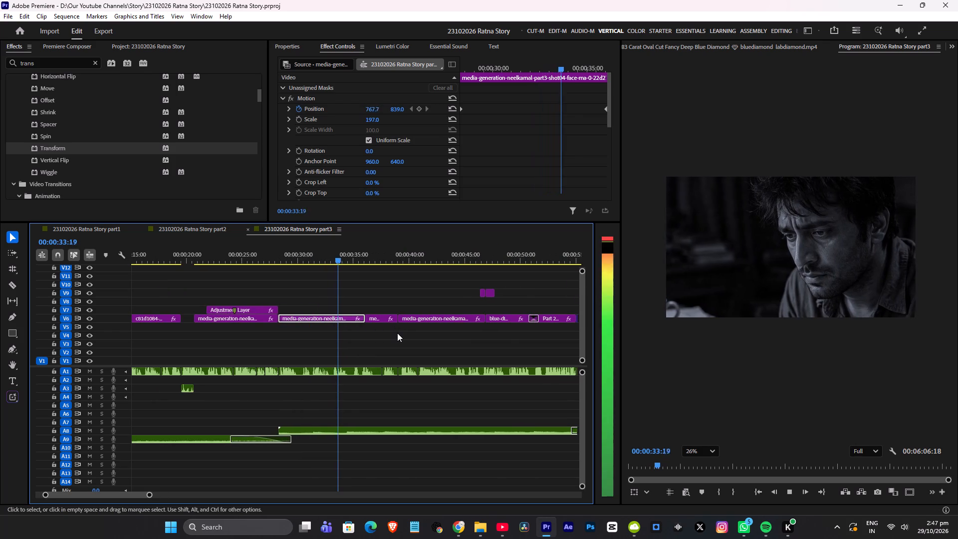
pyautogui.scroll(-3, 394, 338)
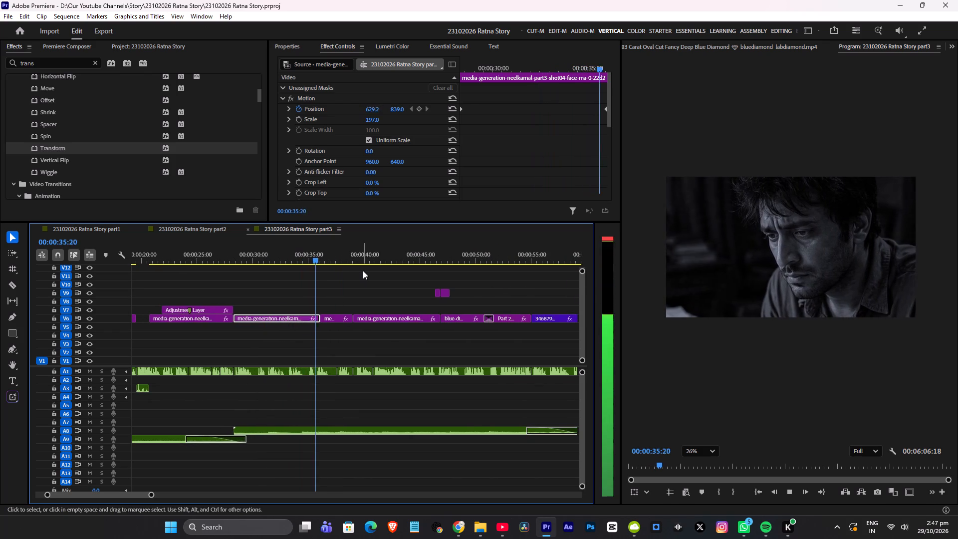
pyautogui.scroll(-4, 363, 272)
pyautogui.scroll(8, 363, 273)
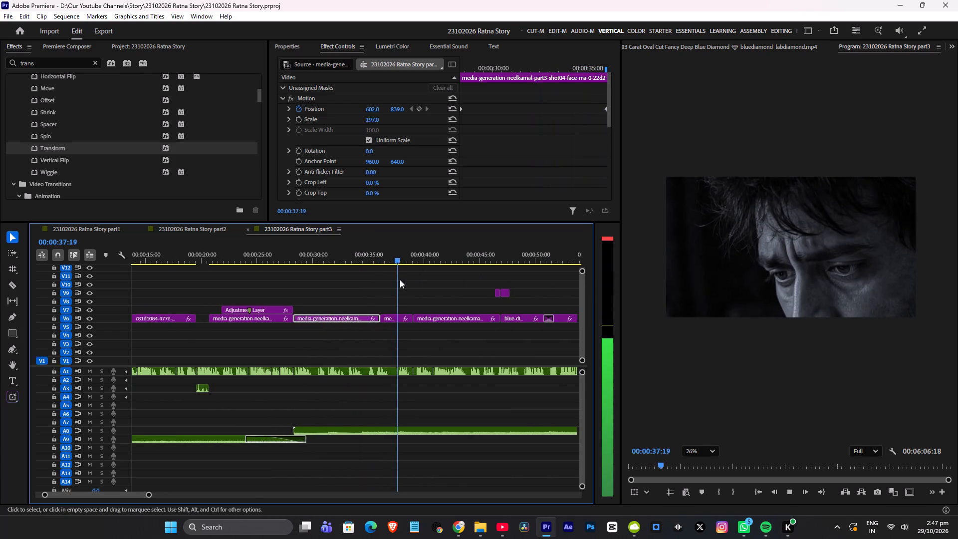
pyautogui.press('space')
pyautogui.keyDown('alt'); pyautogui.scroll(13, 384, 277); pyautogui.keyUp('alt')
pyautogui.click(354, 252)
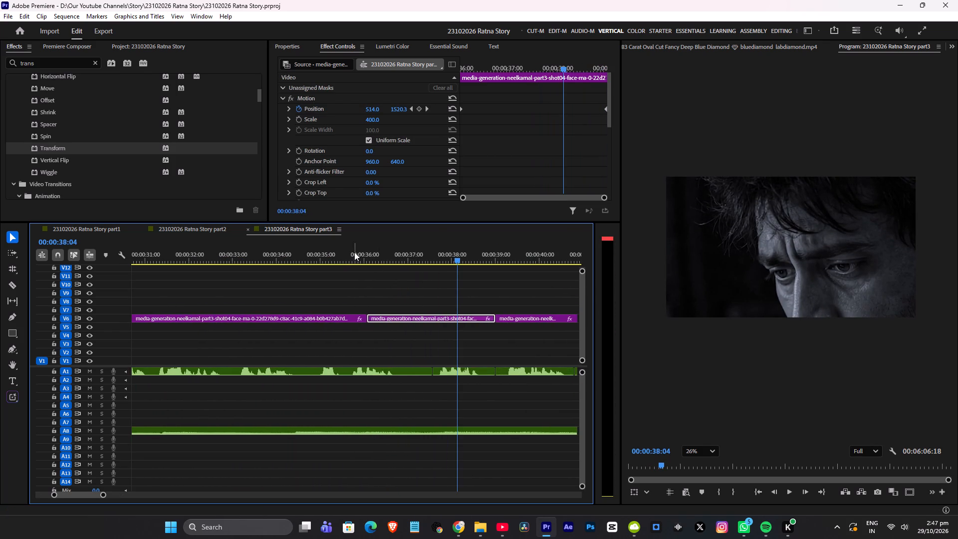
pyautogui.click(366, 319)
pyautogui.hotkey('ctrl', 'd')
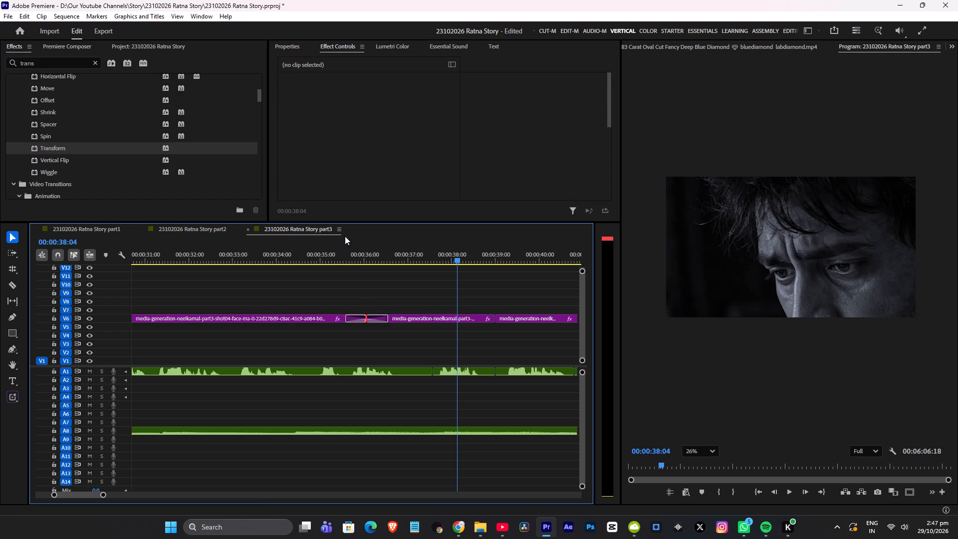
pyautogui.click(336, 256)
pyautogui.press('space')
pyautogui.press('space')
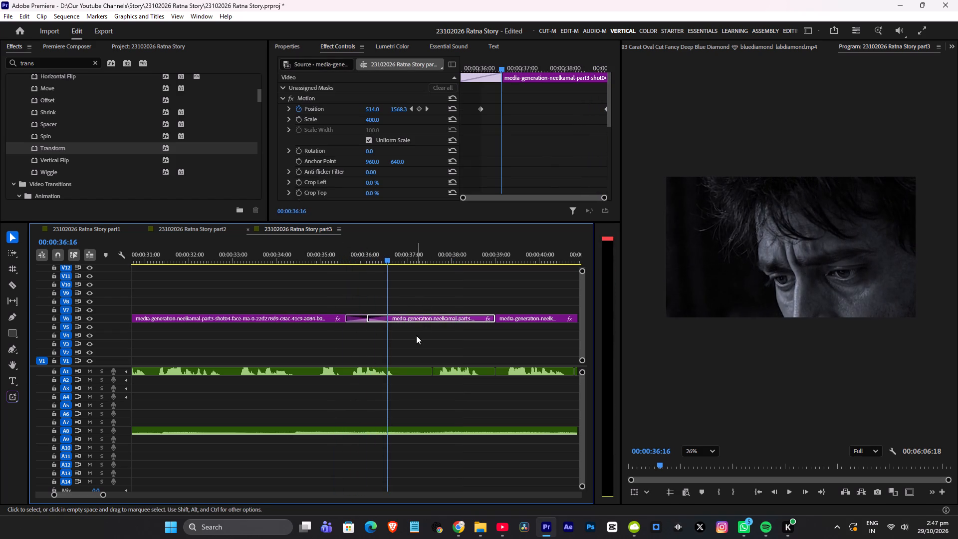
# Move the incoming shot04 clip's first Motion Position keyframe to the start of the transition, preview the blend and save.
pyautogui.moveTo(479, 108); pyautogui.dragTo(373, 117)
pyautogui.click(325, 267)
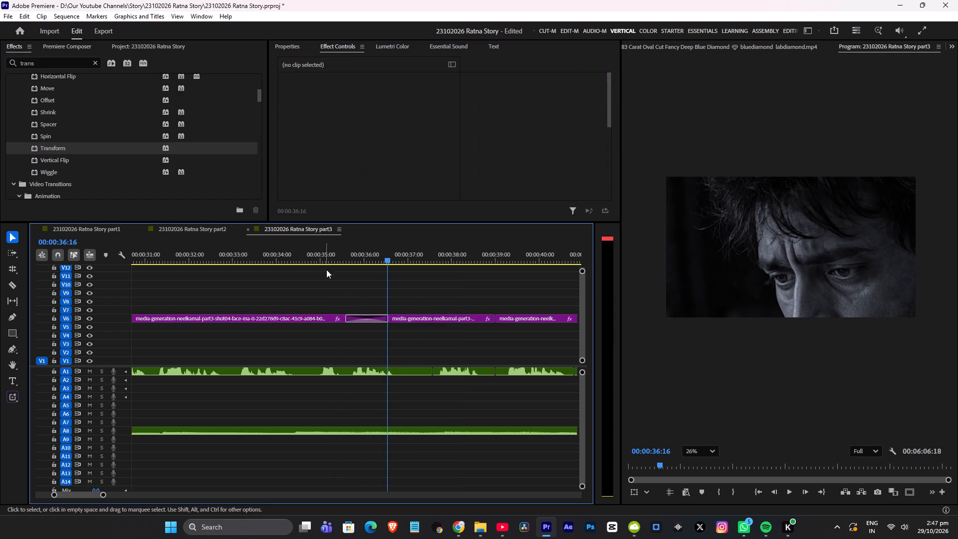
pyautogui.click(326, 258)
pyautogui.press('space')
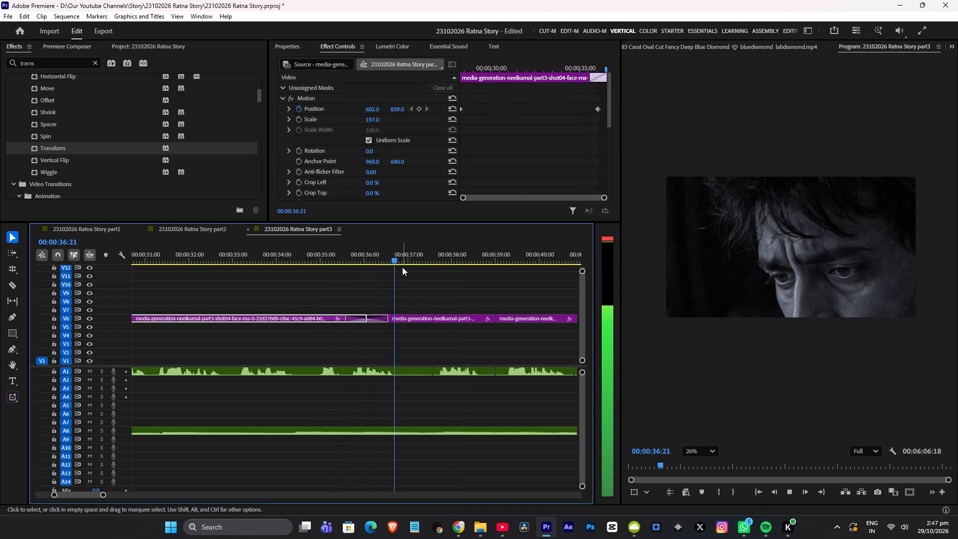
pyautogui.press('space')
pyautogui.hotkey('ctrl', 's')
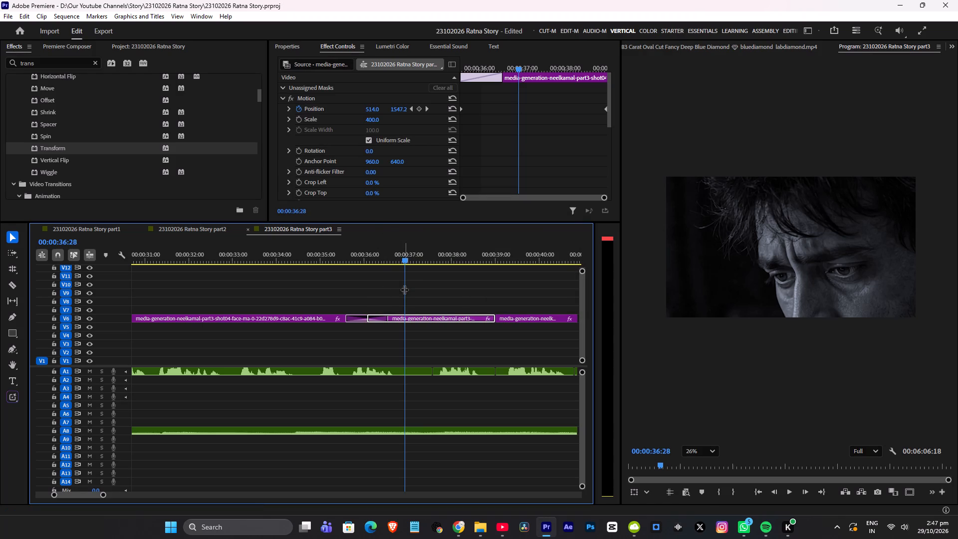